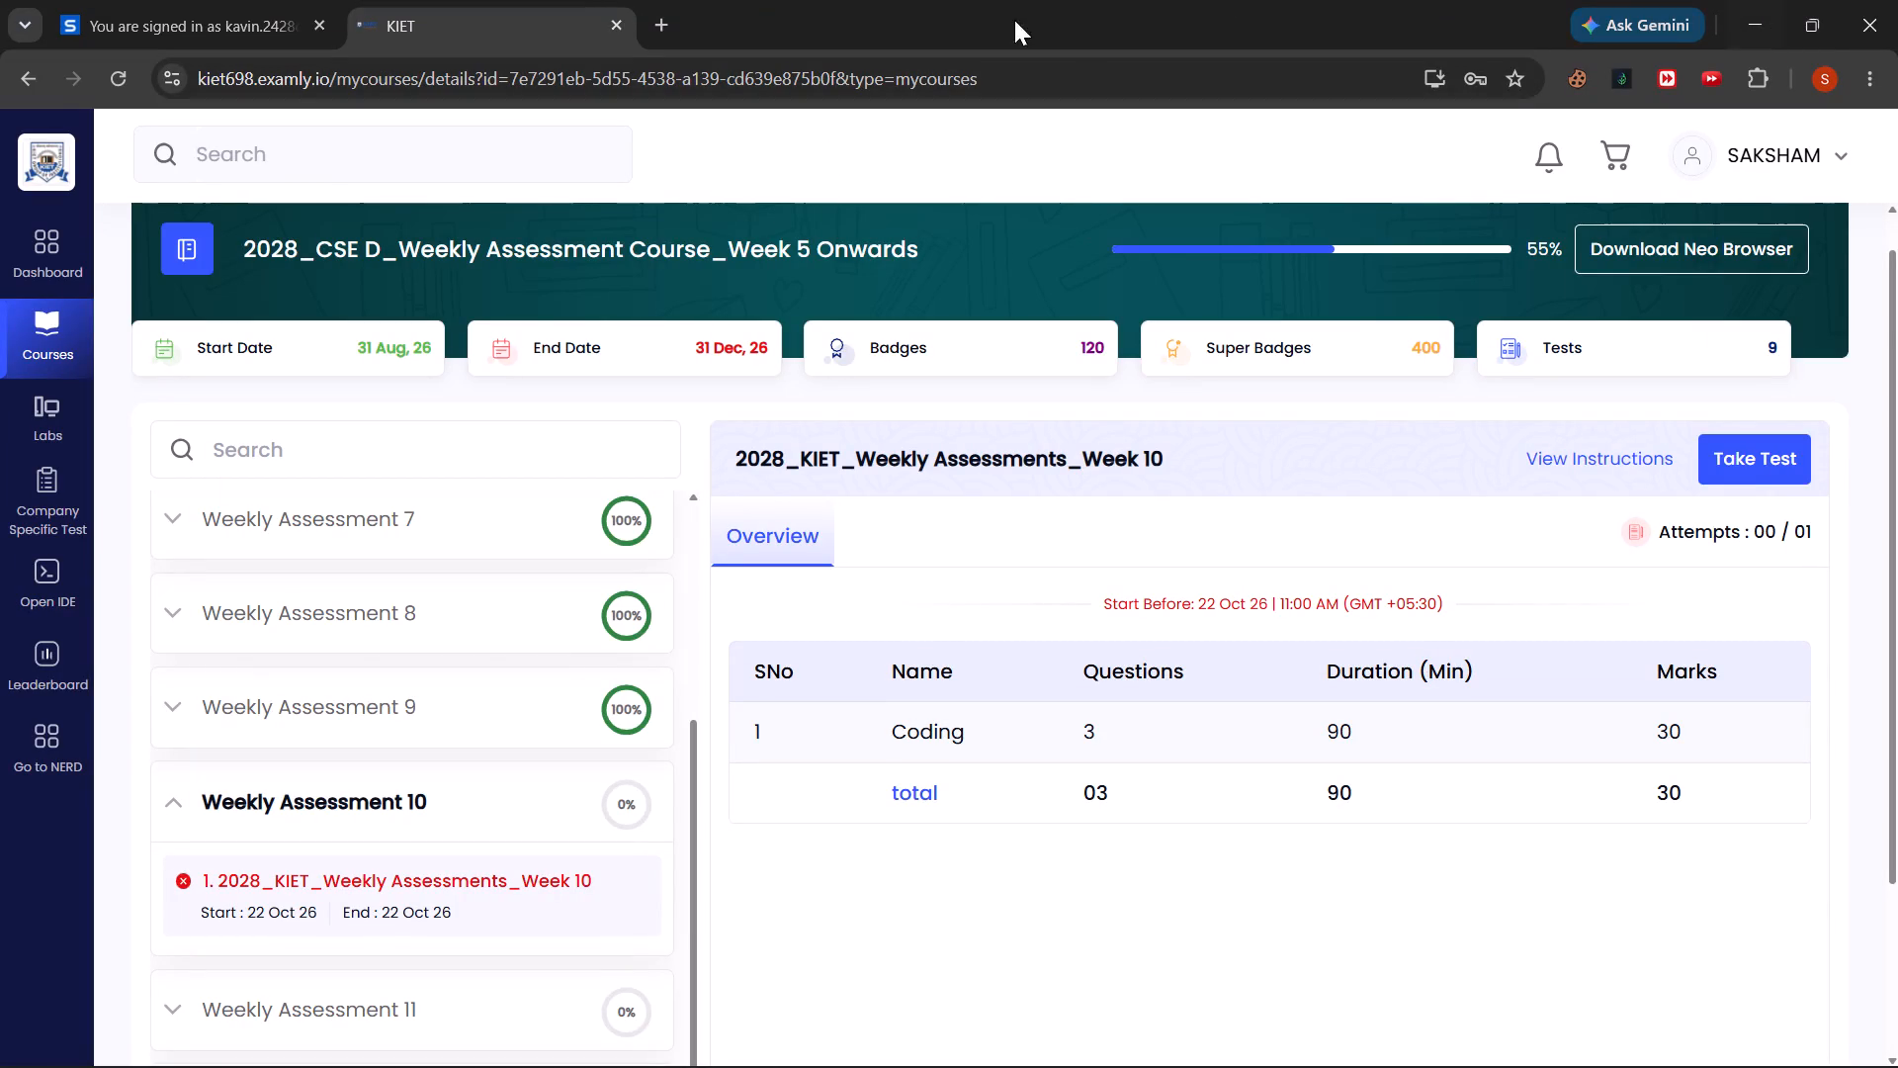
Open the AvedanSetu portal at avedansetu.vercel.app in a new browser tab.
click(672, 10)
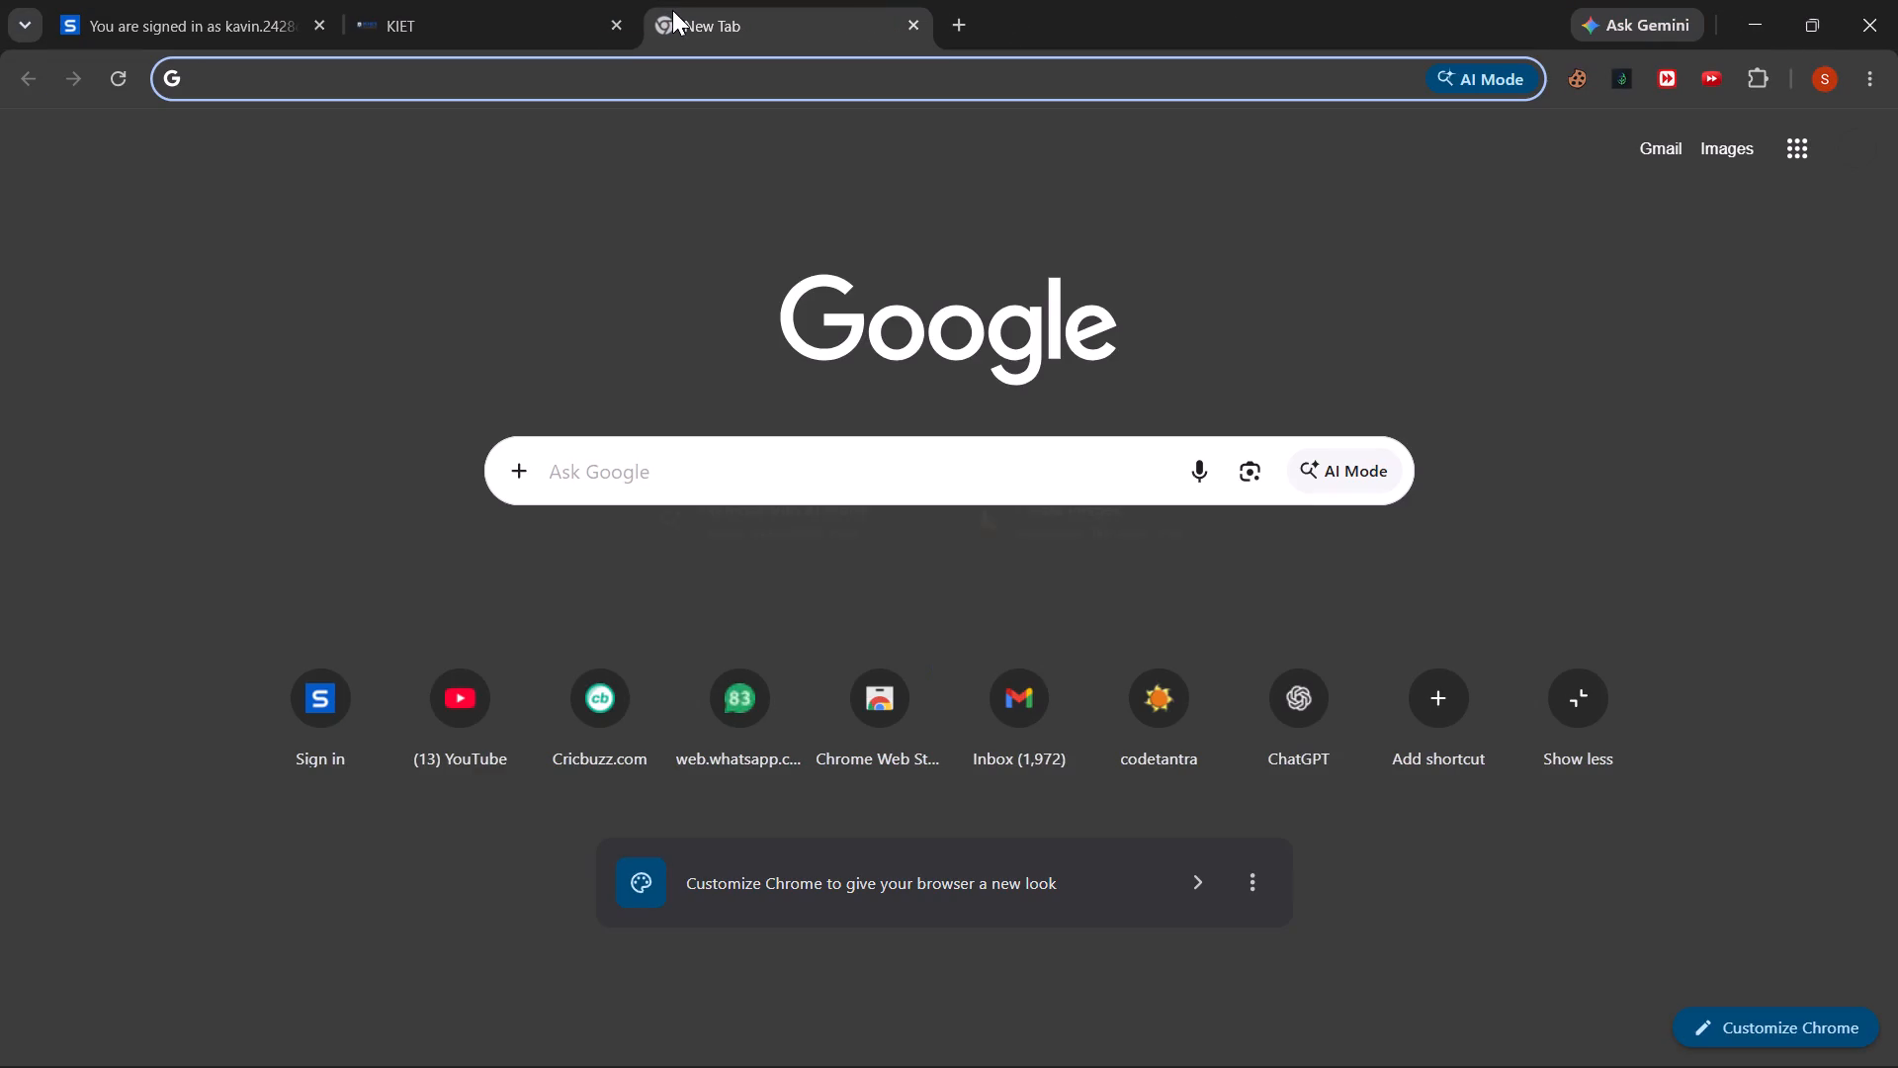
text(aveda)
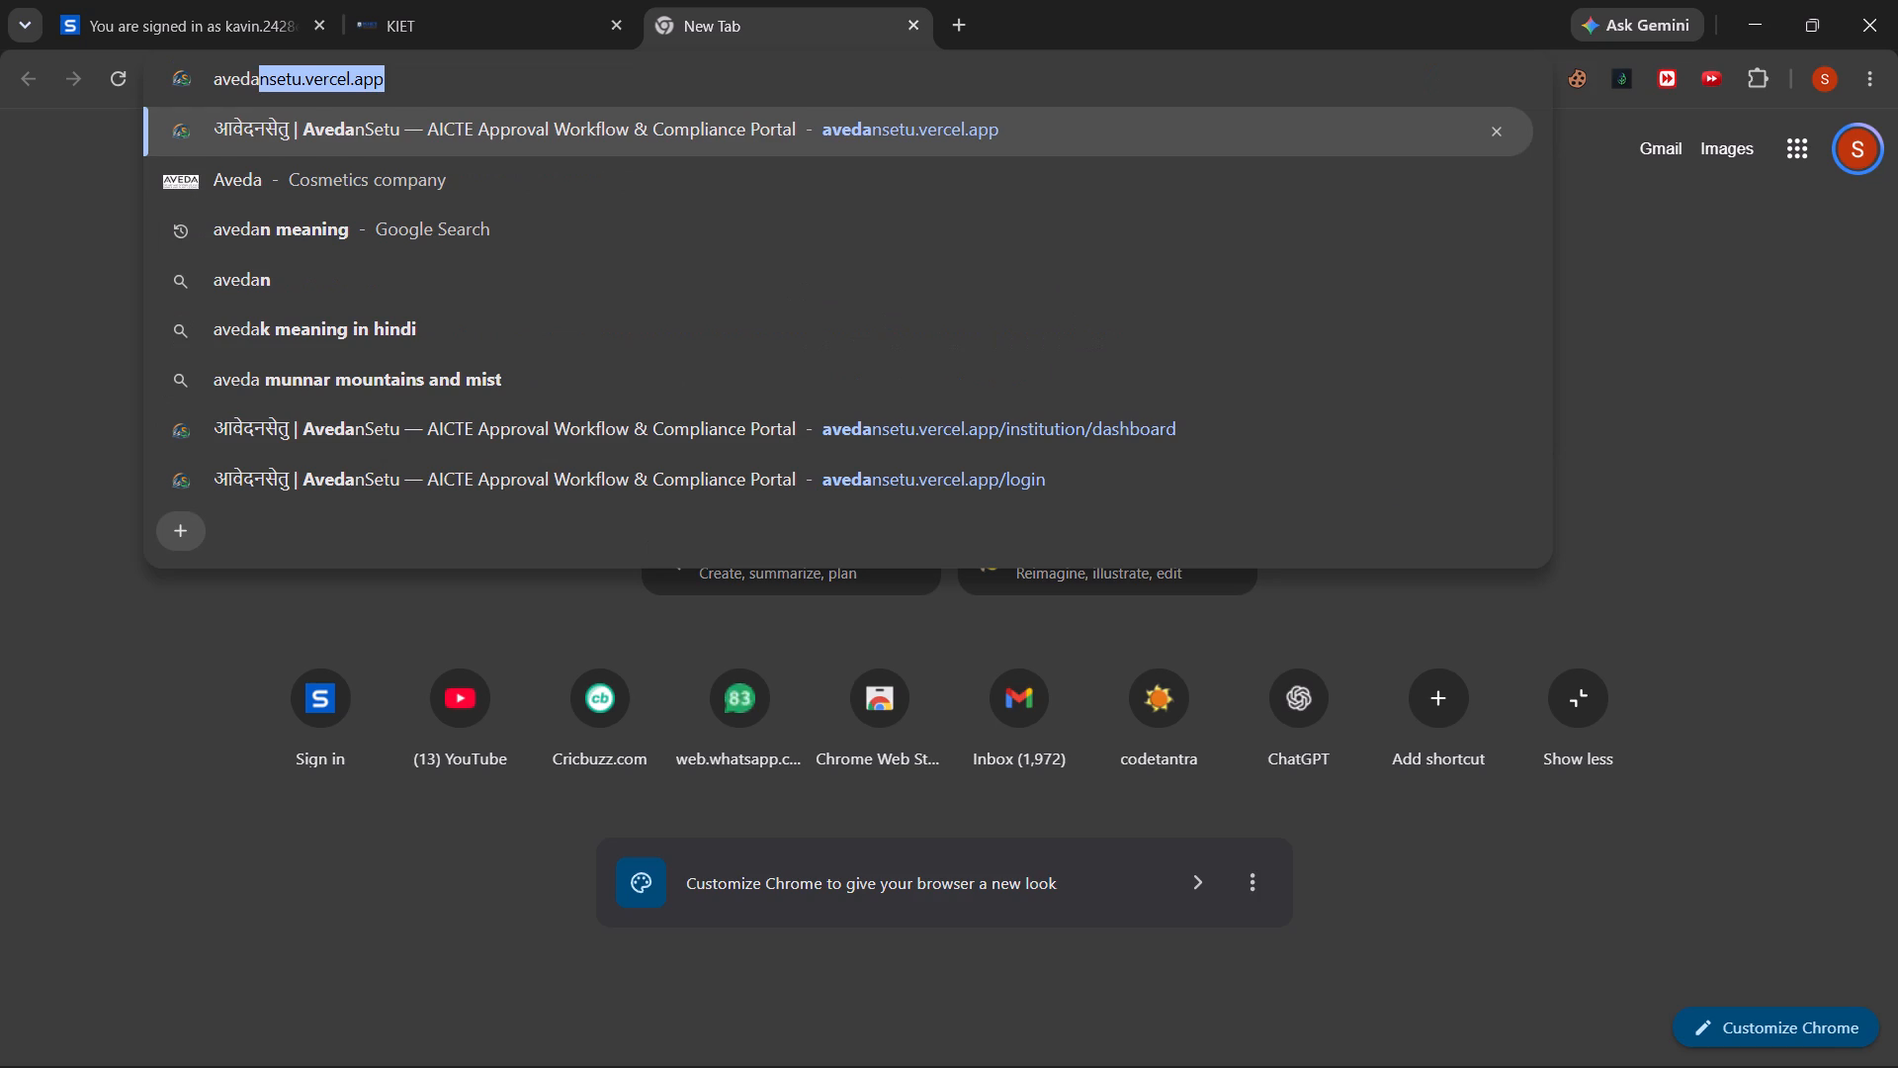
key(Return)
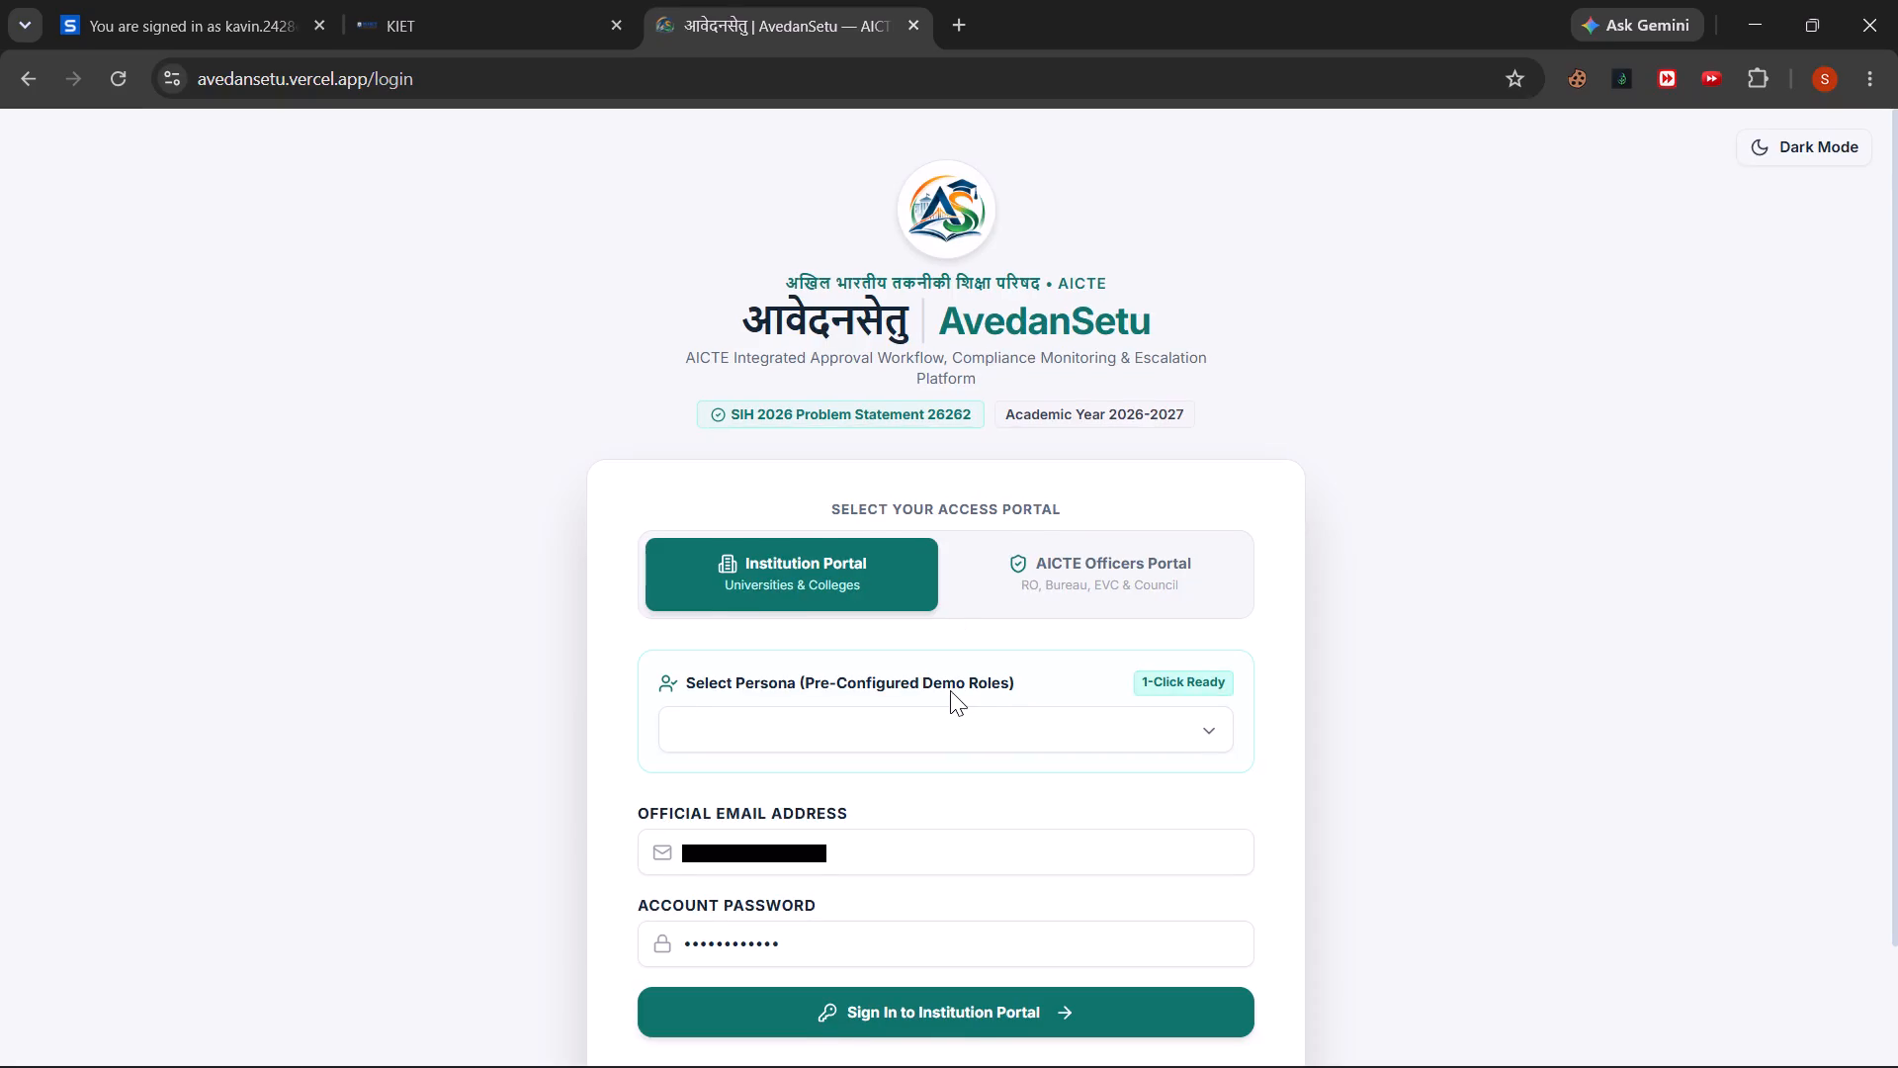
Enter the Institution Portal as the preconfigured Institution Admin persona of Apex Institute of Technology & Management.
scroll(950, 690, down, 1)
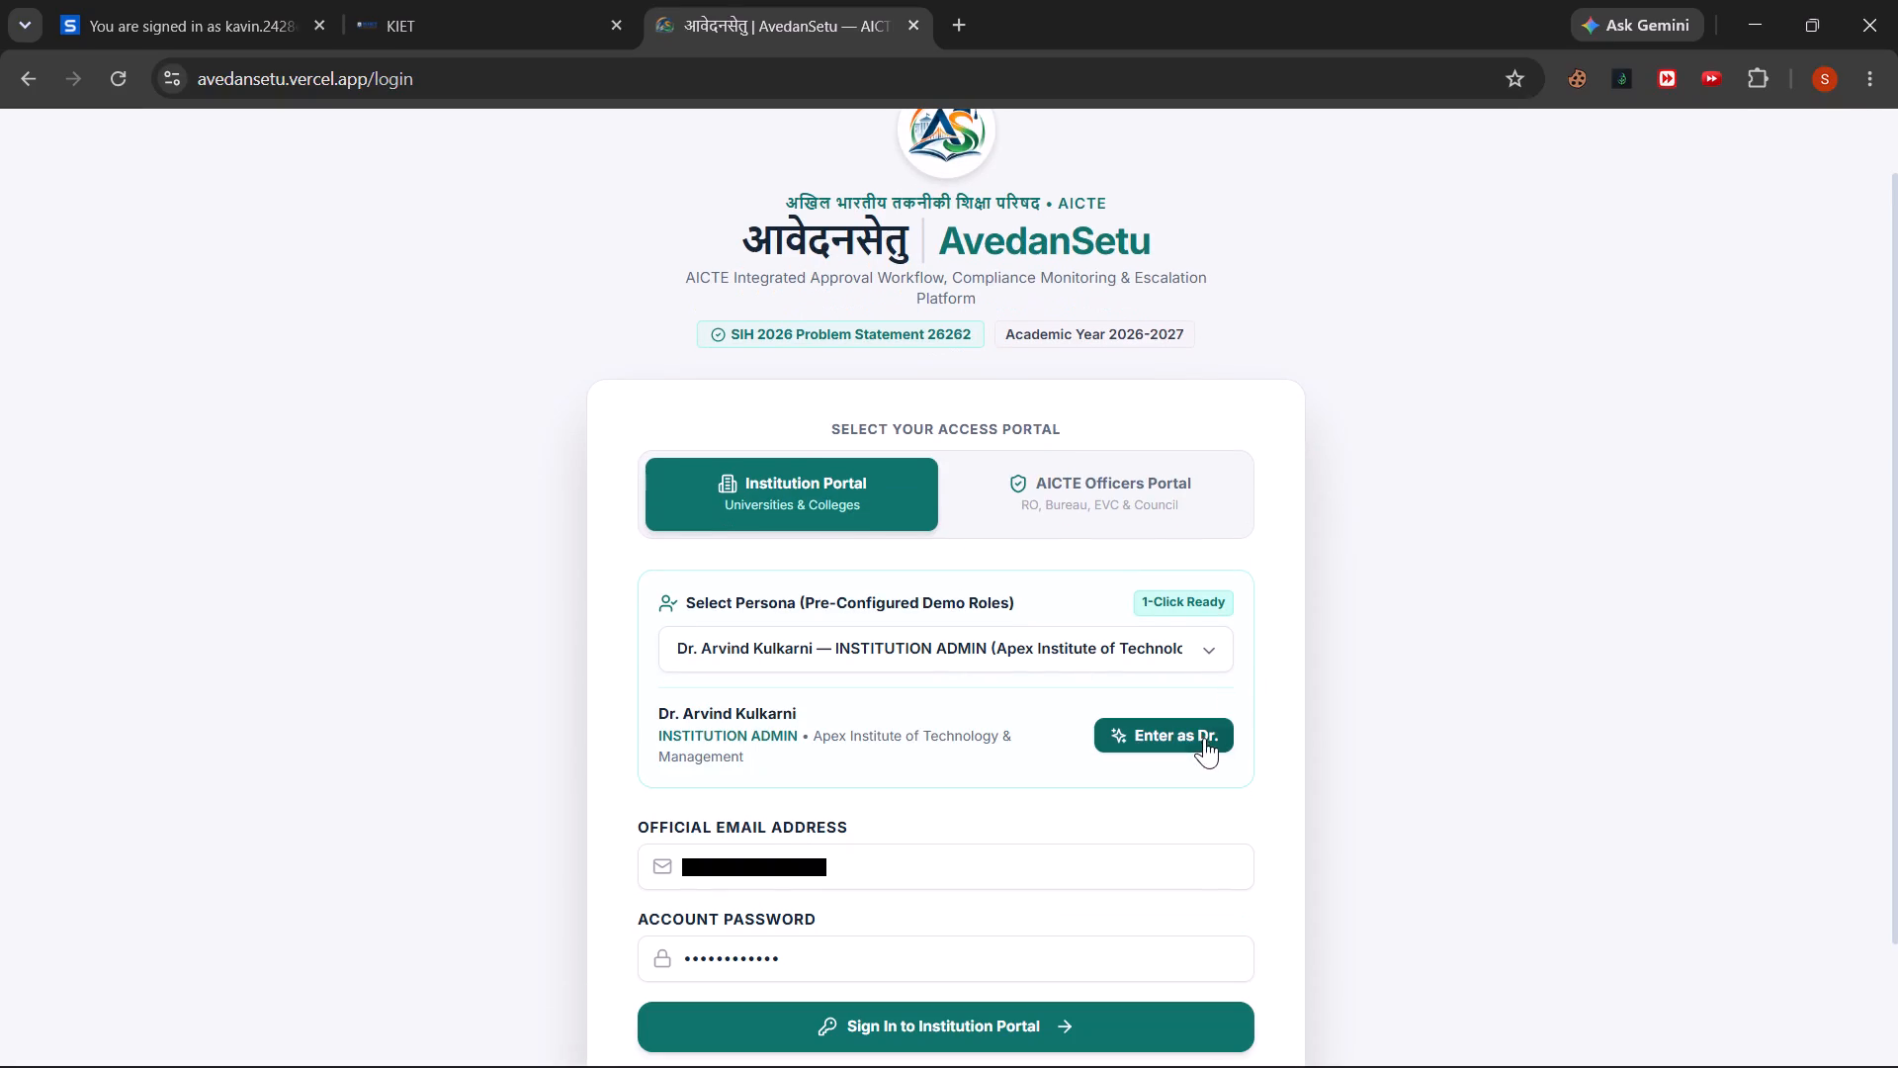
click(1188, 736)
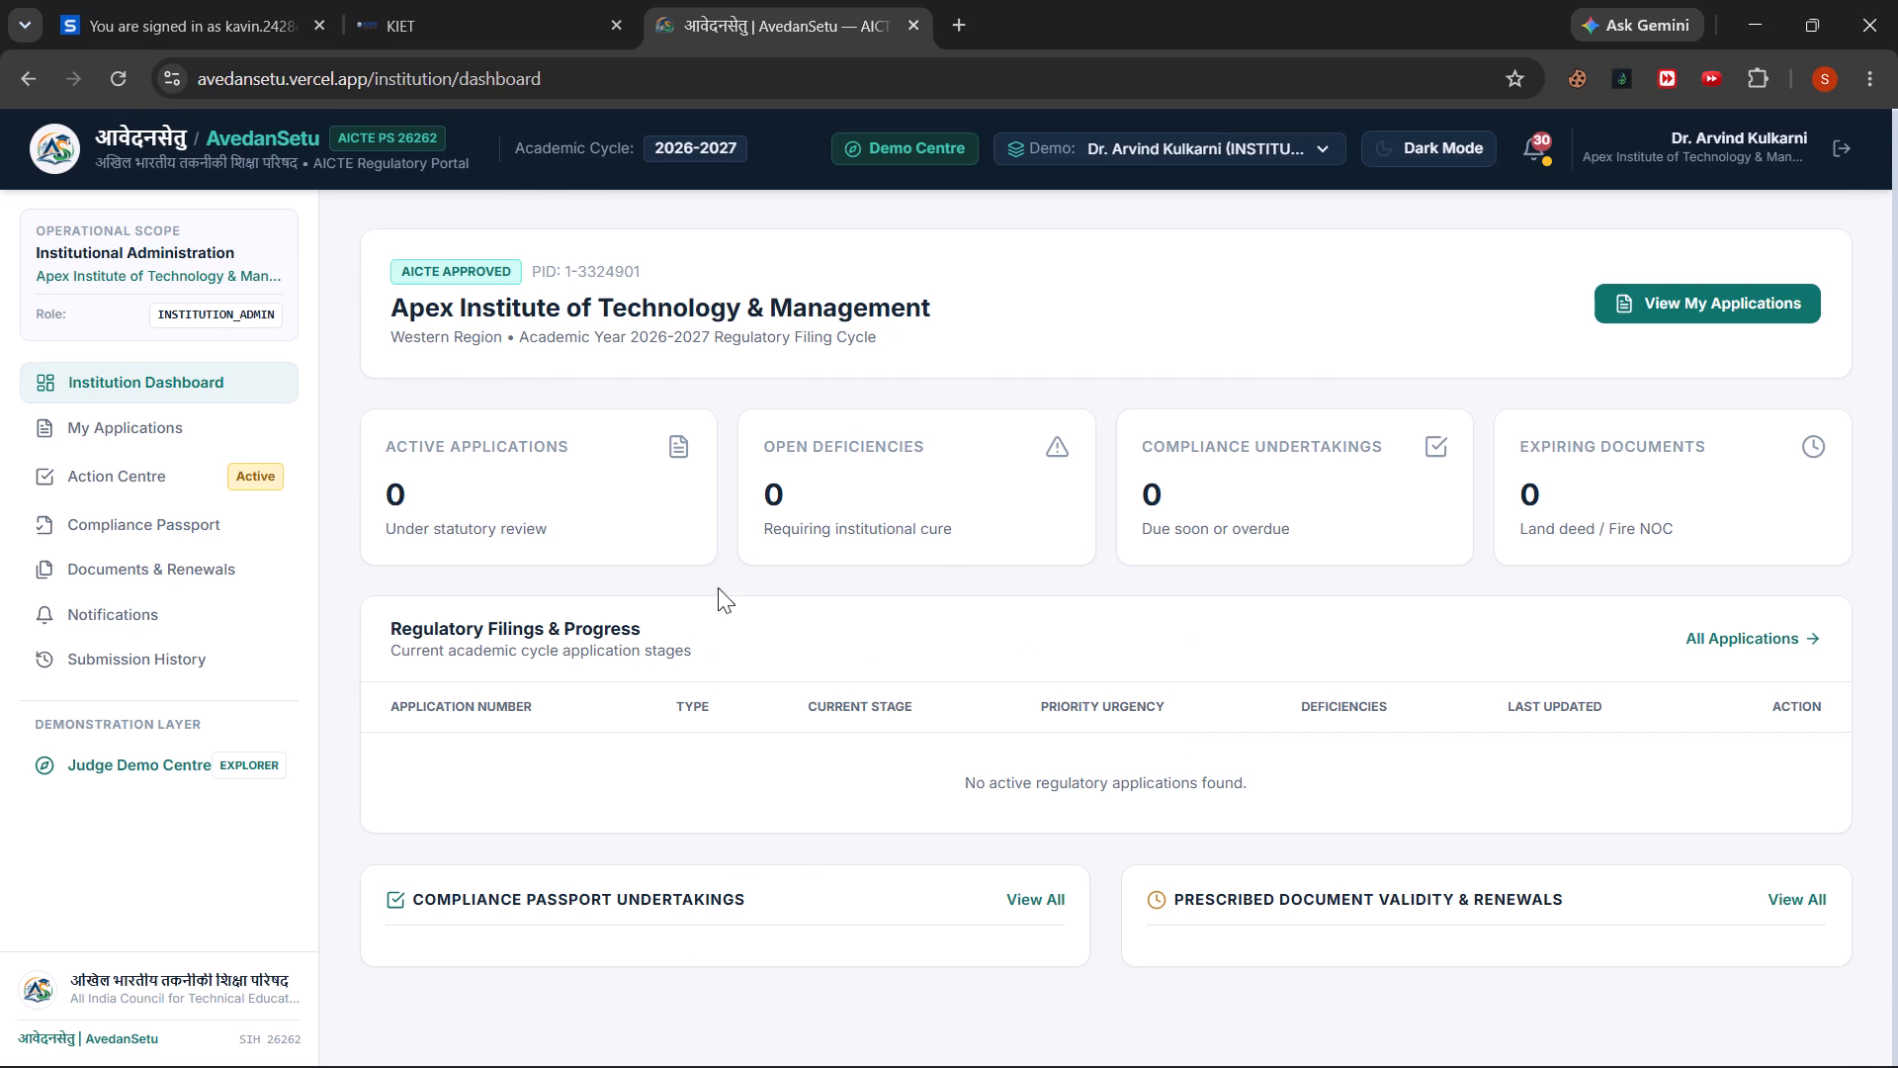
Look over the institution's regulatory filings and open the demo persona selector.
scroll(807, 654, down, 6)
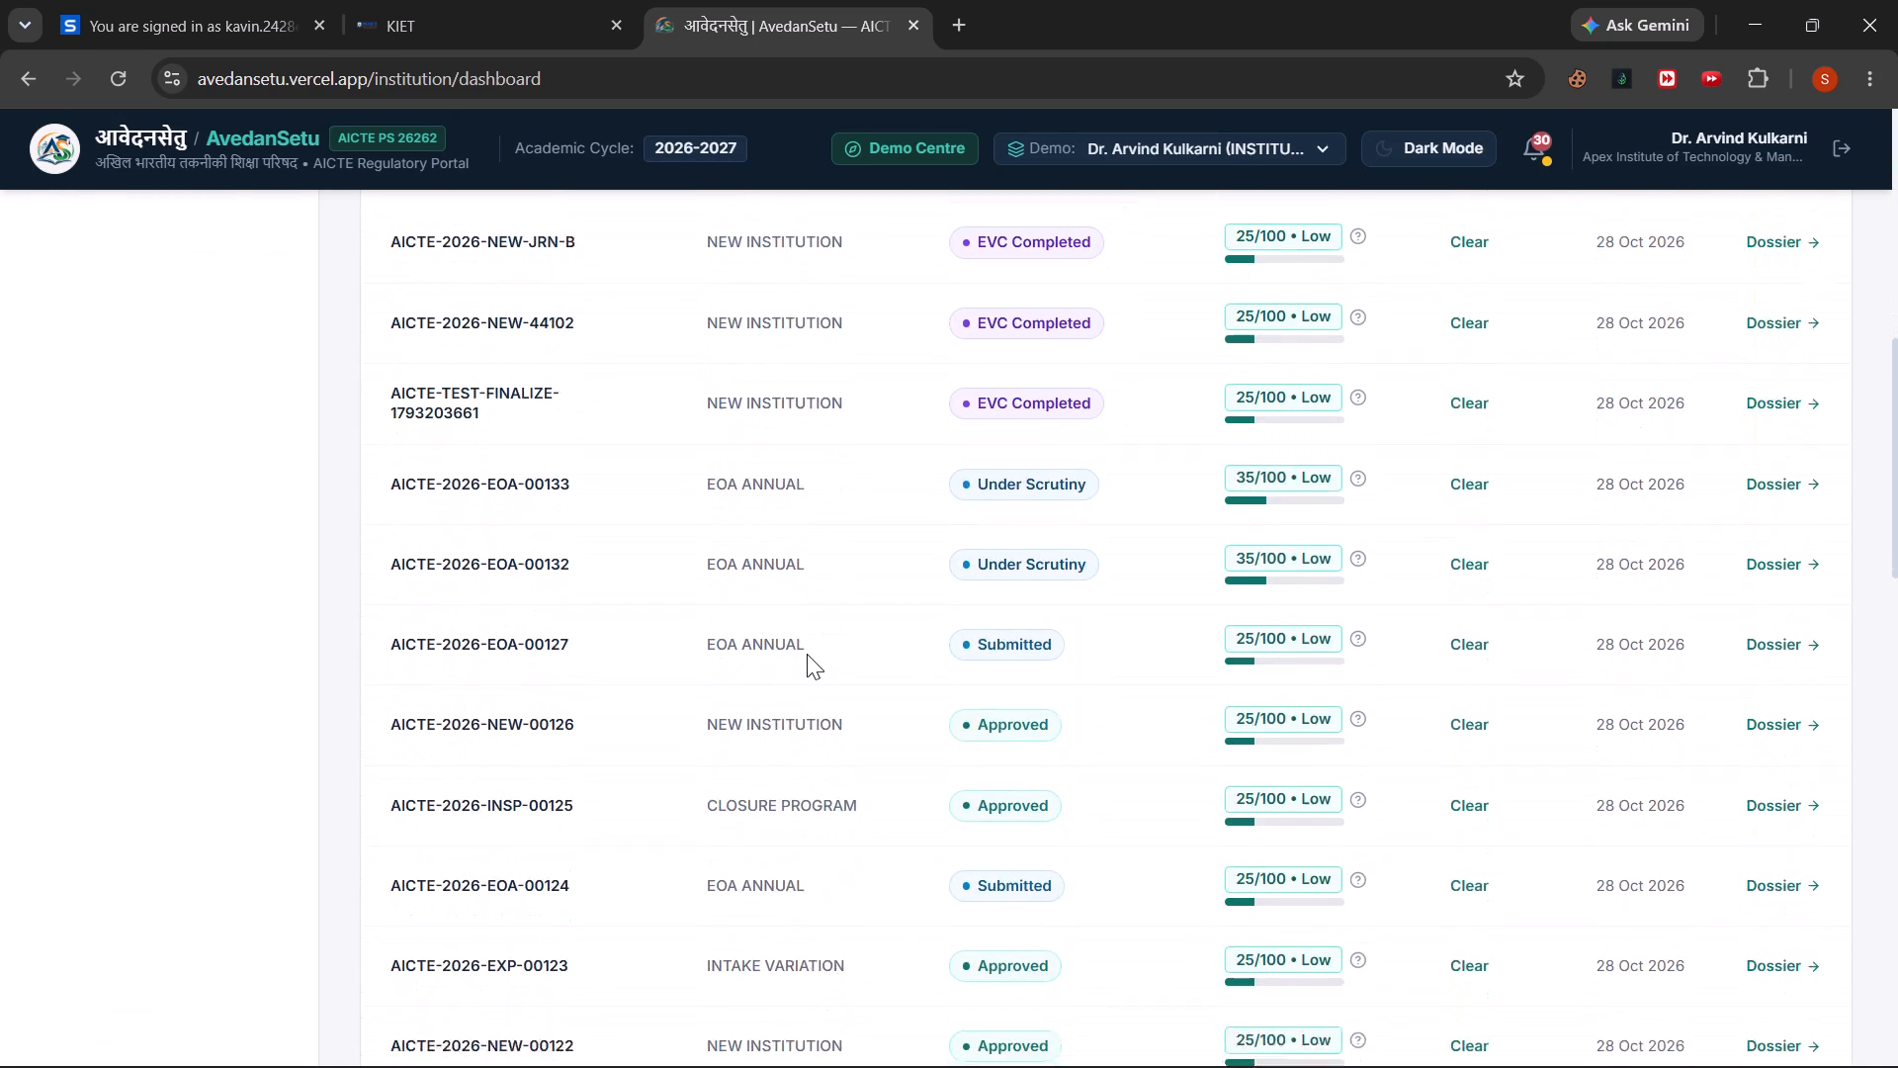
scroll(807, 654, up, 8)
click(1266, 143)
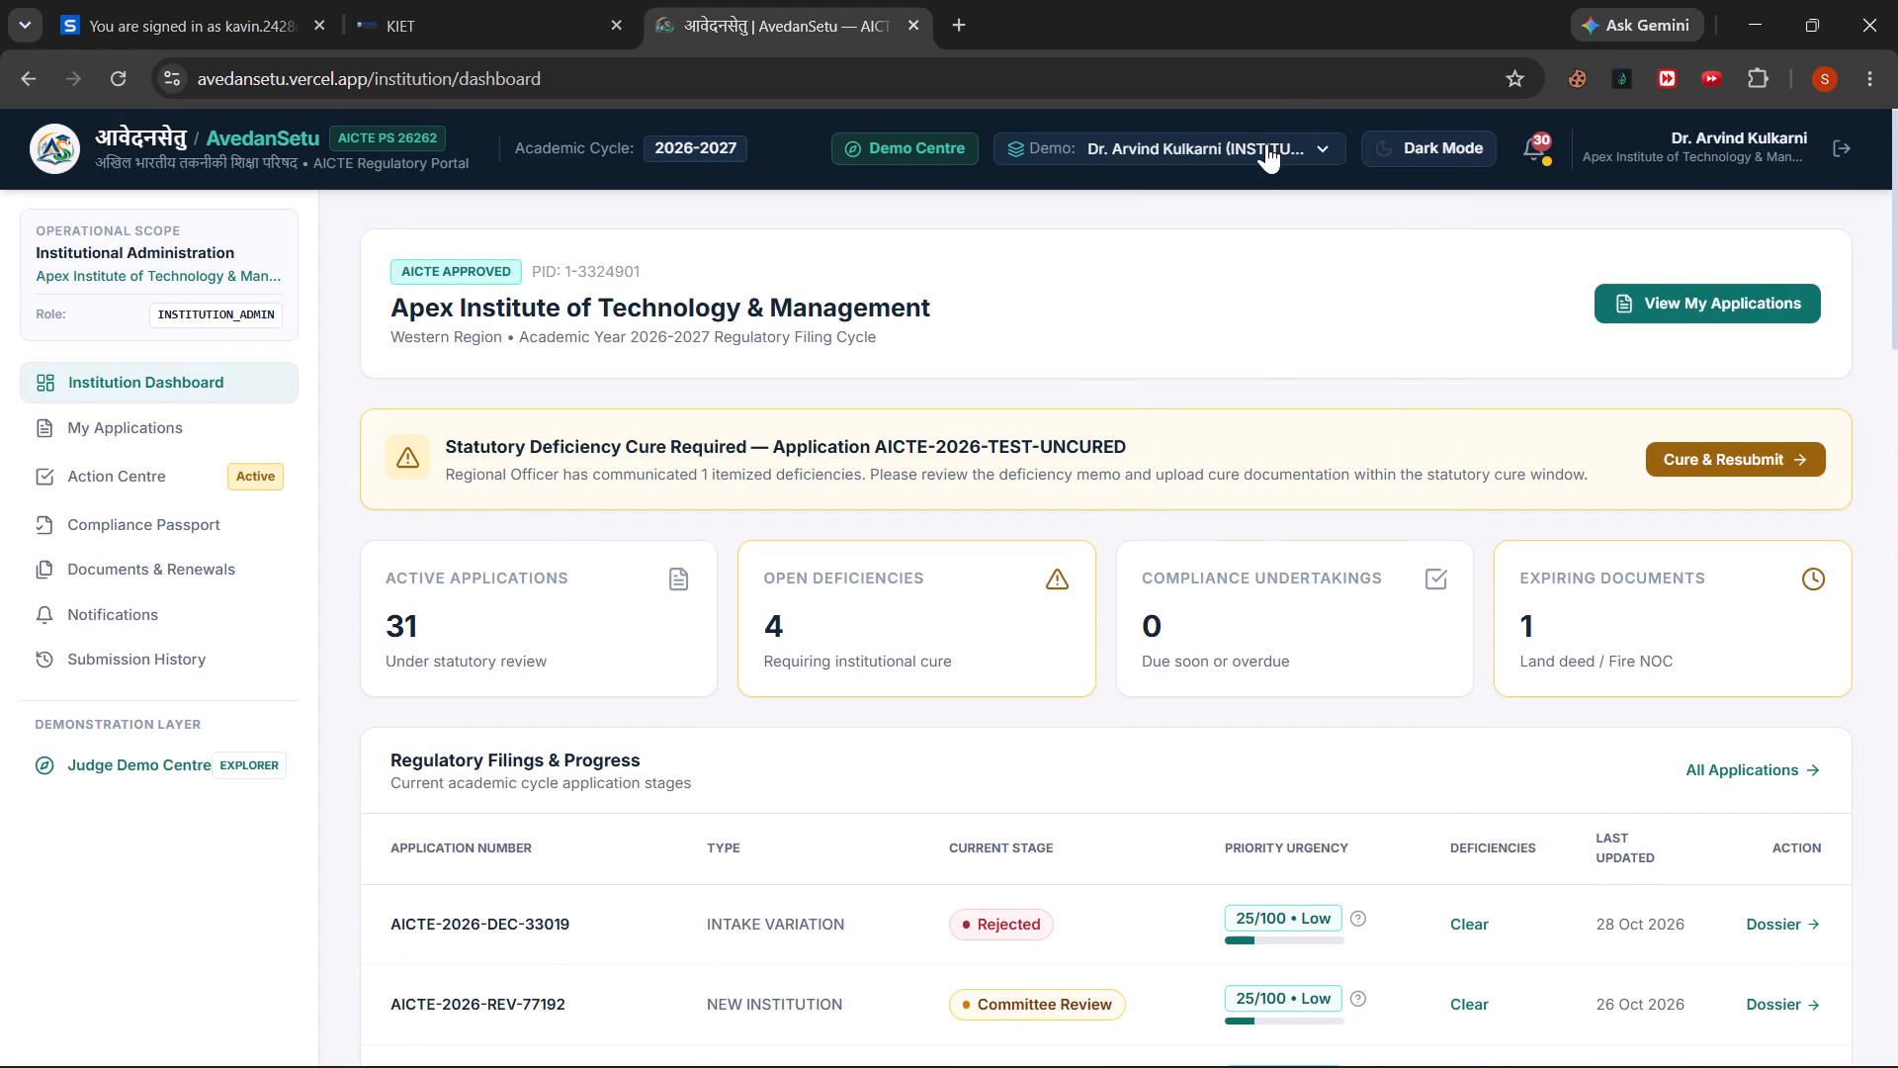
Switch the AvedanSetu demo role to the EVC Coordinator.
scroll(1266, 380, down, 5)
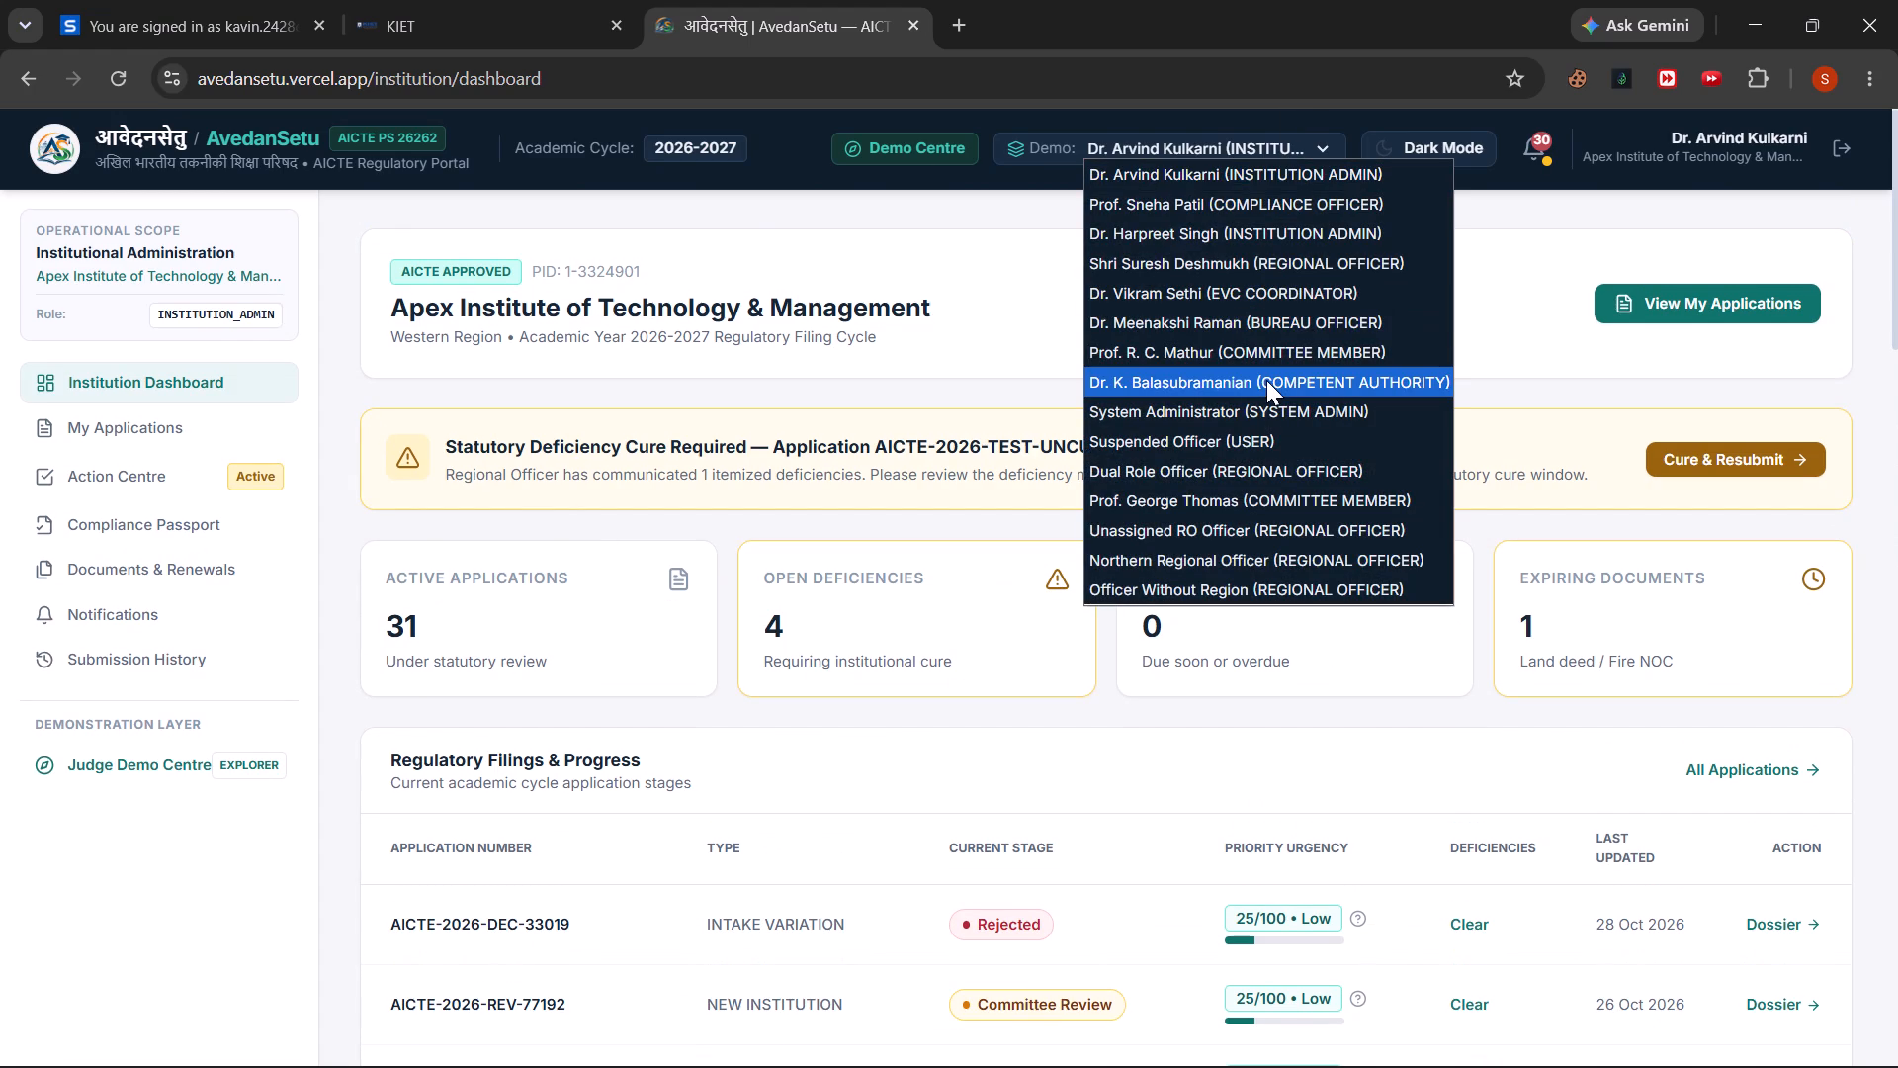
click(1266, 296)
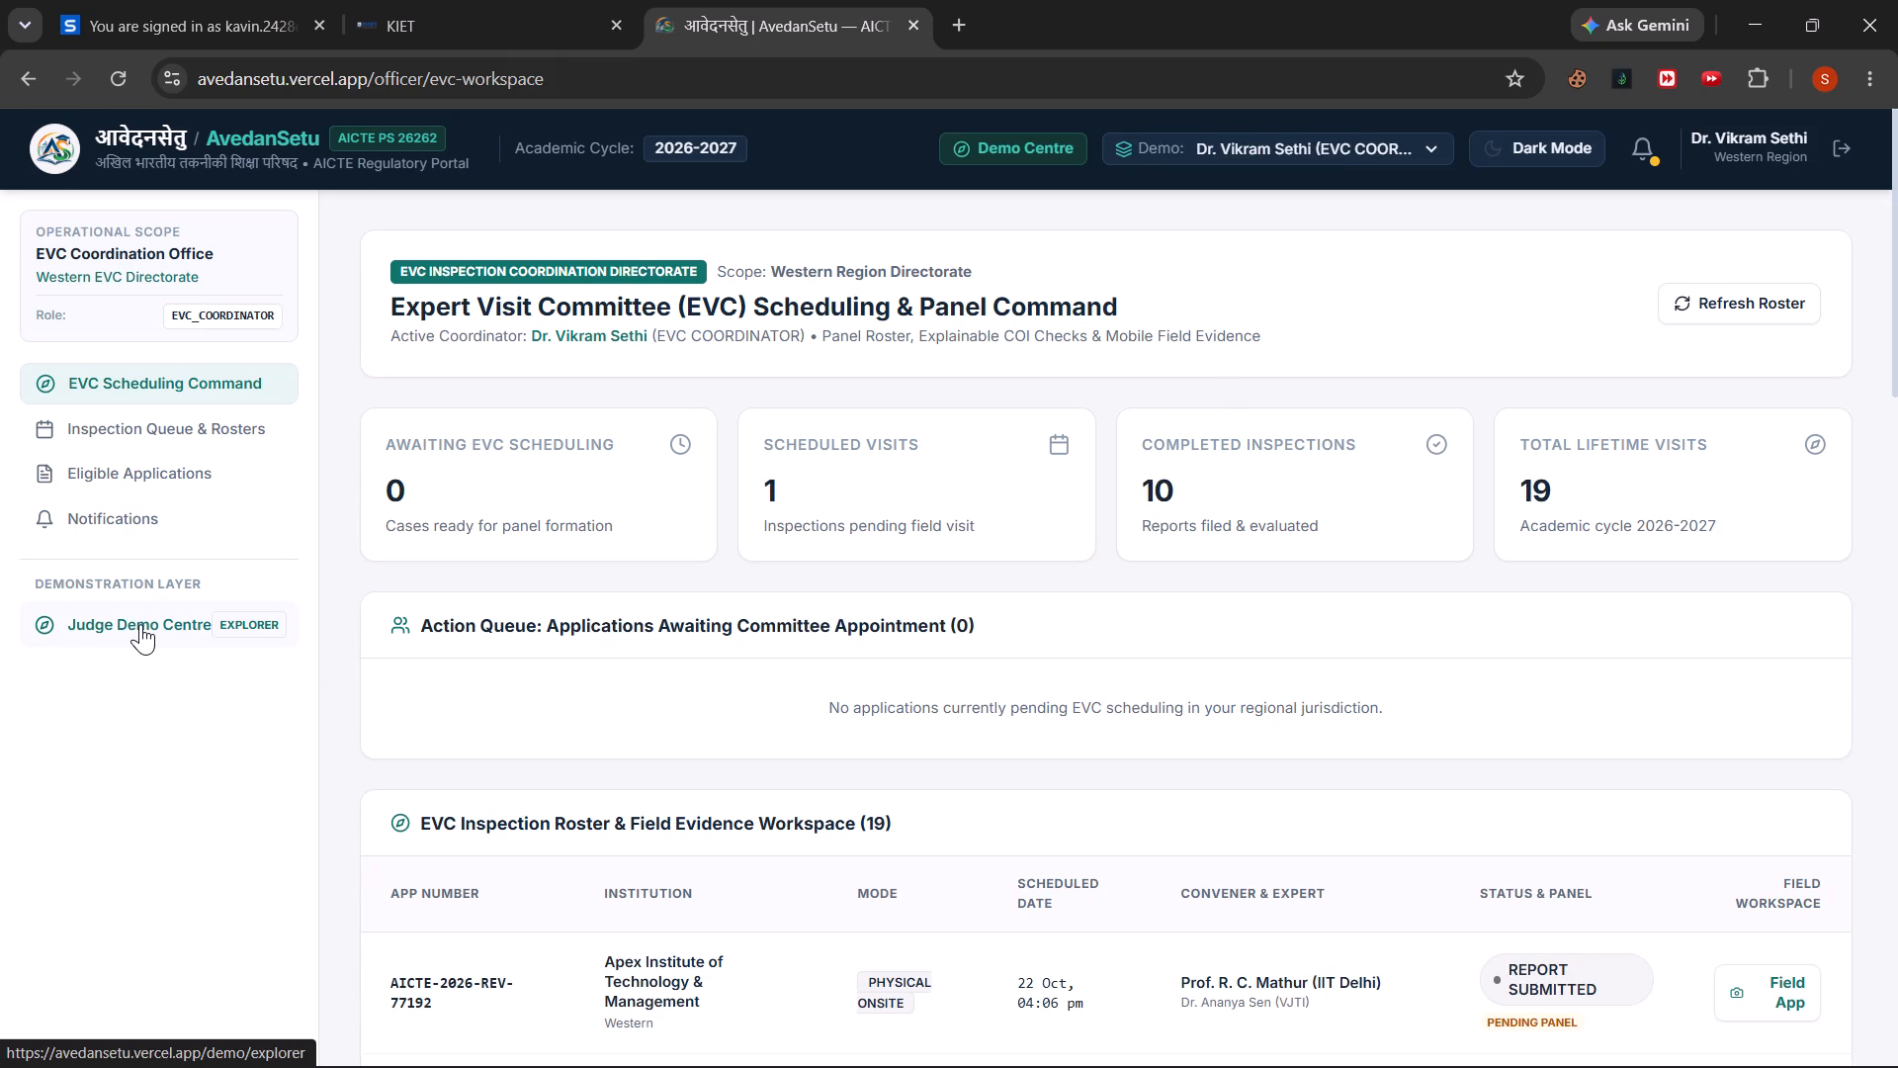
Open canva.com in a new browser tab.
click(965, 24)
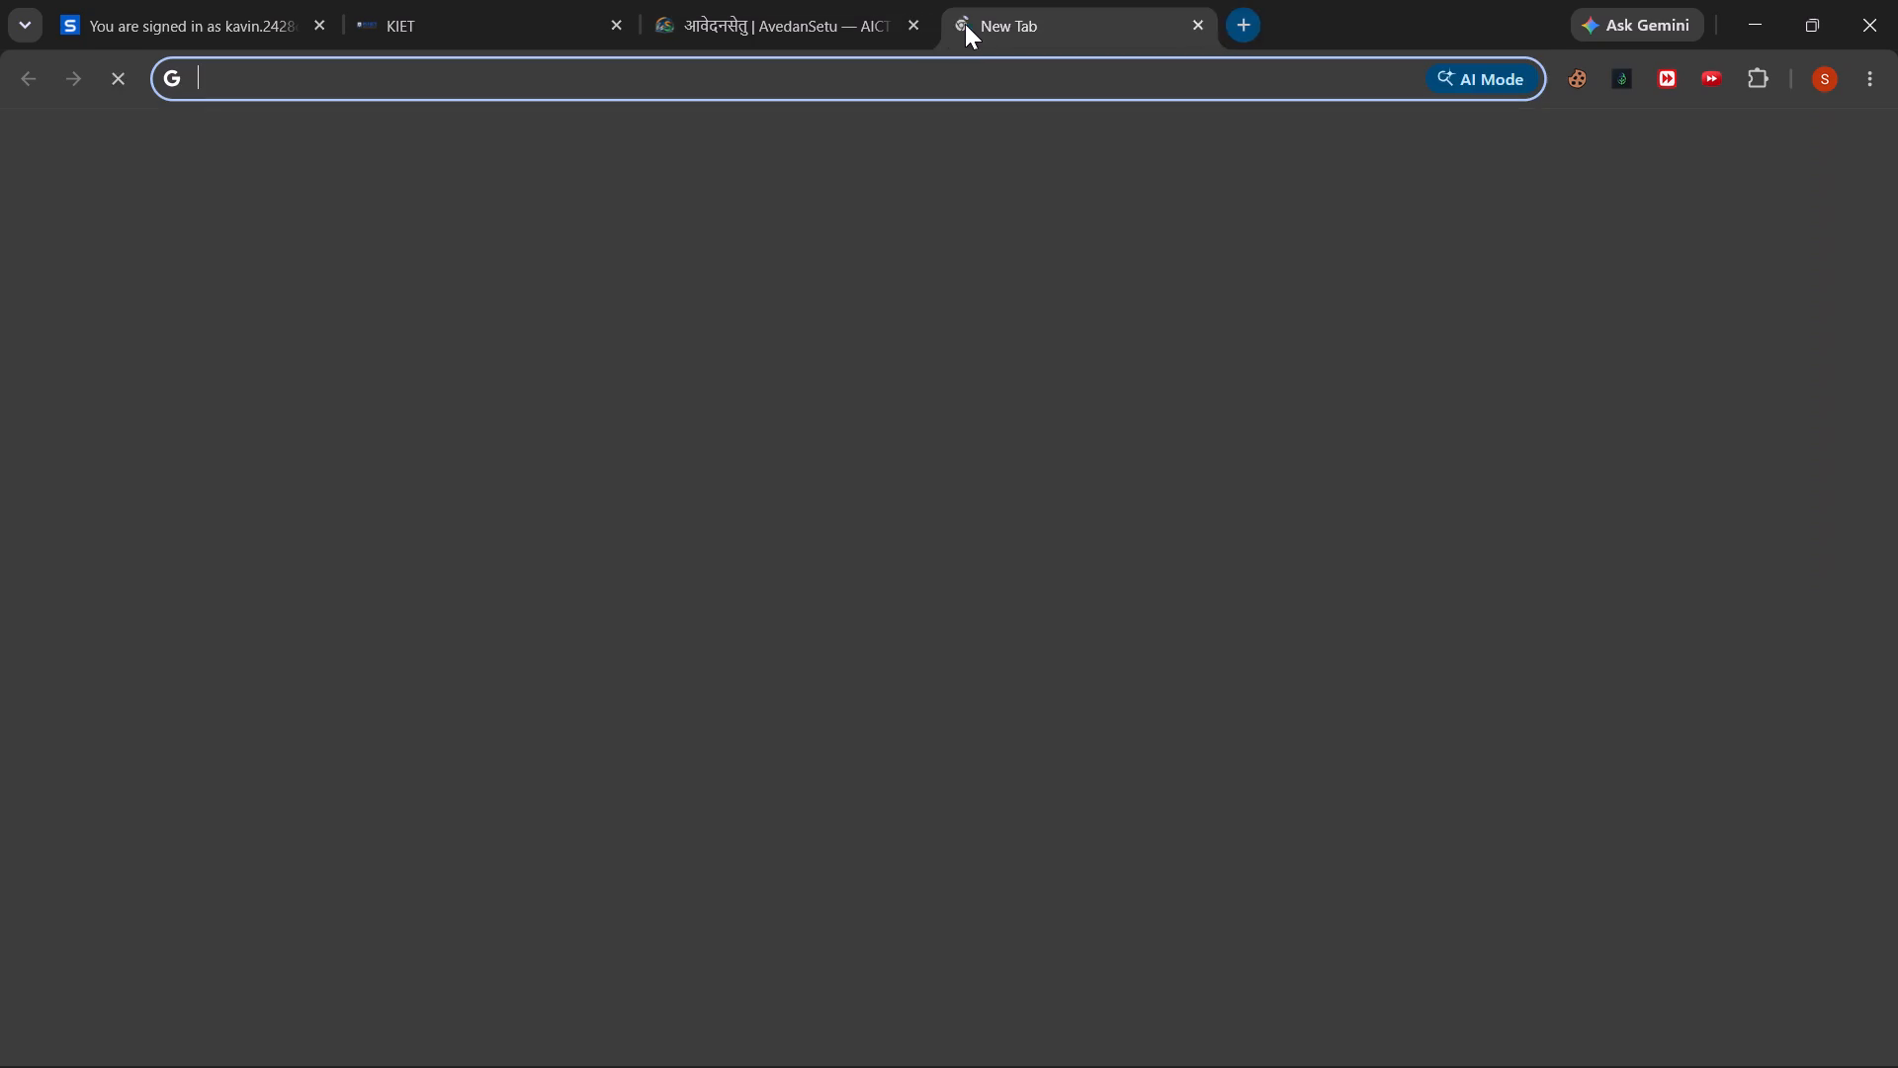
text(csnva)
key(BackSpace)
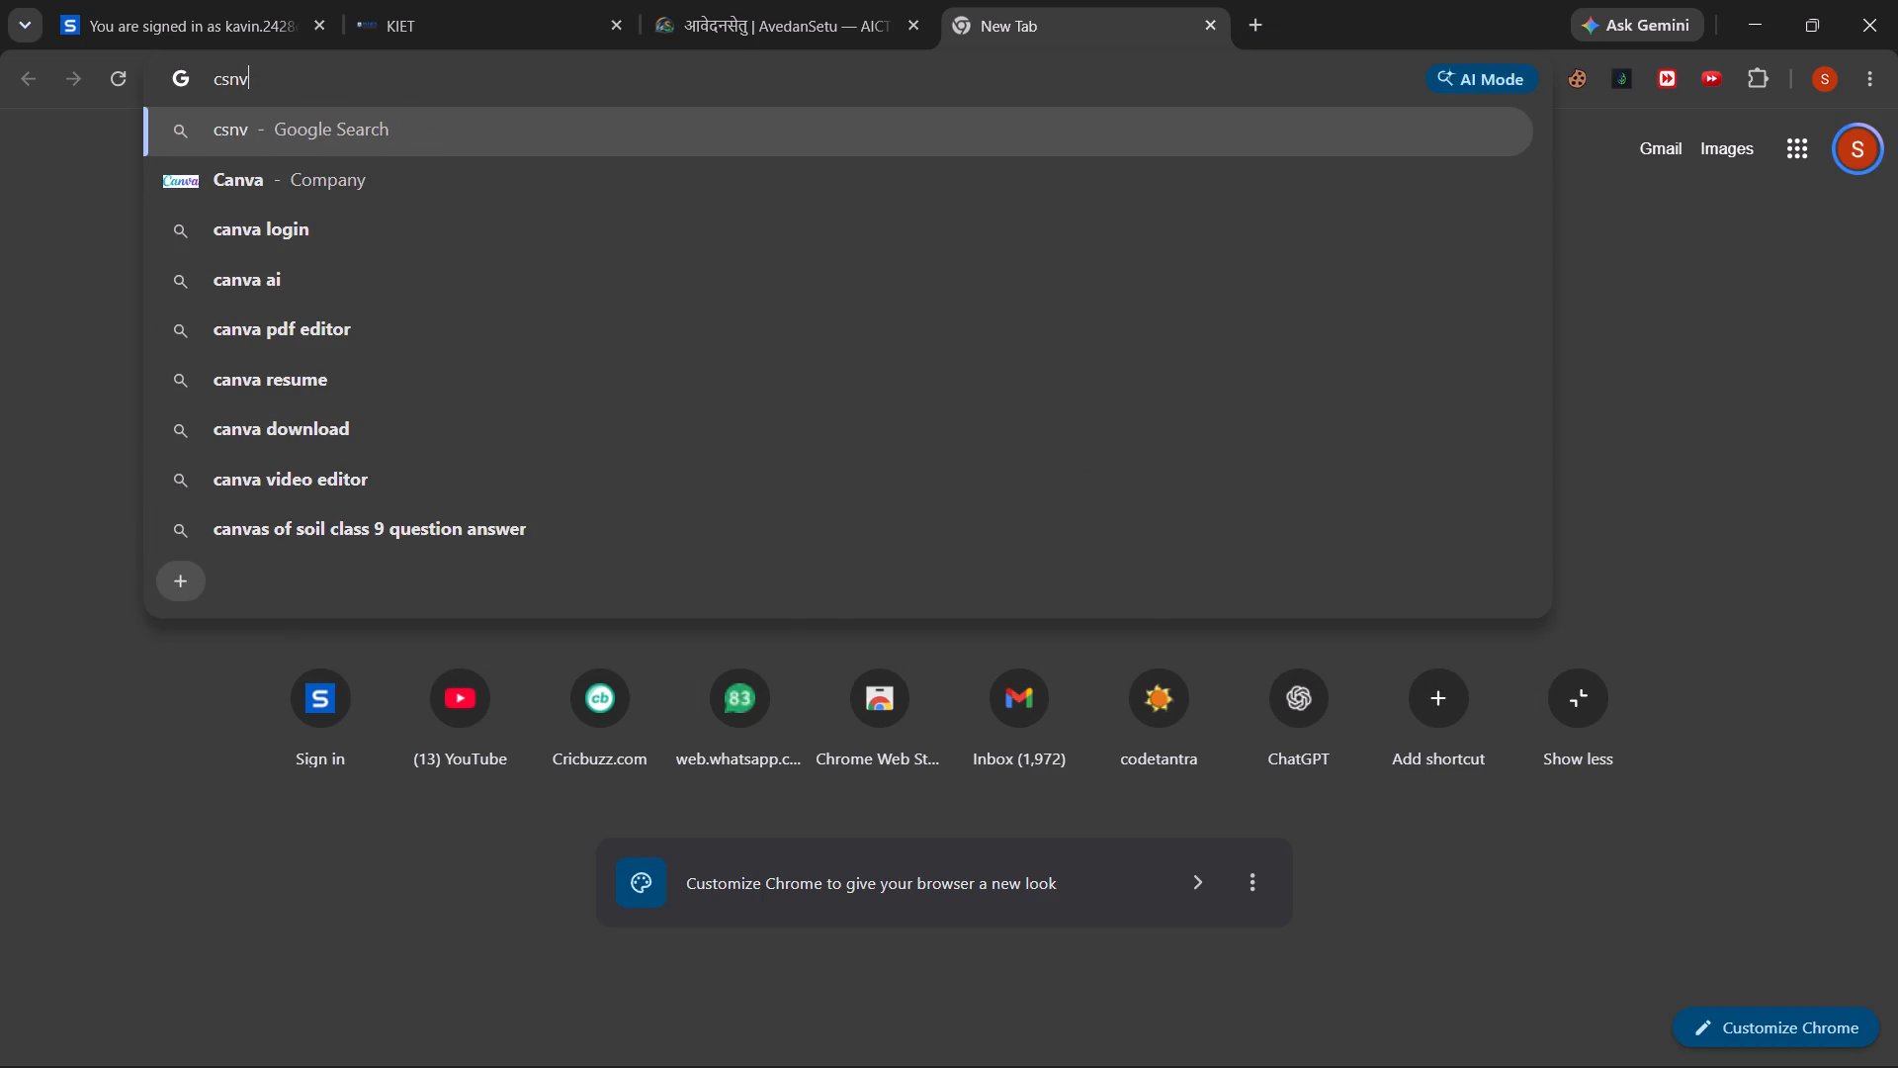
key(BackSpace)
key(BackSpace)
key(BackSpace)
text(anva)
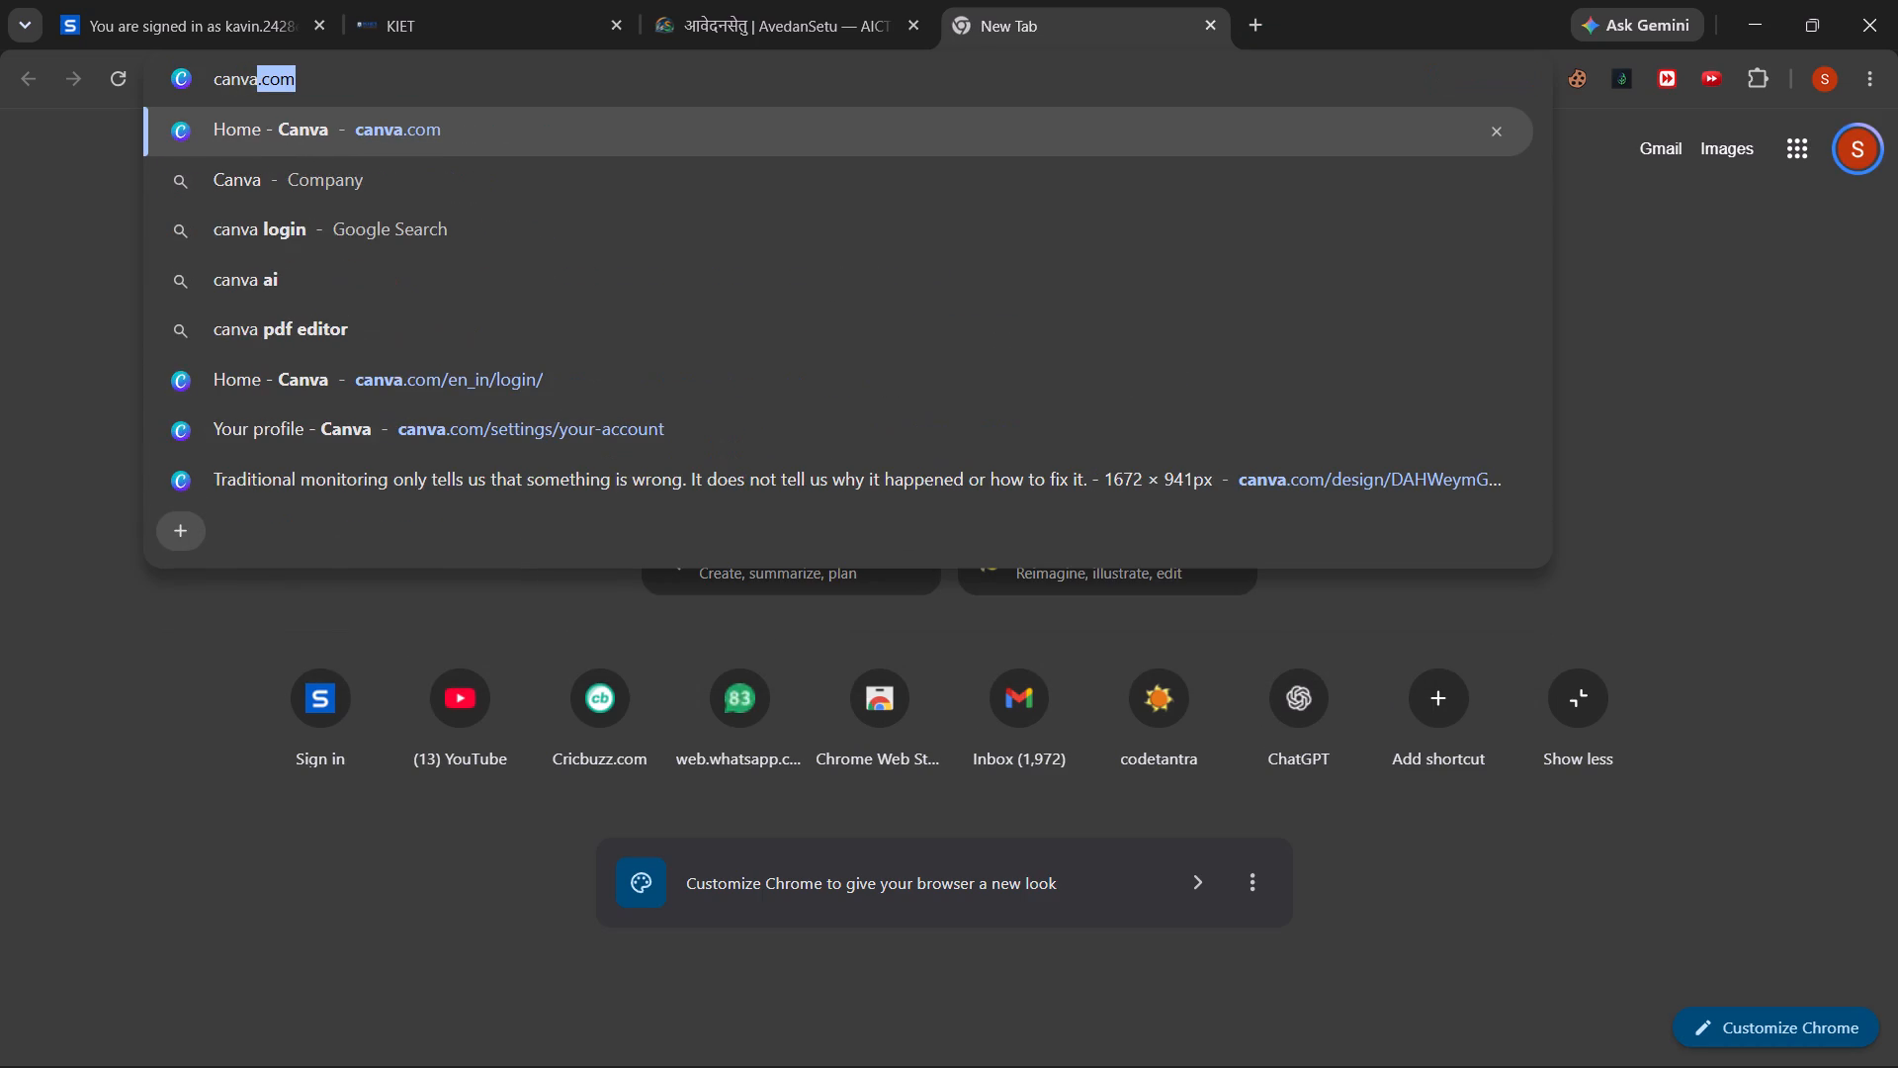
key(Return)
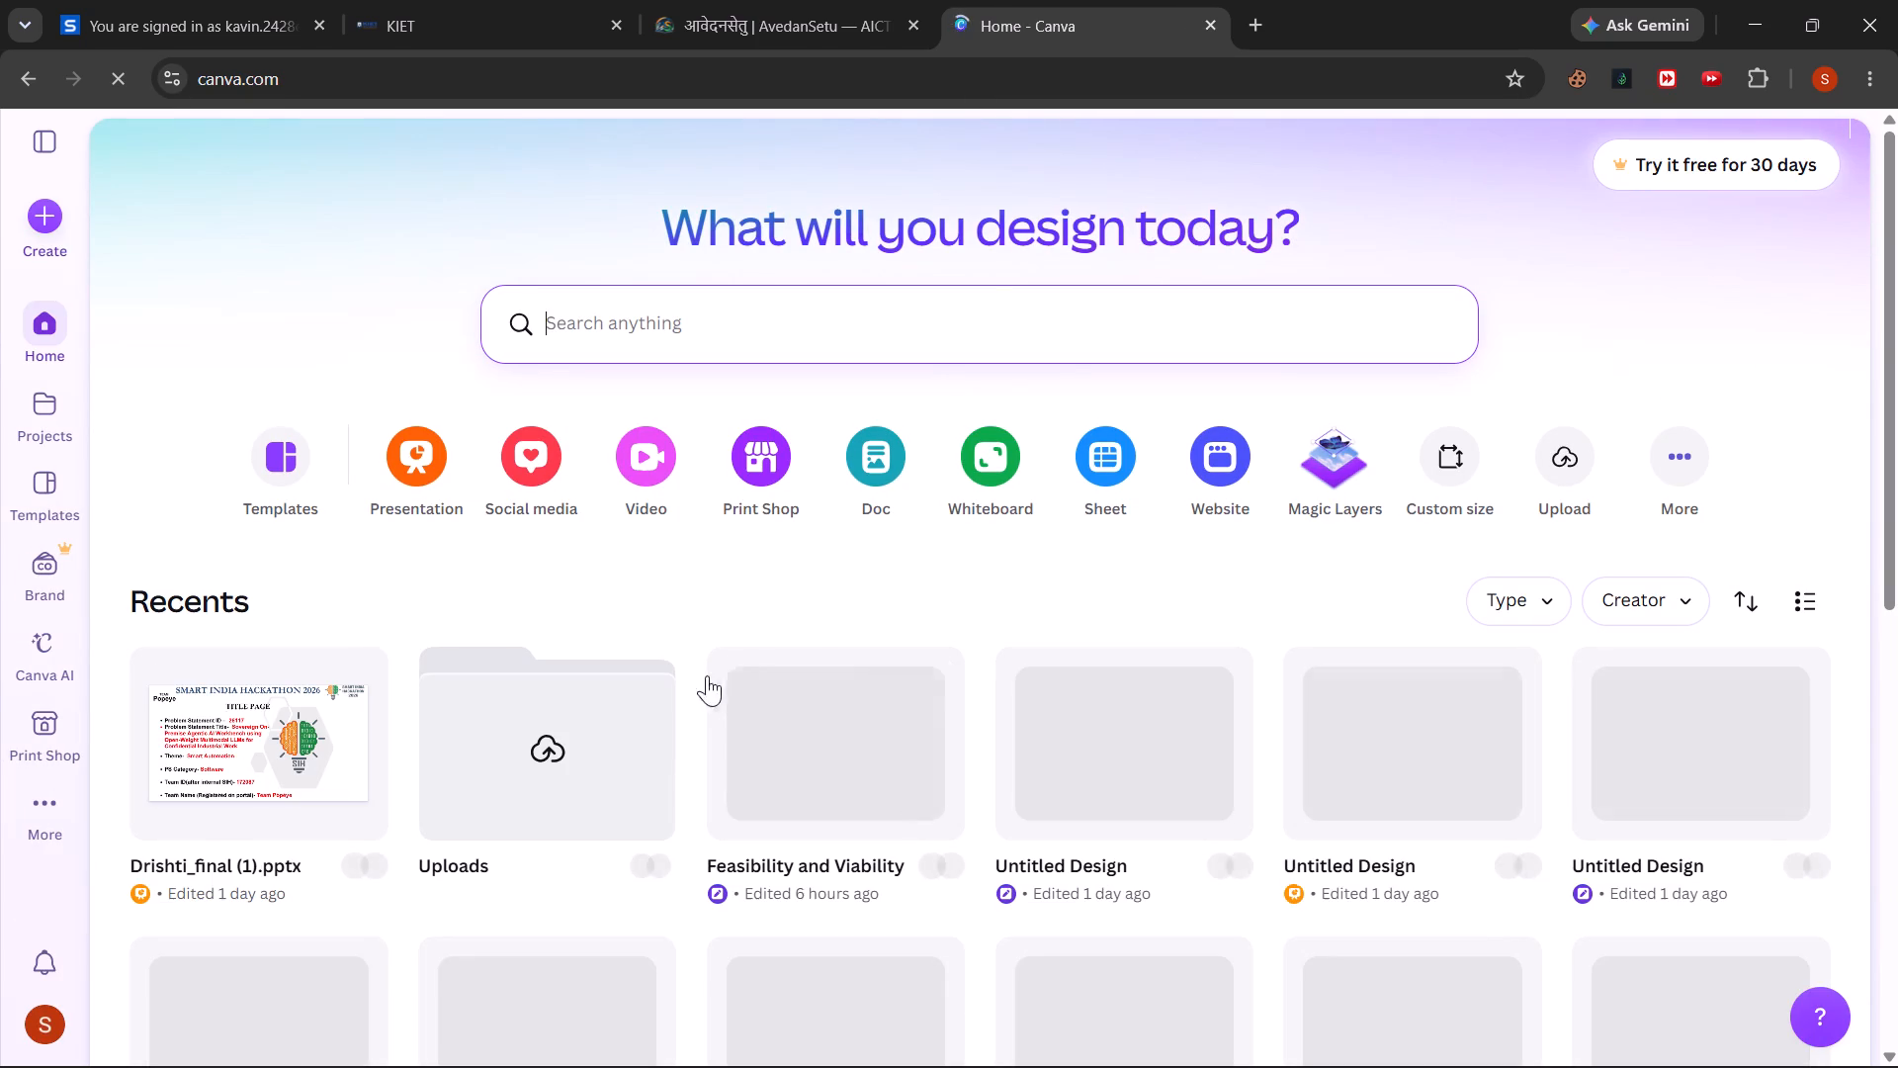
Open the recent design named Feasibility and Viability.
click(784, 760)
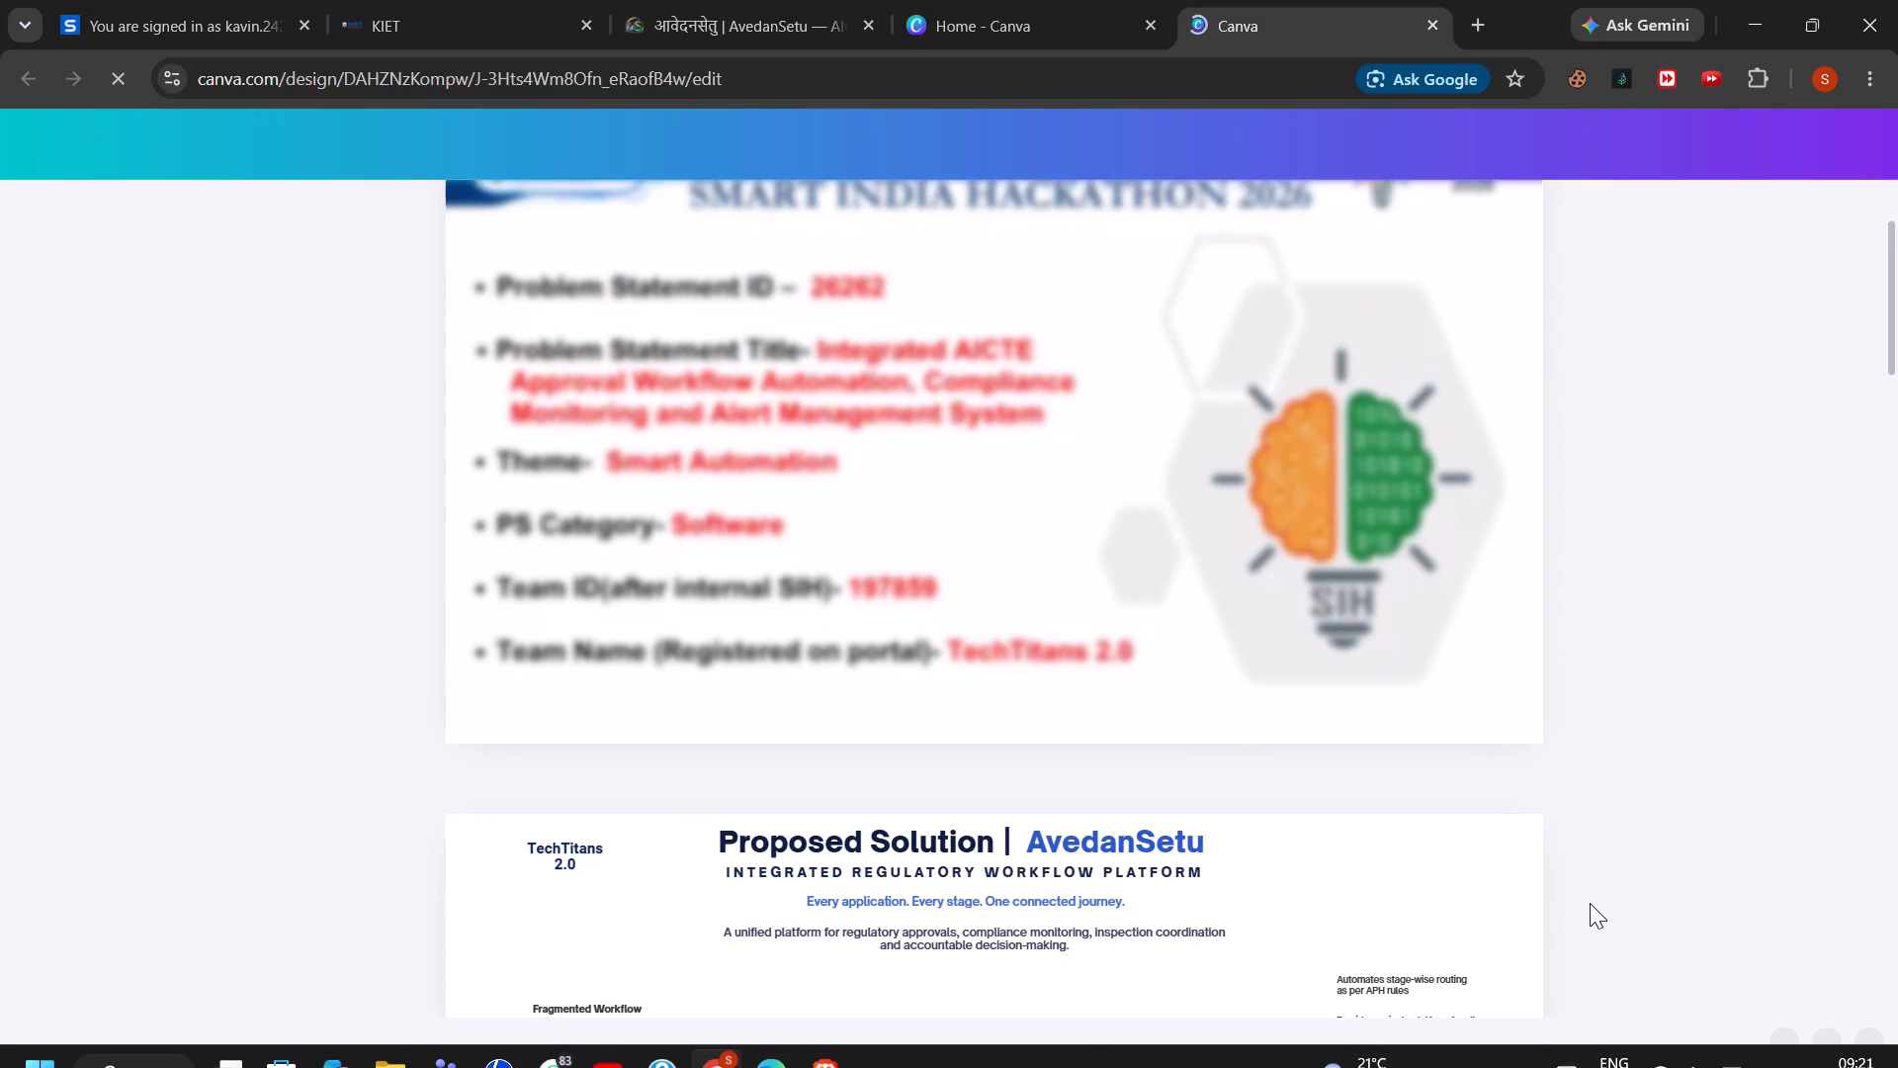
click(1761, 846)
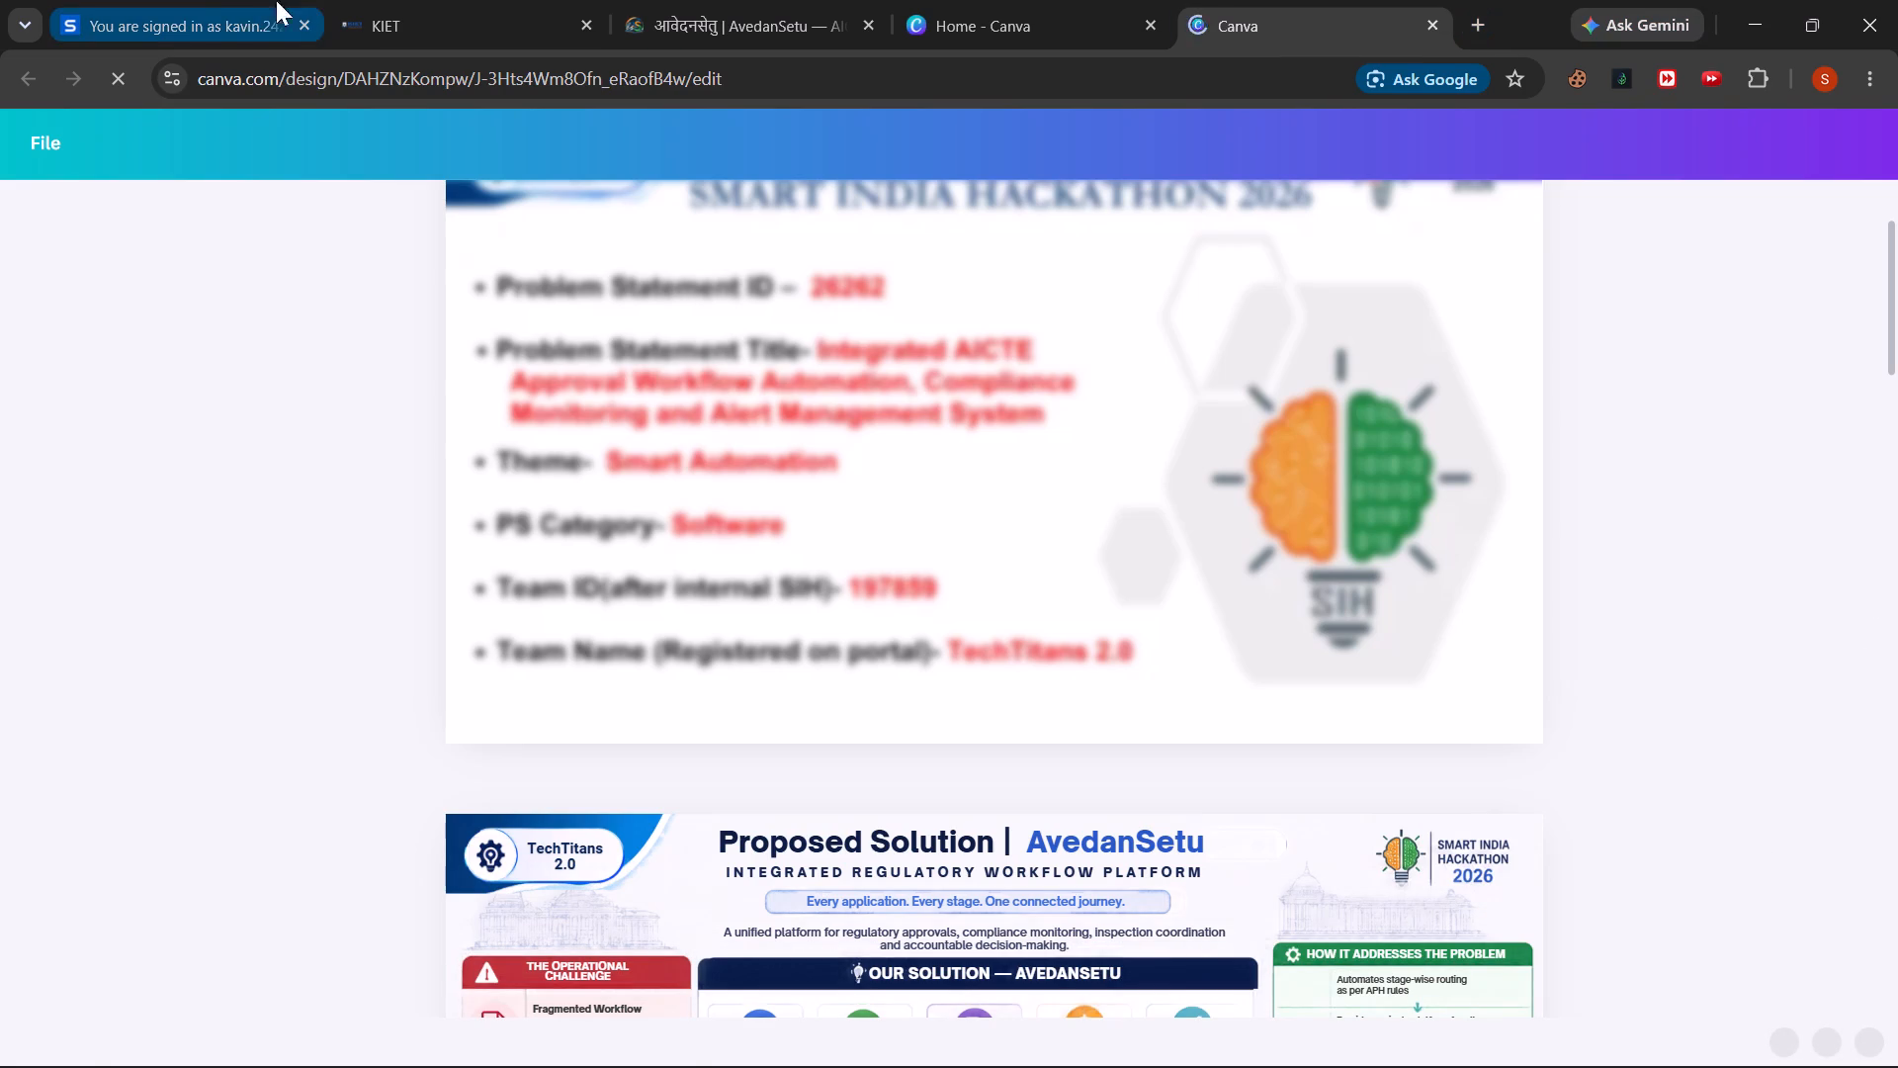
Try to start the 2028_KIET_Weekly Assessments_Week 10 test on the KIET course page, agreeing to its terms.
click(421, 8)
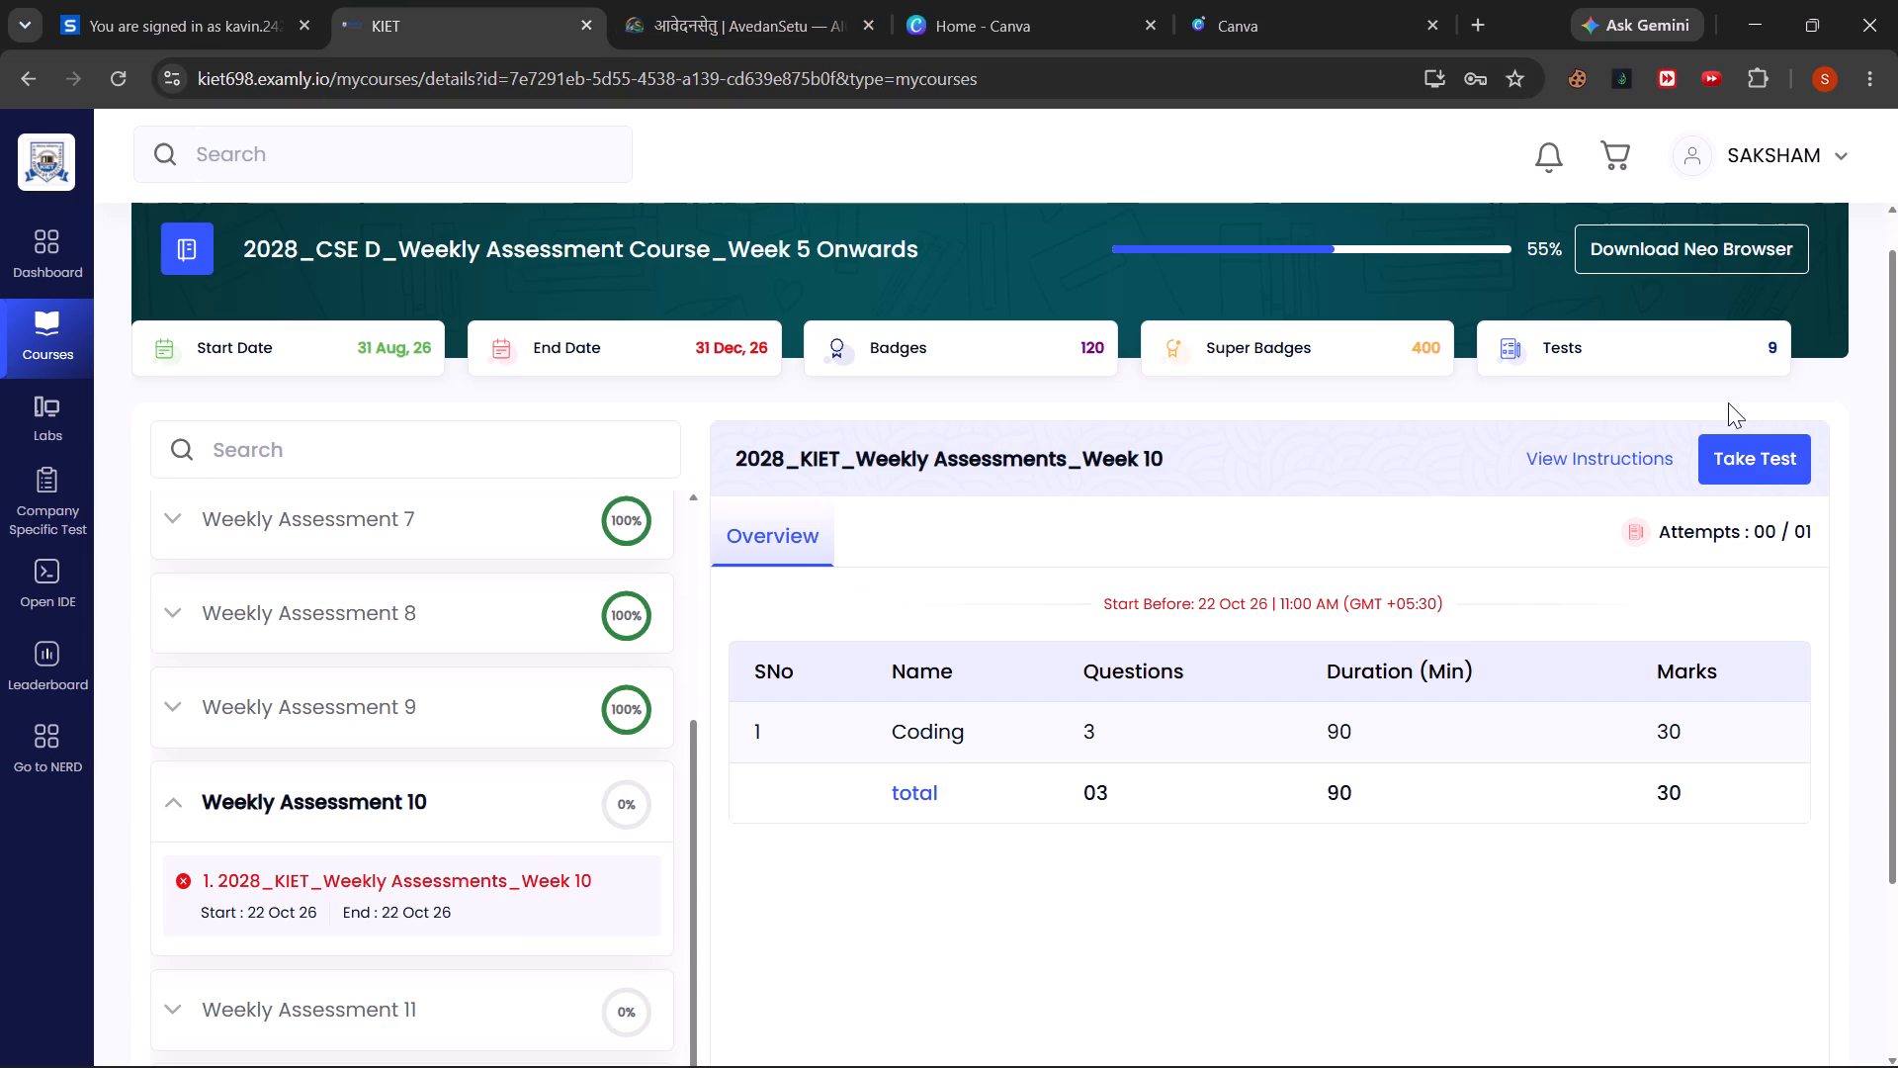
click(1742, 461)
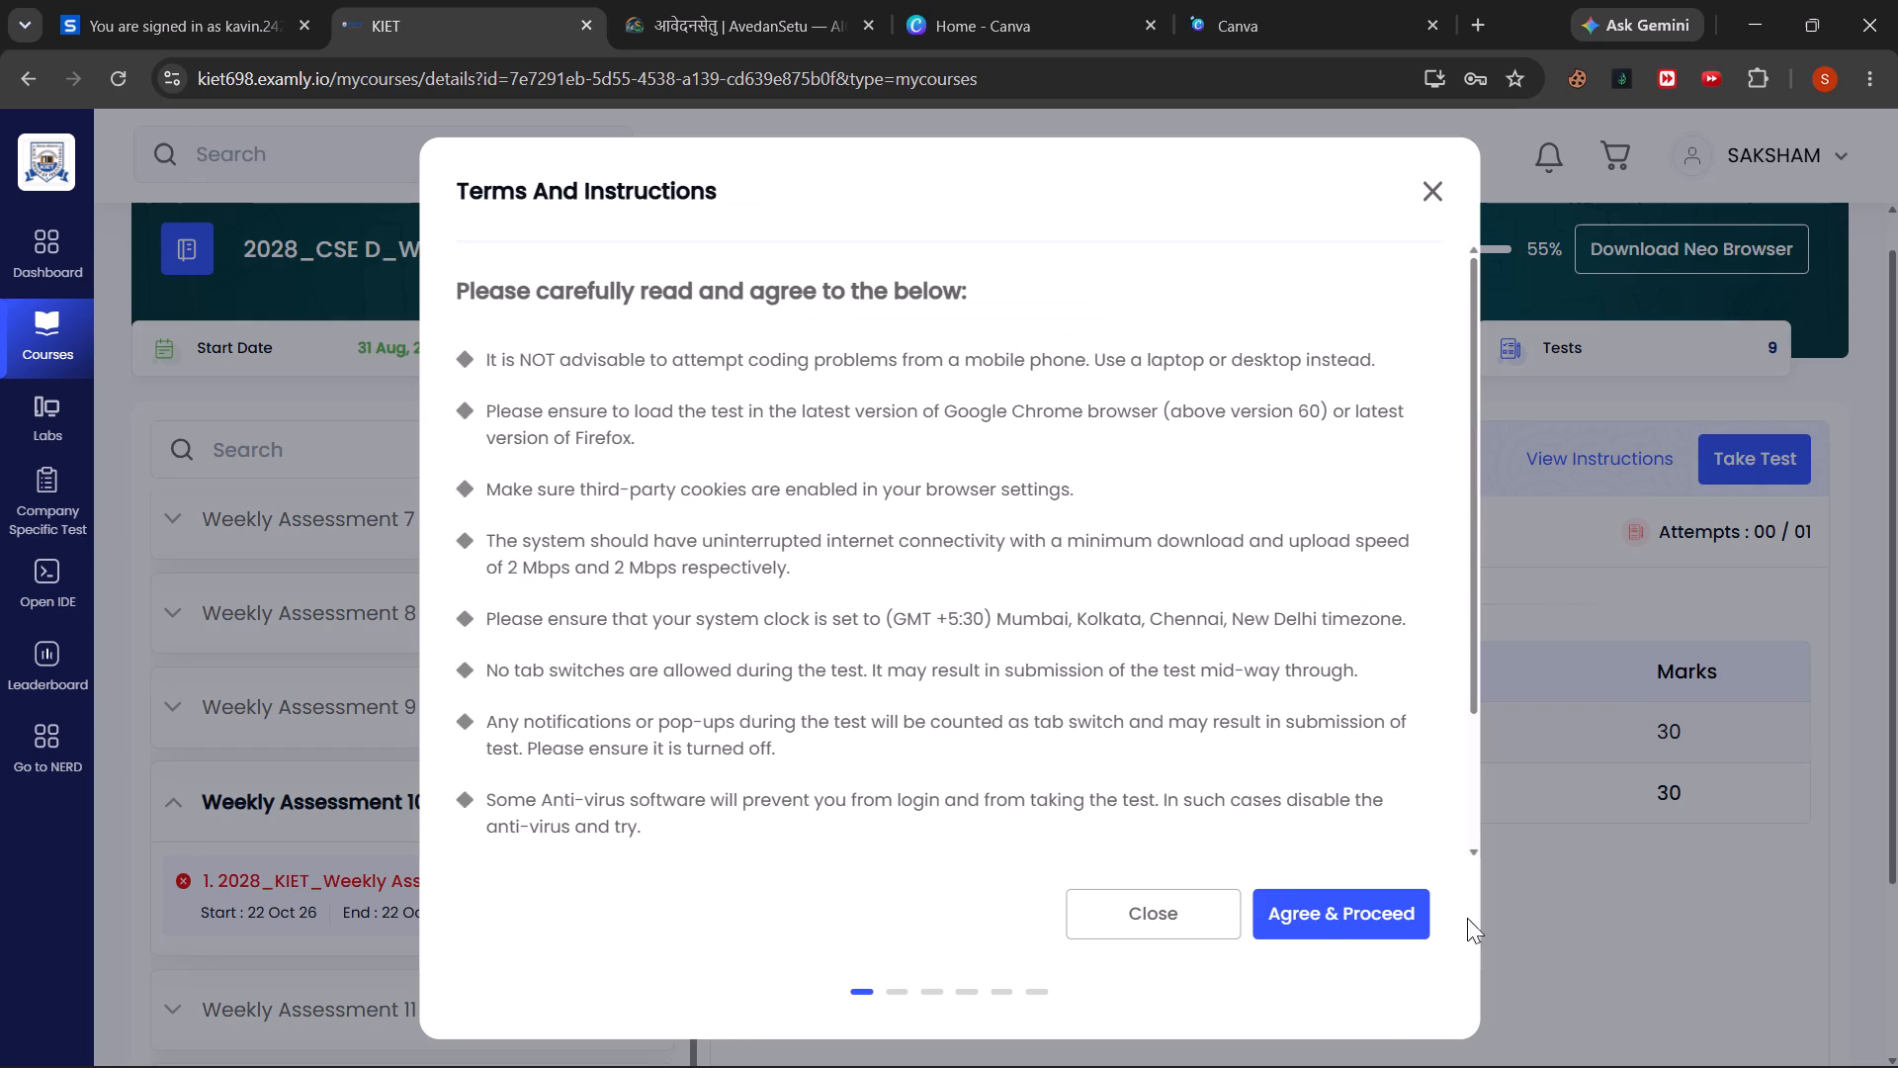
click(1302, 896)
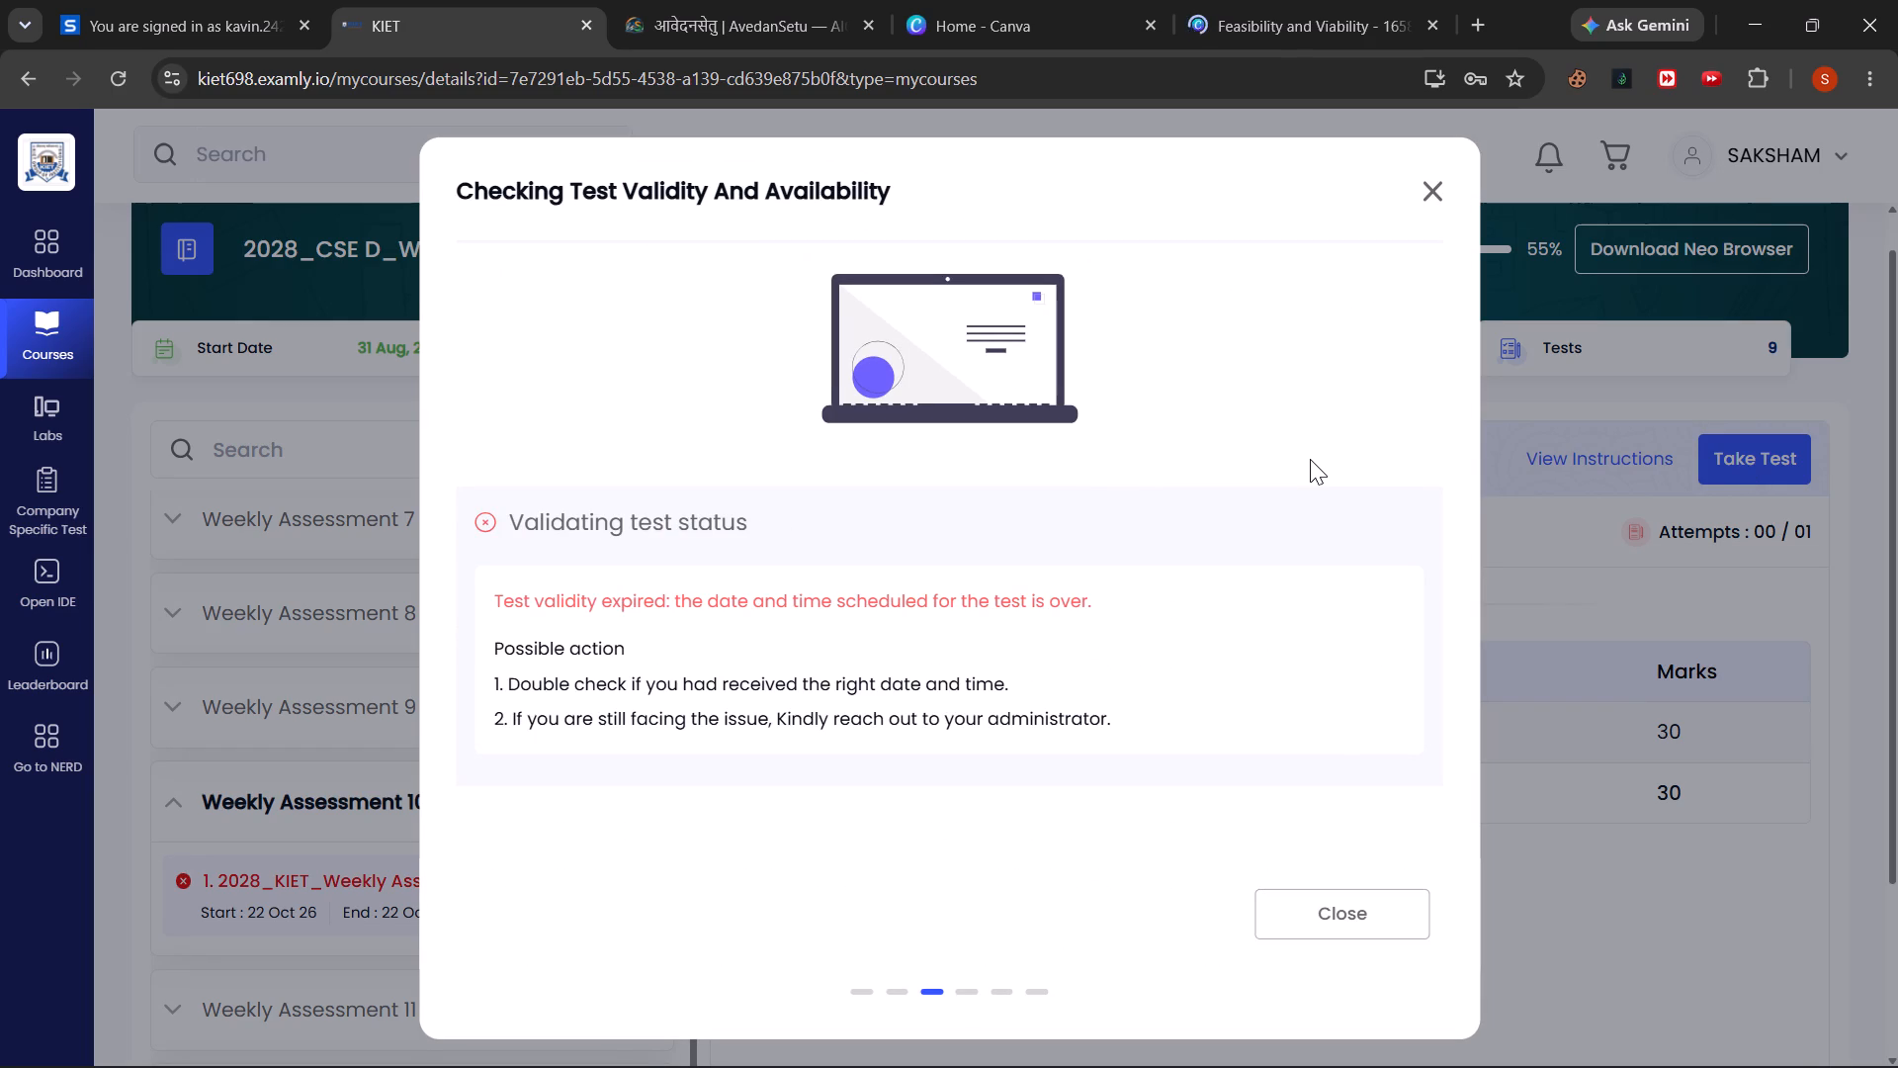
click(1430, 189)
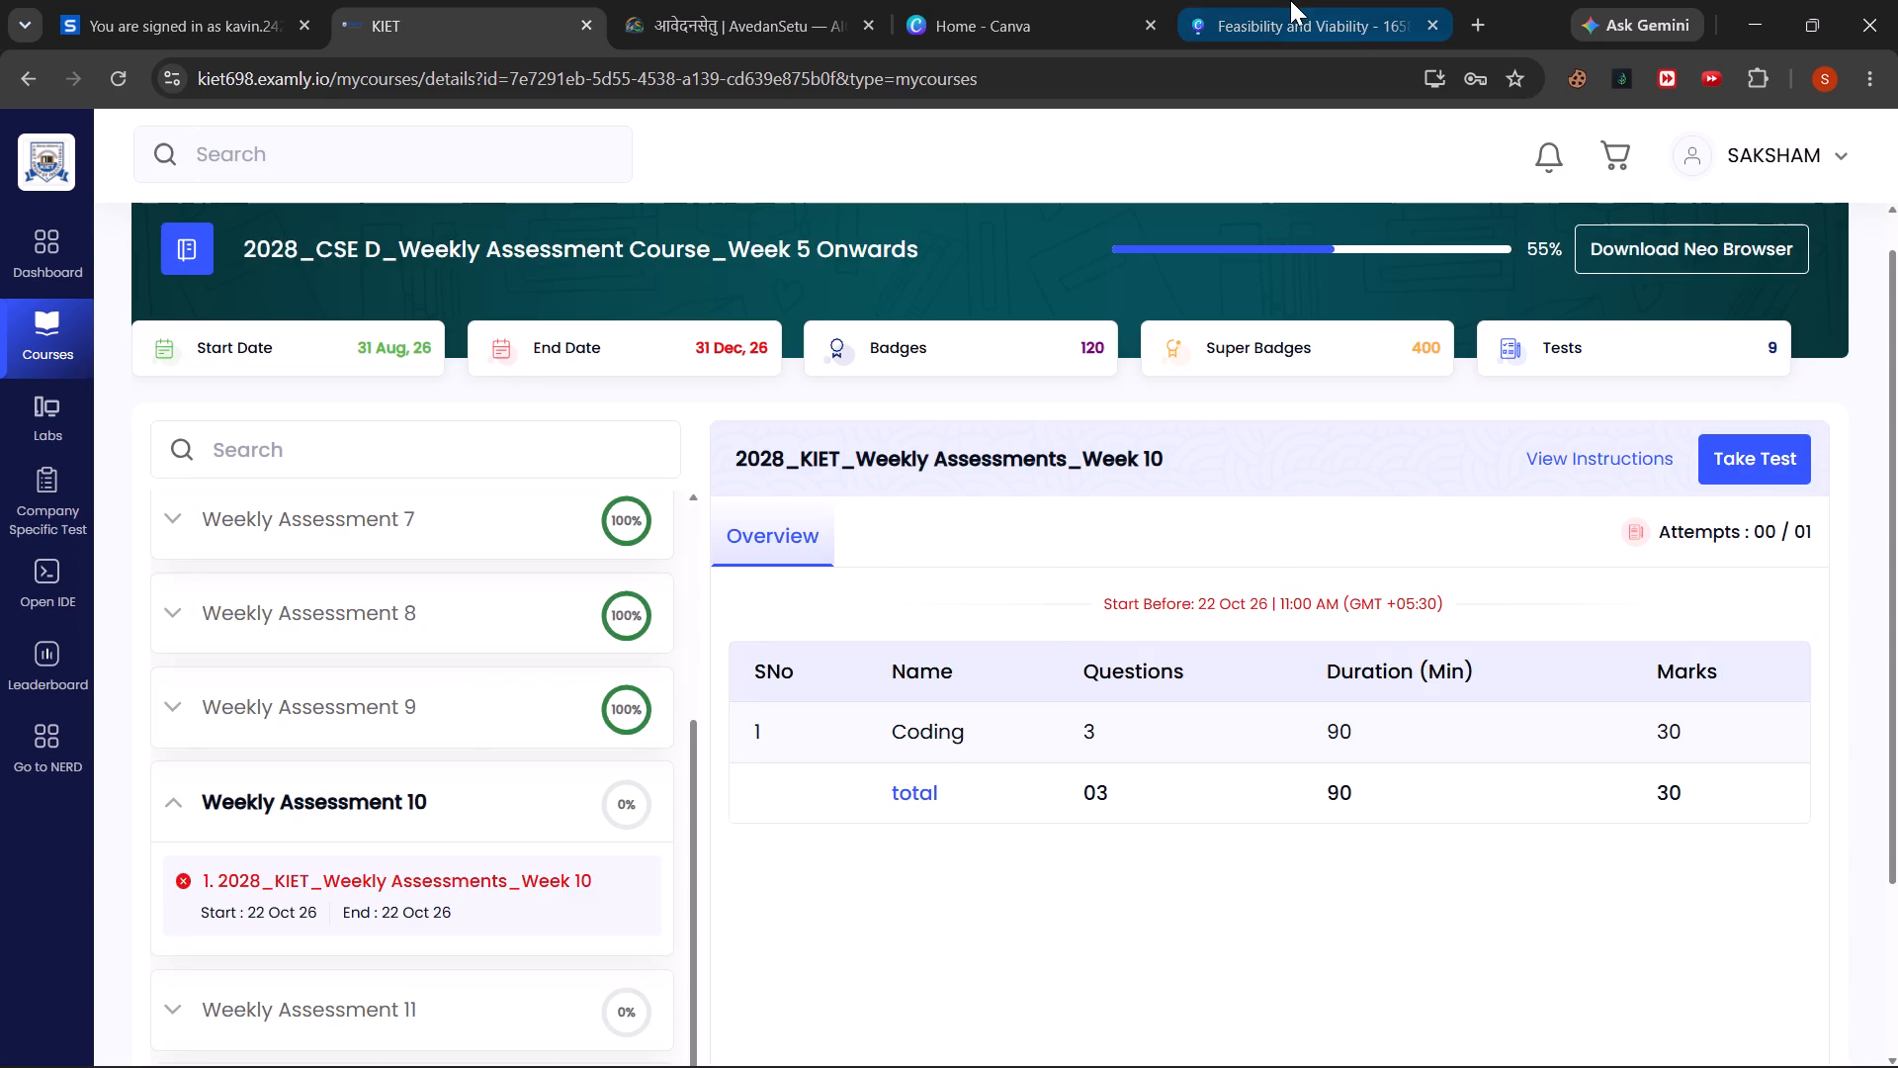
Return to the Feasibility and Viability design and look through its pages, ending back at page 1.
click(1287, 0)
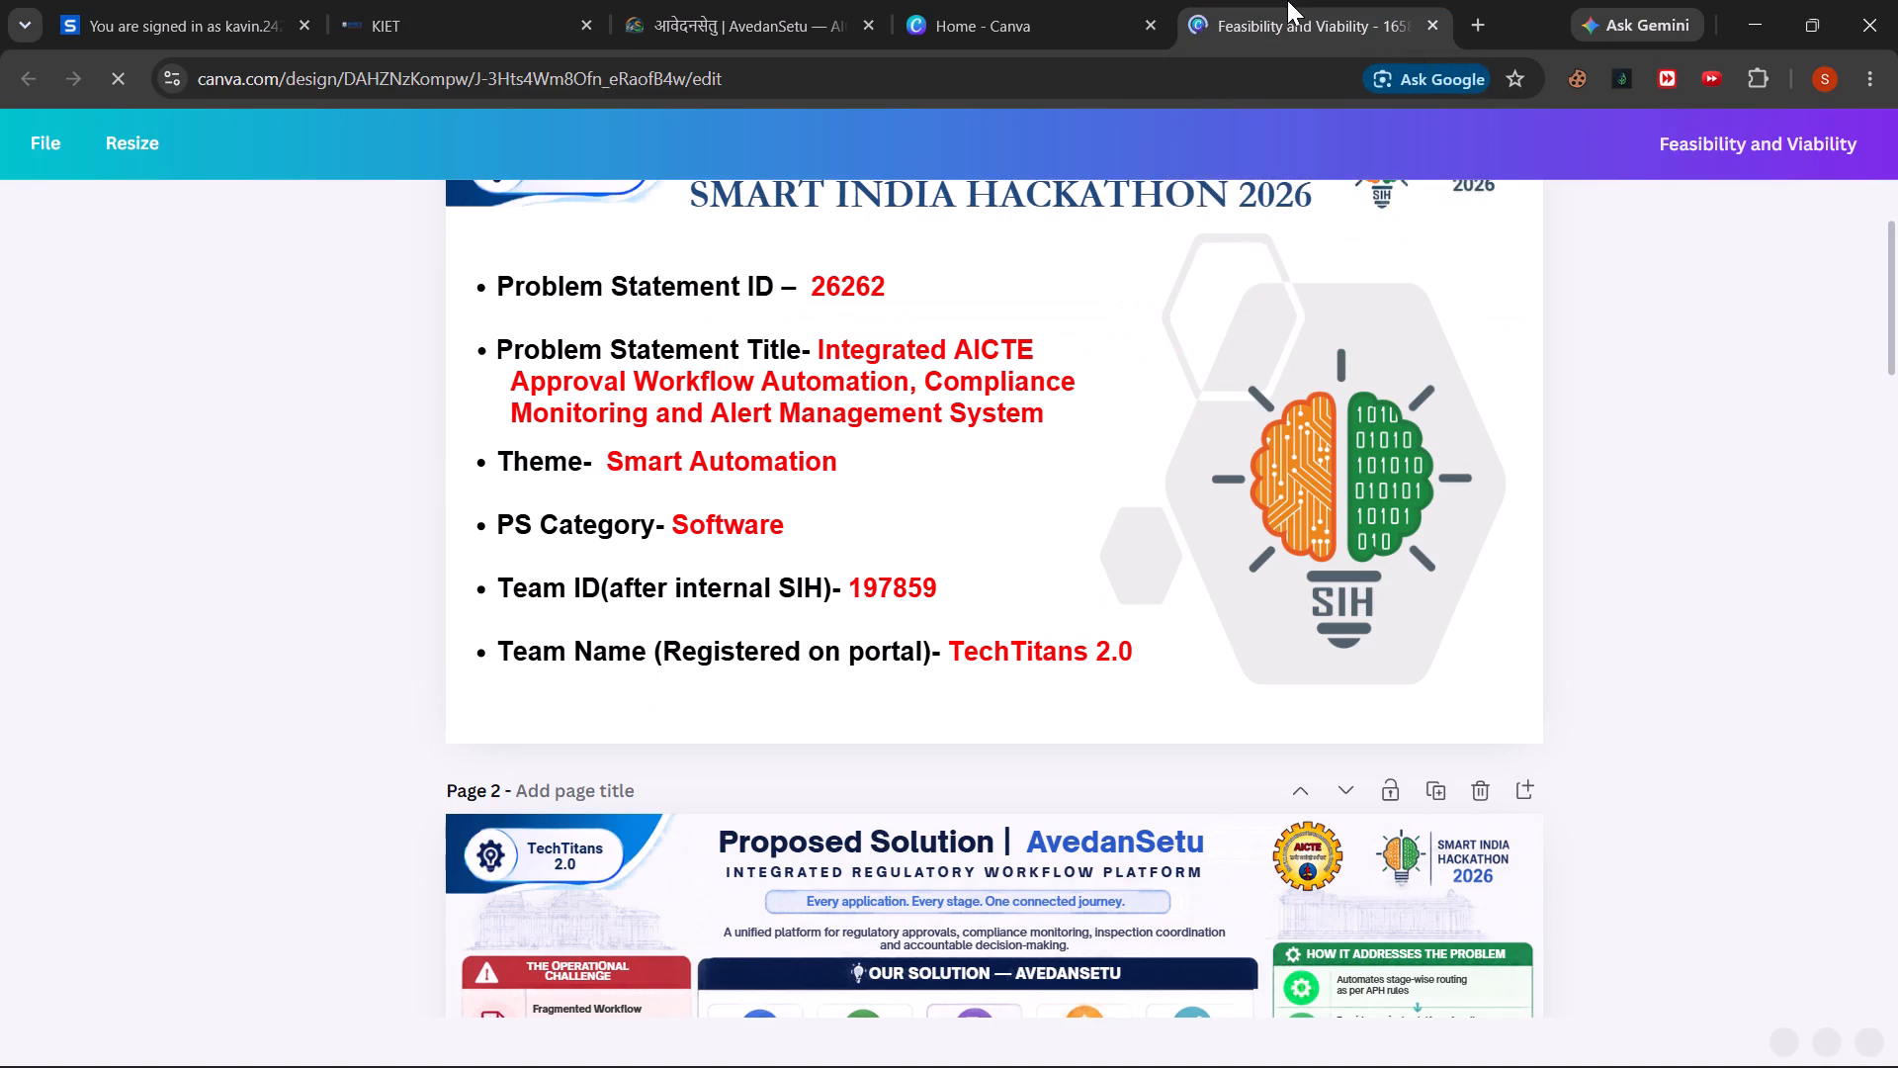
click(1643, 939)
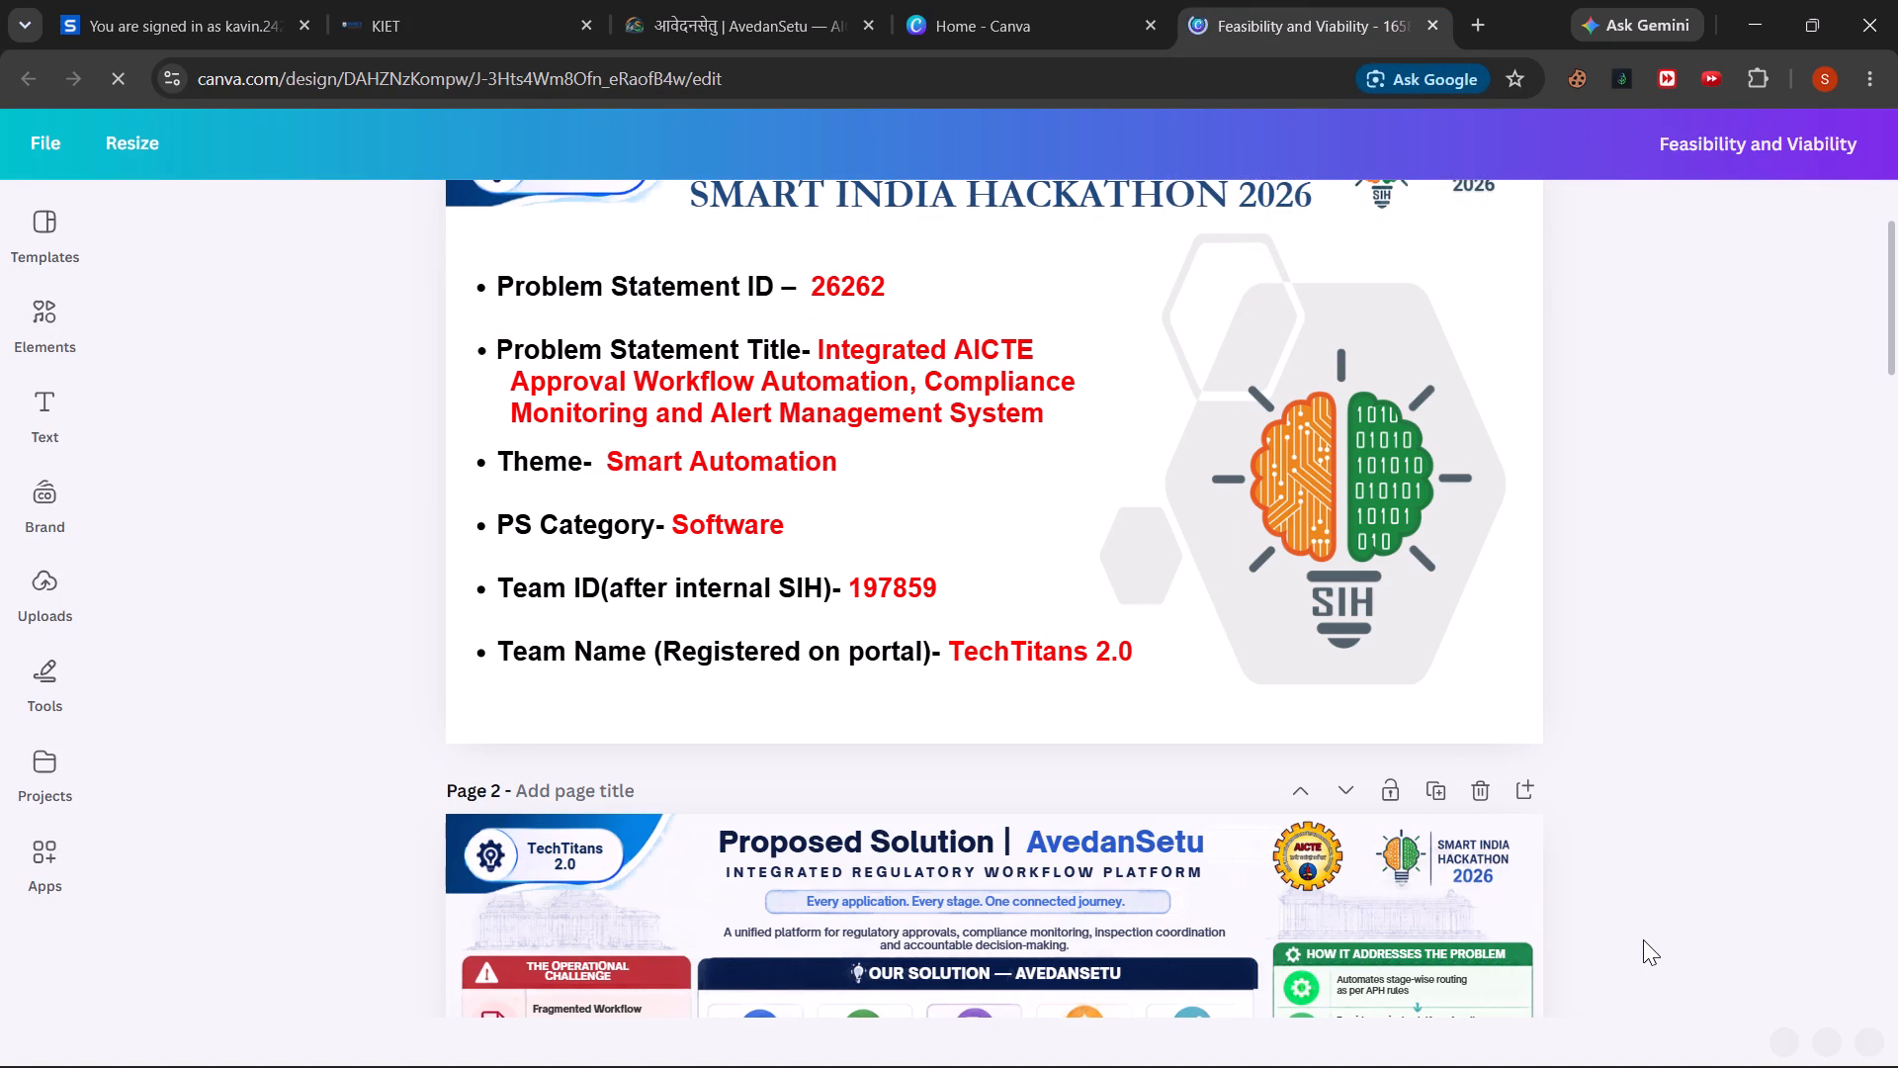
scroll(1643, 939, down, 14)
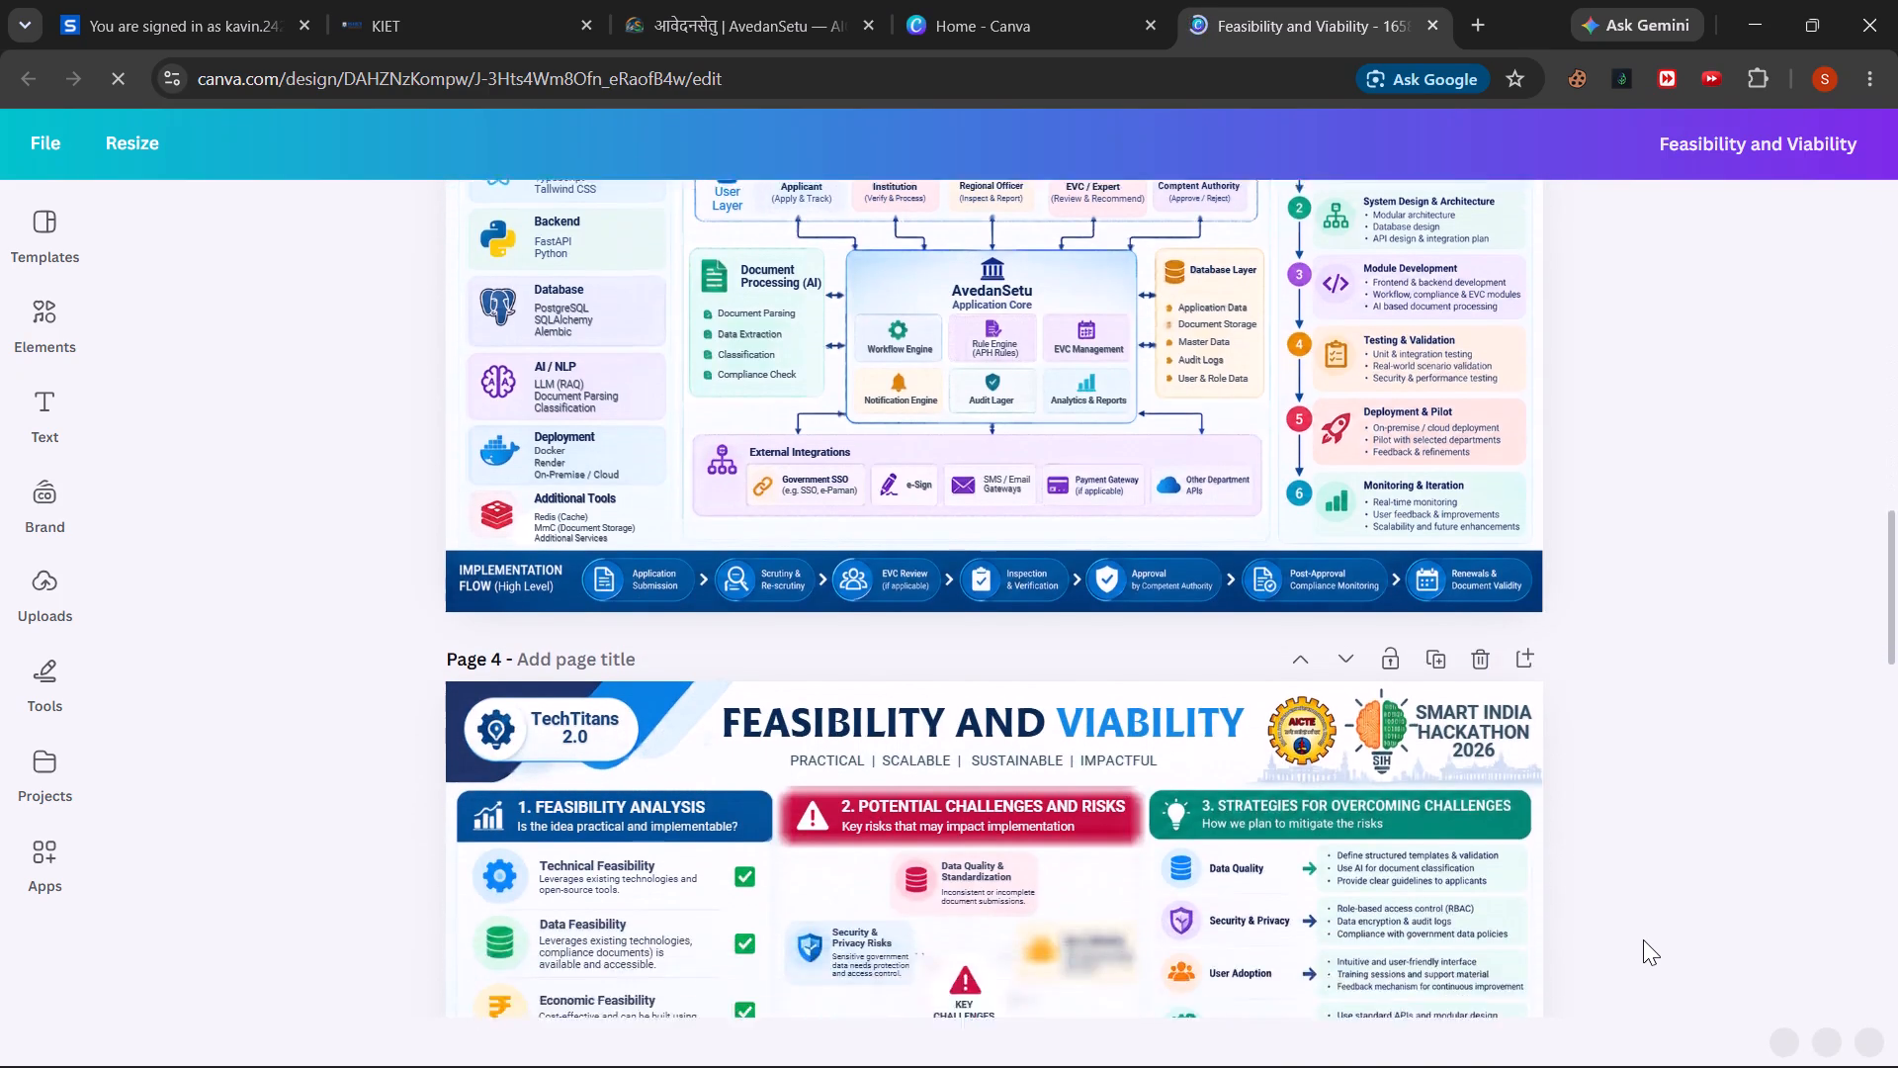
scroll(1643, 939, up, 7)
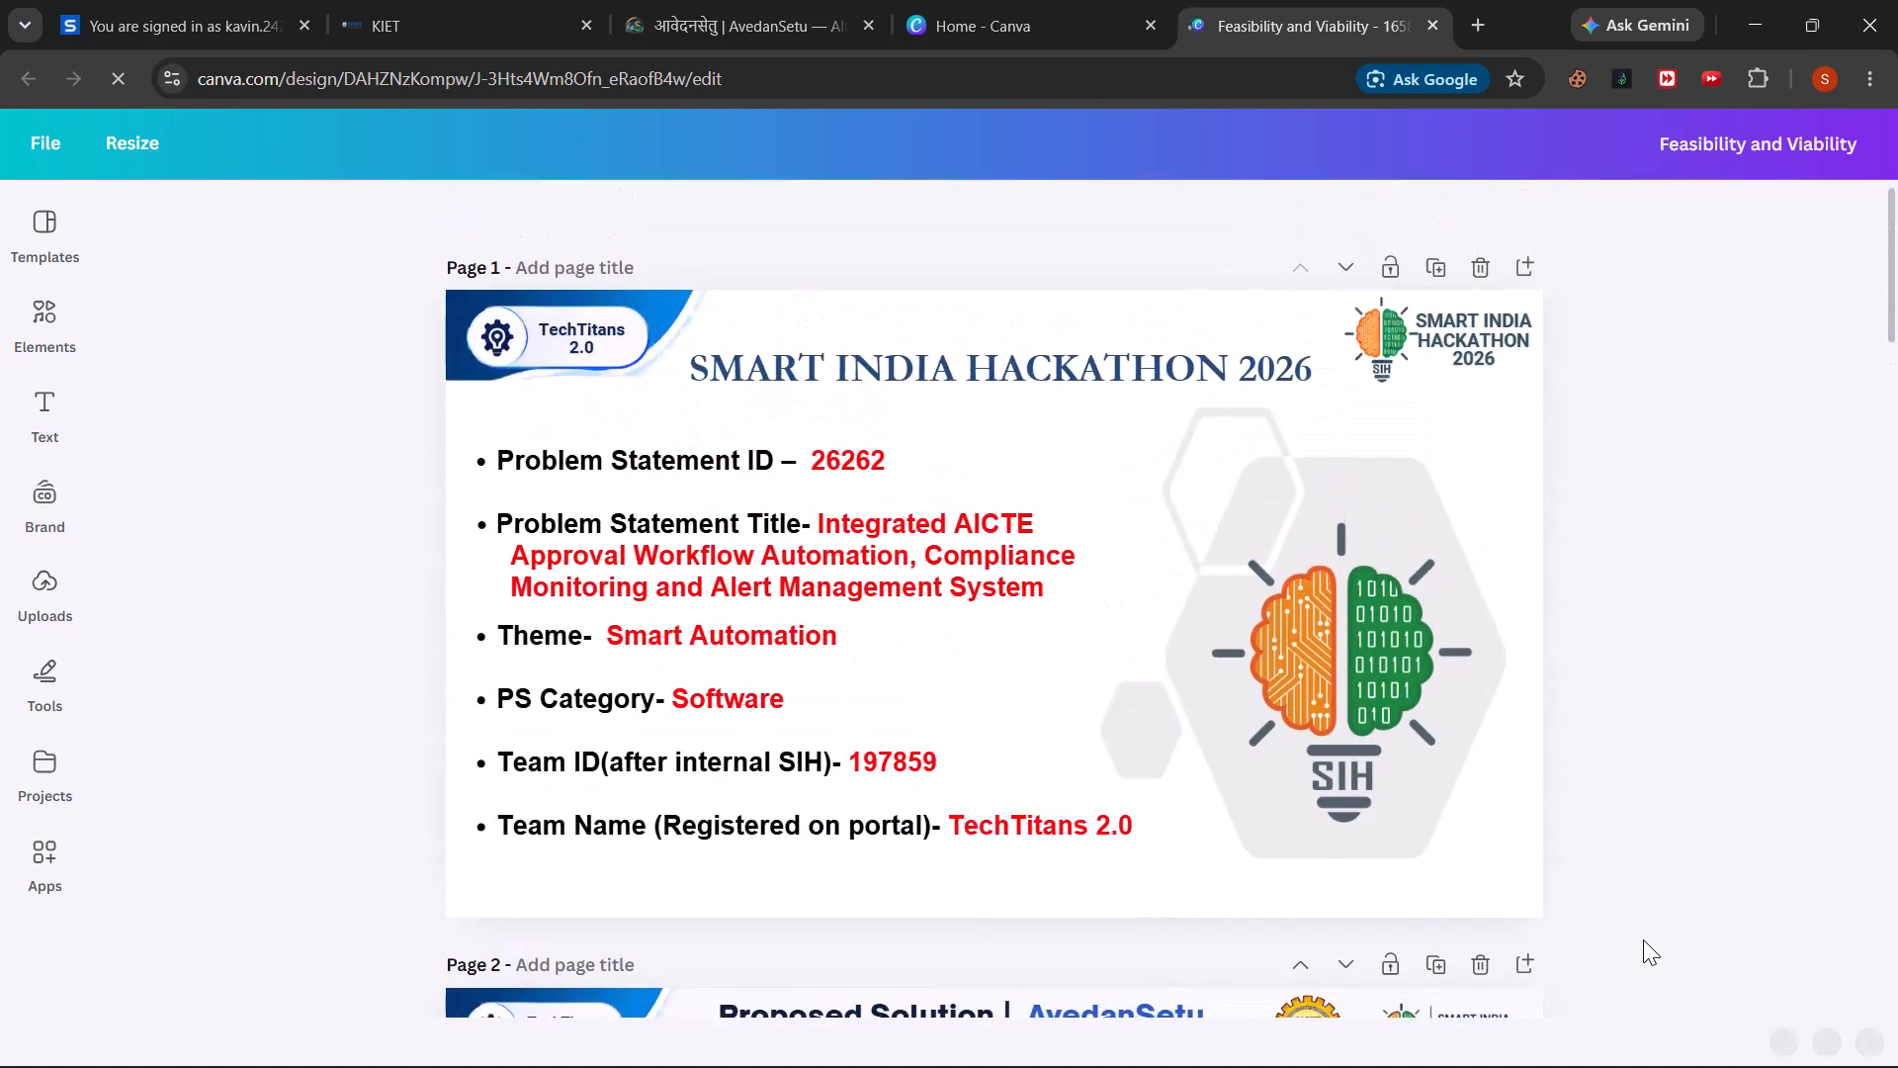
scroll(1643, 939, down, 9)
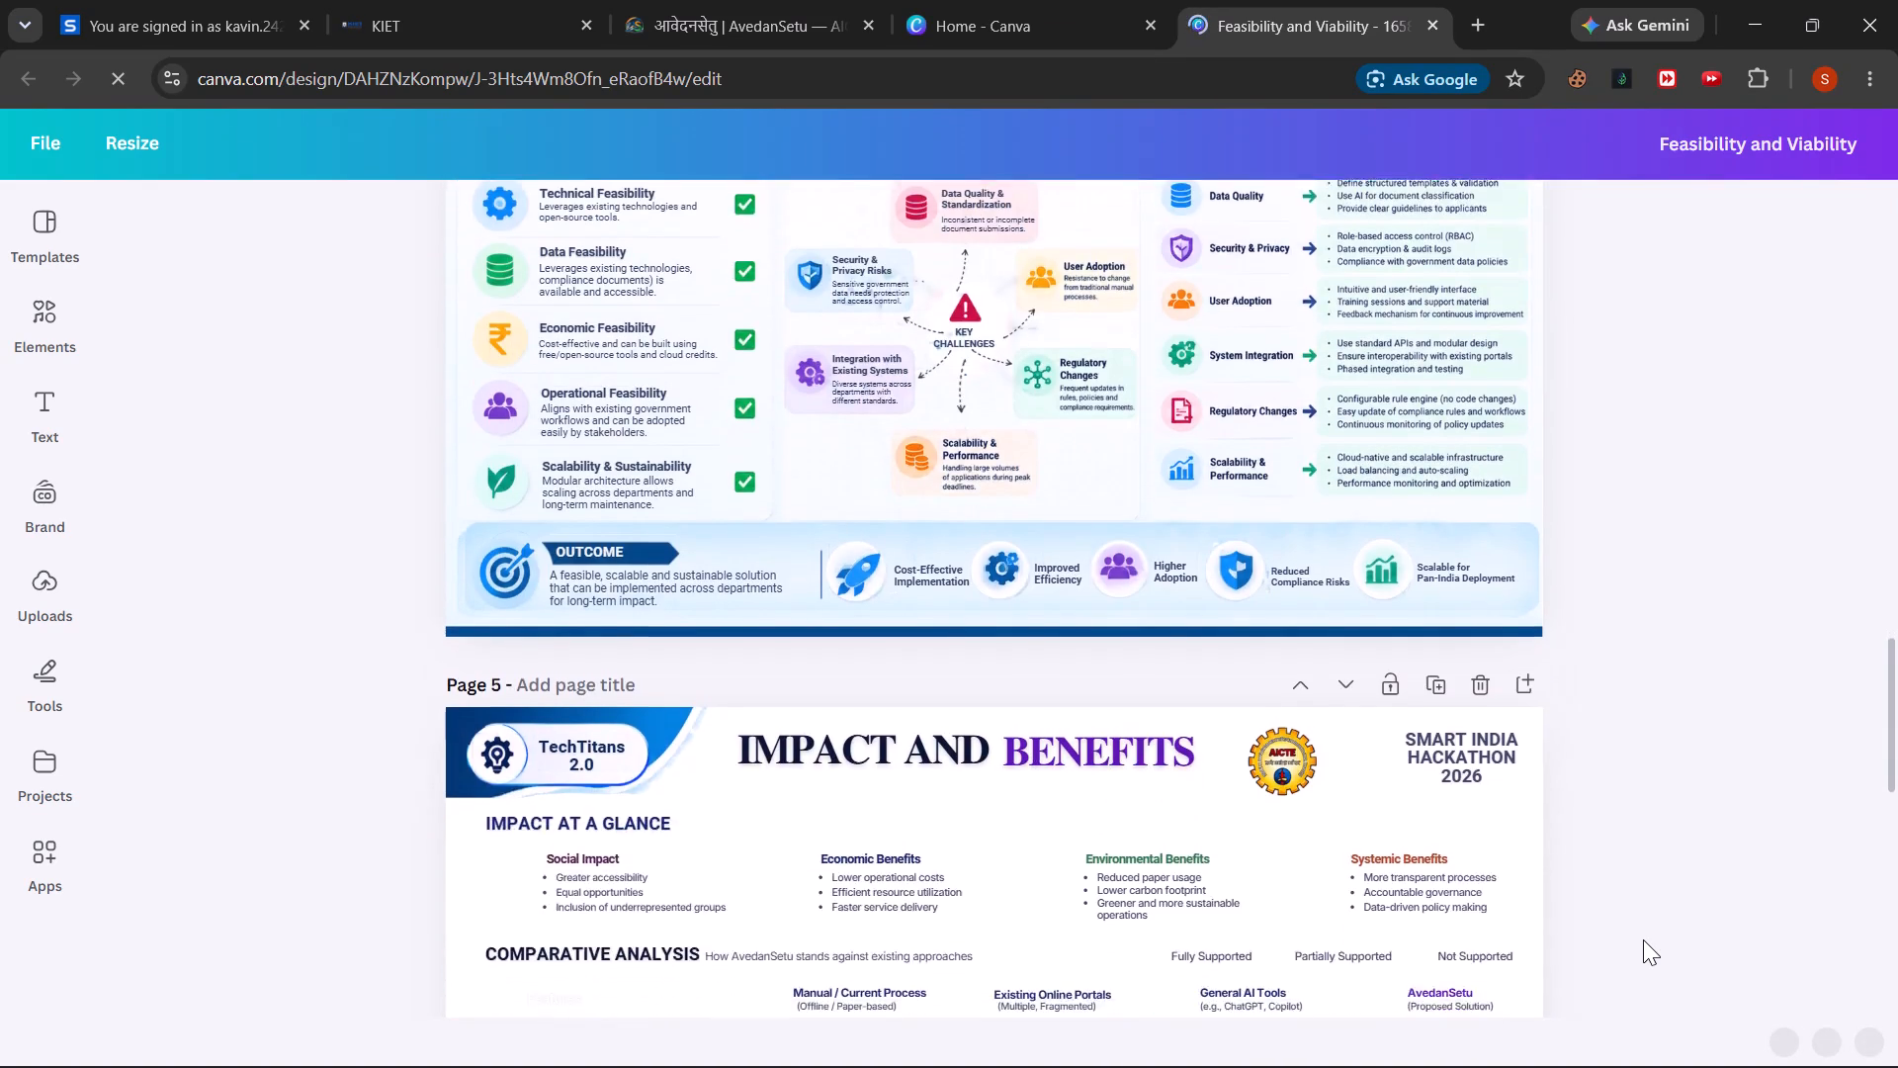
scroll(1643, 939, down, 1)
scroll(1643, 939, up, 8)
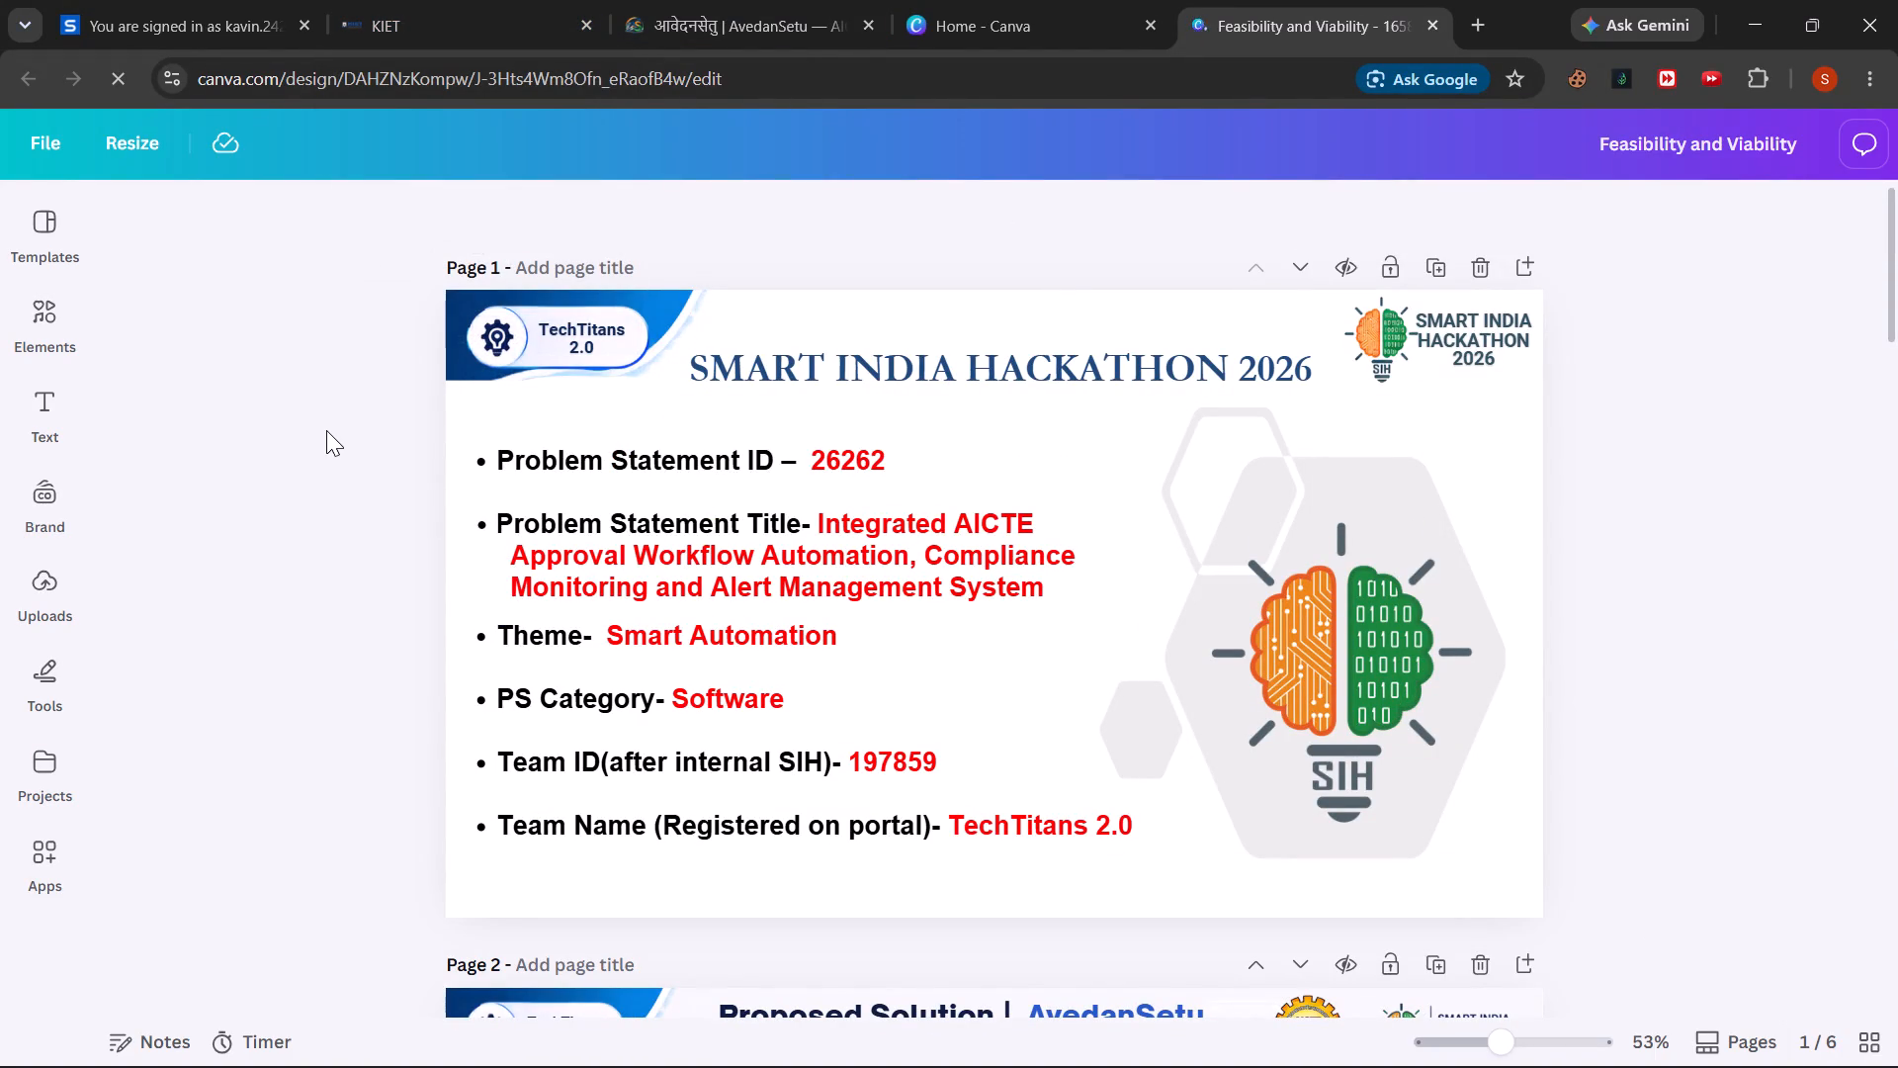
click(1894, 840)
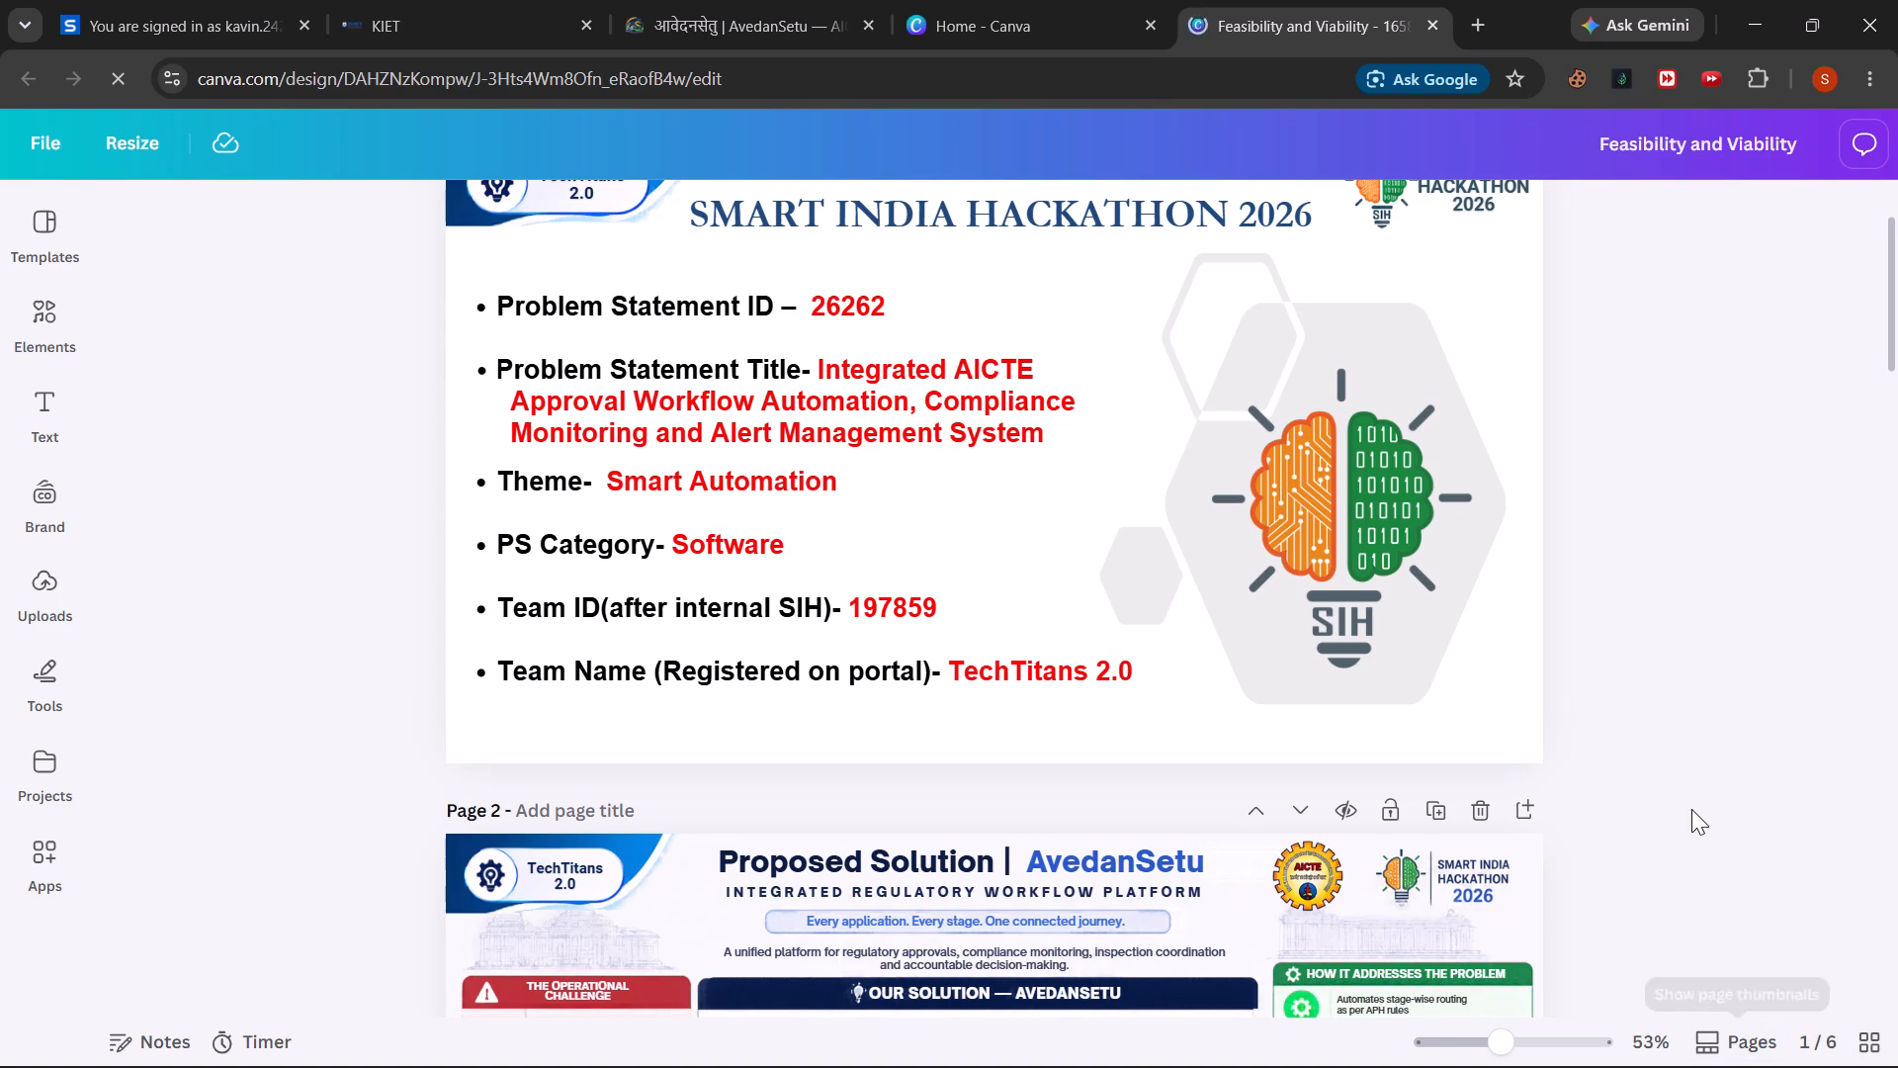
scroll(1691, 809, down, 2)
scroll(1691, 809, up, 3)
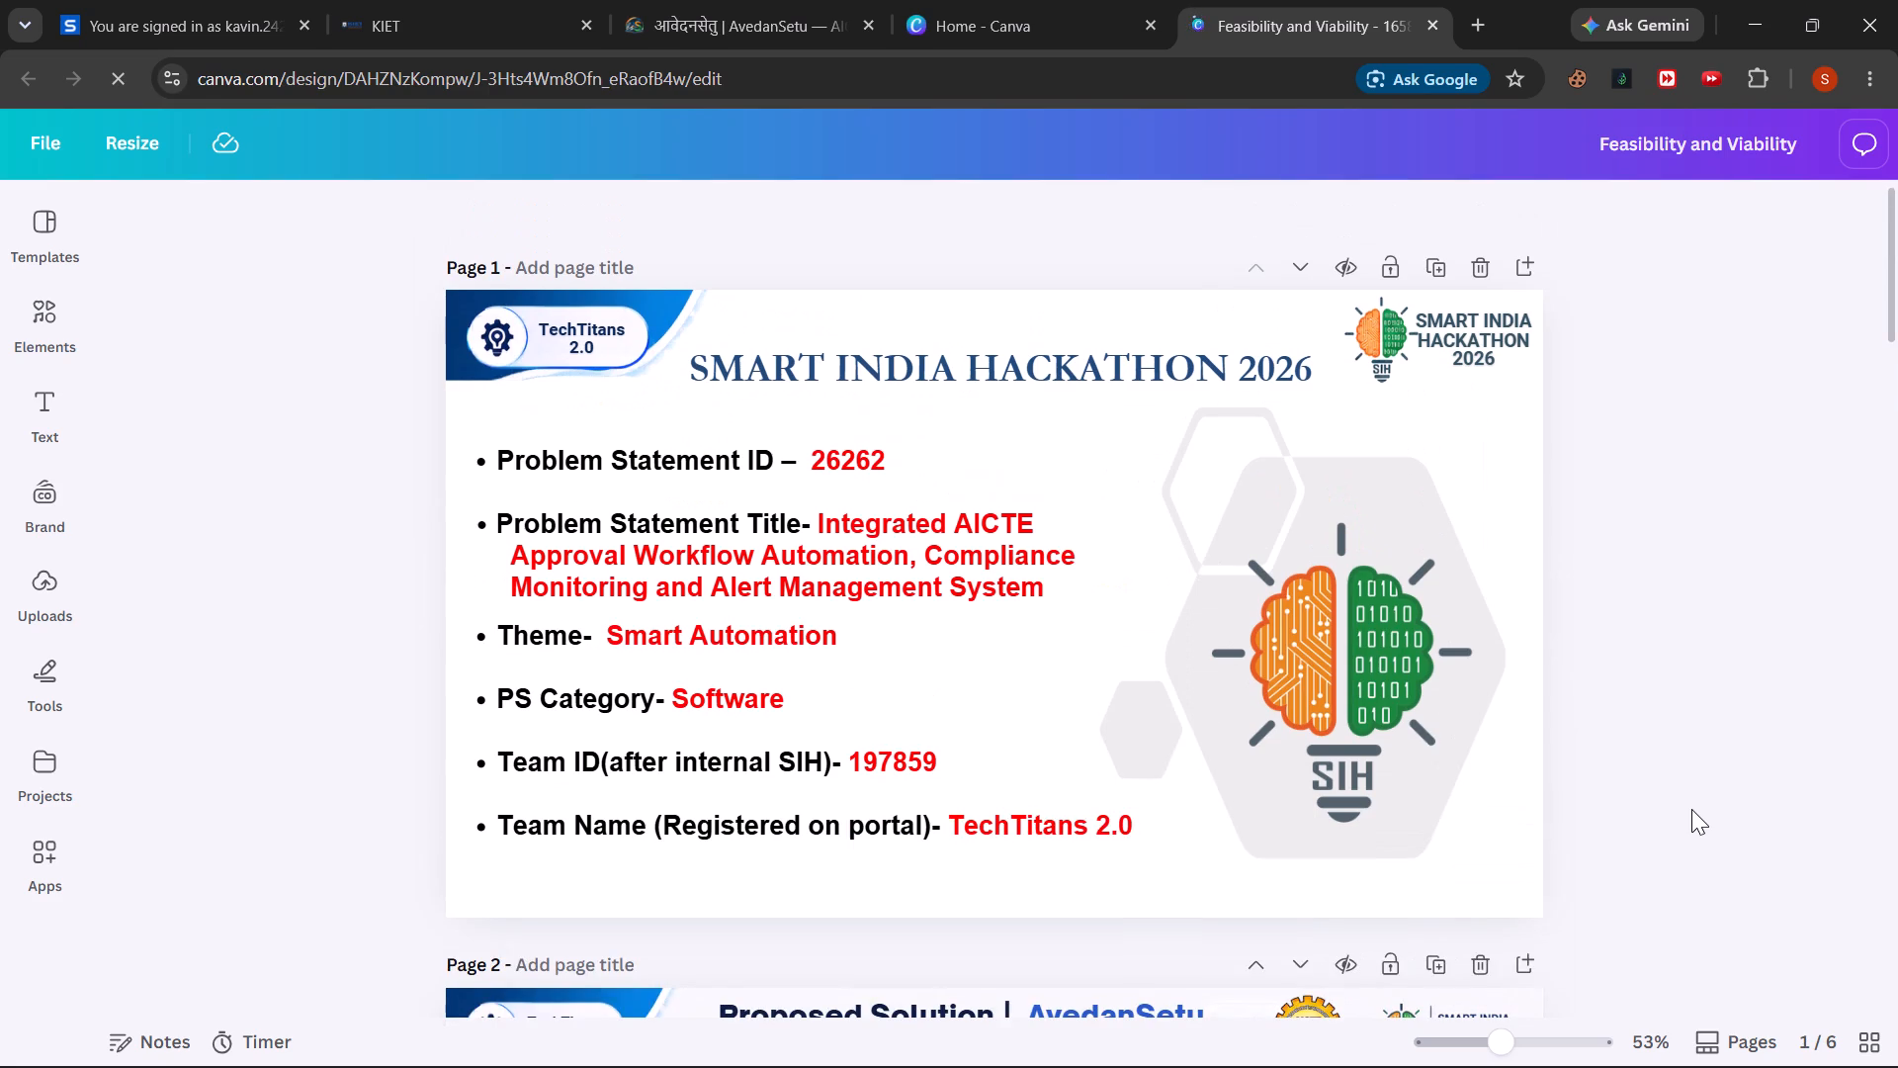
click(1701, 718)
scroll(1701, 718, down, 10)
scroll(1701, 718, up, 8)
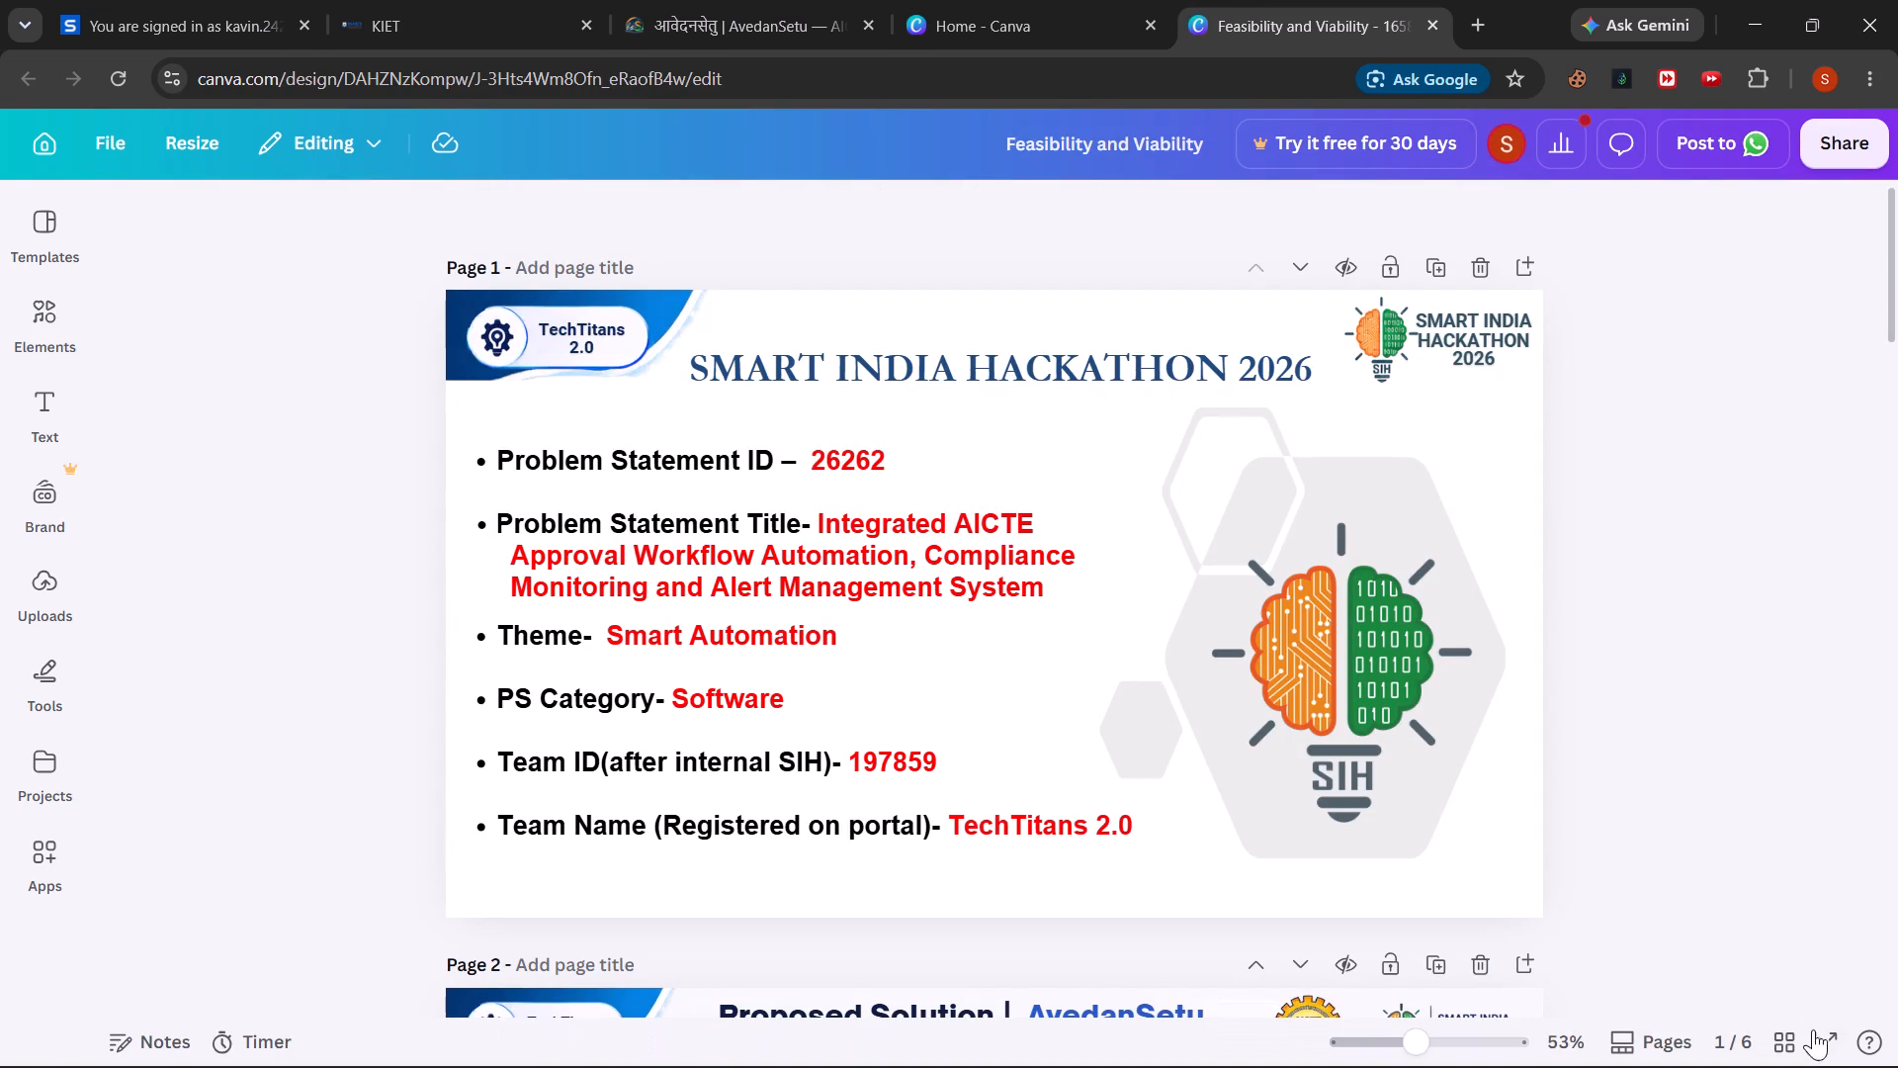
Present the design full screen and go through all slides from the title page to Research and References.
click(1825, 1048)
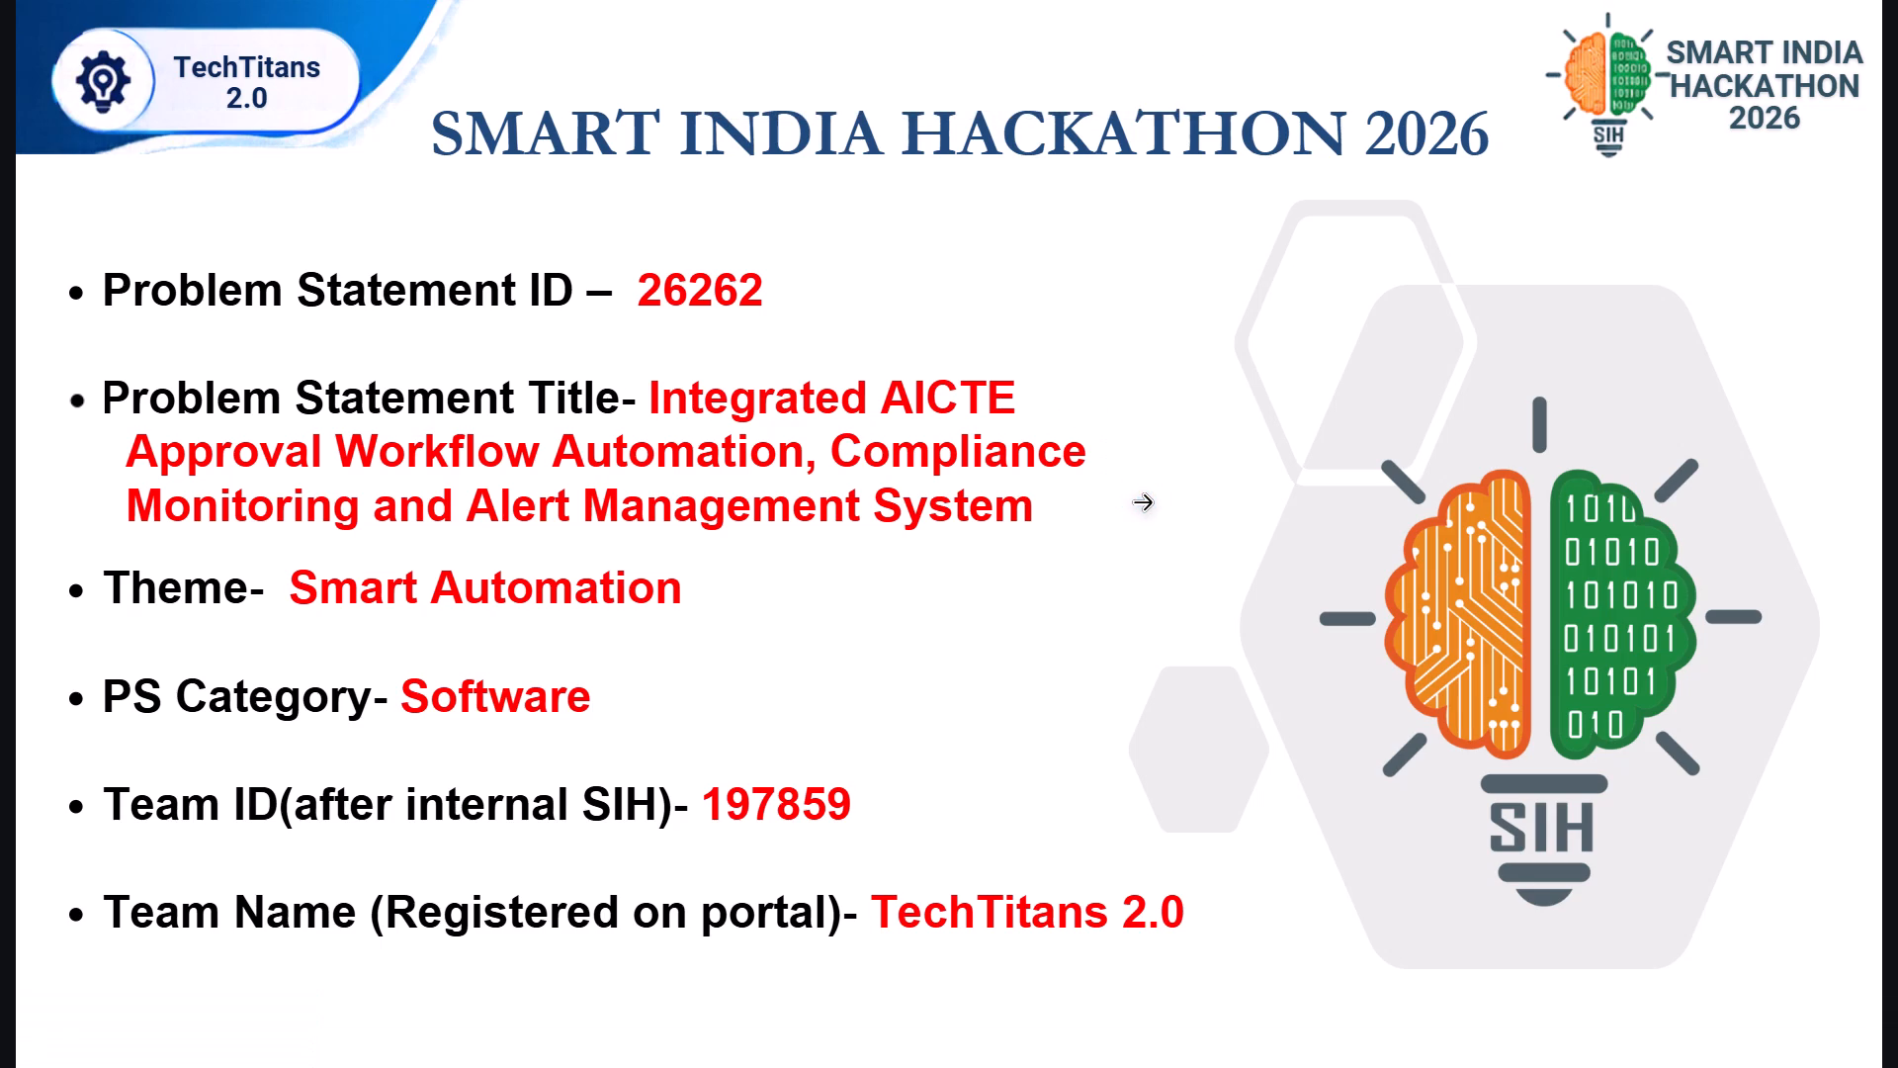
key(Right)
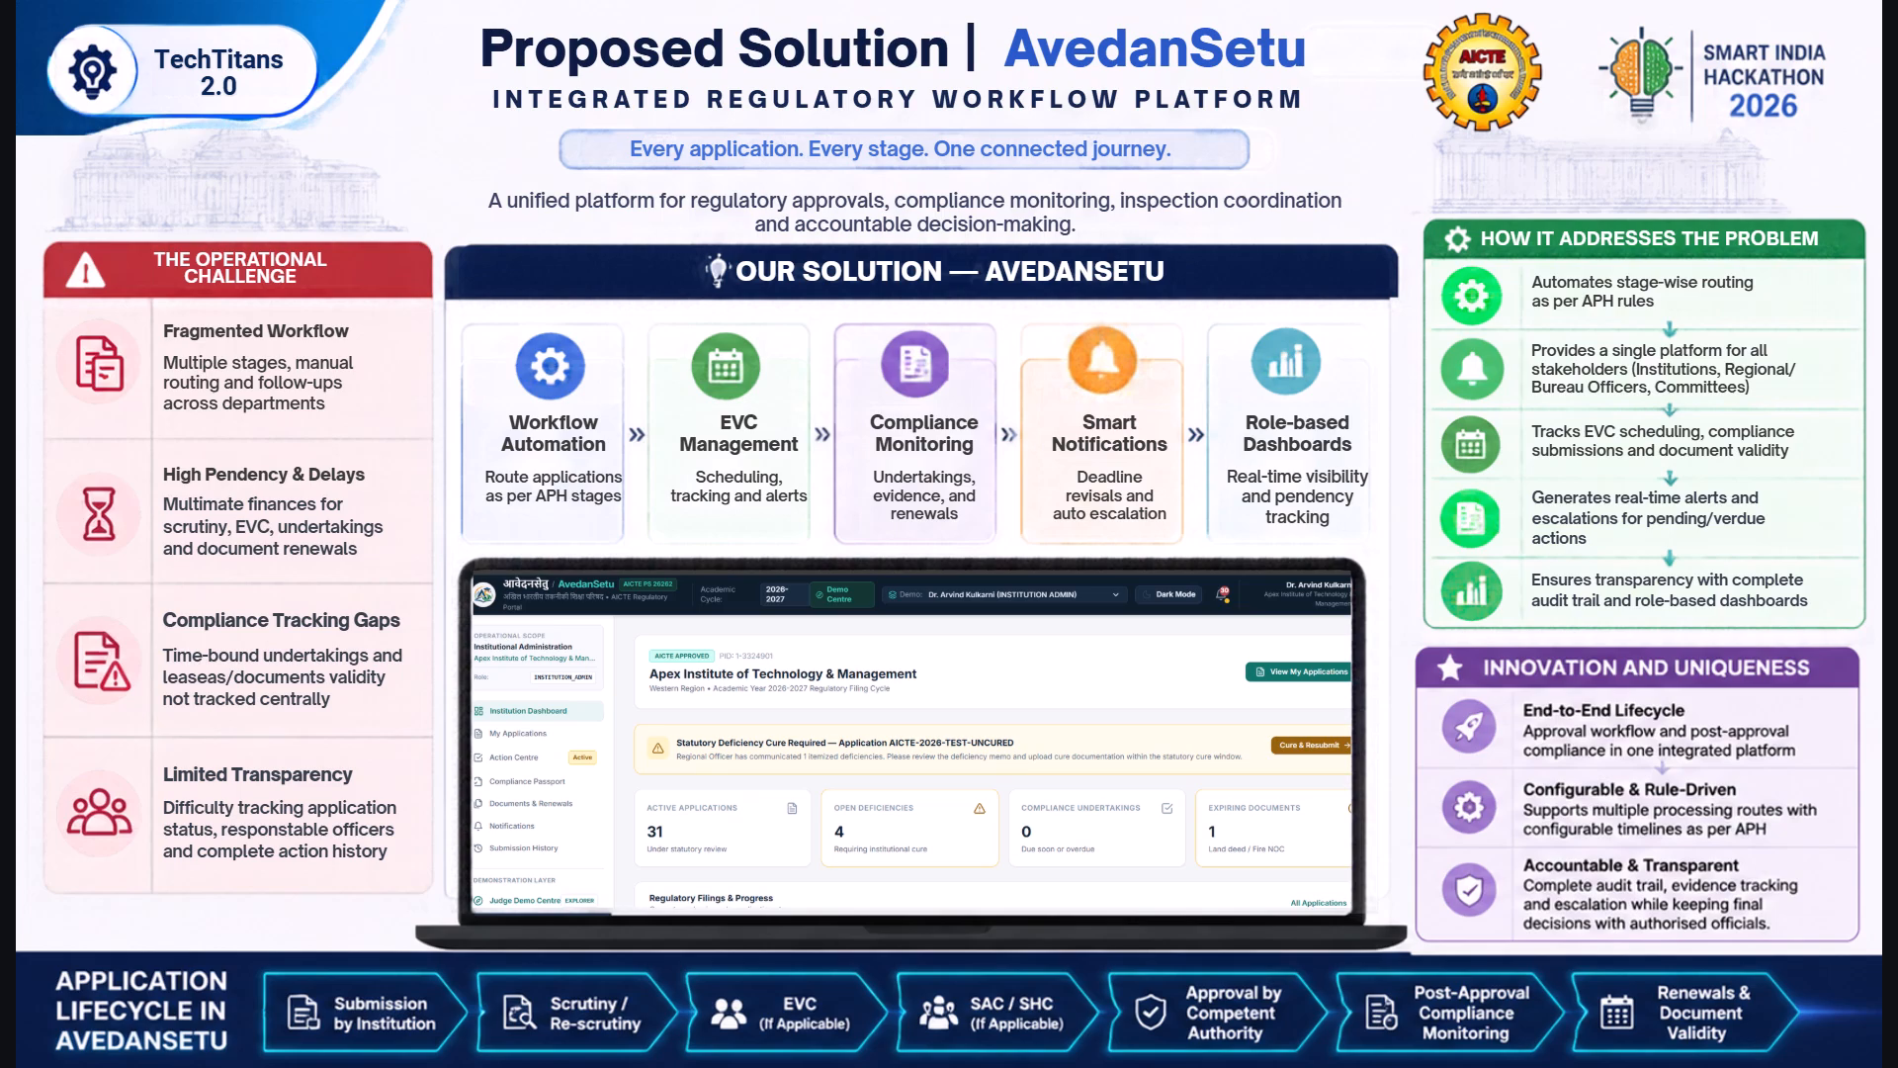
key(Right)
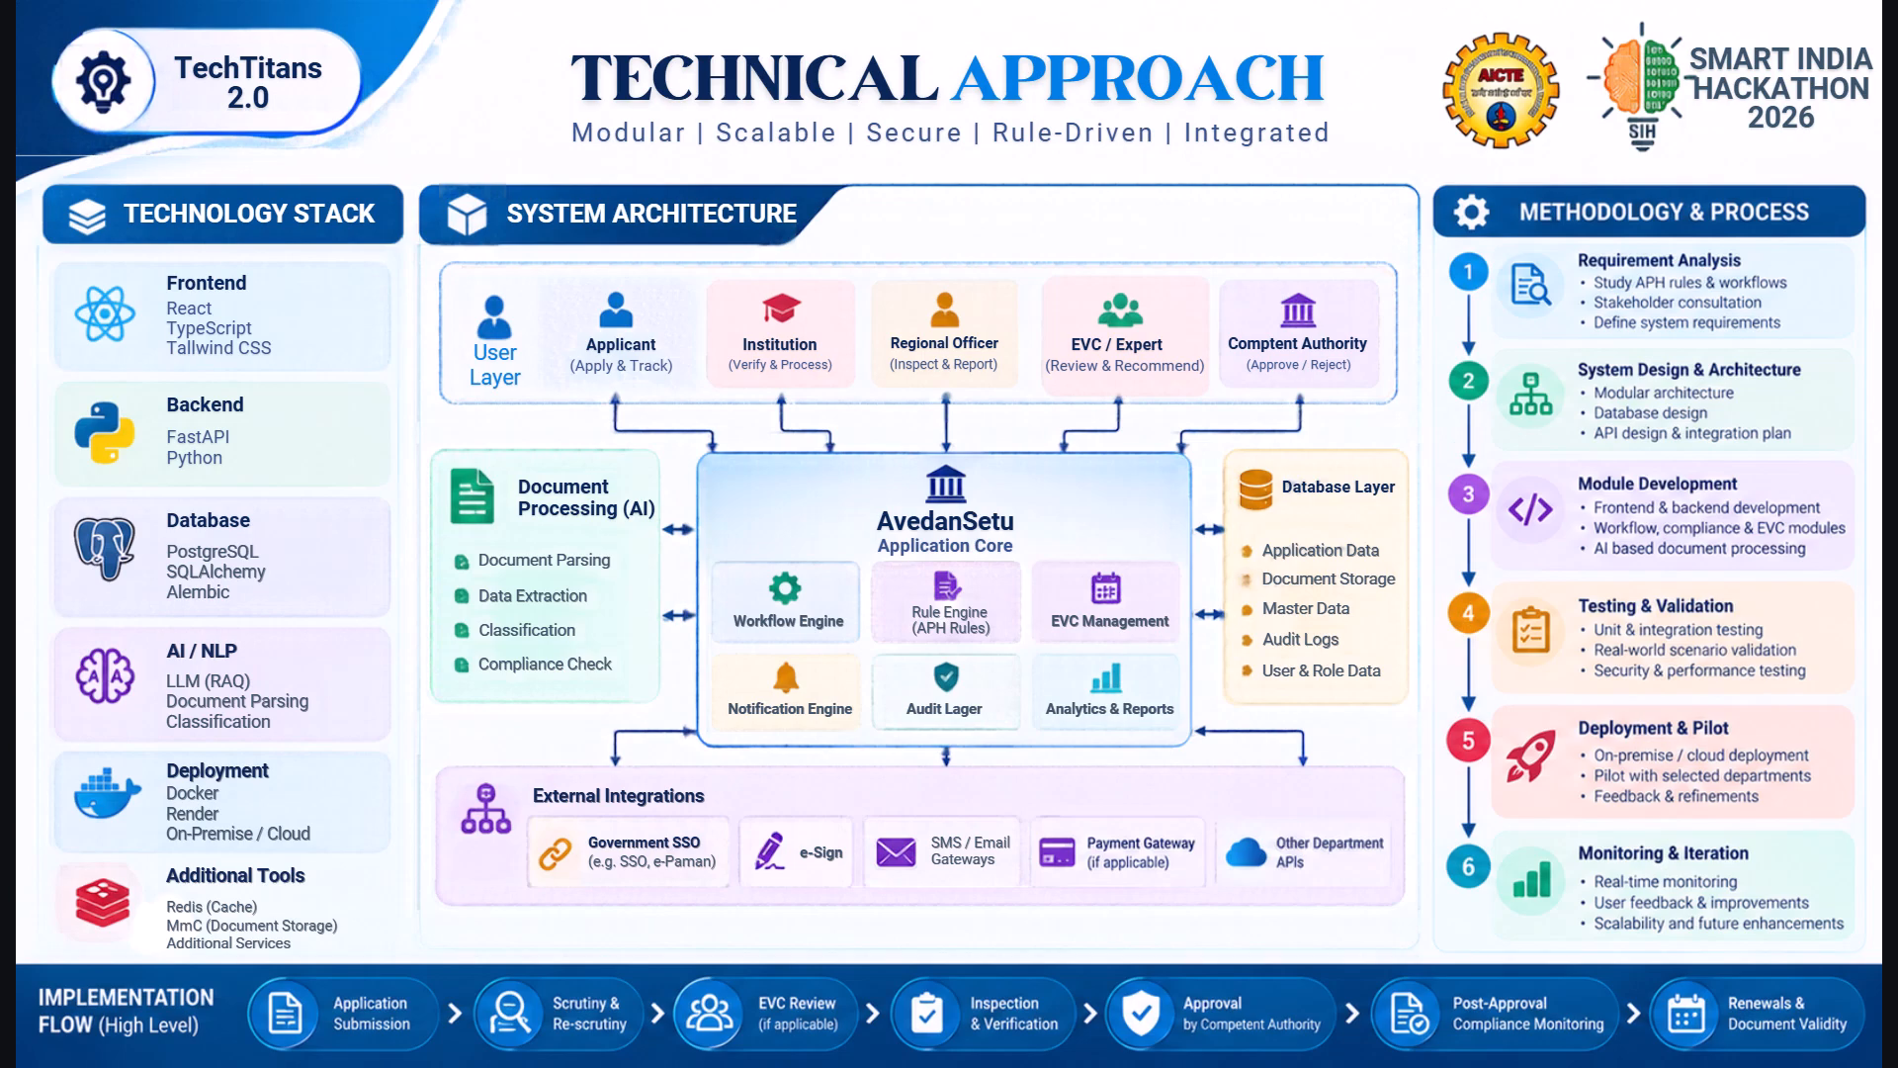
key(Right)
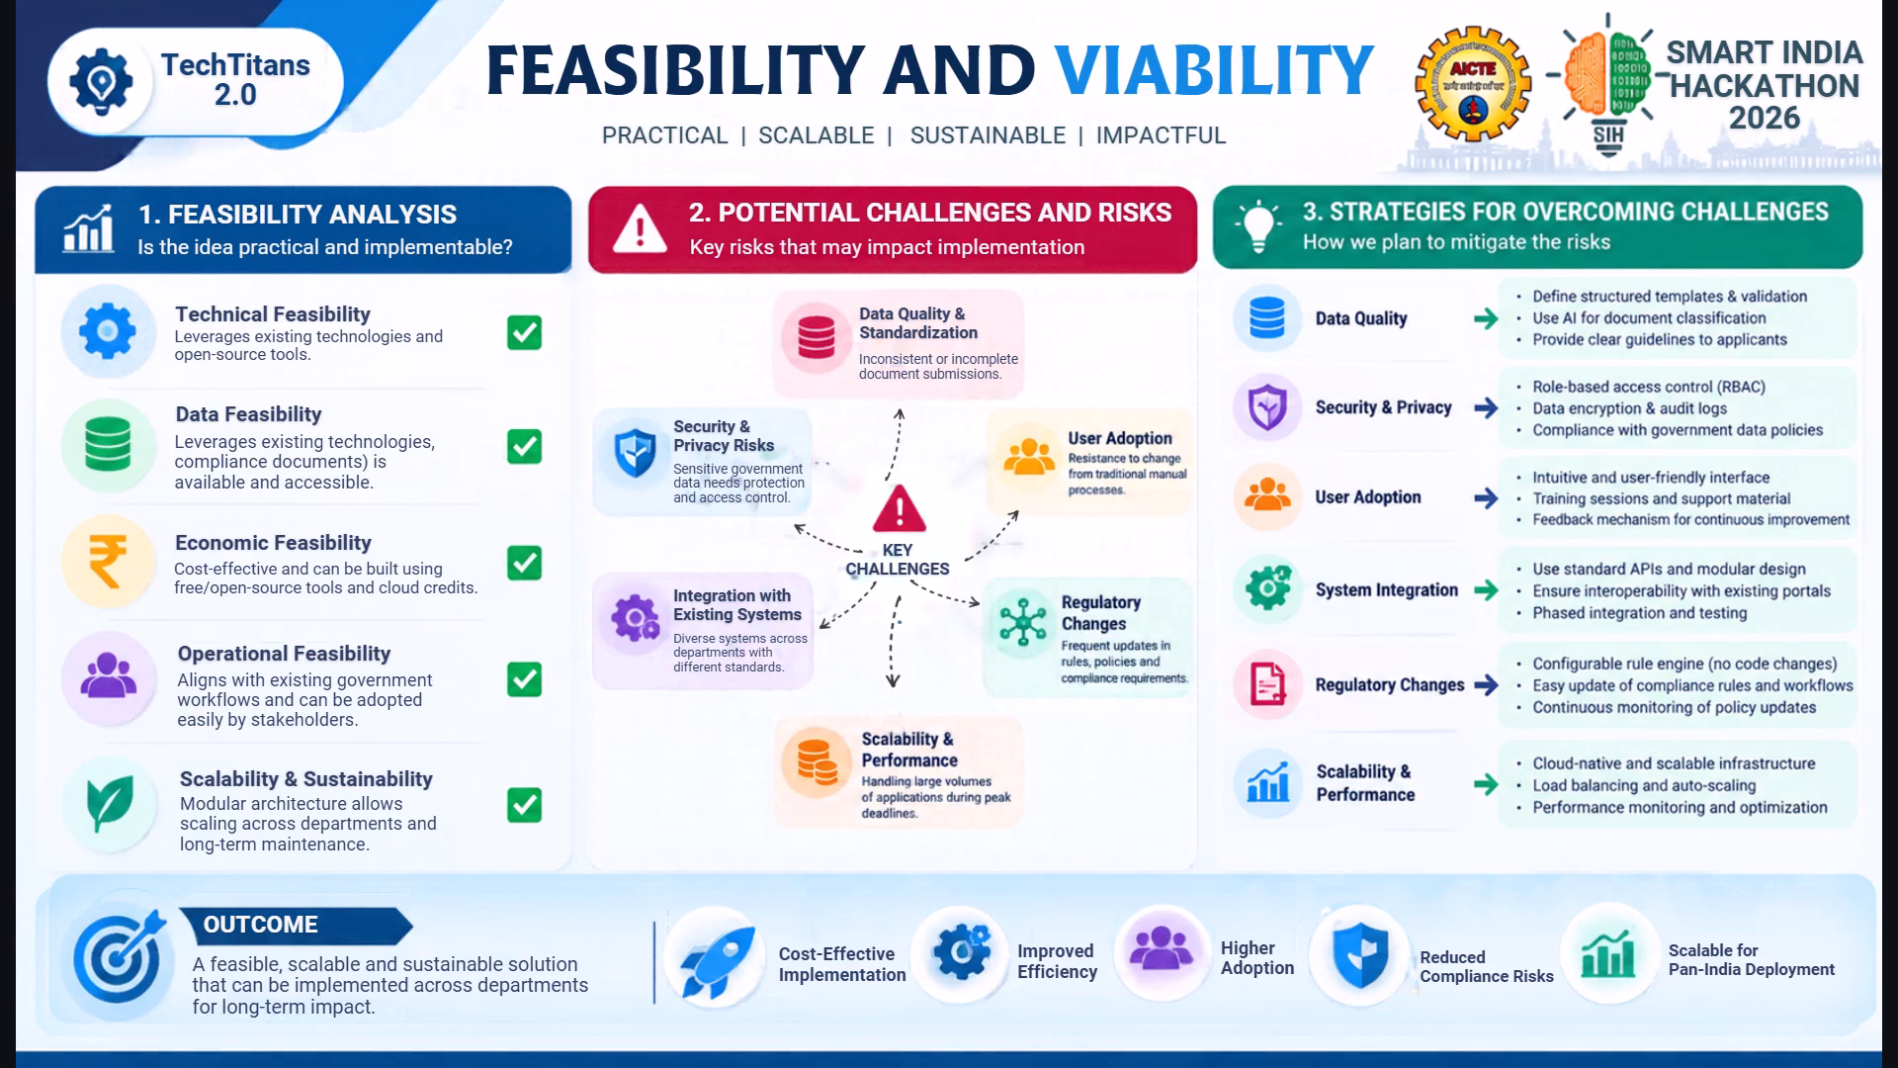
key(Right)
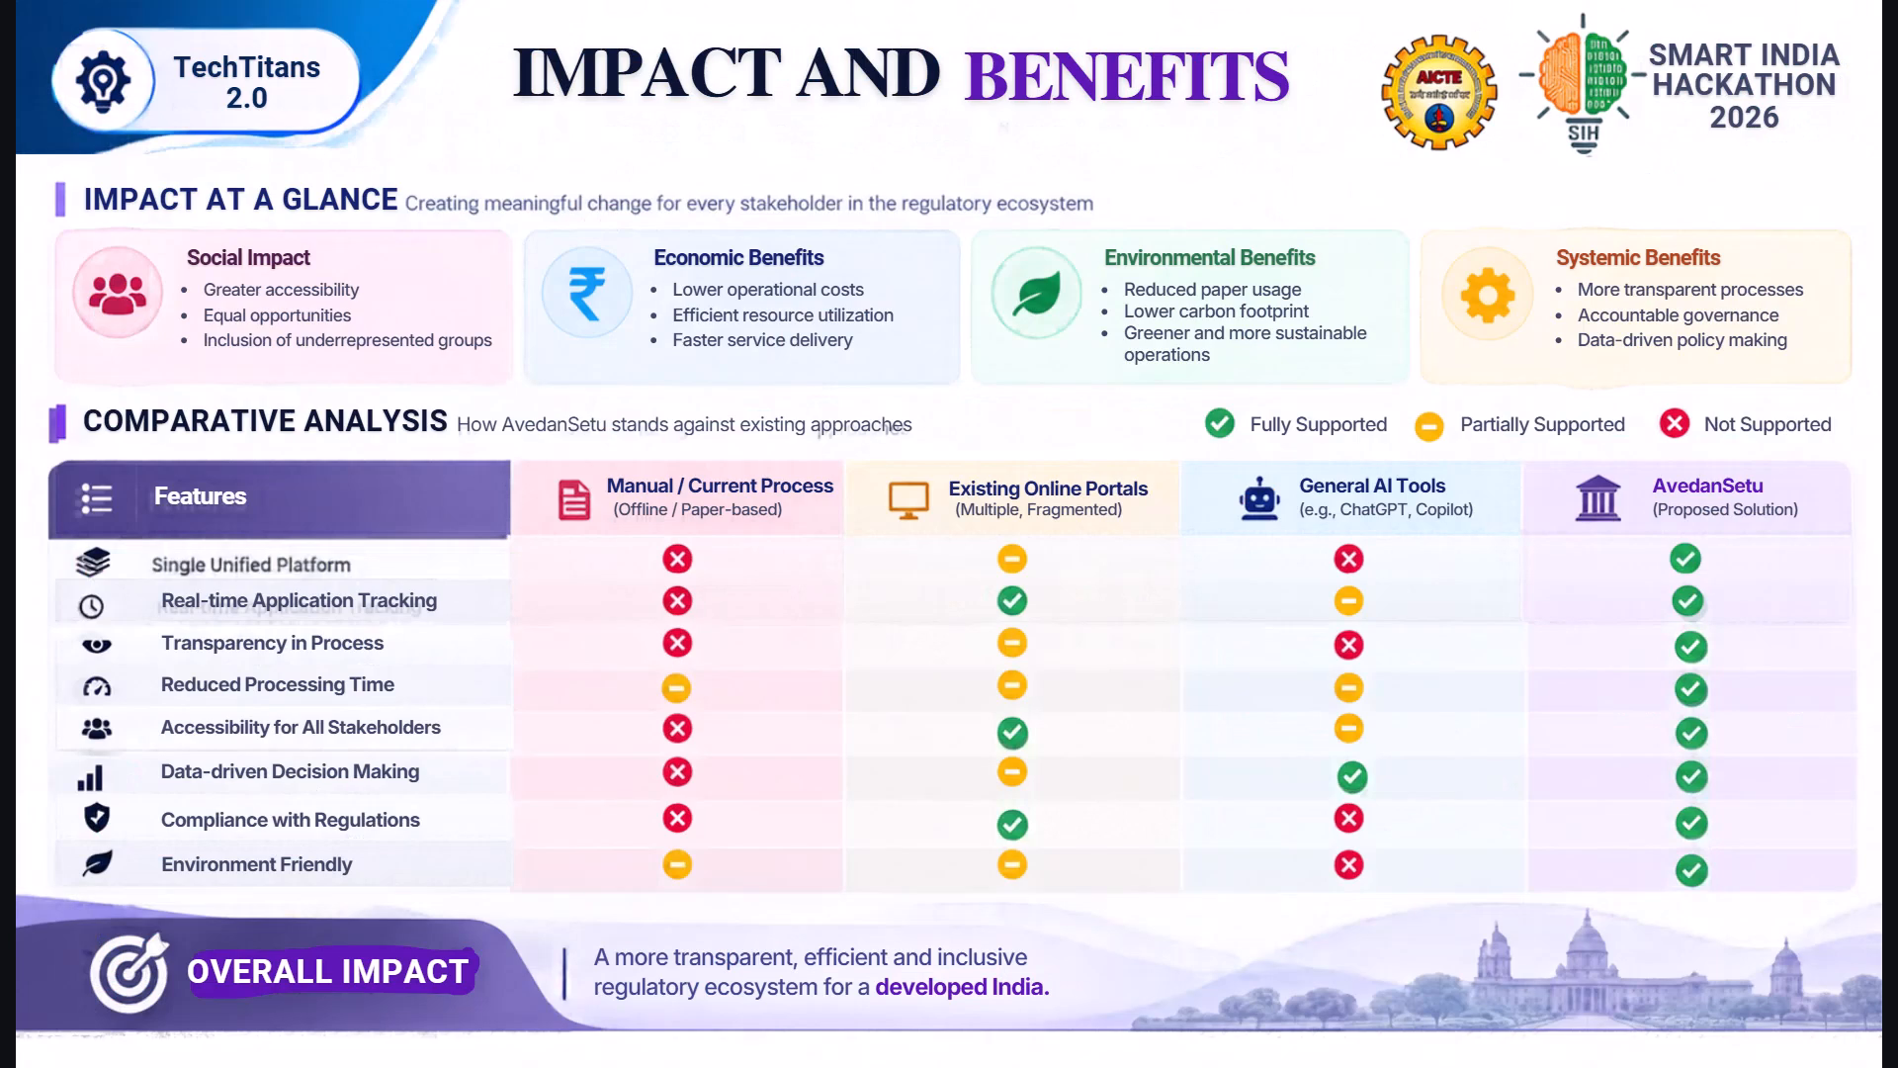
key(Right)
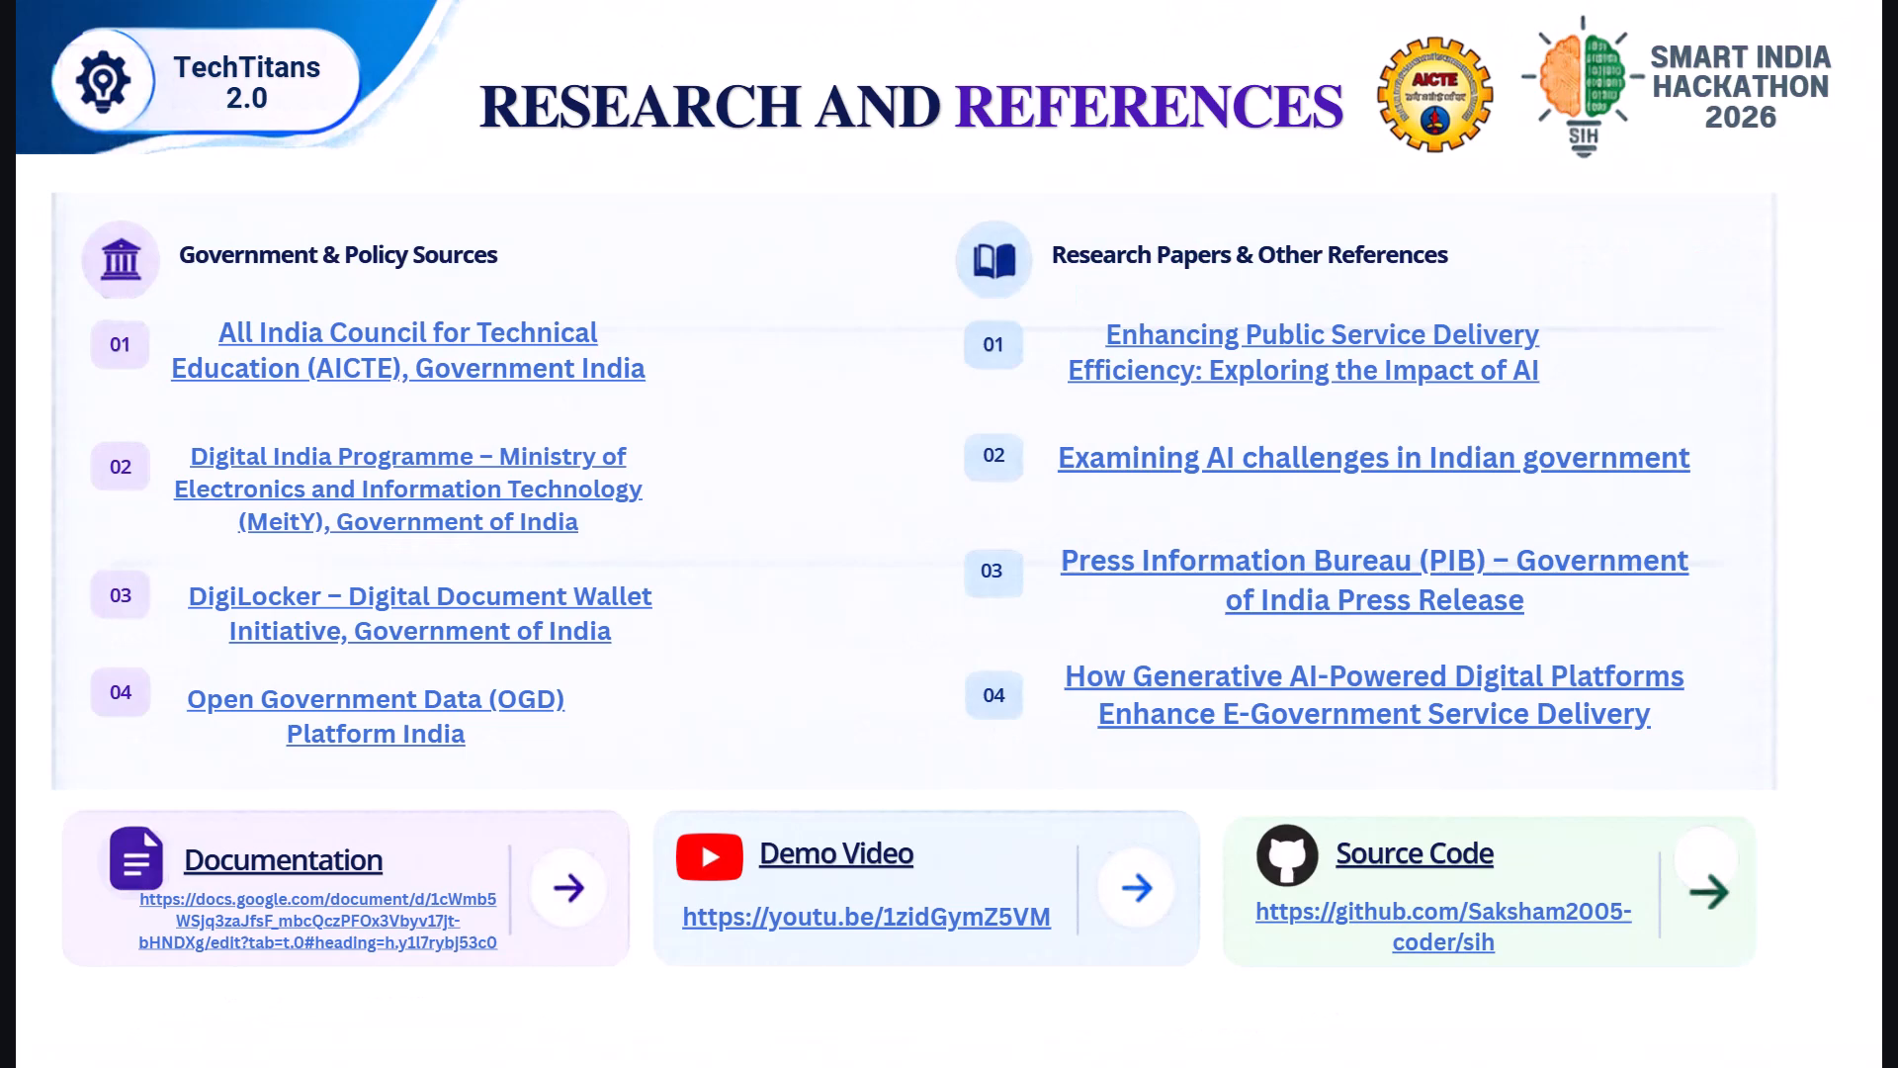
key(Left)
key(Right)
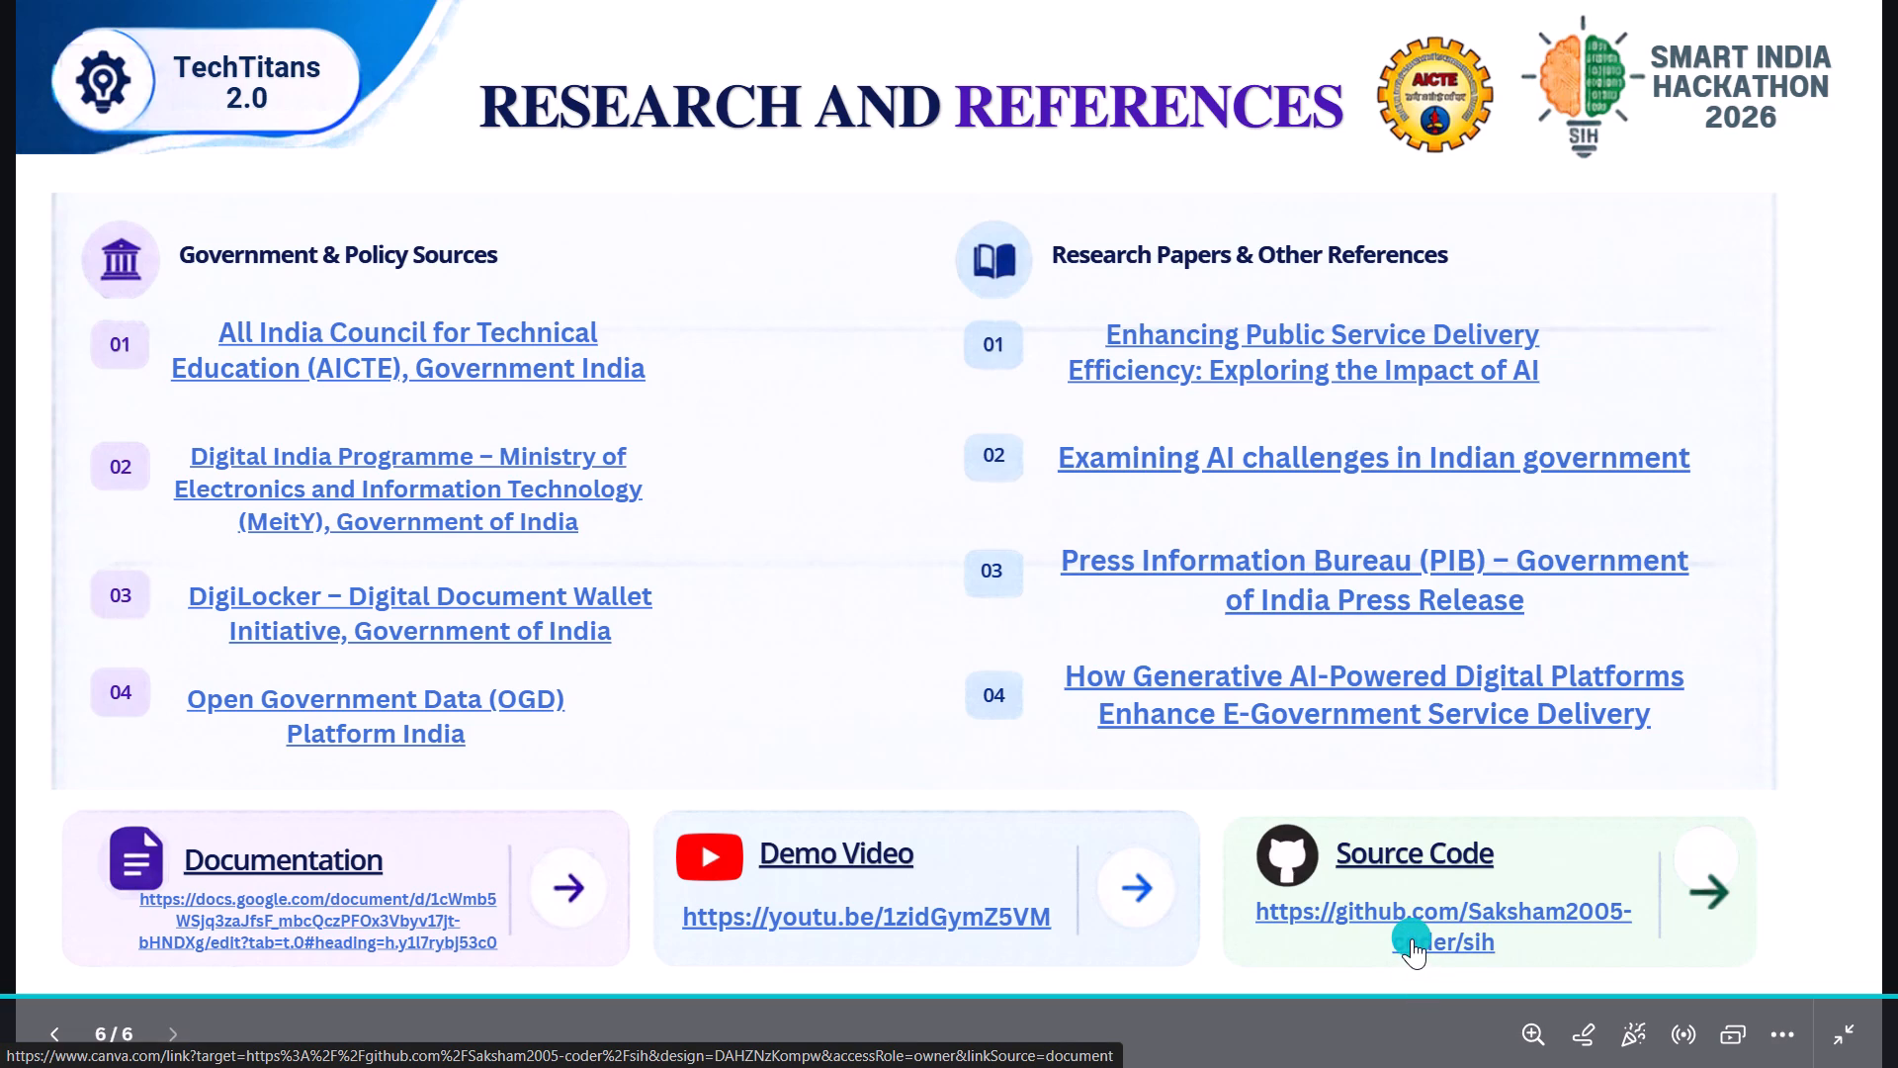
Open the demo video linked on the Research and References slide and skip playback to about 1:16.
click(924, 928)
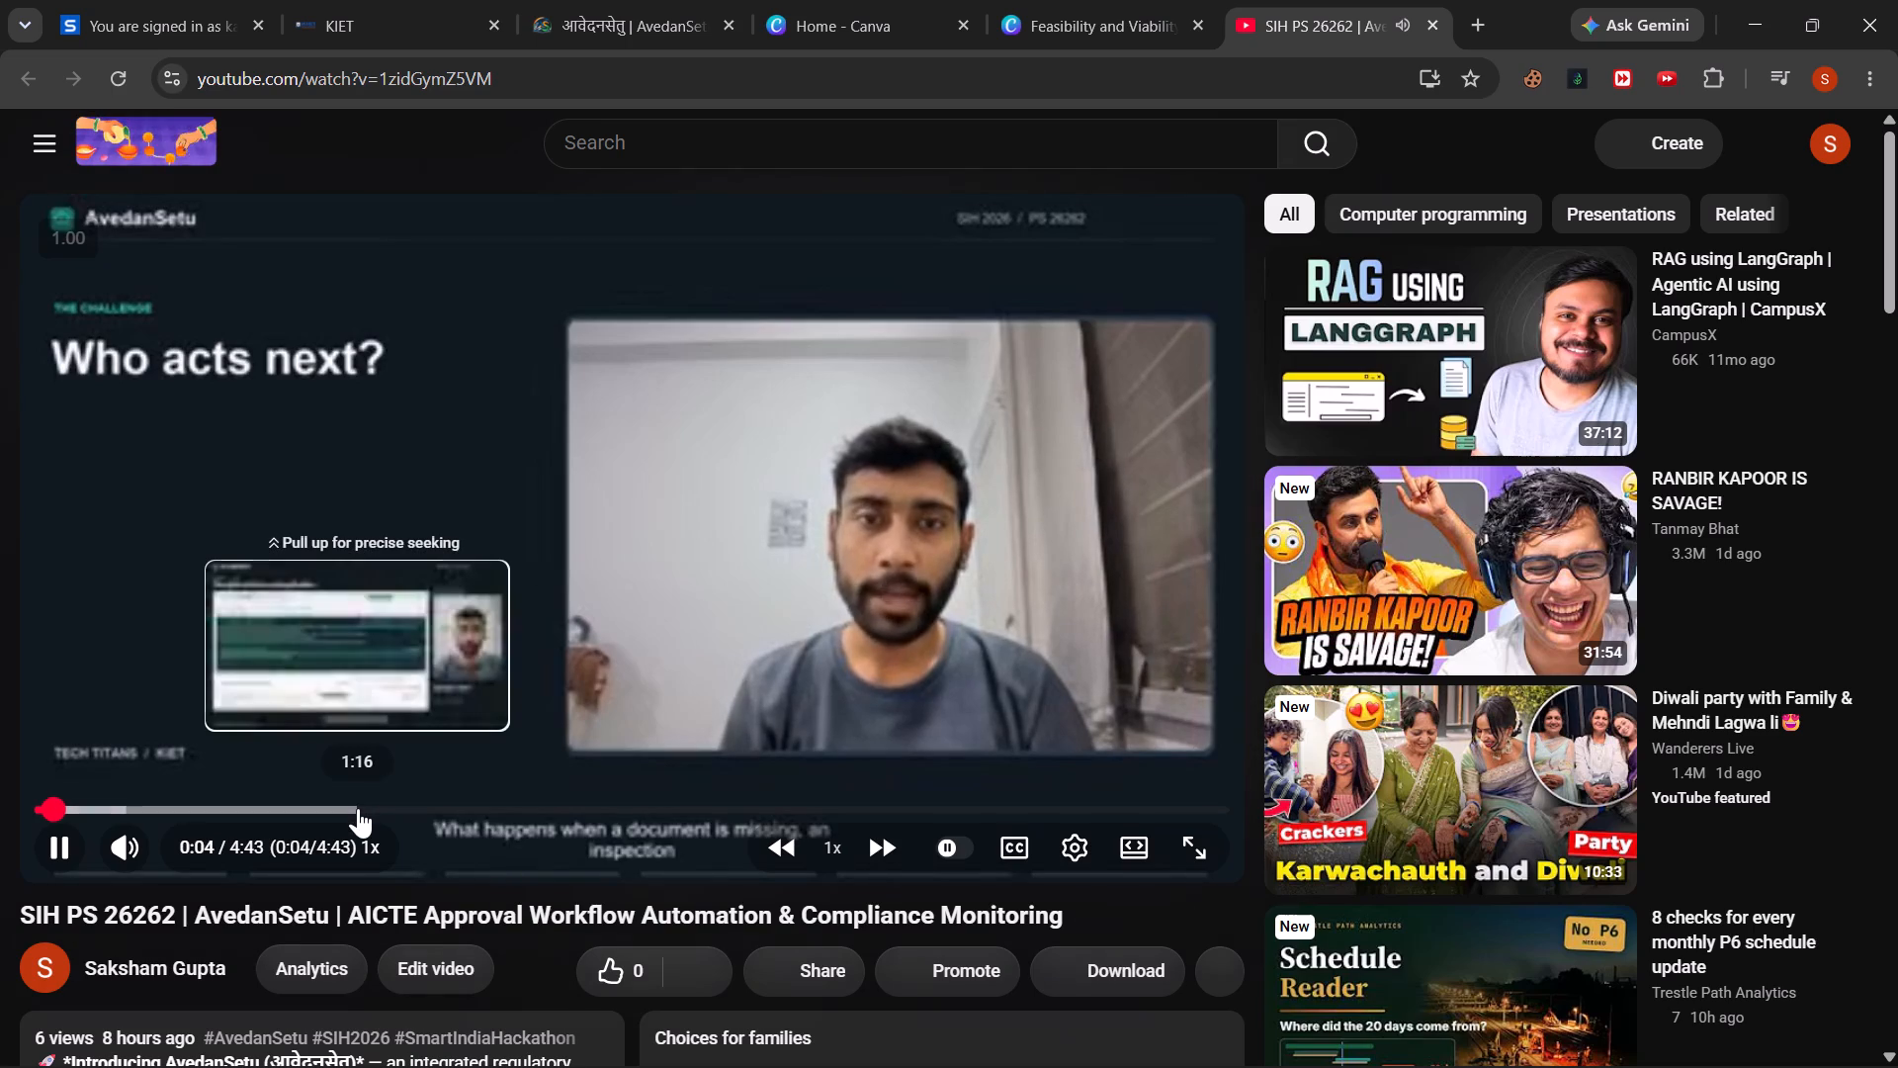
click(358, 809)
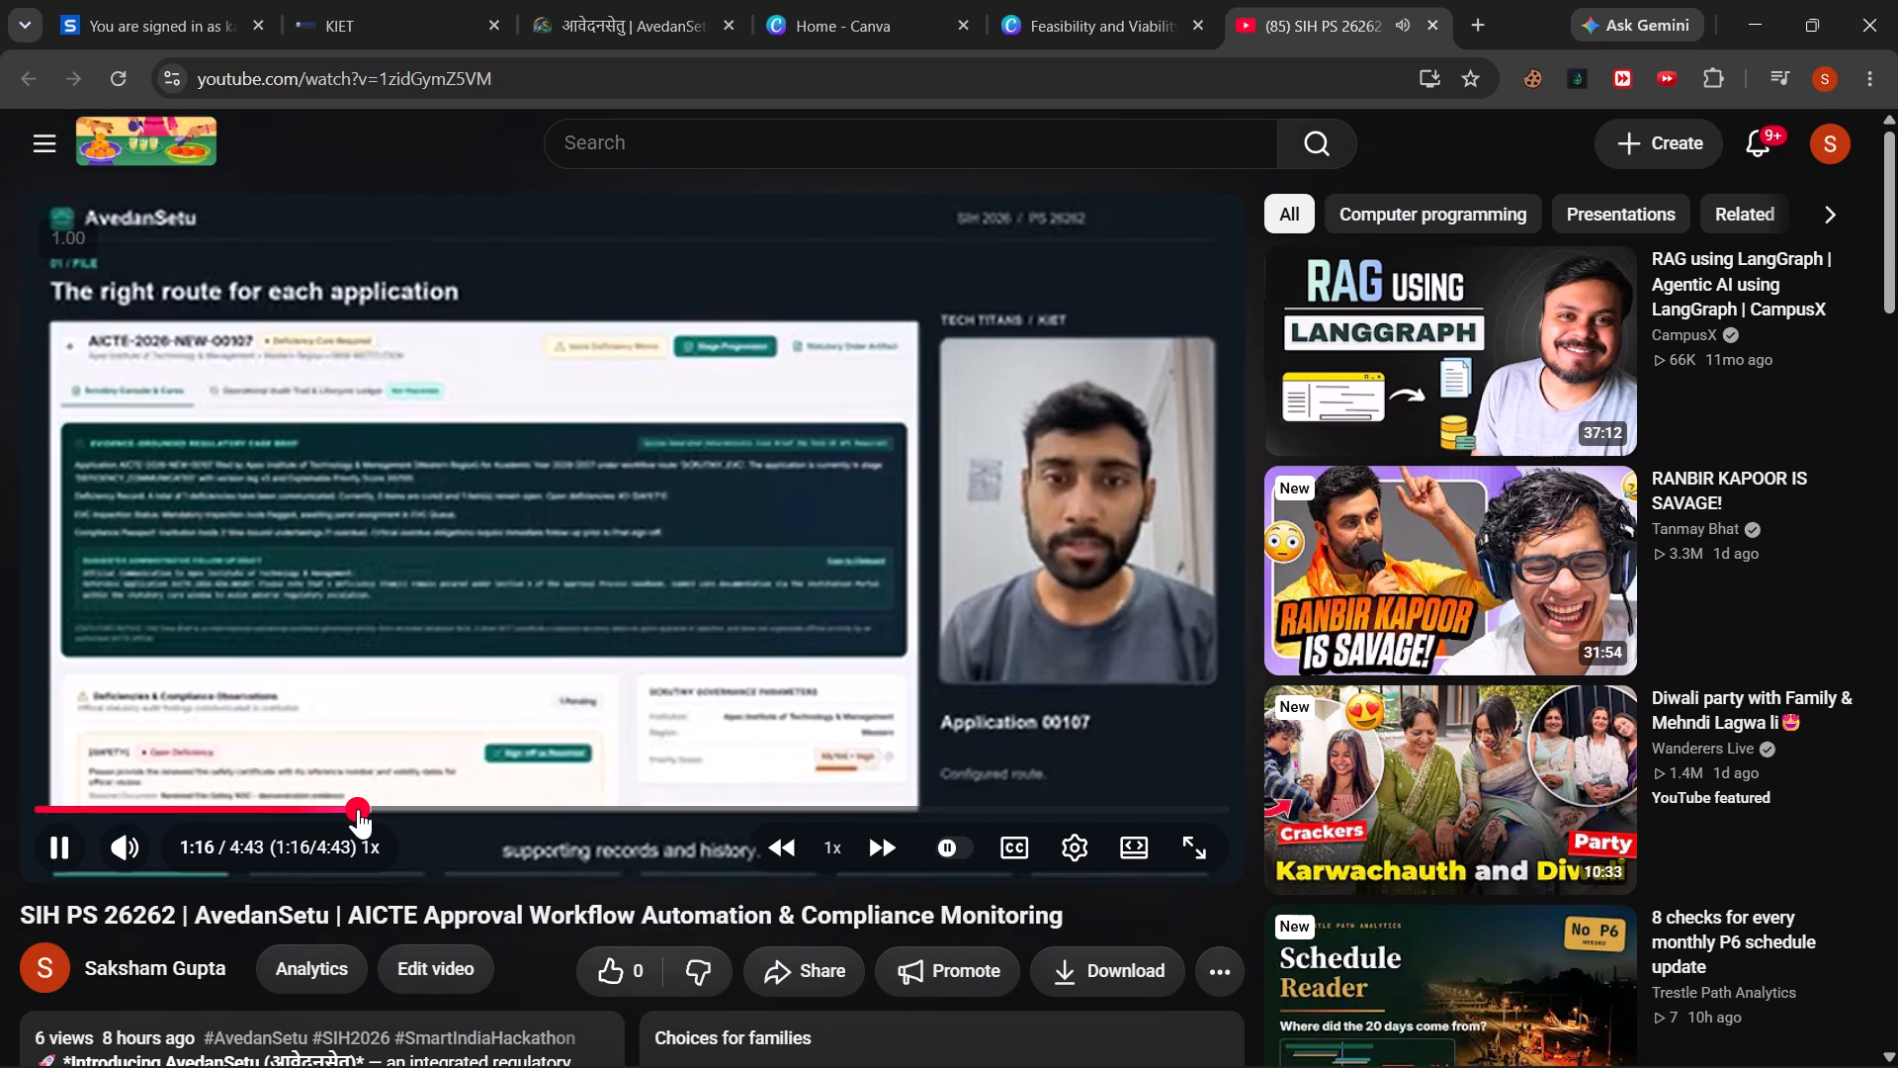
Set the demo video's playback quality to 1080p HD.
click(1078, 853)
click(1158, 748)
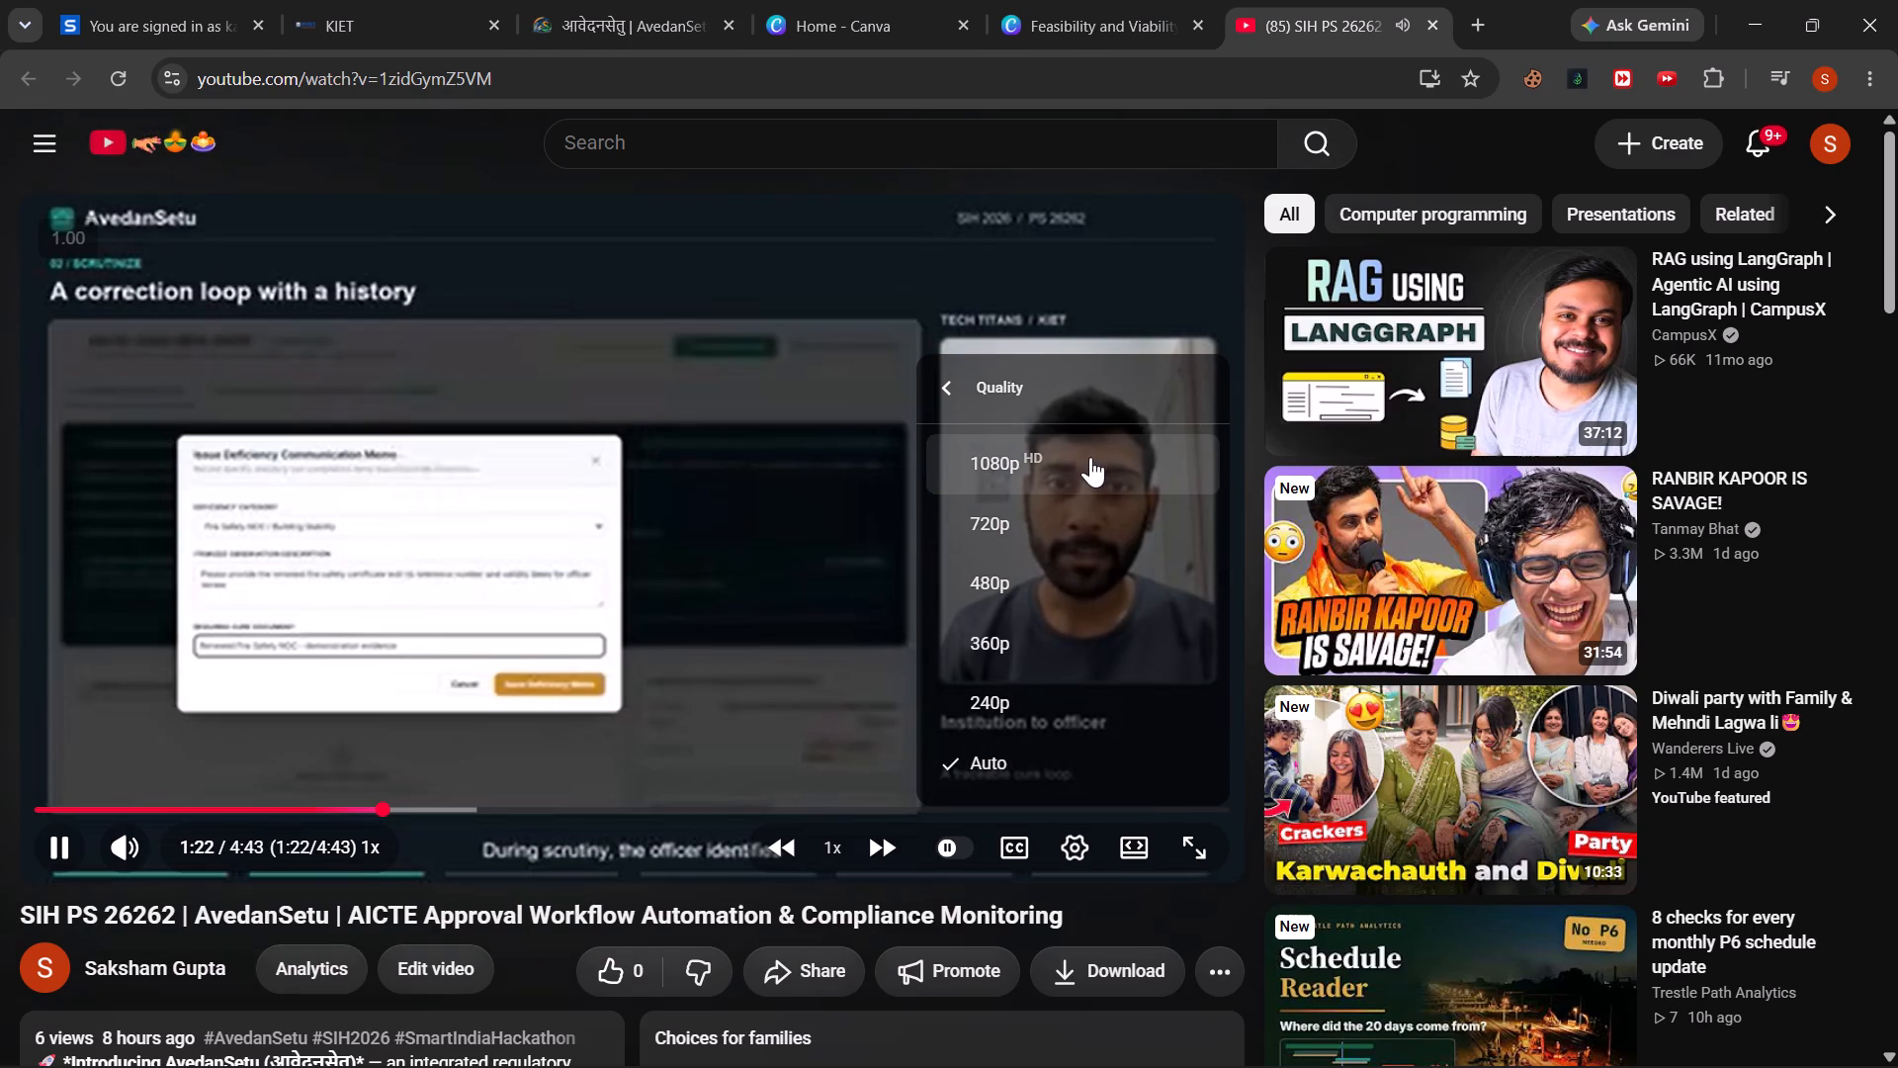
click(1081, 475)
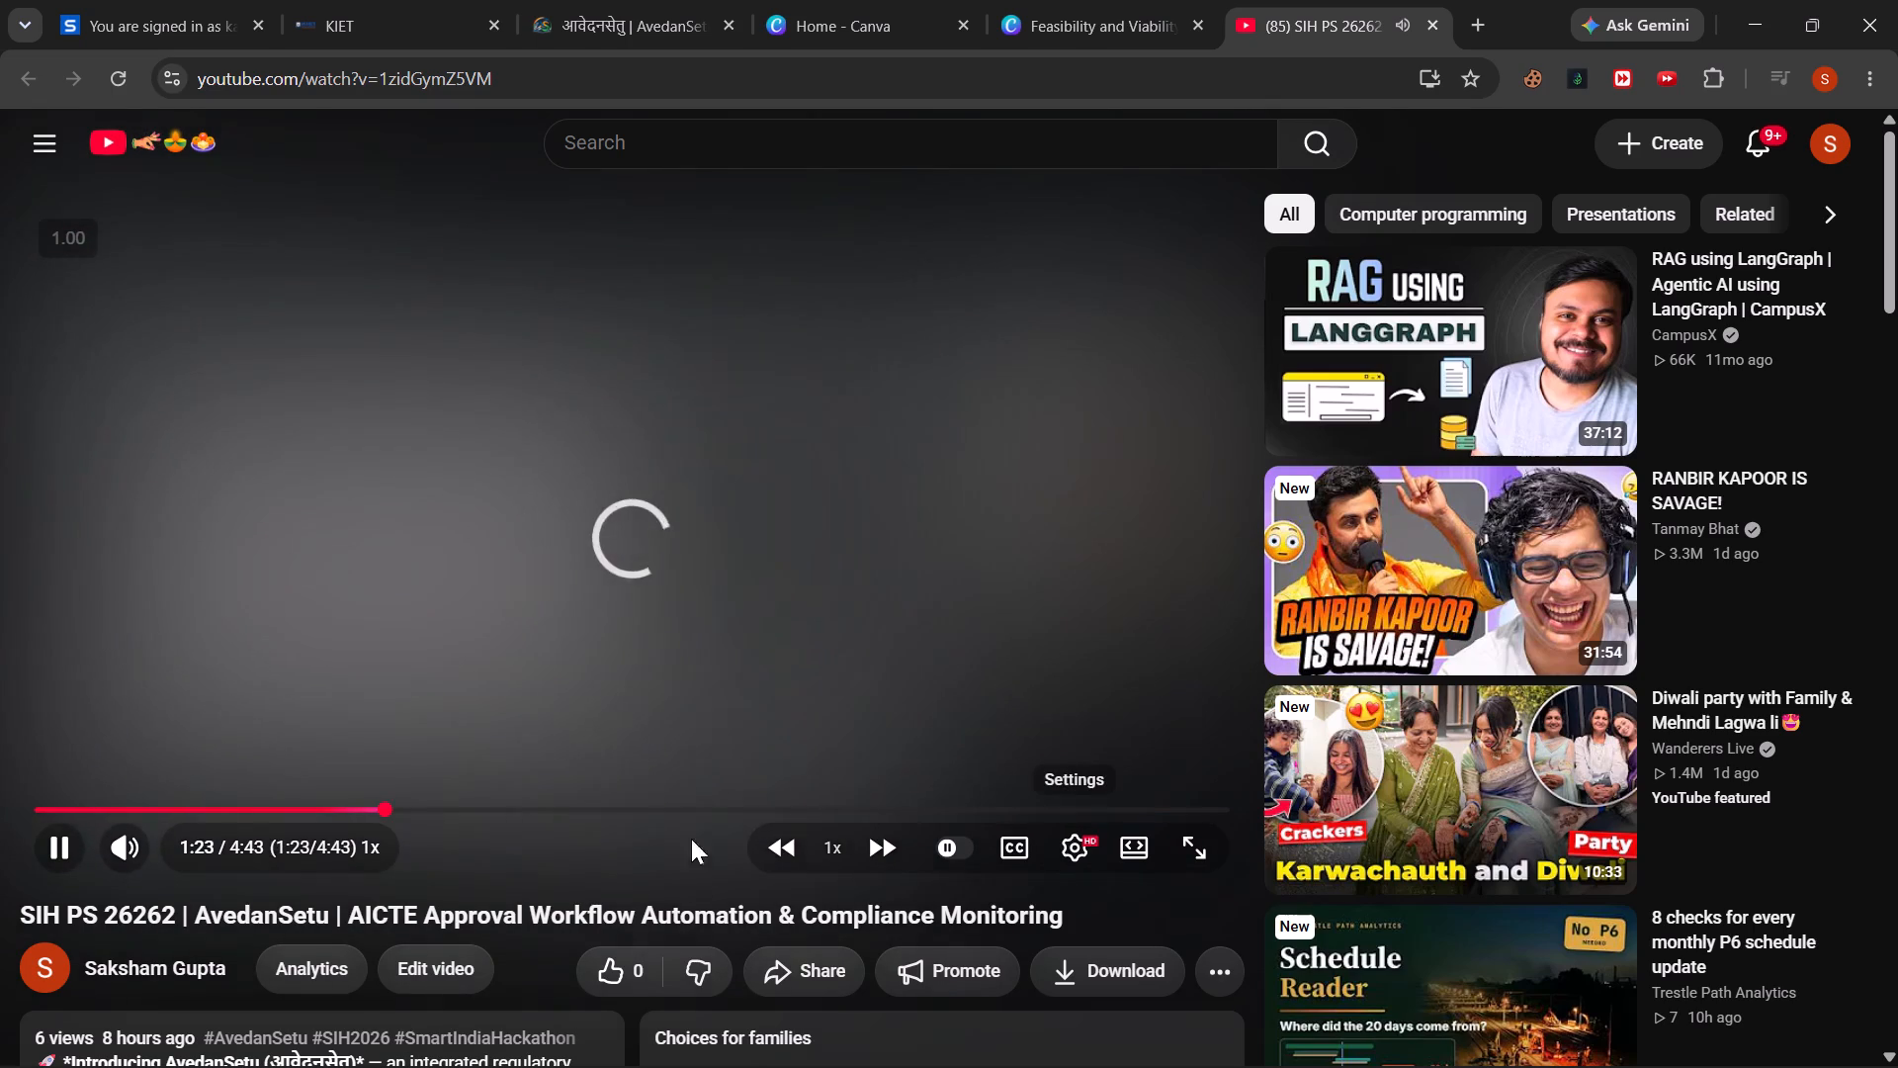
Like the AvedanSetu demo video.
click(627, 962)
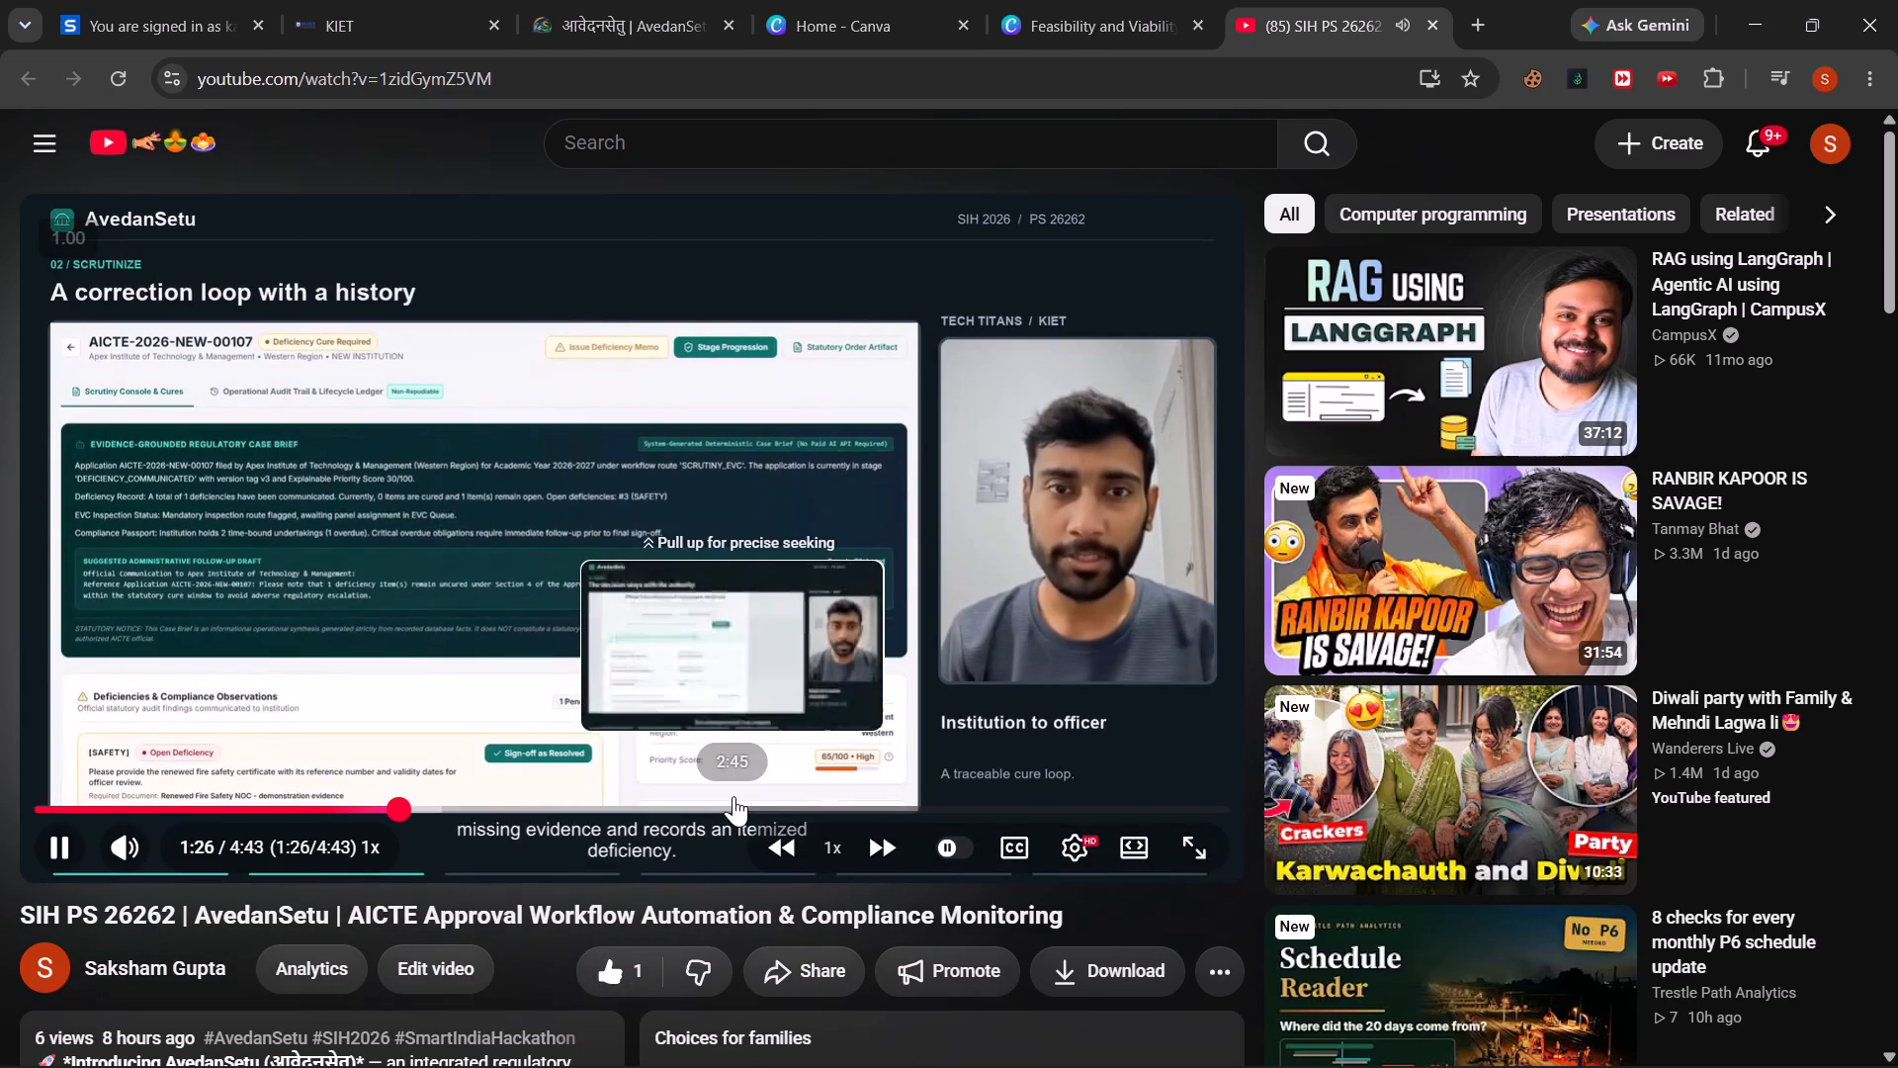
Skip the demo video ahead to about 2:45.
click(733, 796)
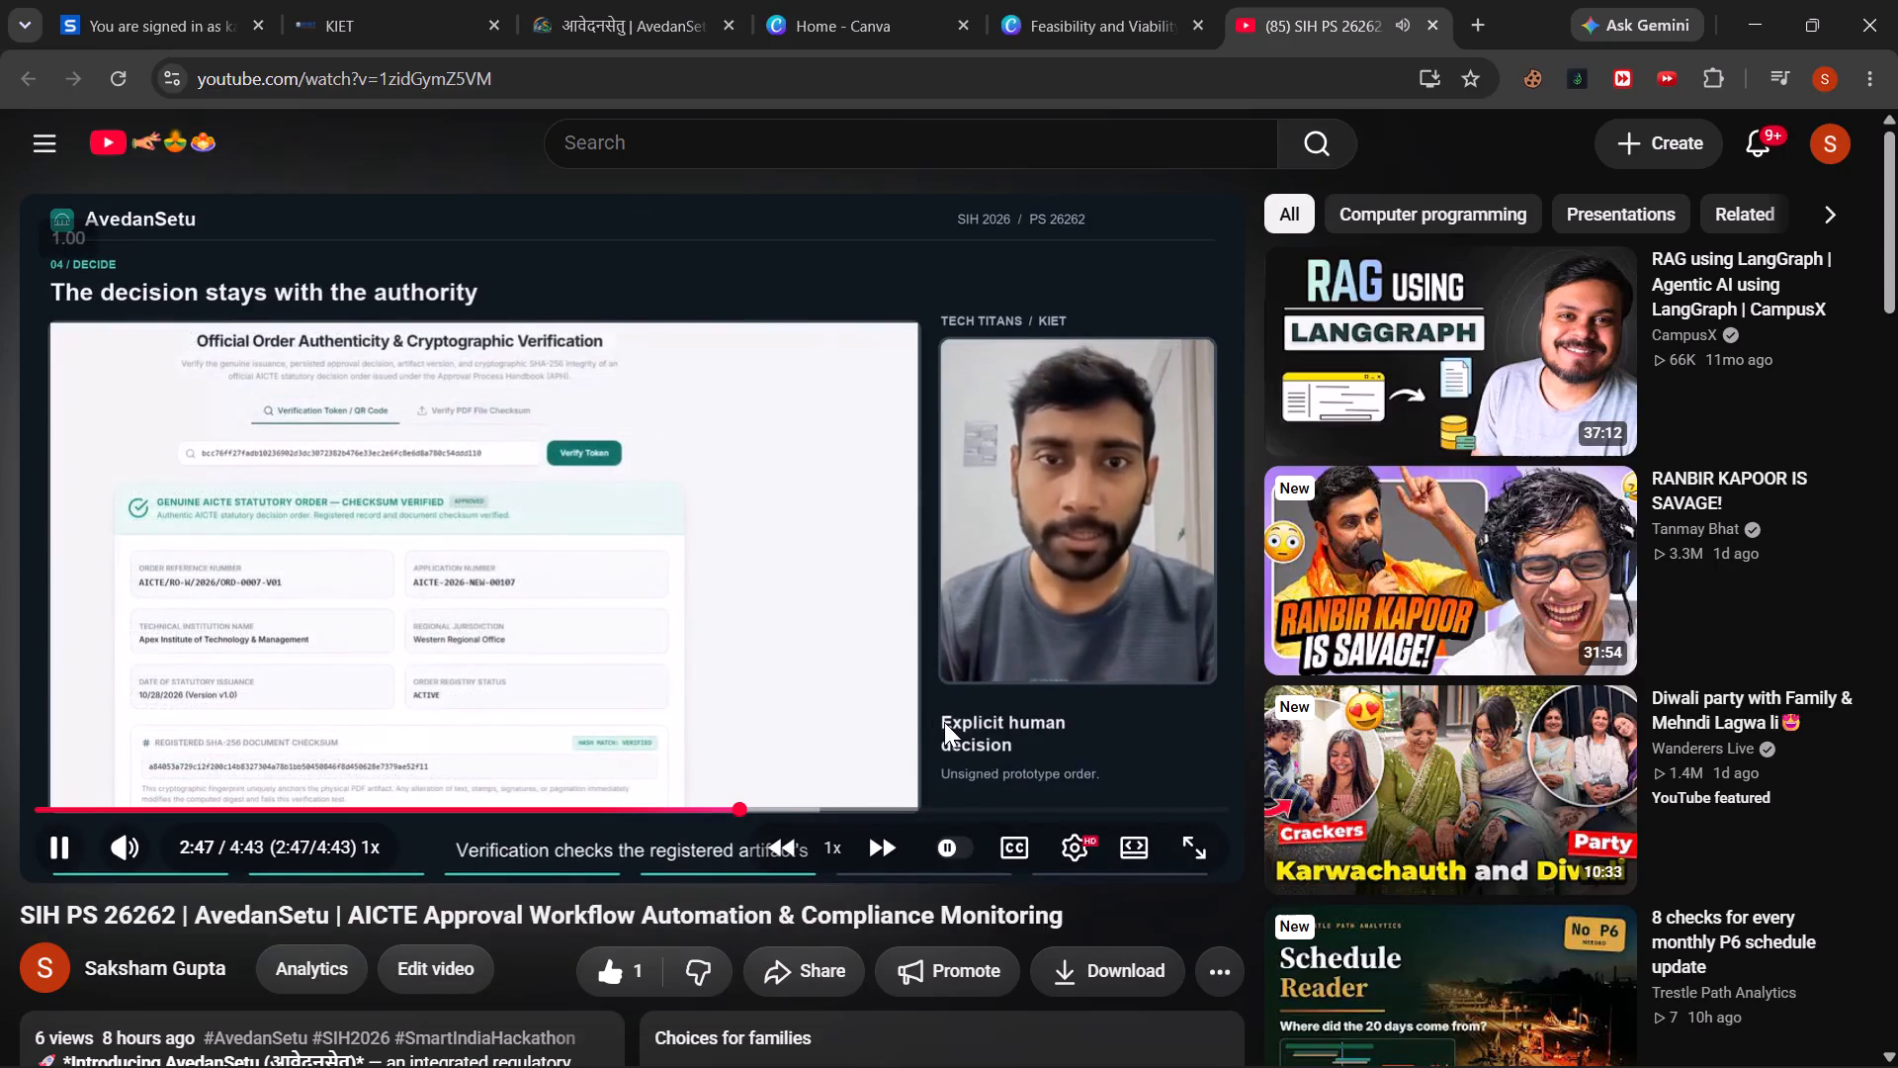
Skip the demo video ahead to about 3:45 and pause playback.
click(987, 810)
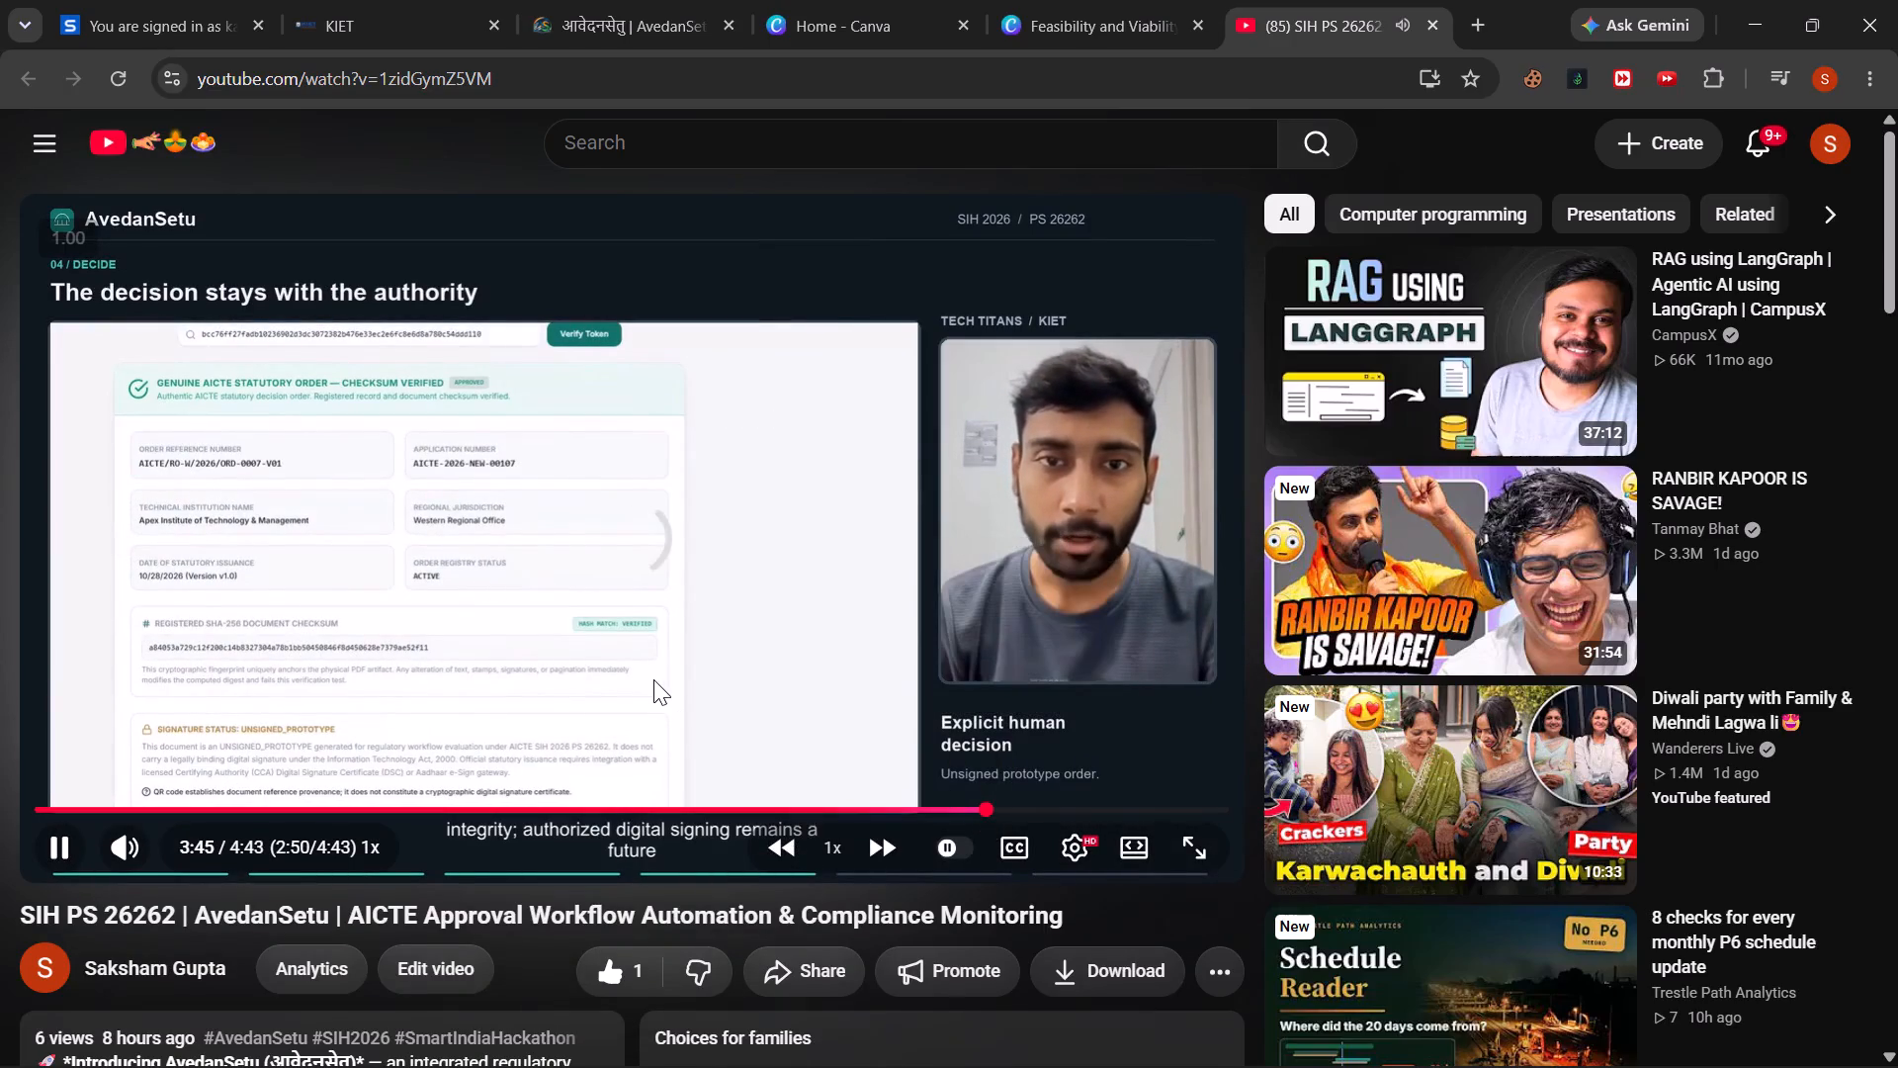
click(652, 679)
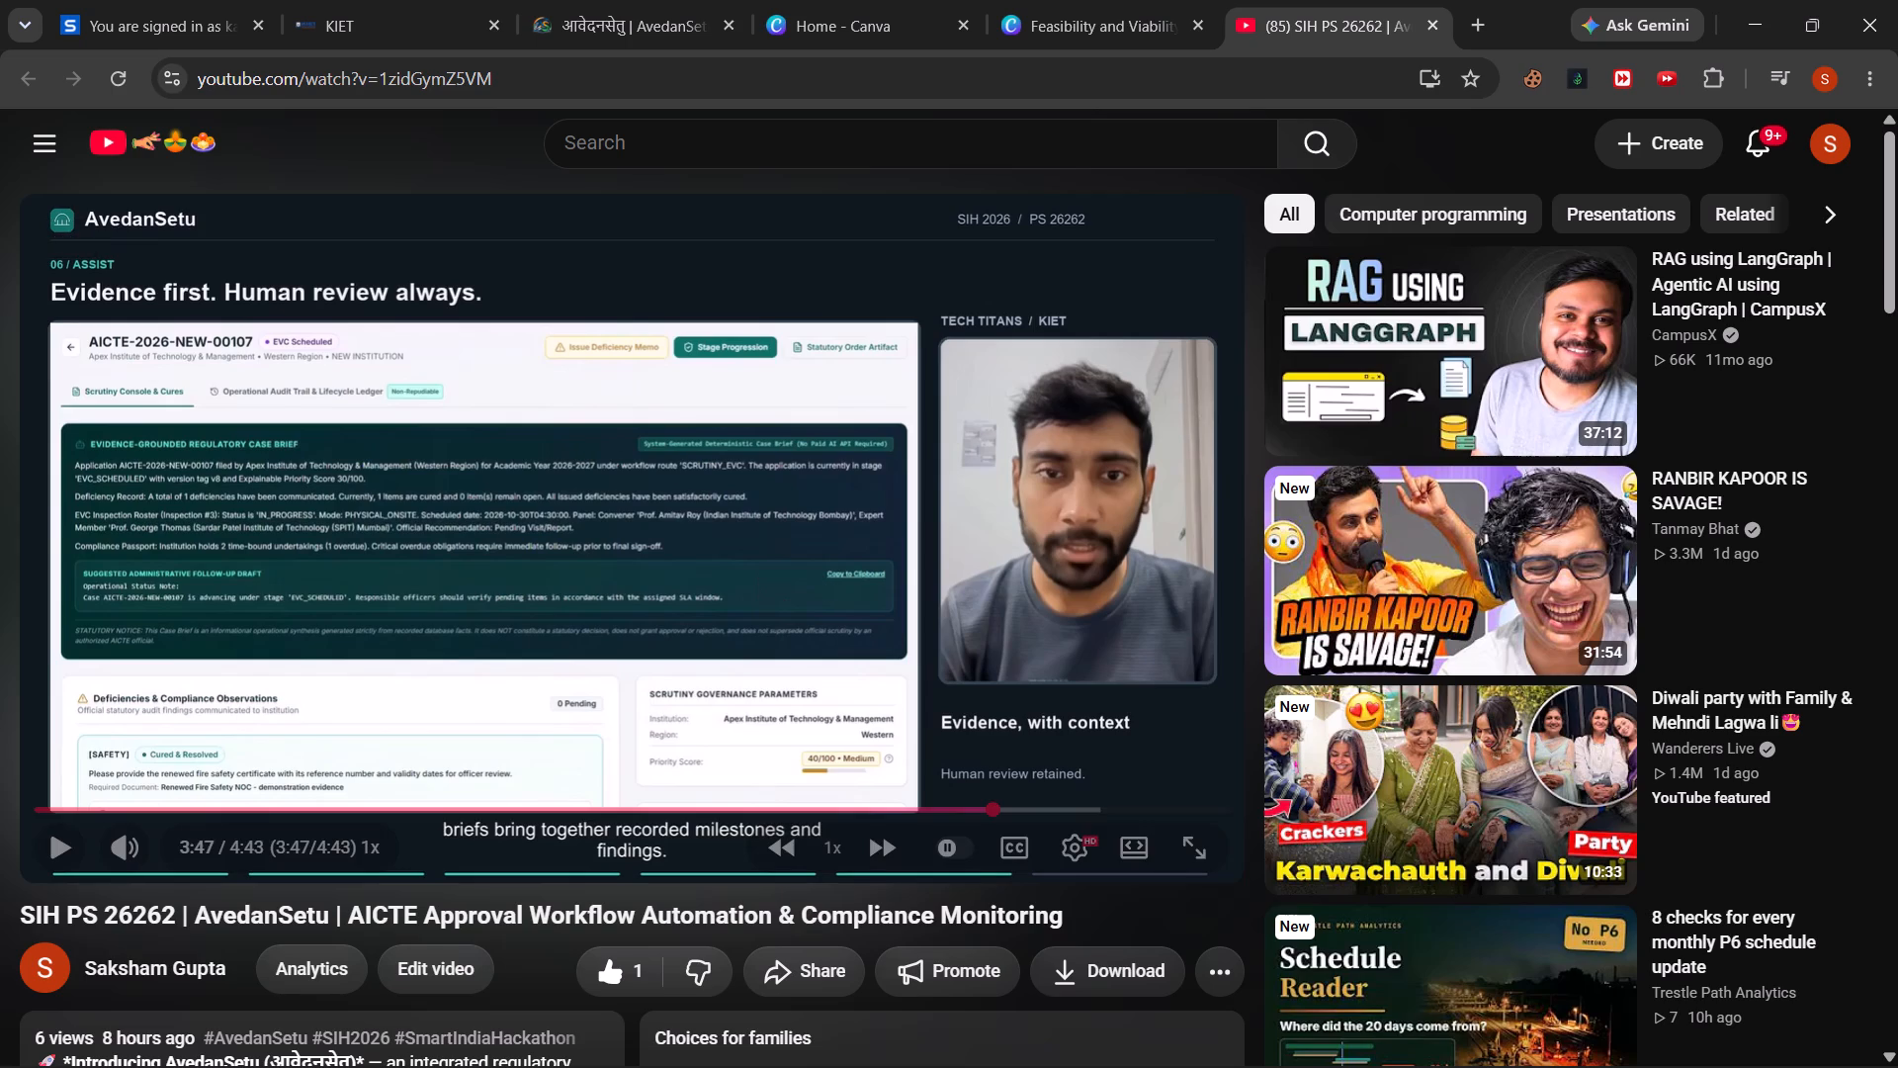
Return to the Research and References slide in Canva and open the linked project documentation.
click(586, 6)
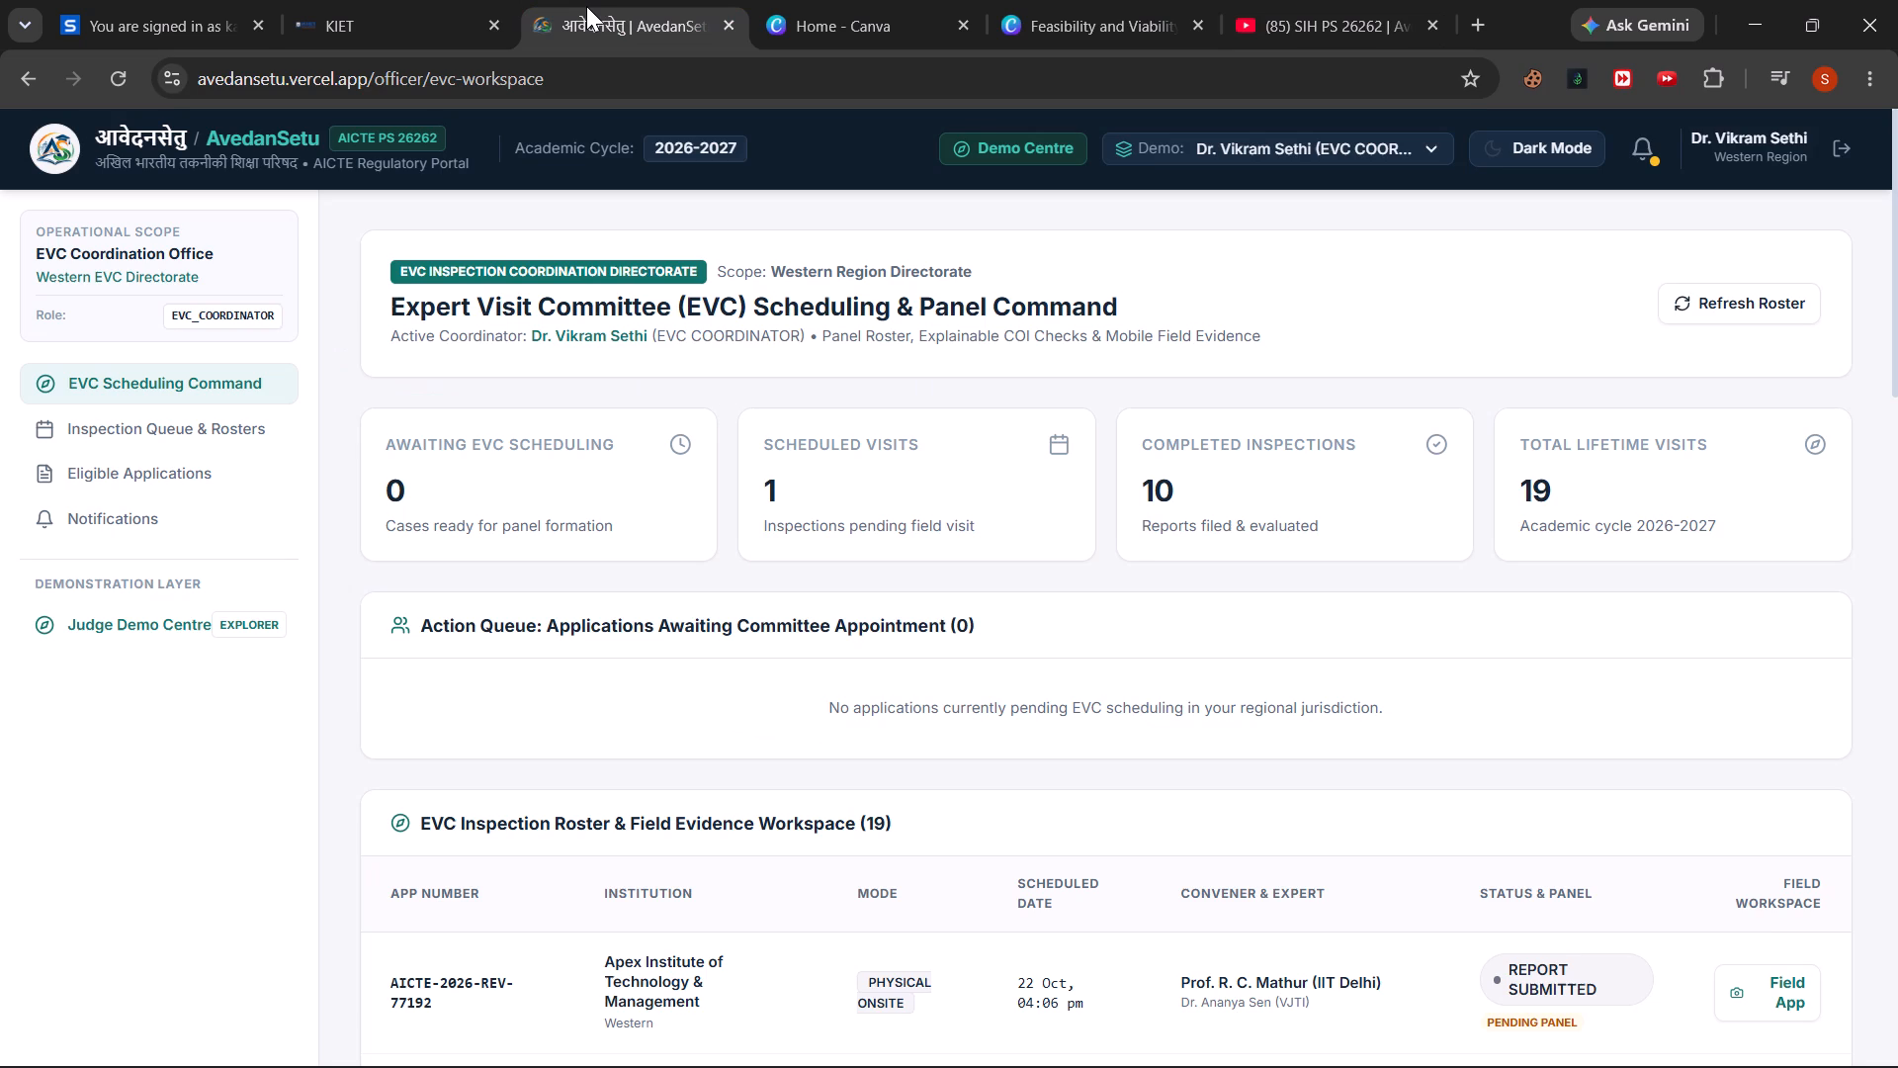
click(1115, 0)
click(380, 942)
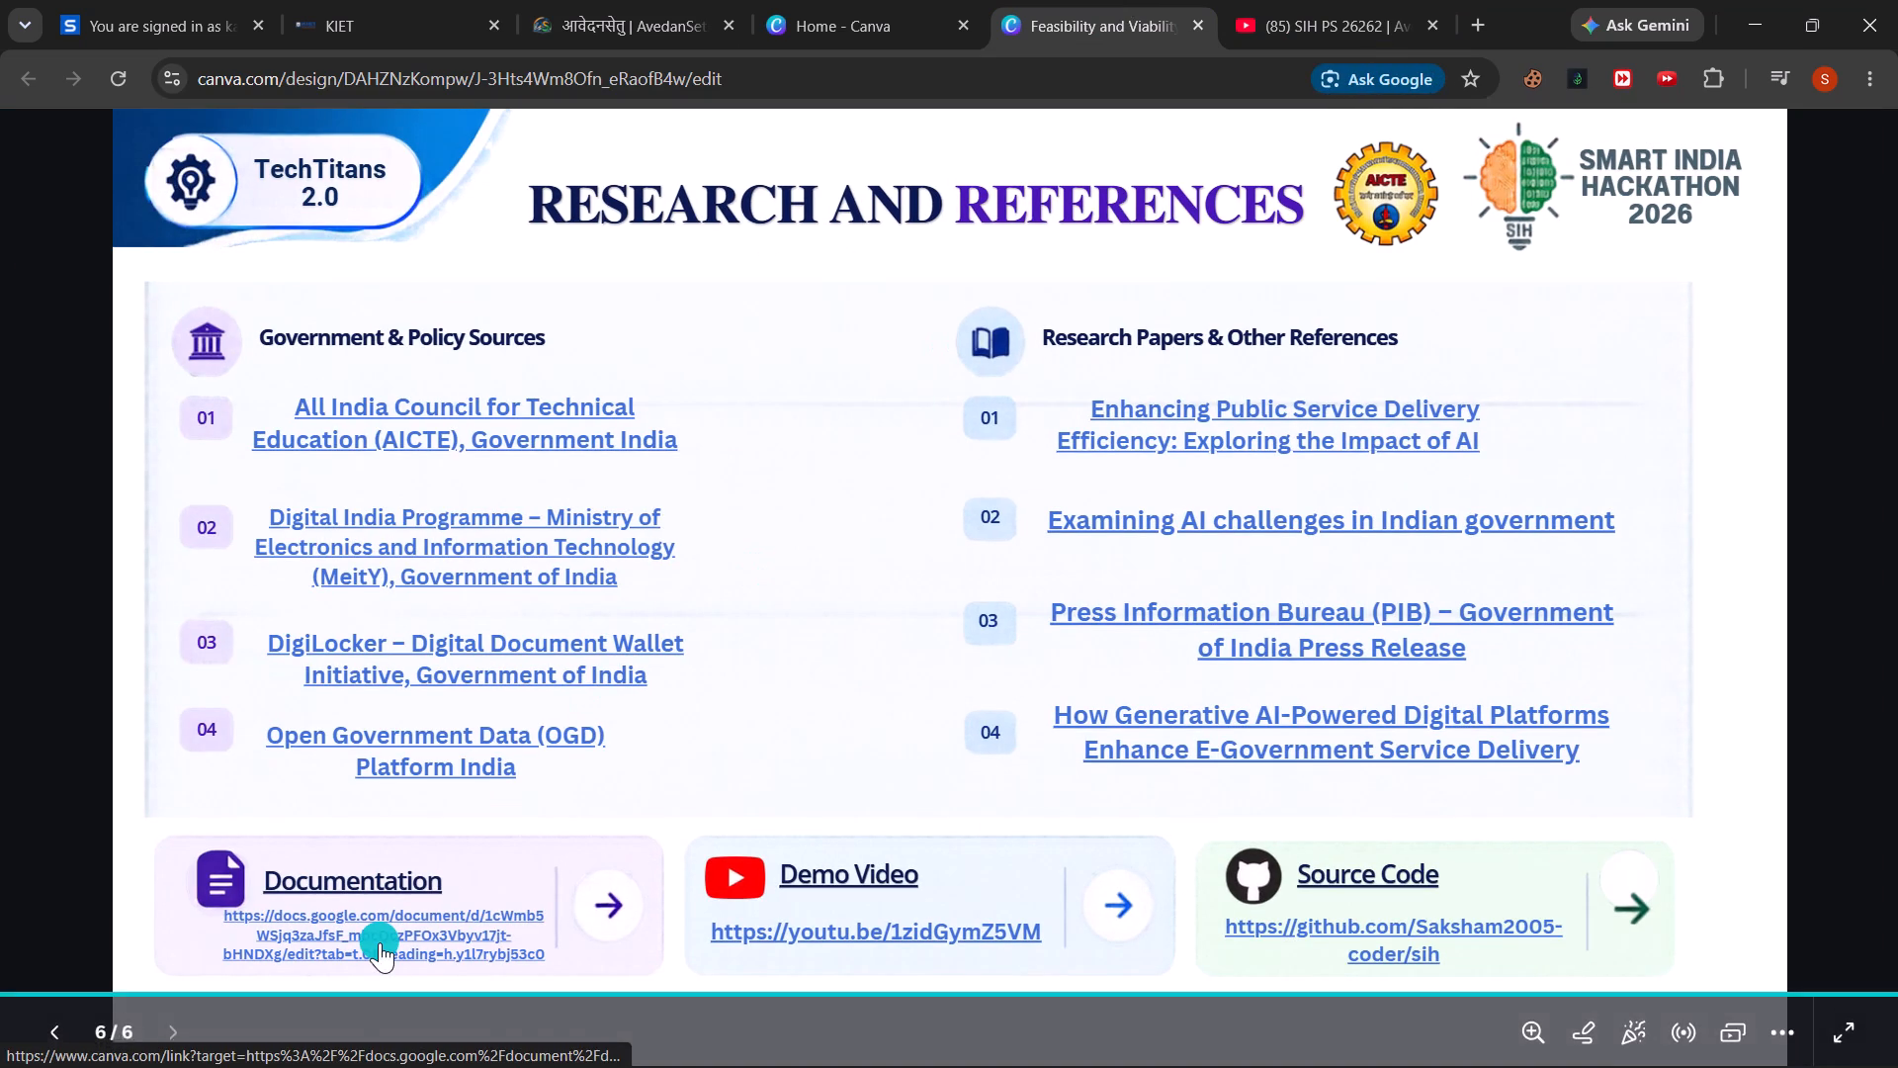
click(378, 939)
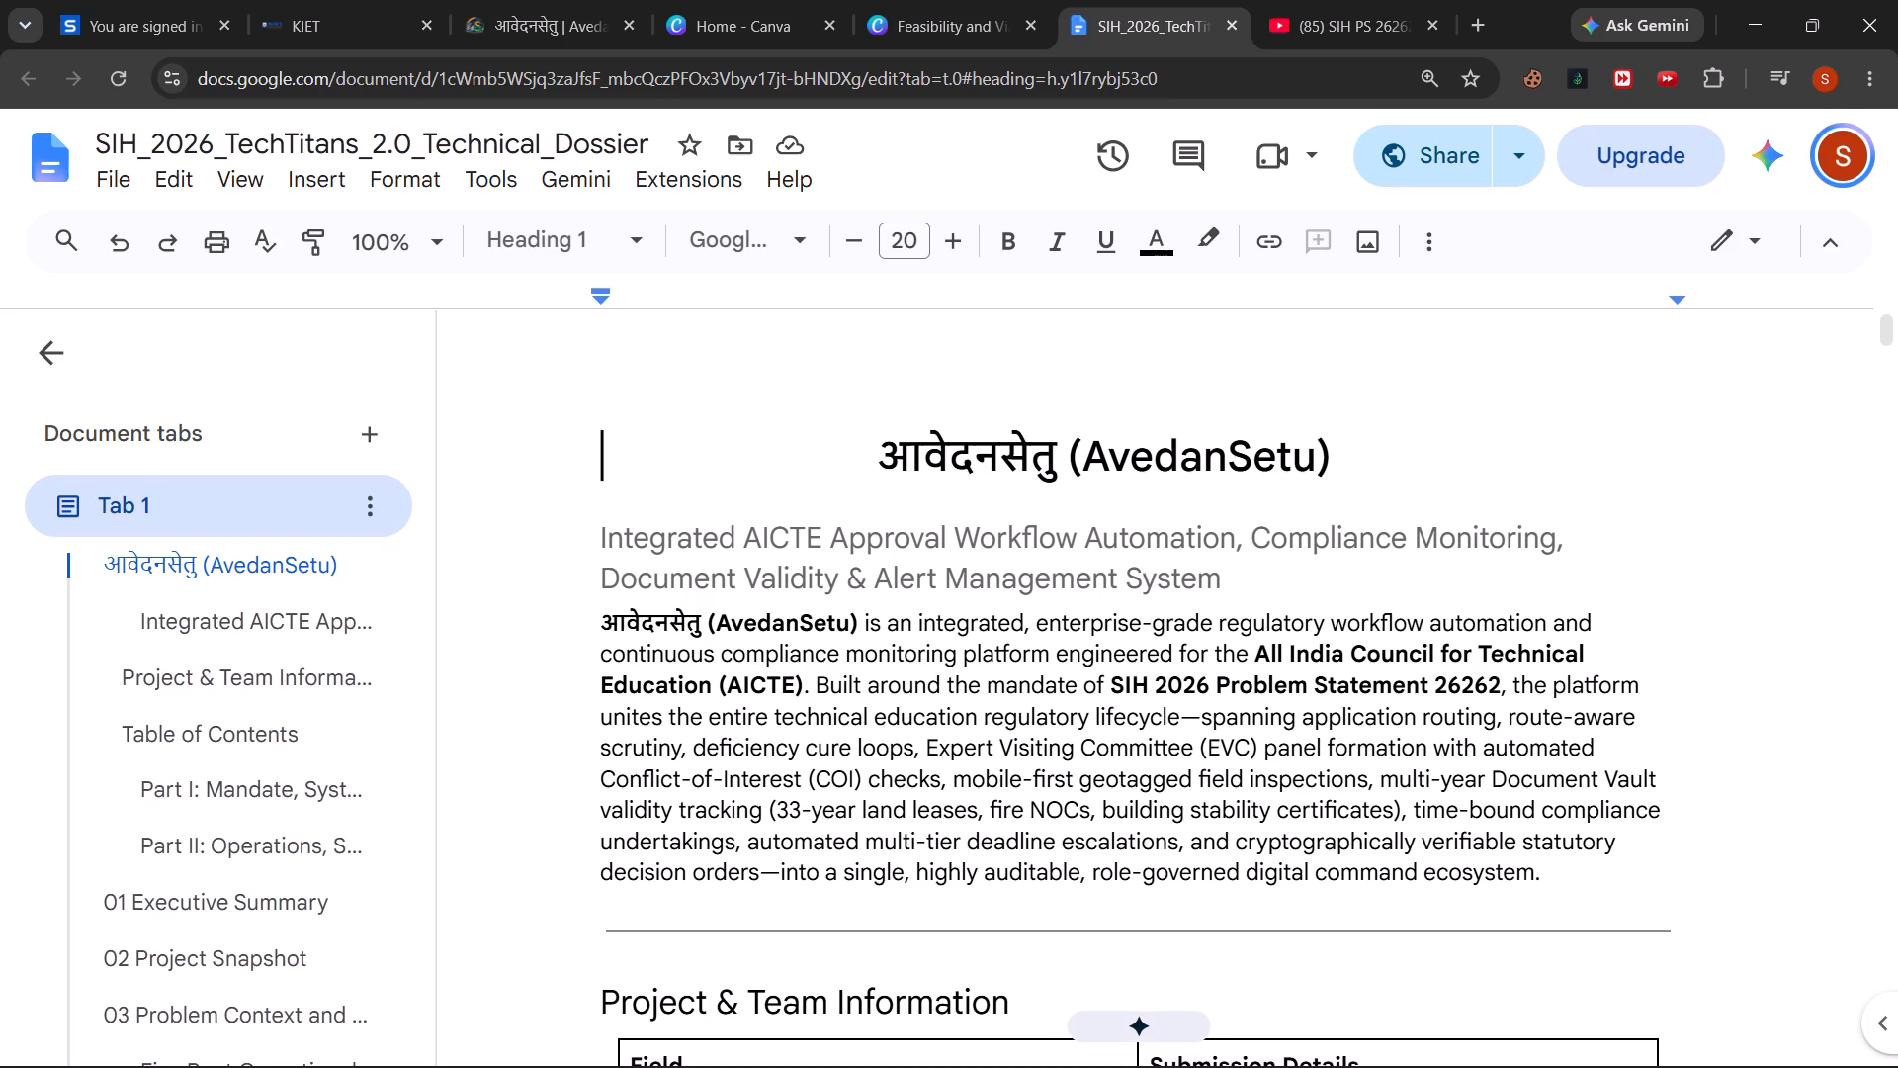
Read the technical dossier from its introduction through the Project & Team Information table to the Table of Contents.
scroll(1040, 886, down, 1)
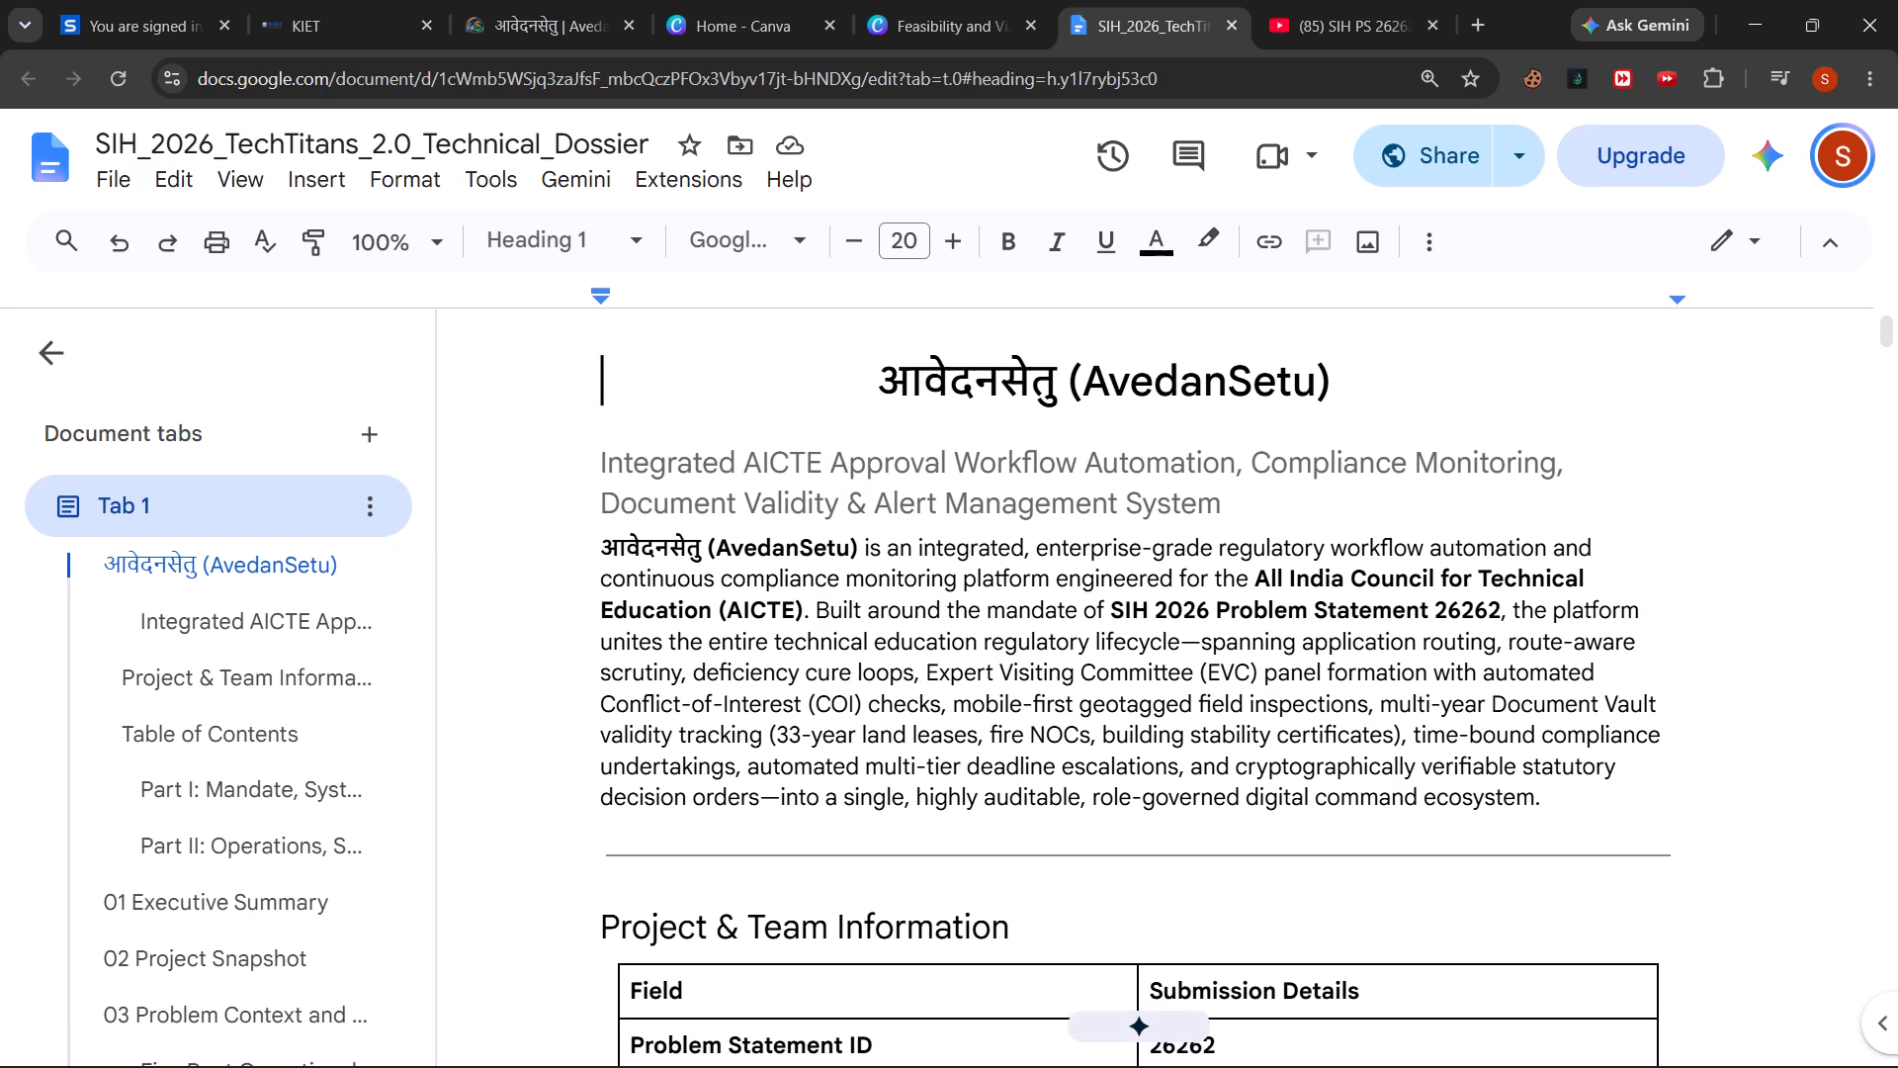
scroll(1040, 886, down, 5)
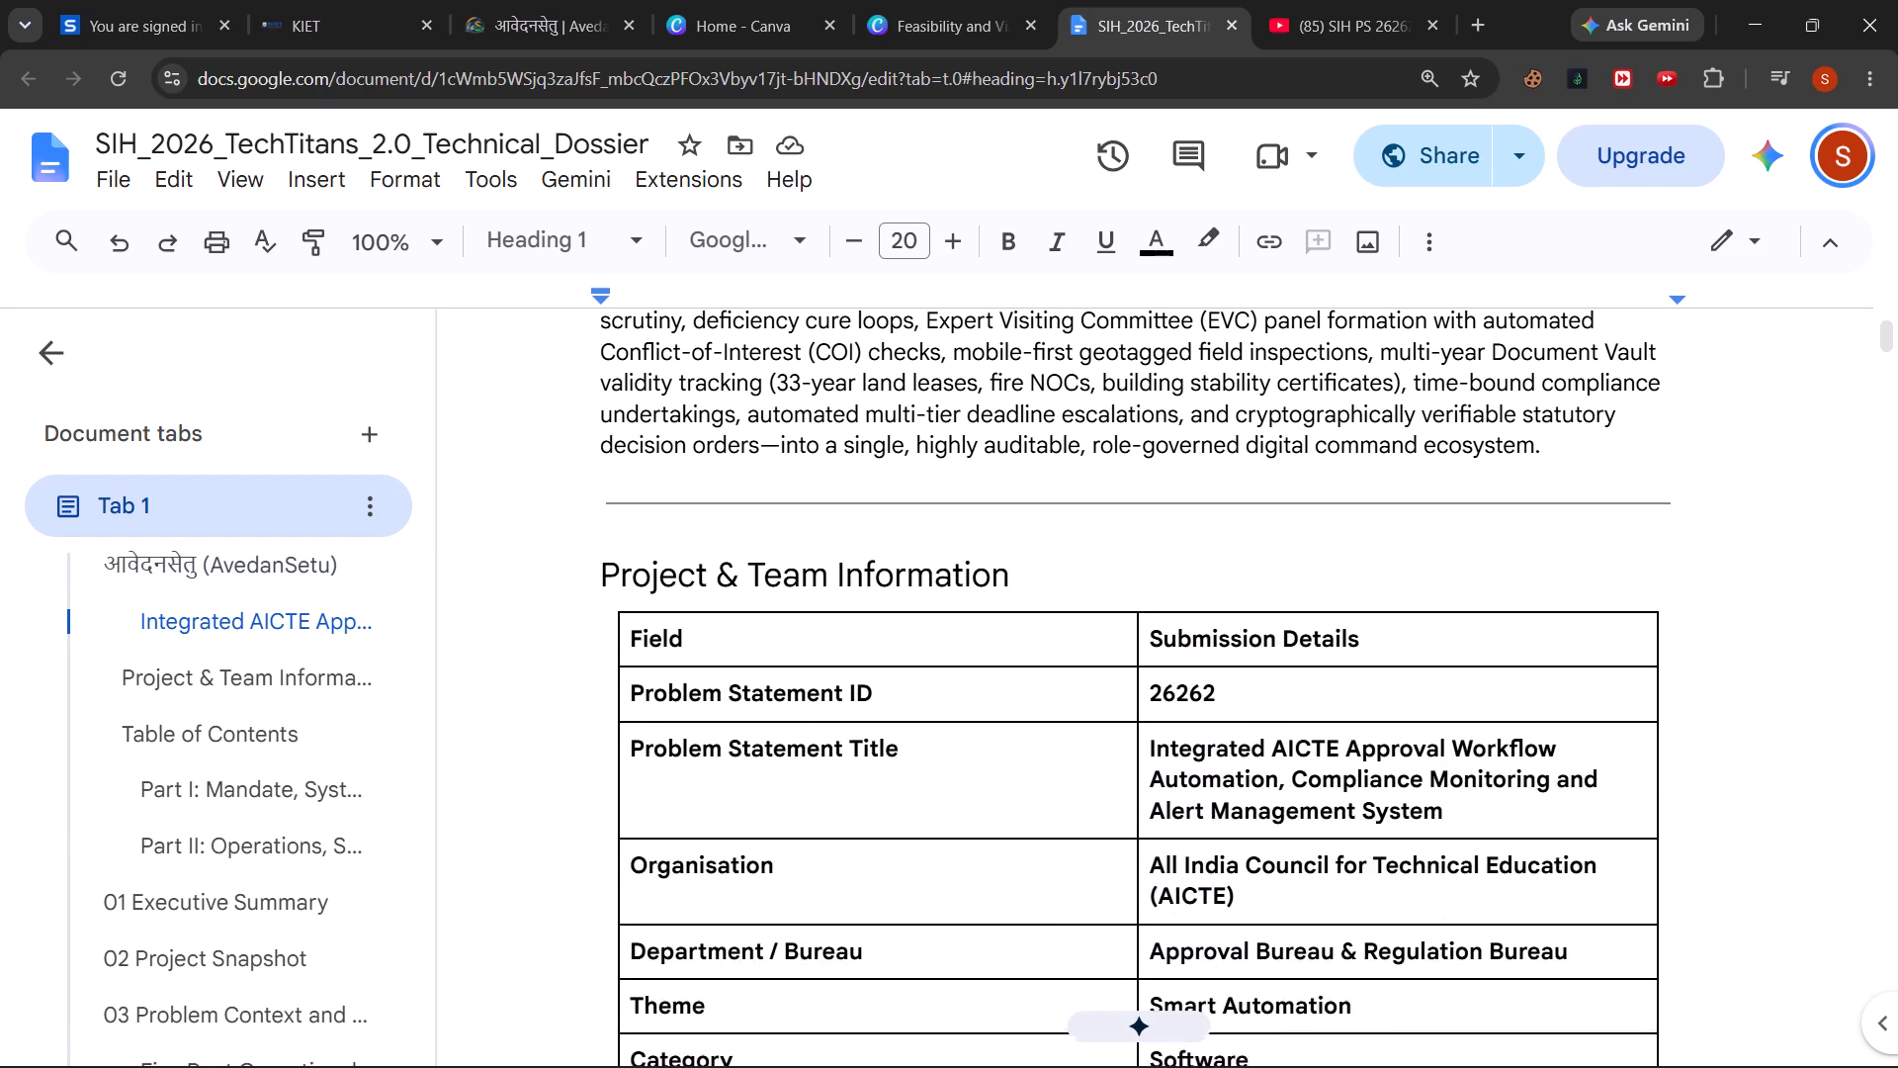
scroll(1040, 886, up, 4)
scroll(1040, 886, down, 7)
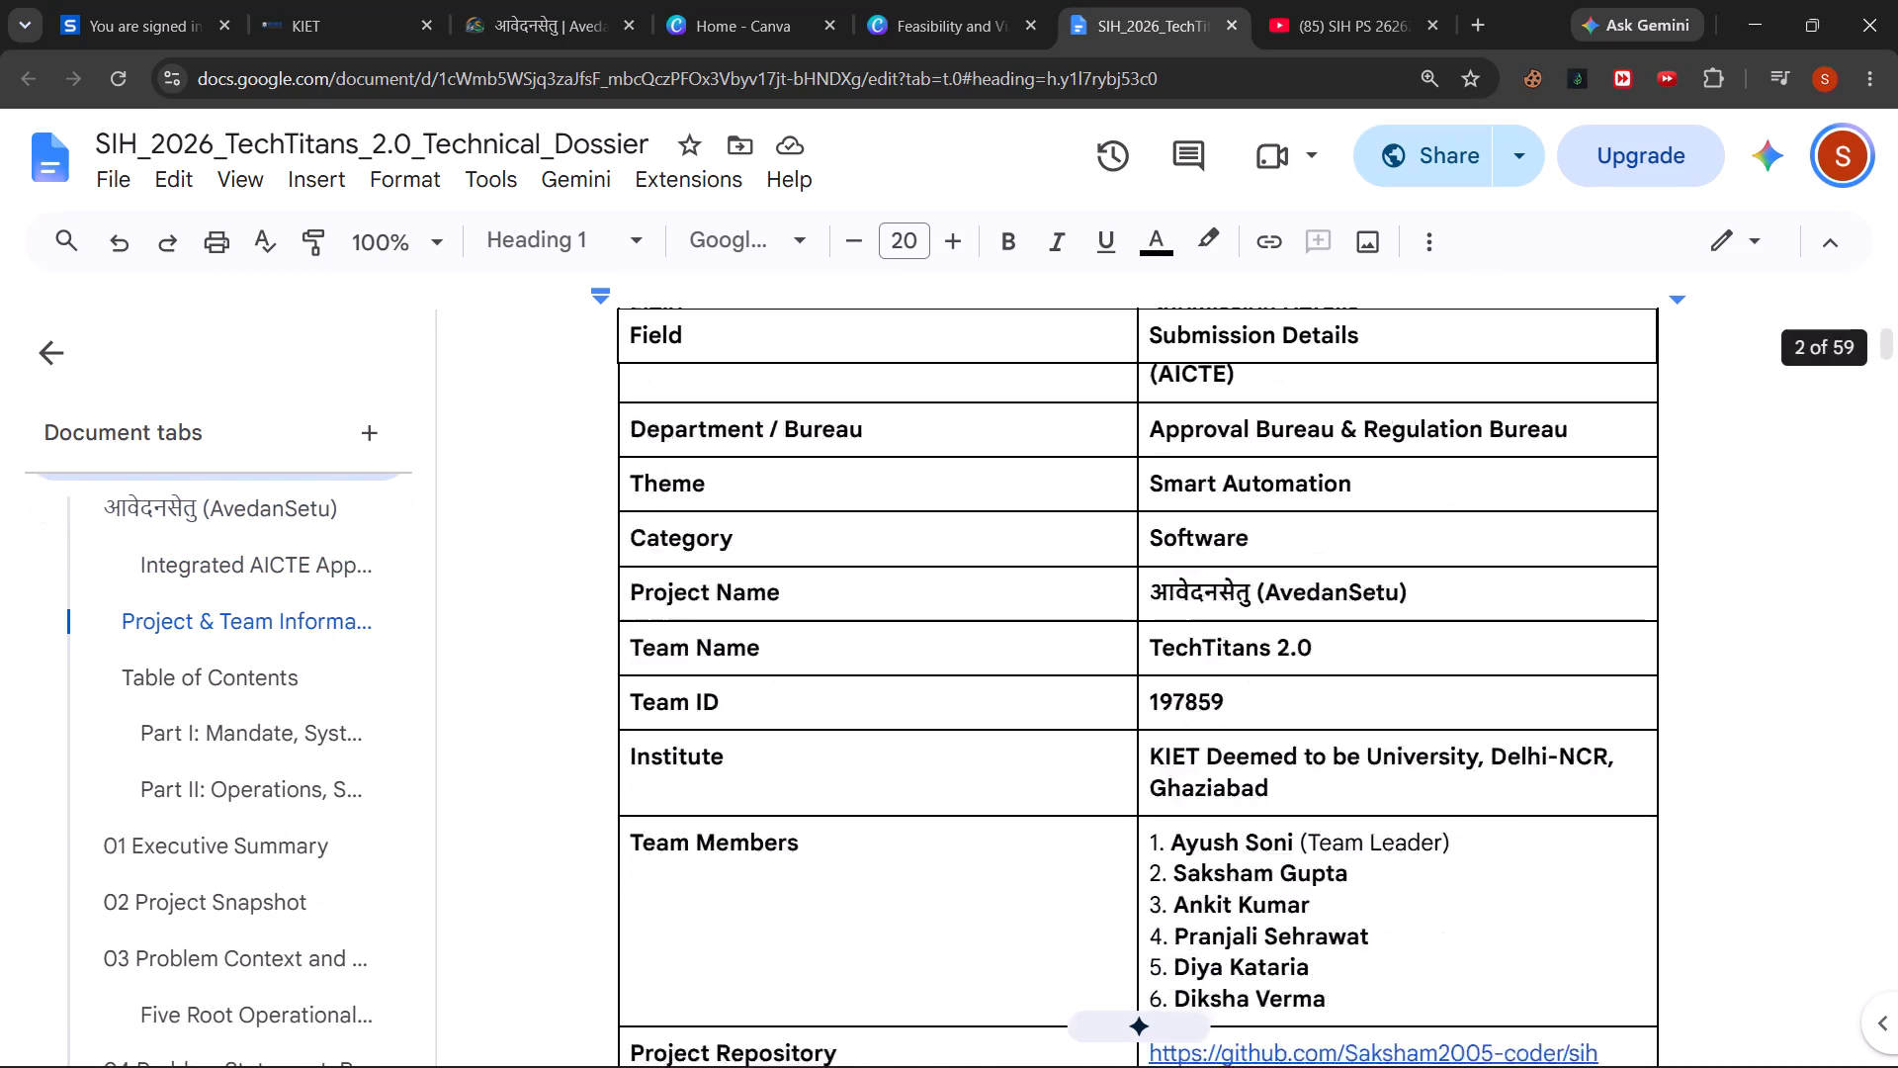
scroll(1040, 886, down, 1)
scroll(1607, 566, down, 1)
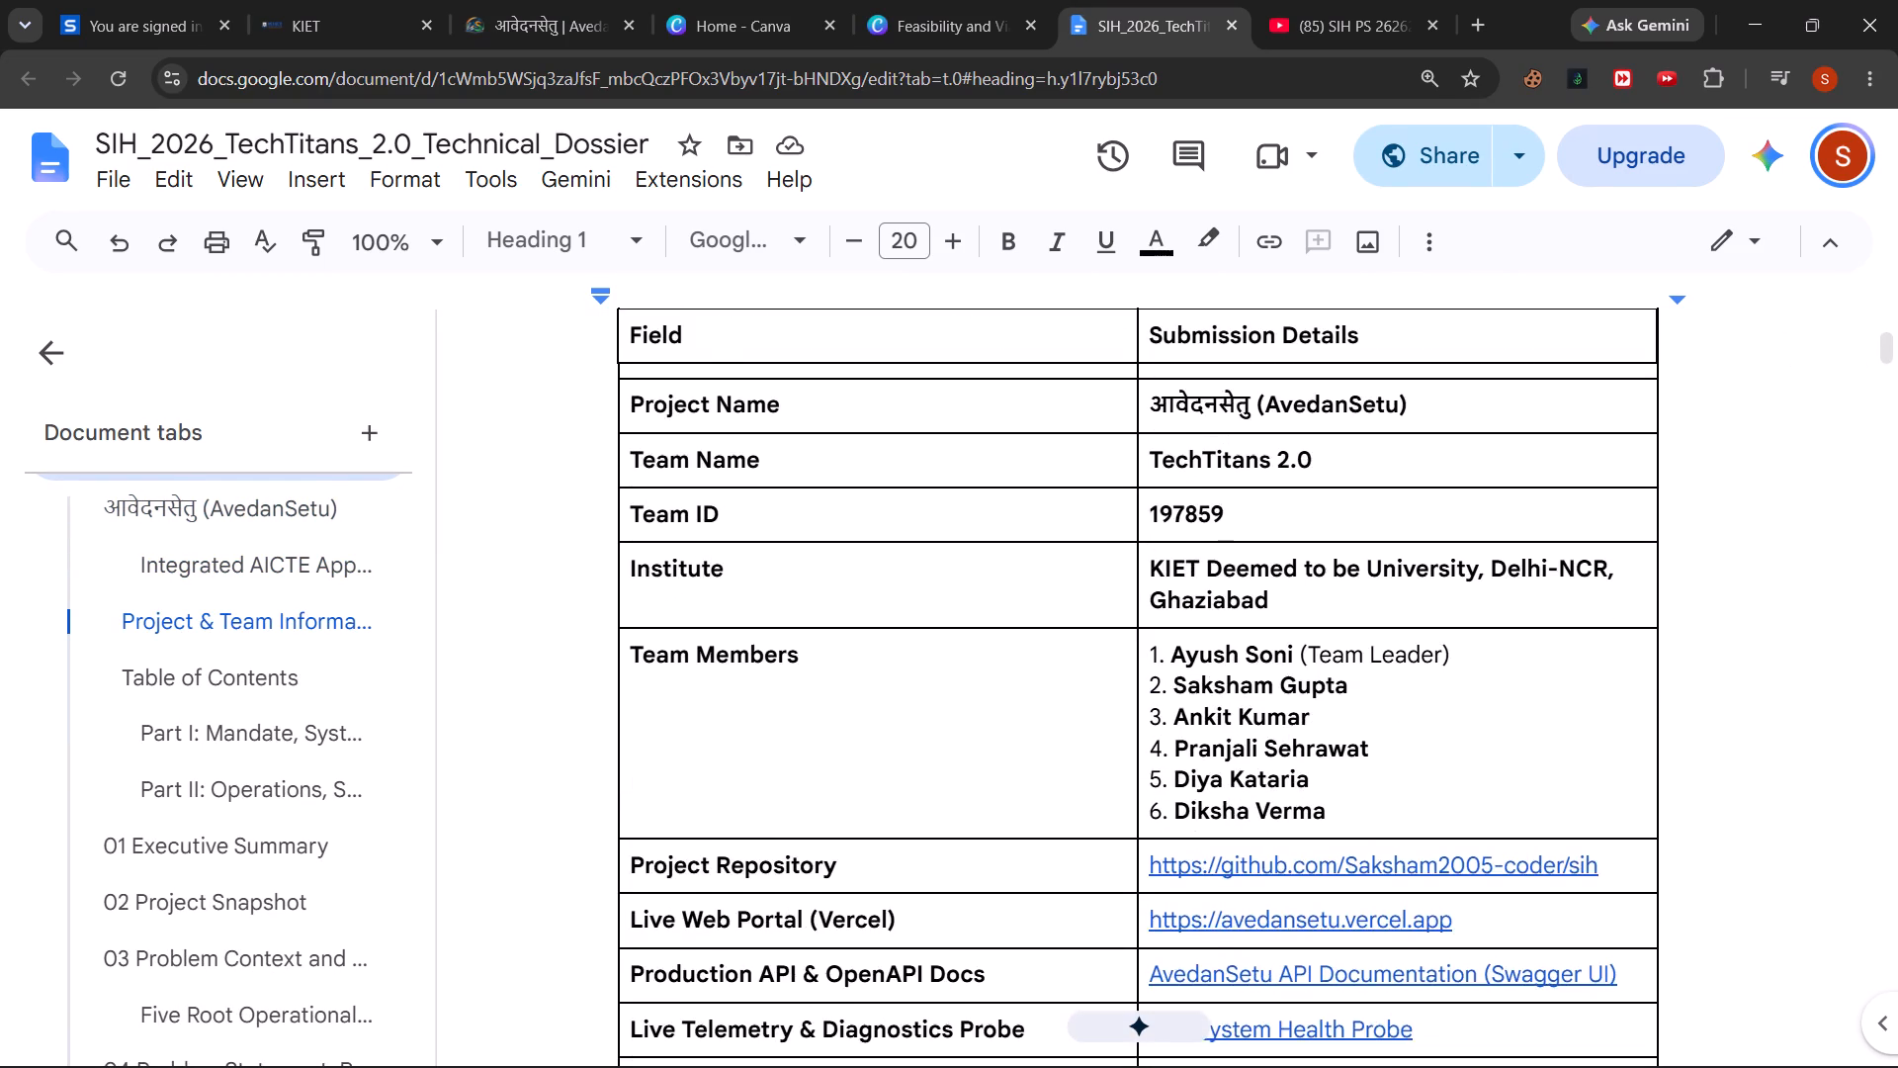
scroll(1607, 566, down, 1)
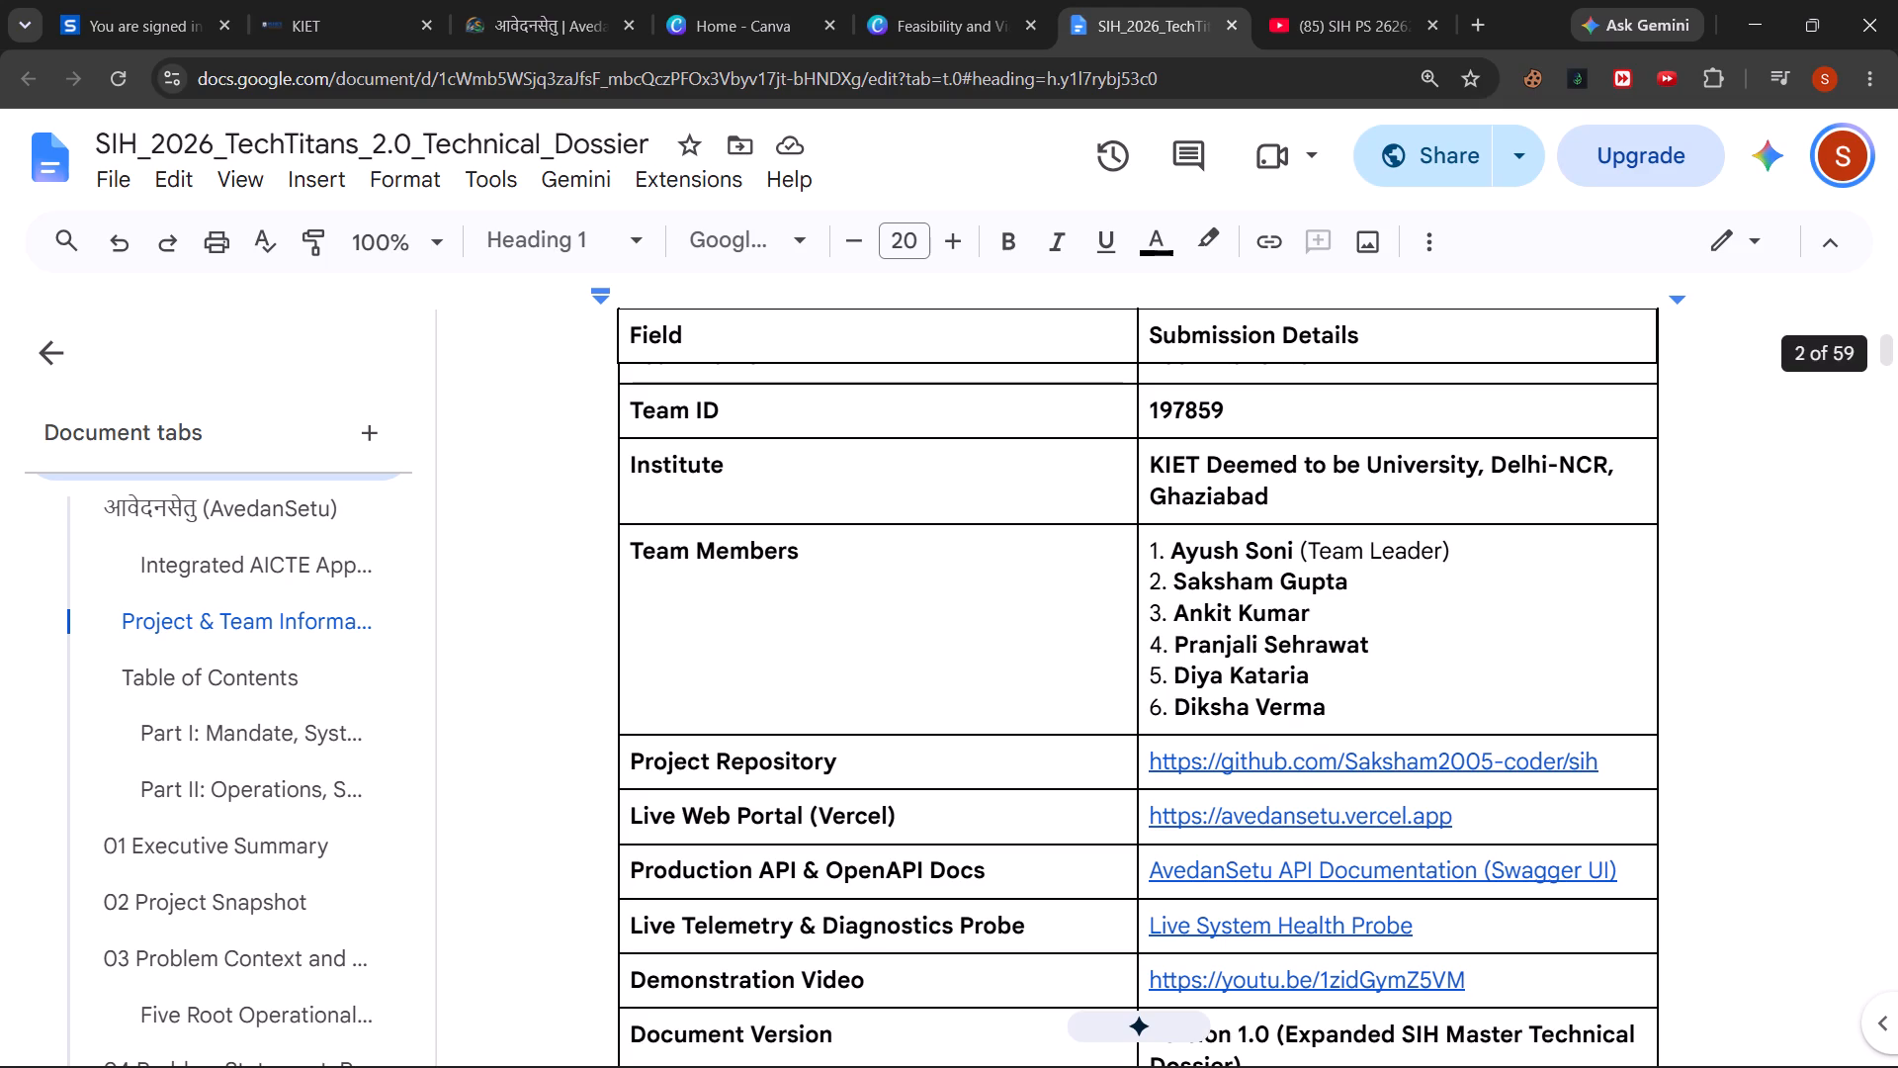
scroll(1161, 836, down, 8)
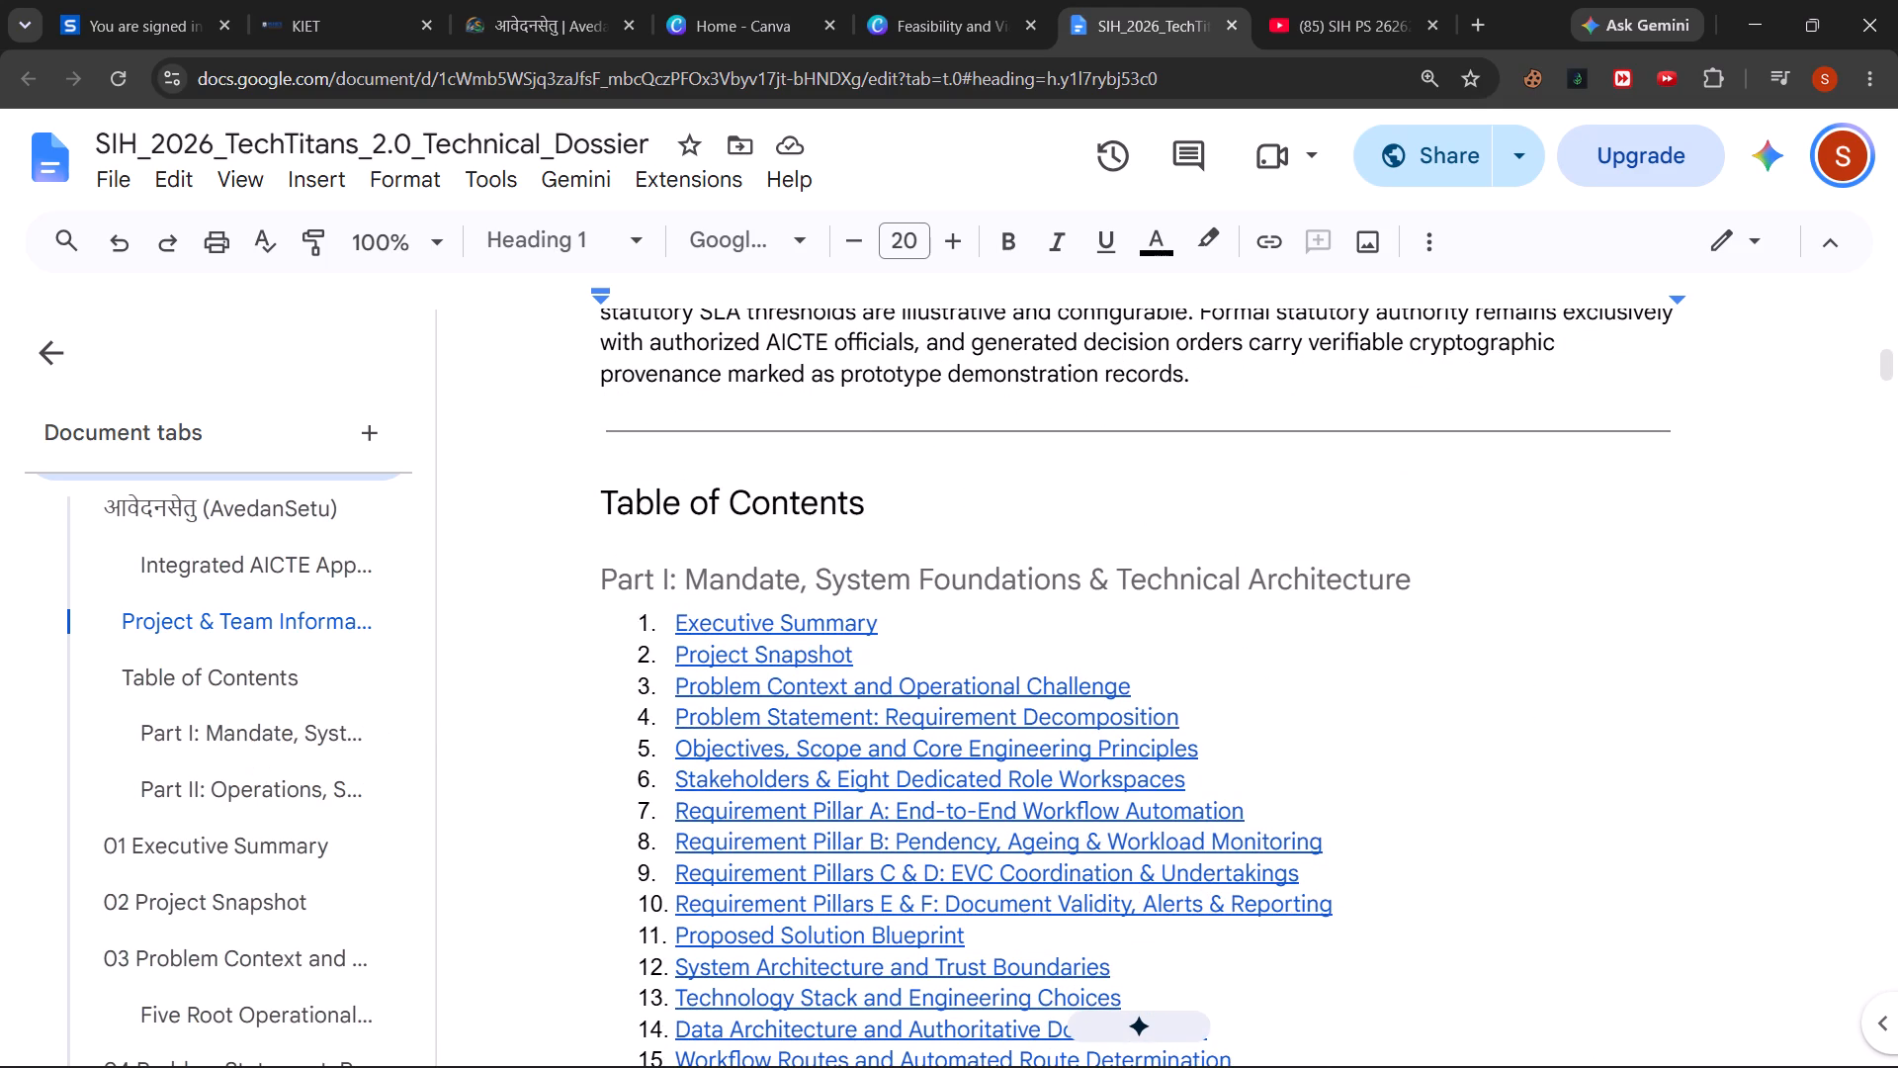
Browse the dossier's sections by outline, including 09 Requirement Pillars C & D and Justified Overrides & Reassignment, and close the document.
click(224, 913)
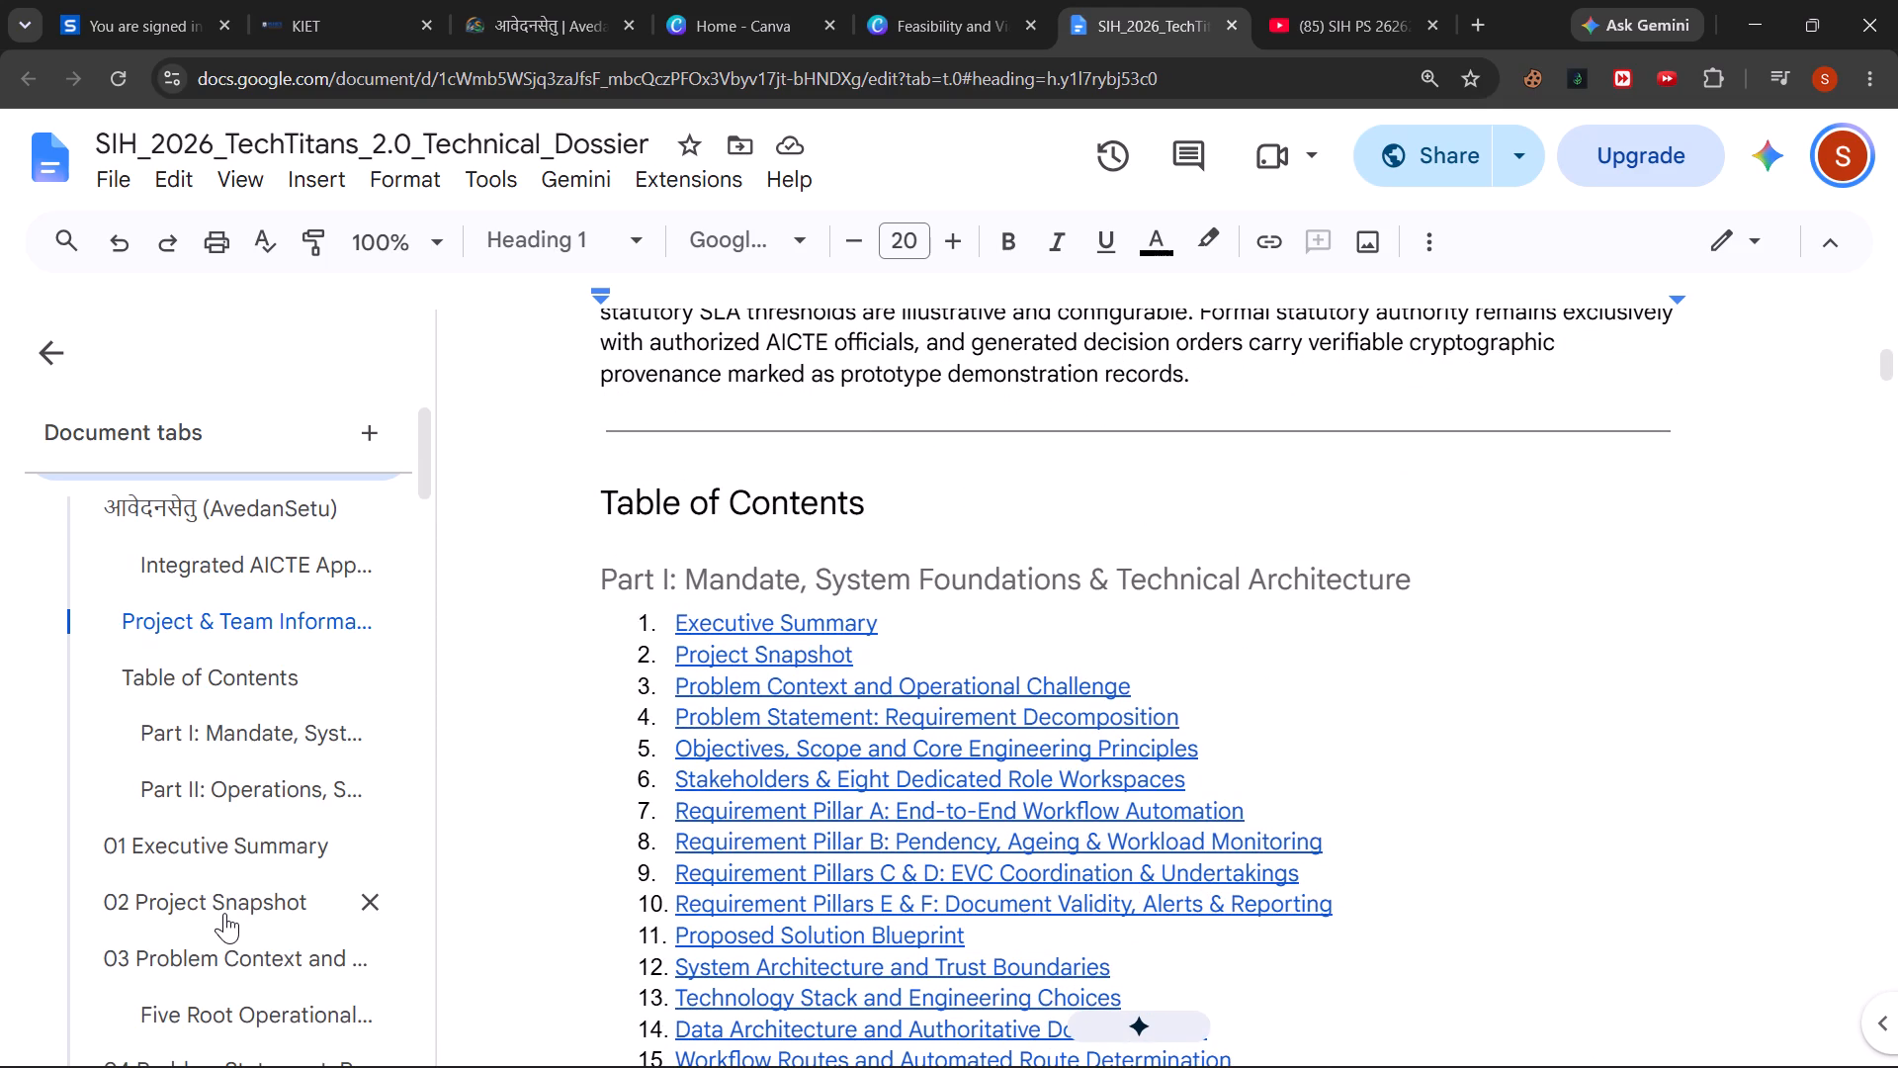
scroll(224, 913, down, 4)
click(161, 923)
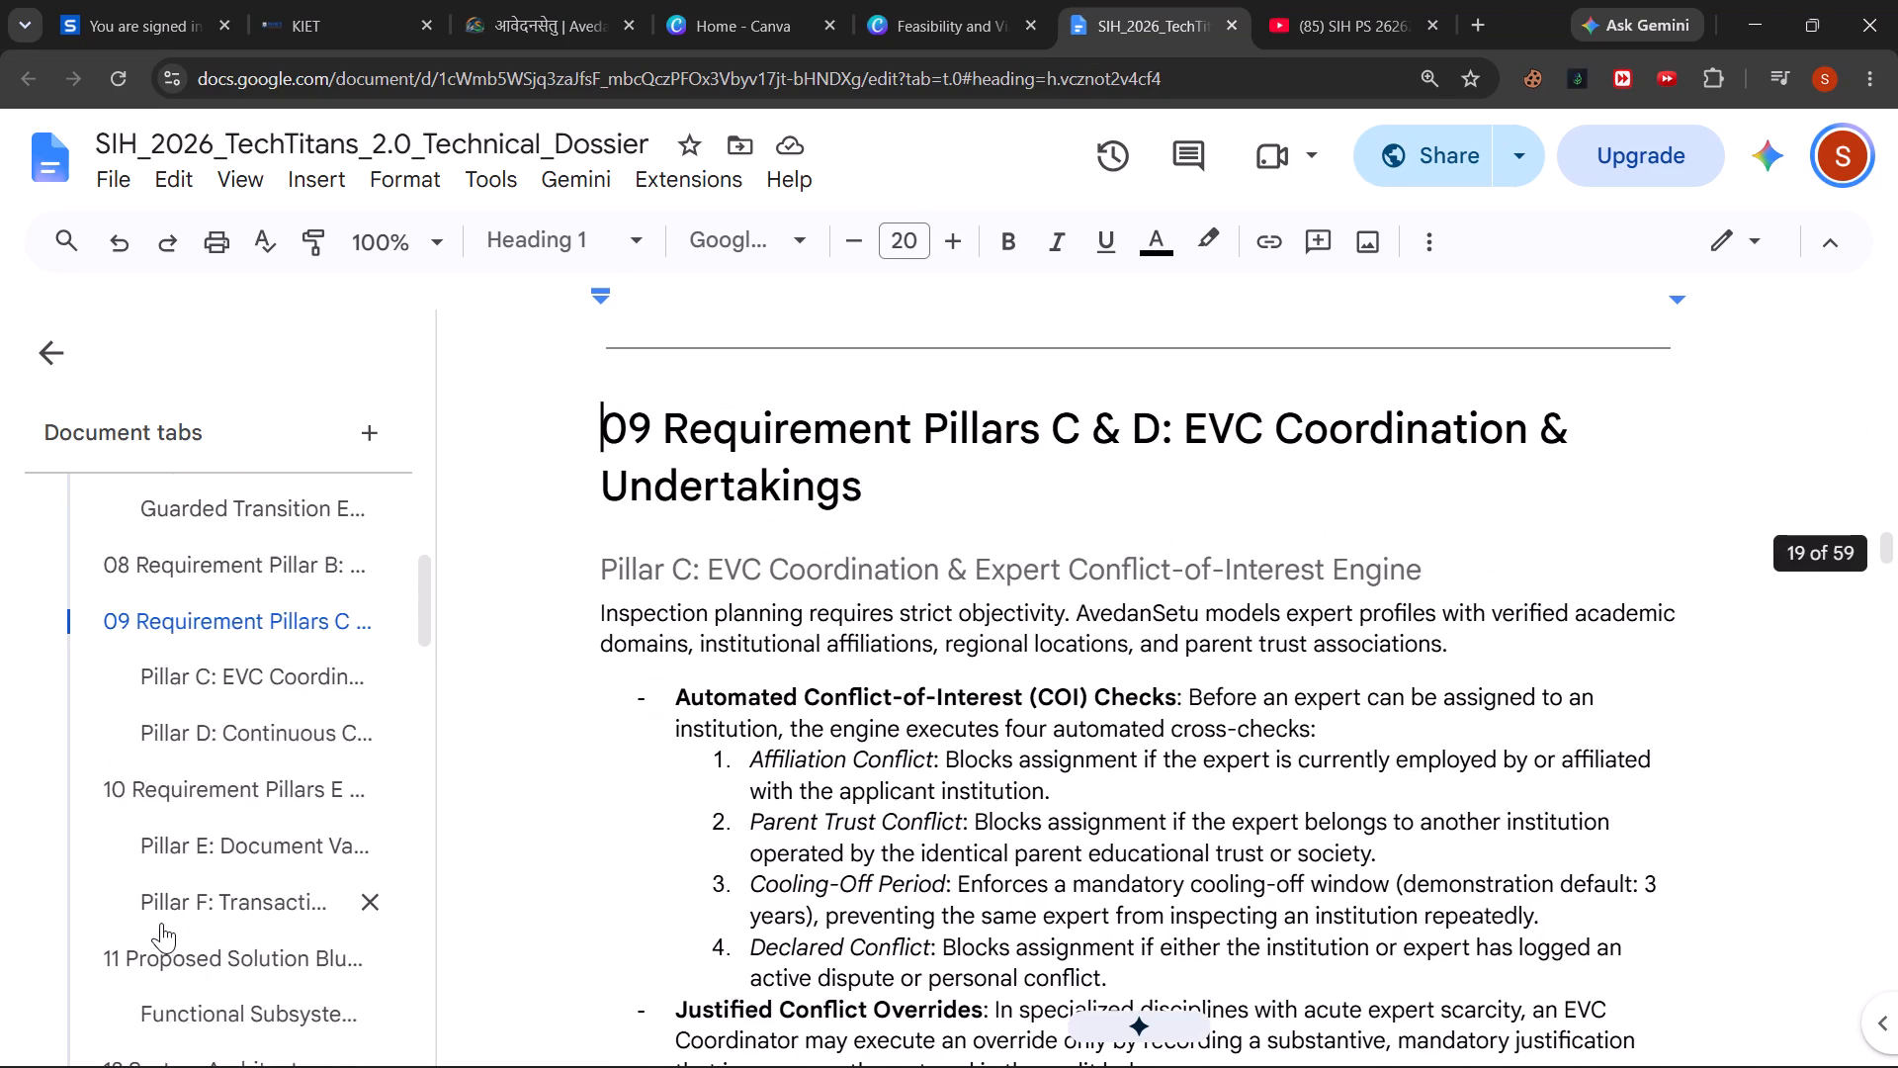
scroll(161, 923, down, 6)
click(266, 909)
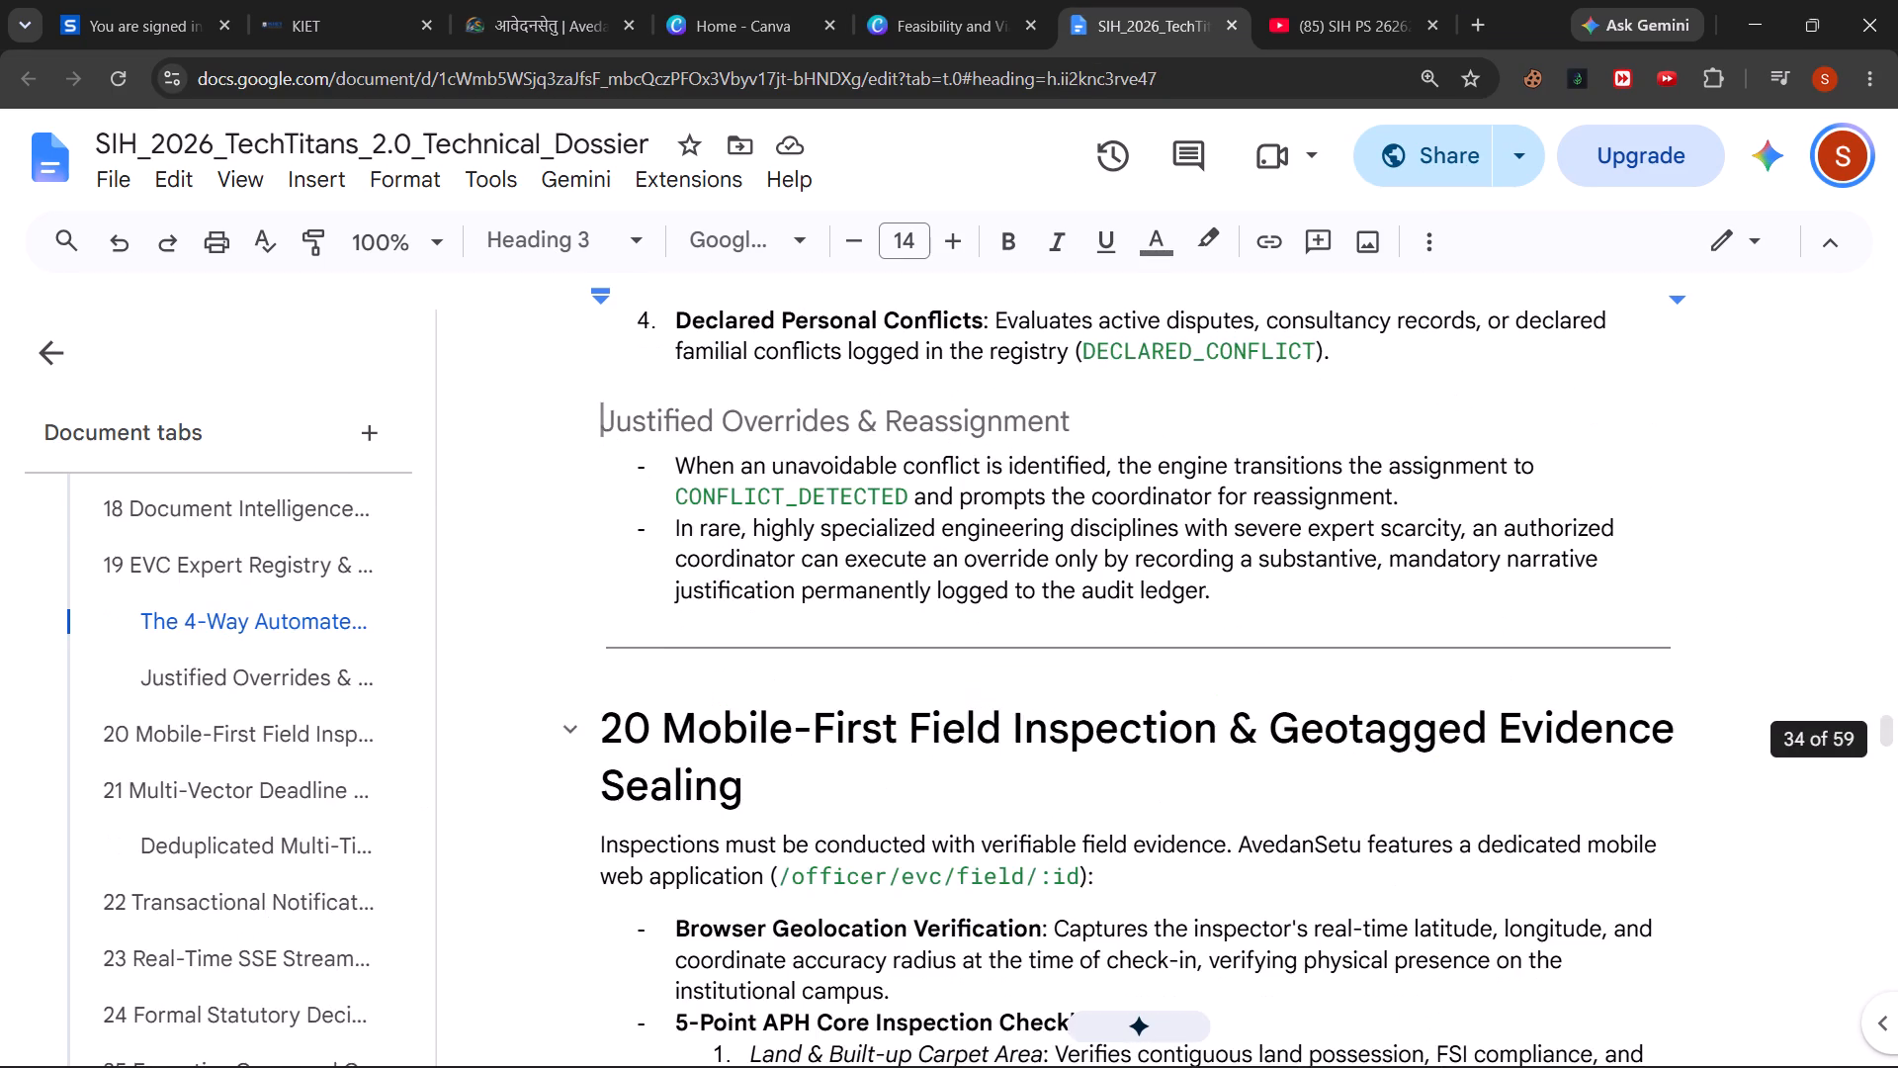
scroll(1099, 726, up, 7)
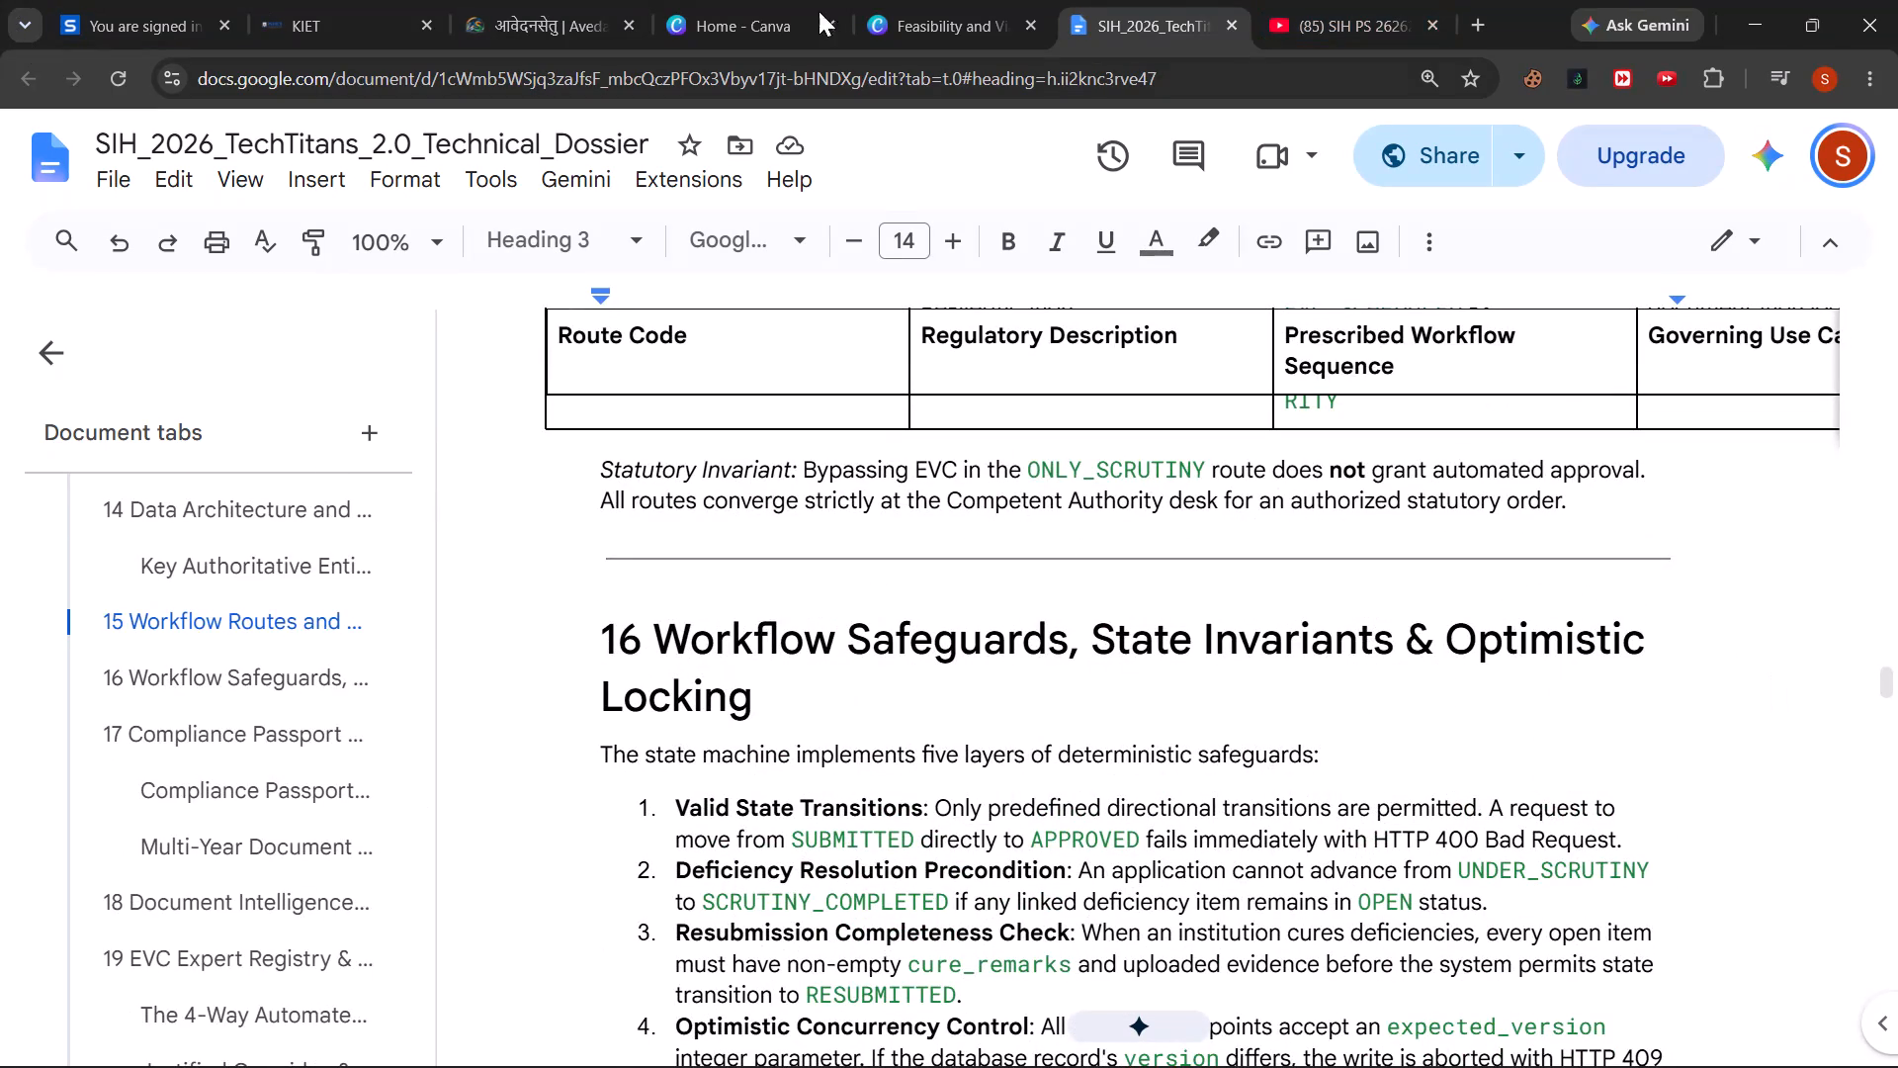
click(1231, 19)
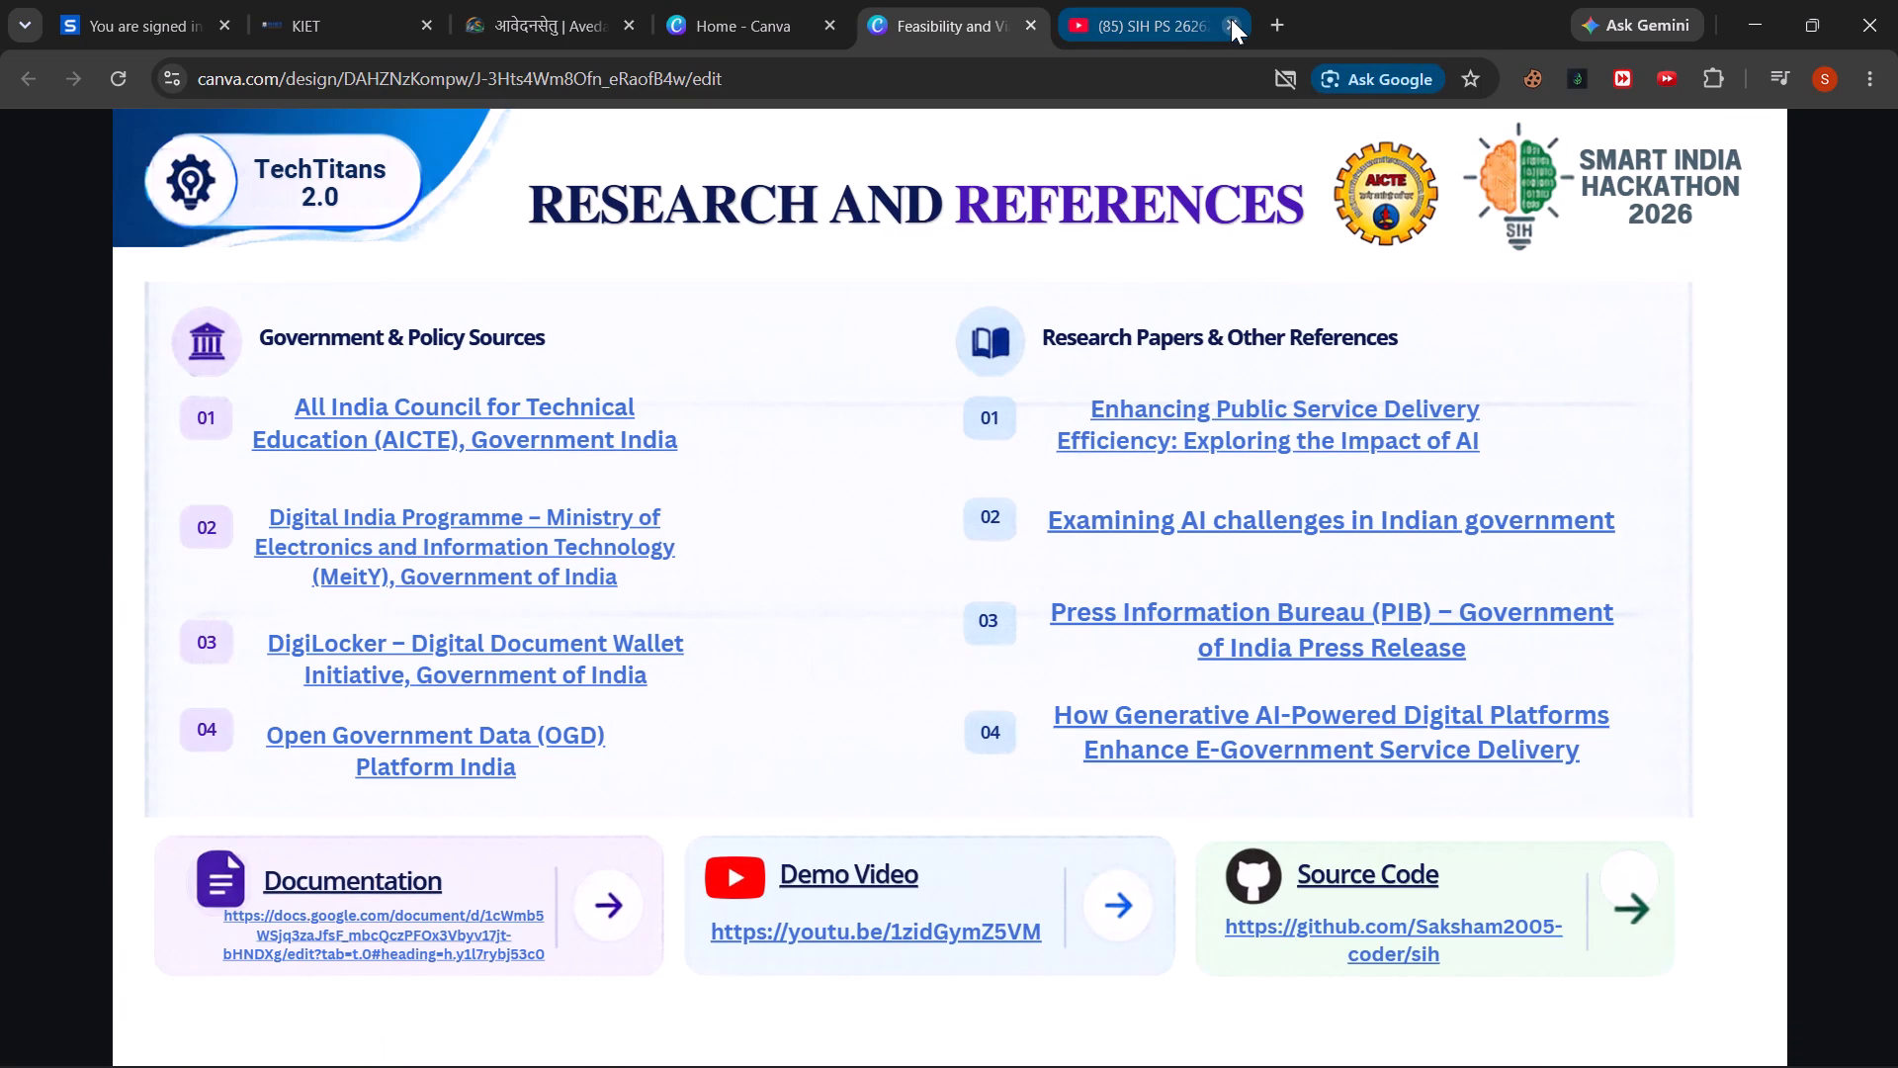
Return to the YouTube demo video, expand its description and read through the full text.
click(1113, 2)
scroll(1035, 521, down, 4)
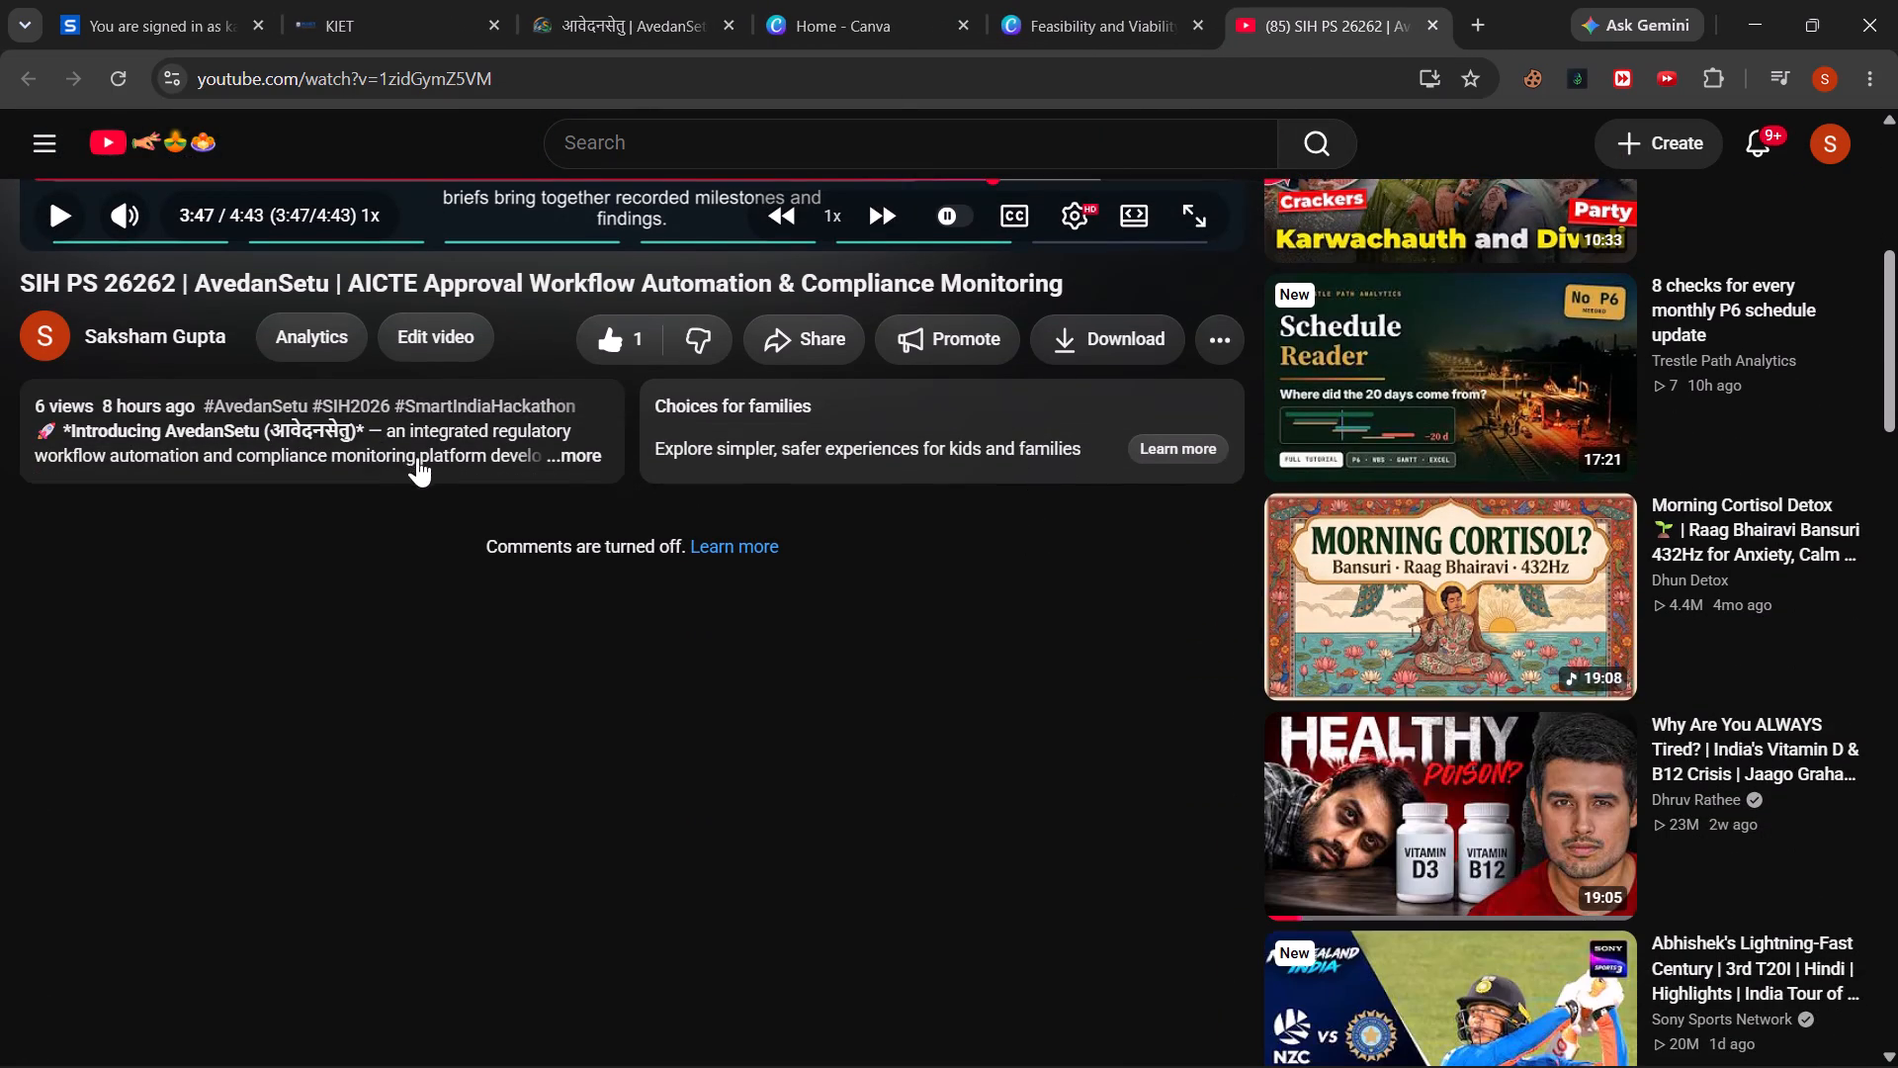
scroll(427, 461, up, 1)
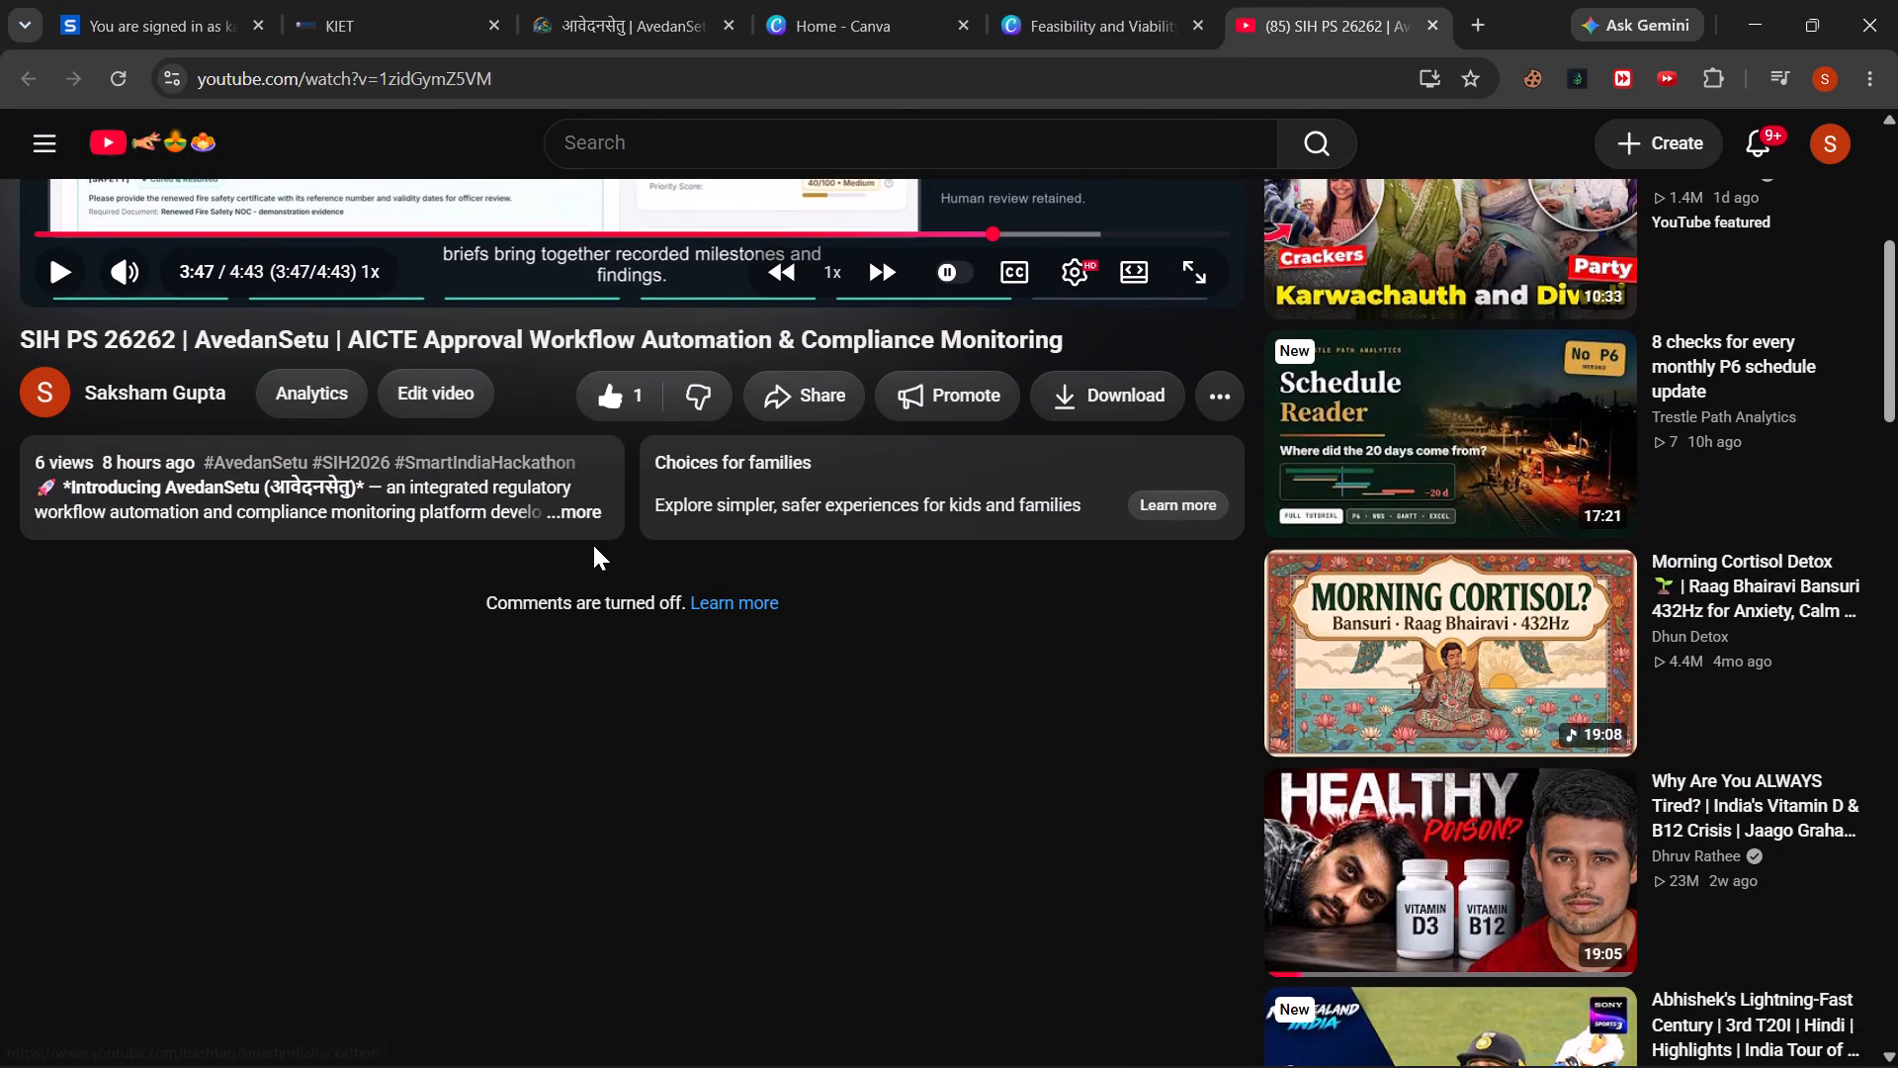
scroll(593, 545, up, 1)
click(248, 627)
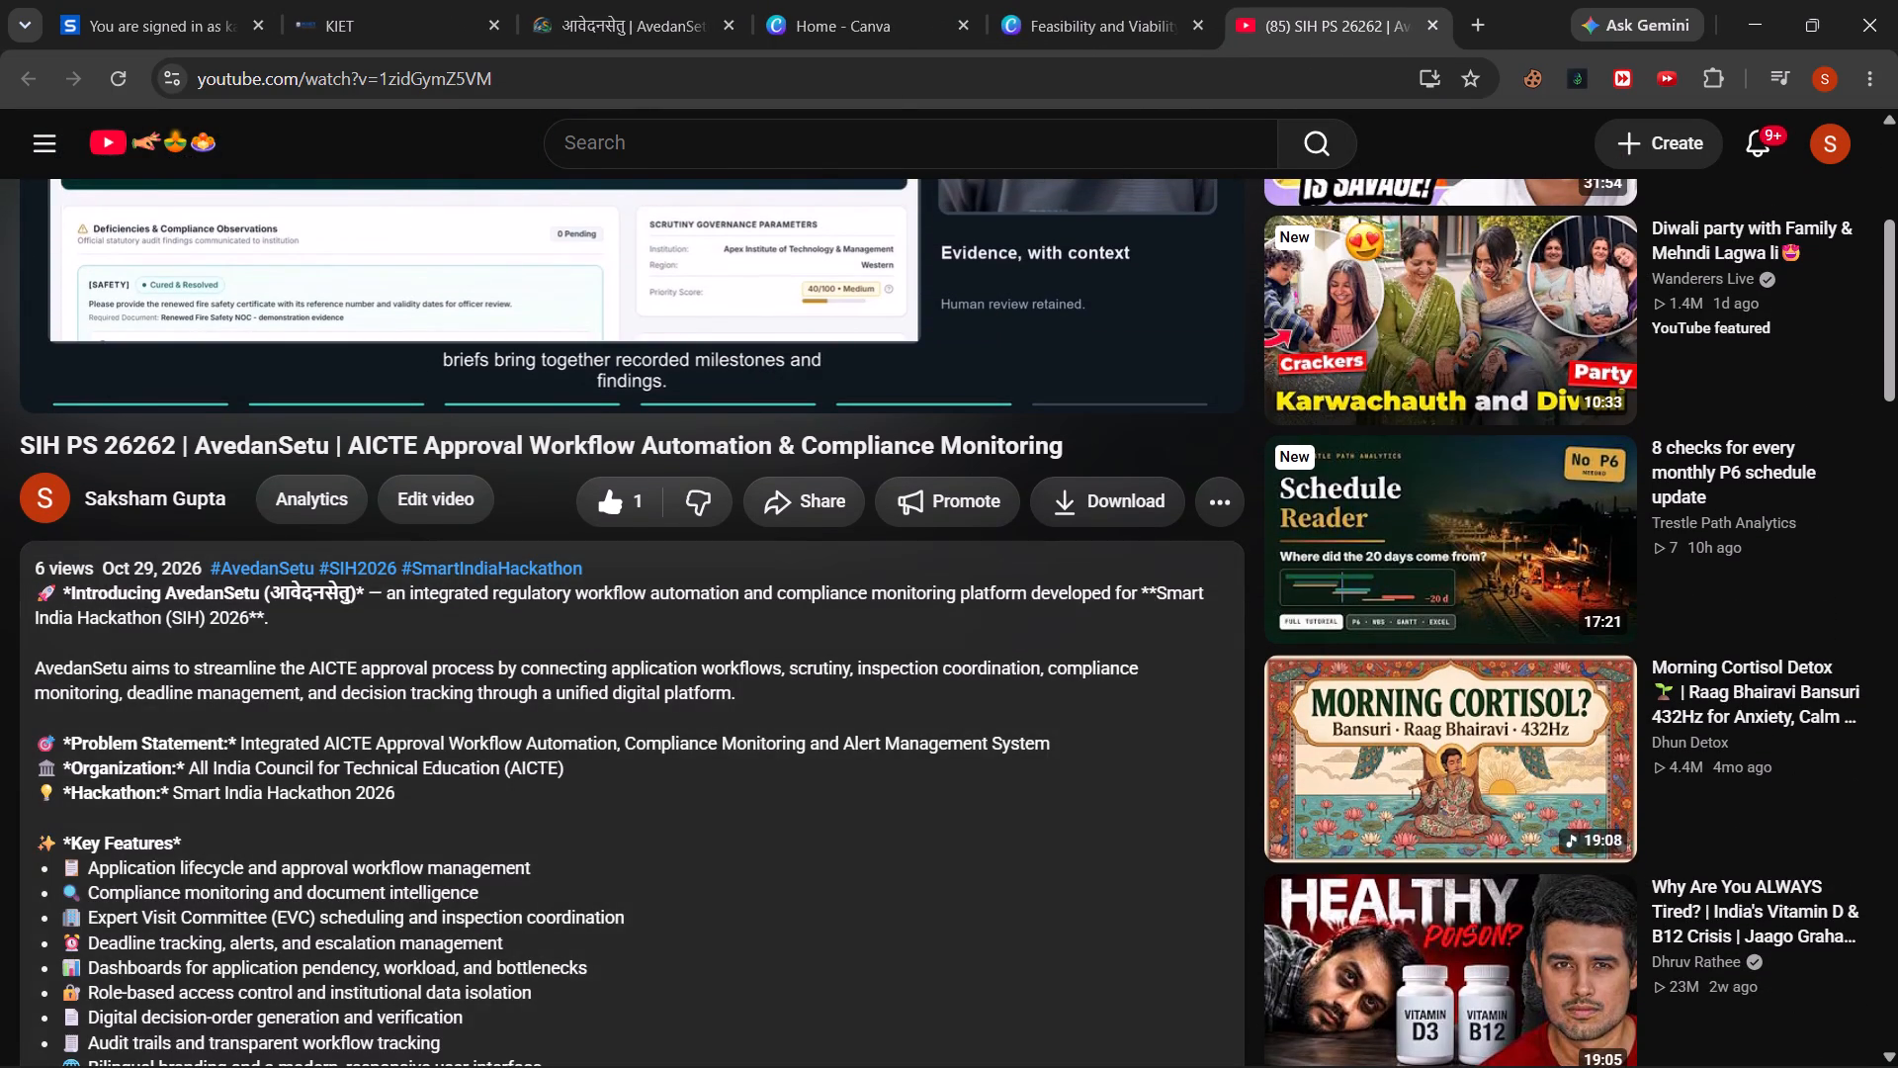
scroll(579, 907, down, 5)
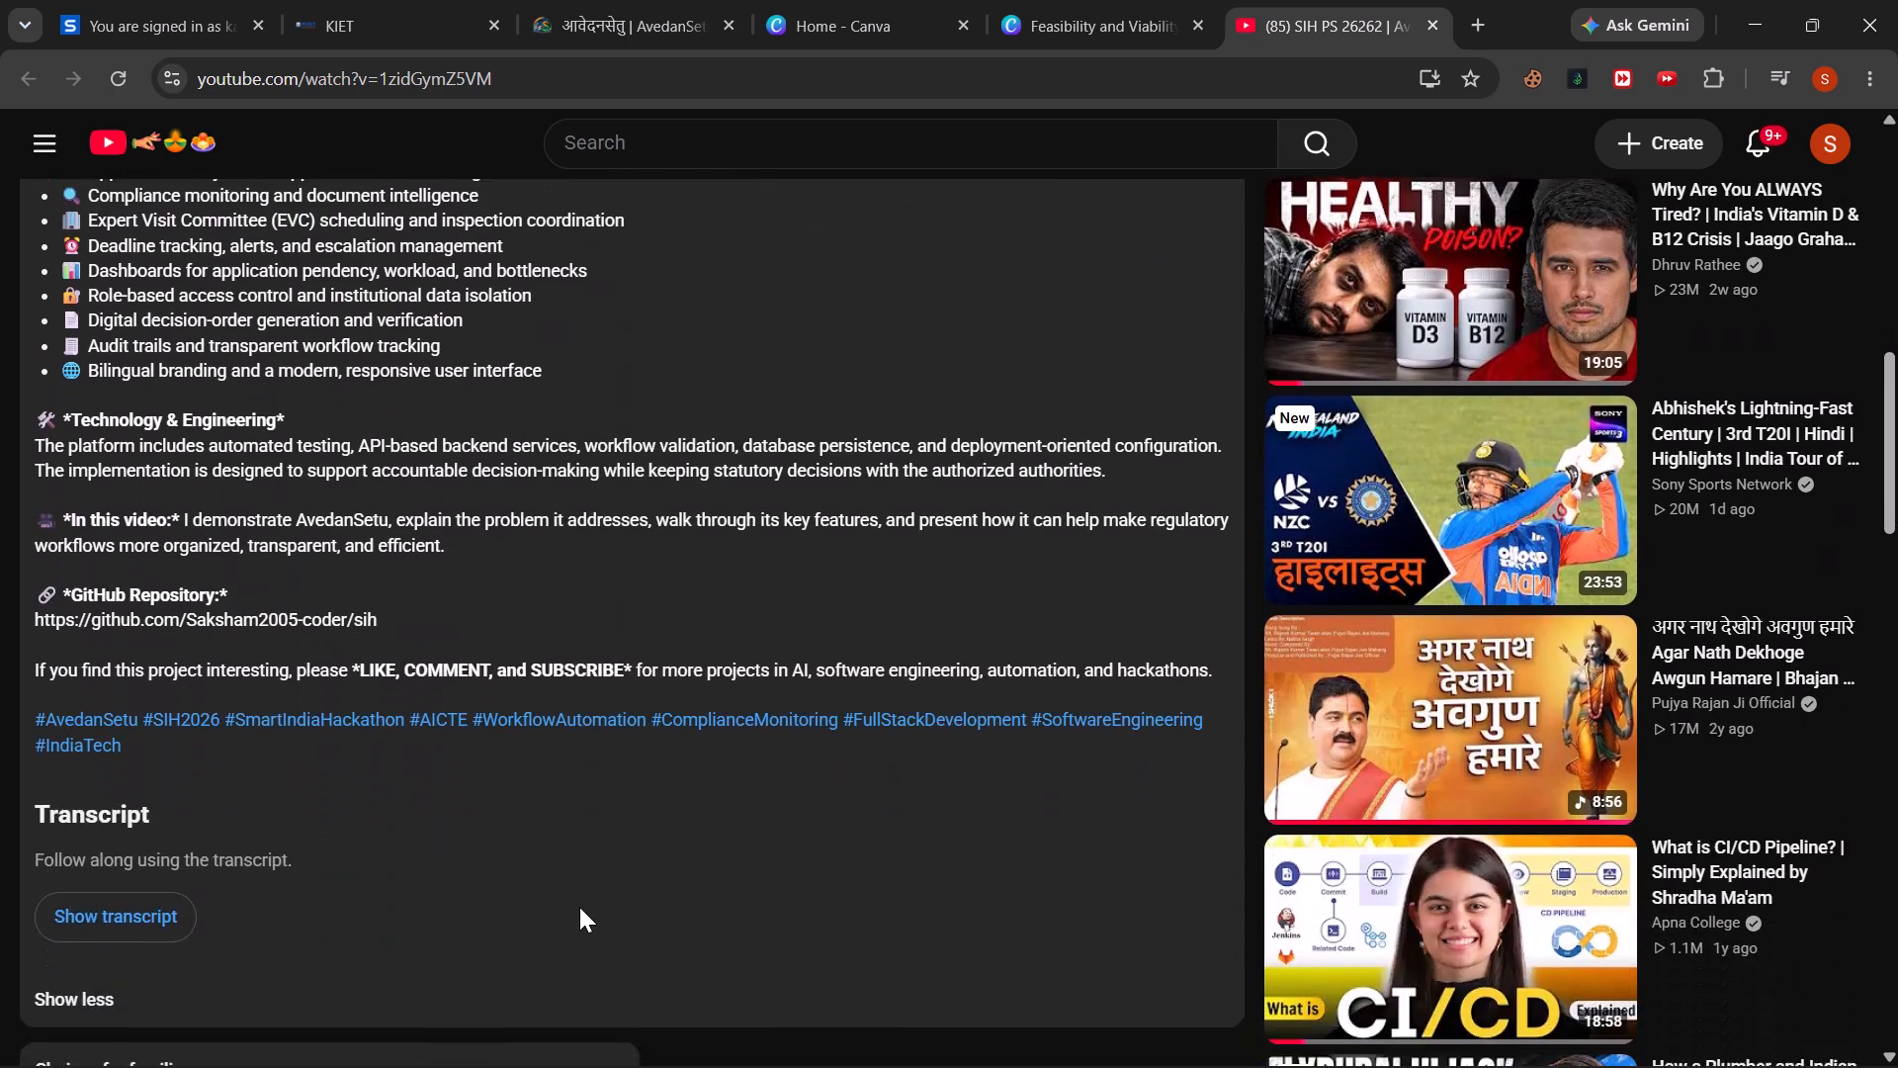
scroll(579, 907, up, 1)
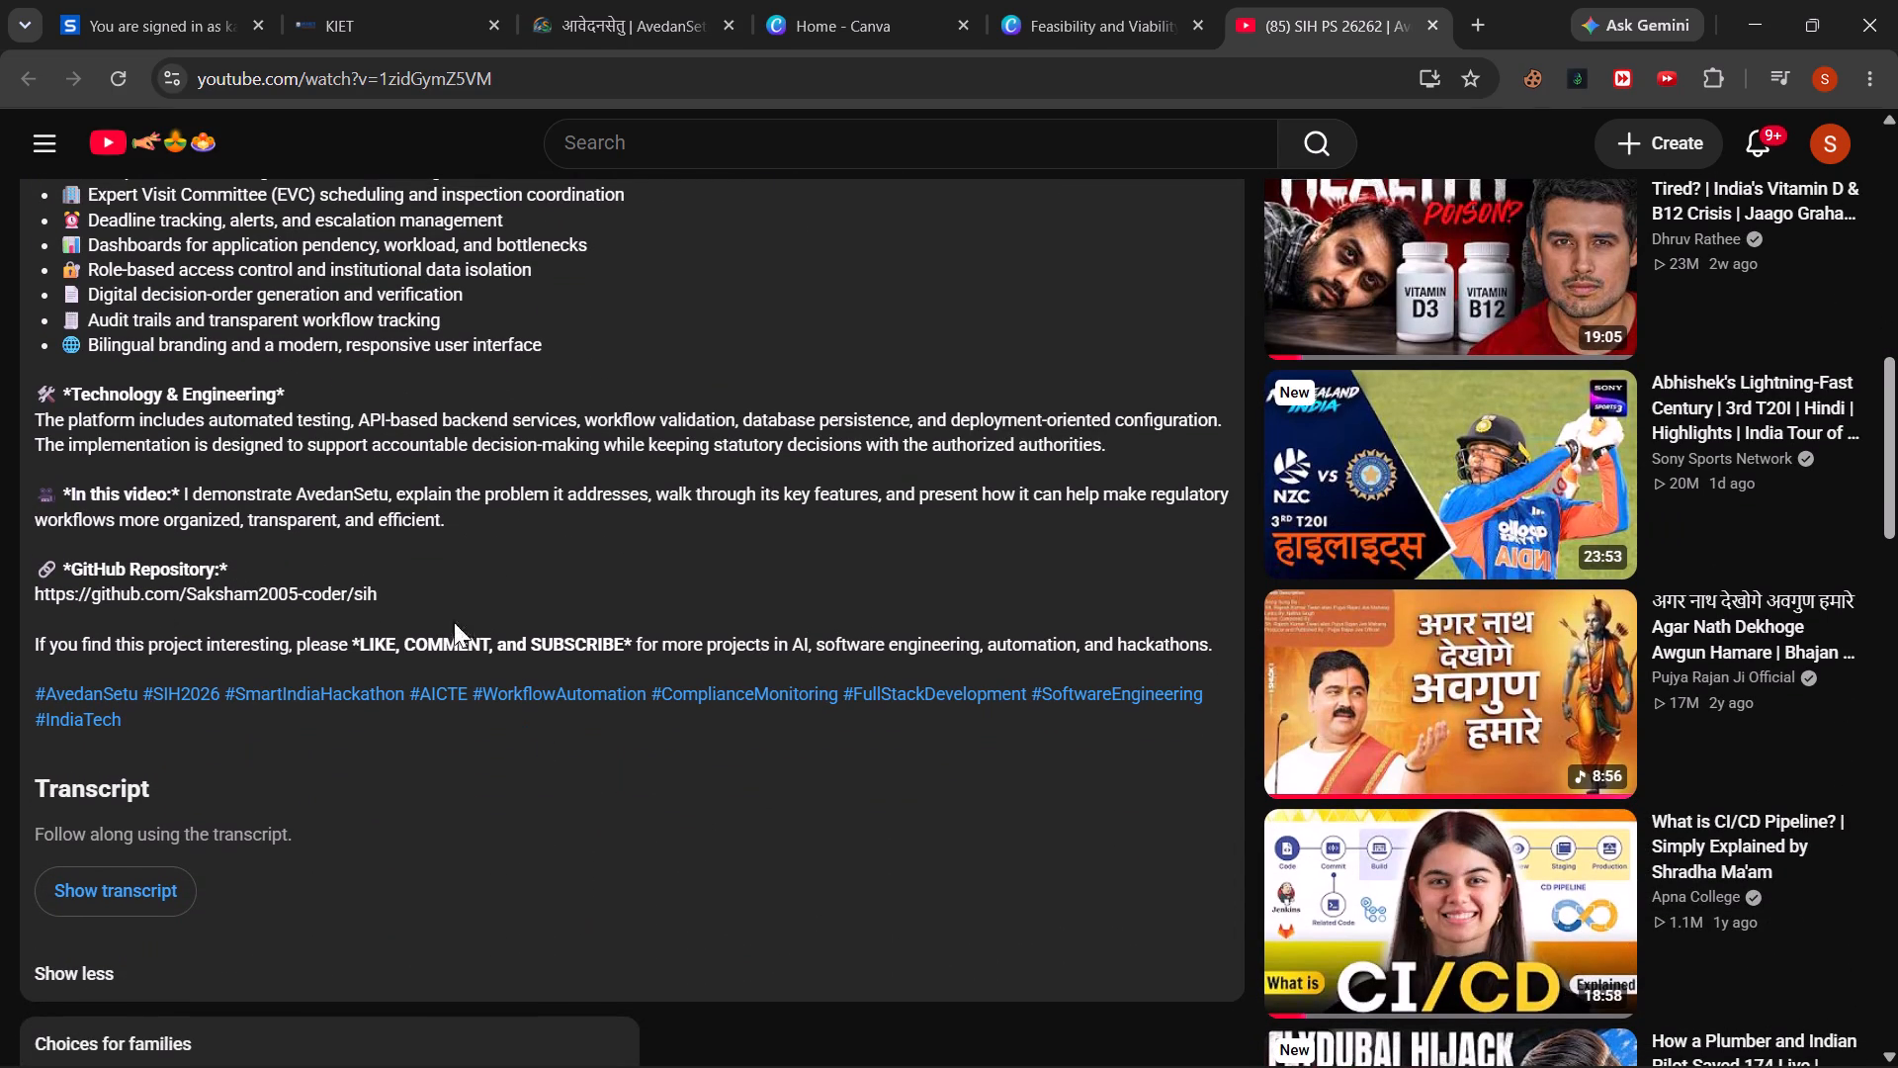
scroll(503, 798, down, 5)
scroll(503, 798, up, 1)
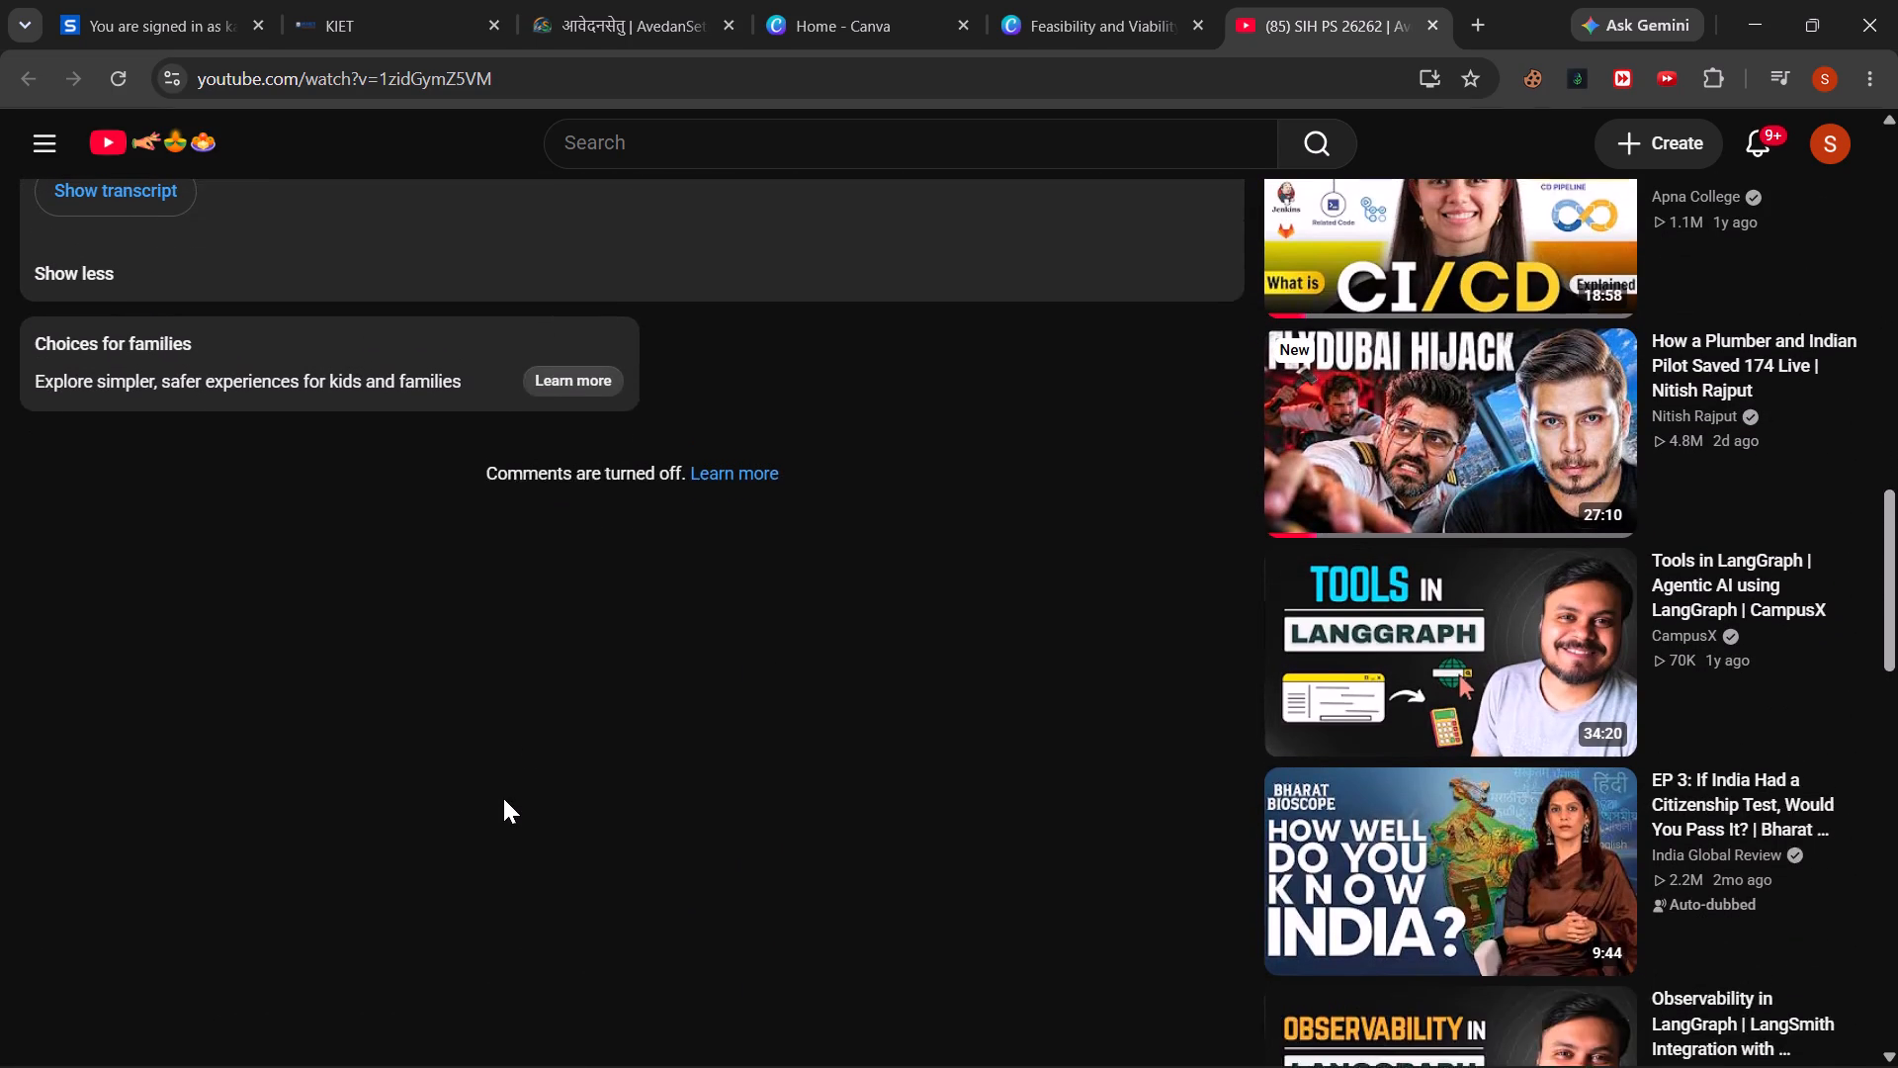
scroll(503, 798, up, 1)
scroll(812, 532, up, 6)
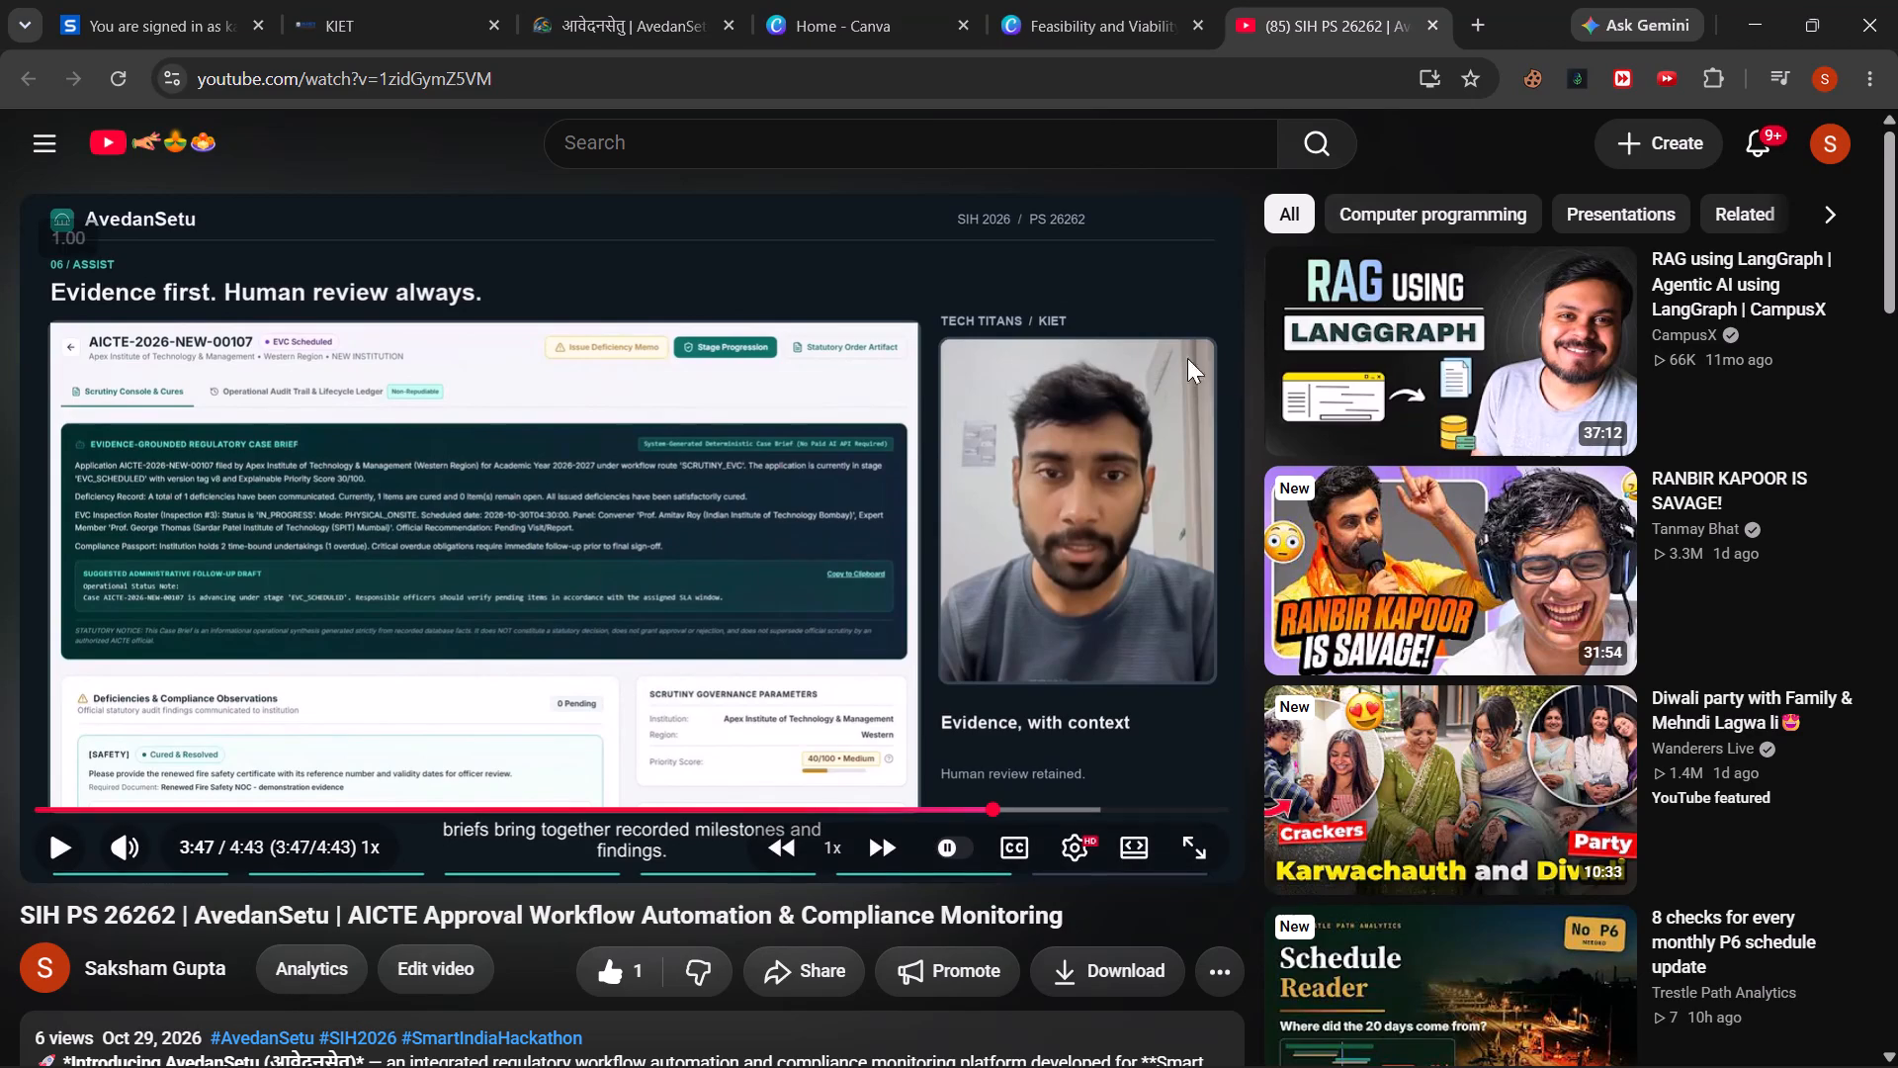
scroll(937, 606, down, 3)
scroll(937, 606, up, 1)
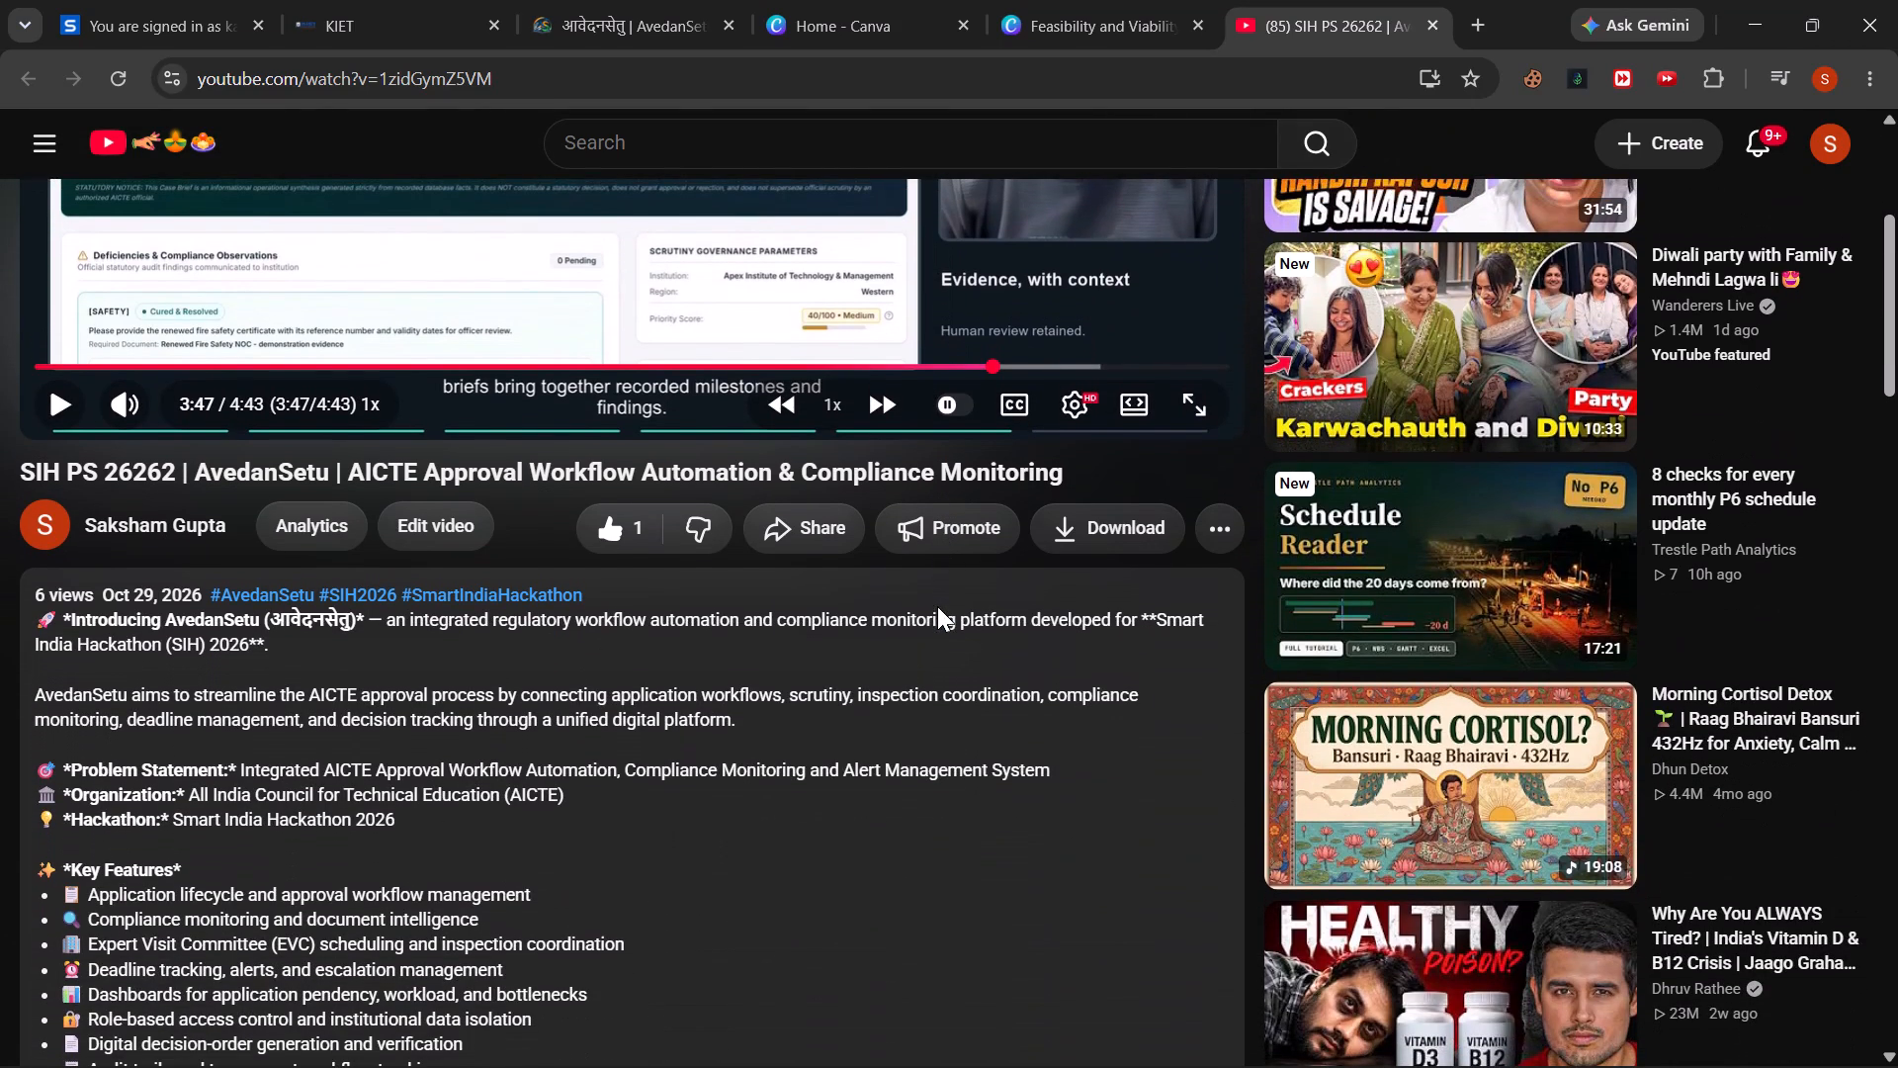
Open the AvedanSetu demo video for editing in YouTube Studio.
click(417, 522)
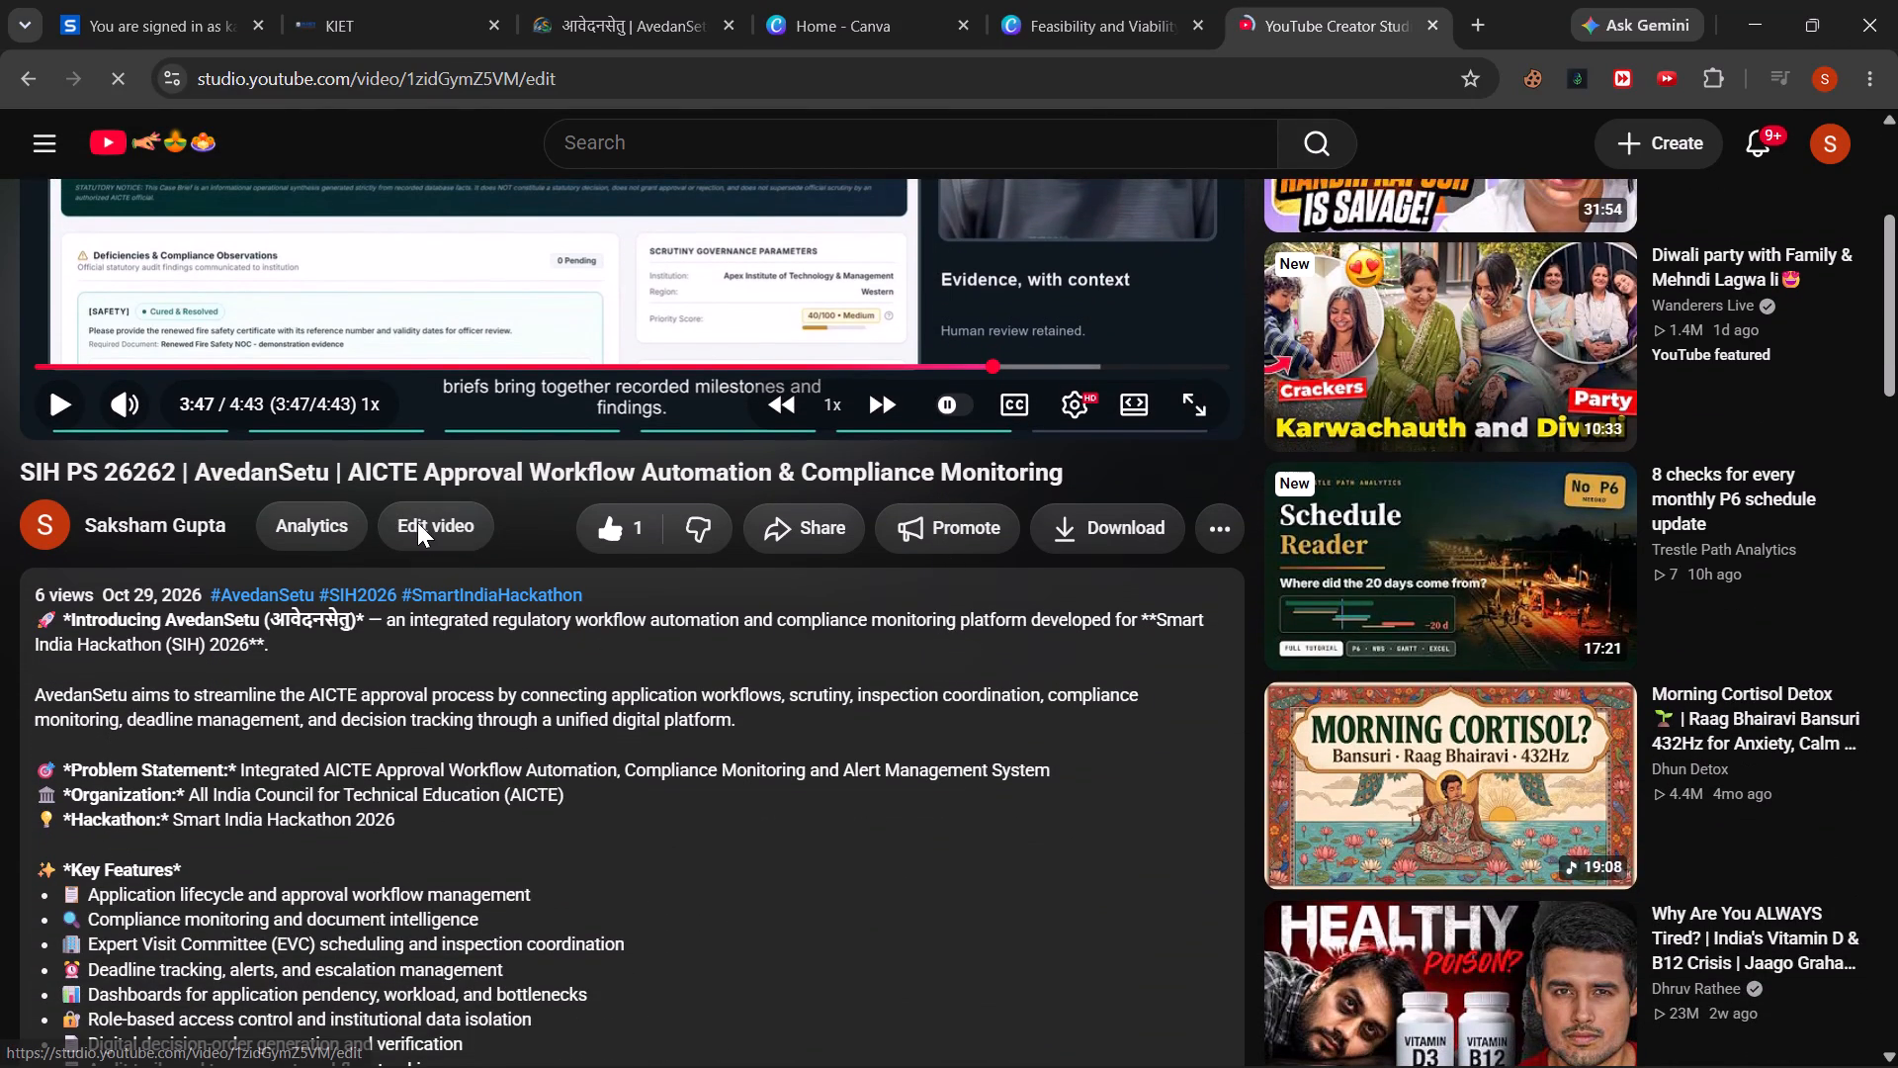
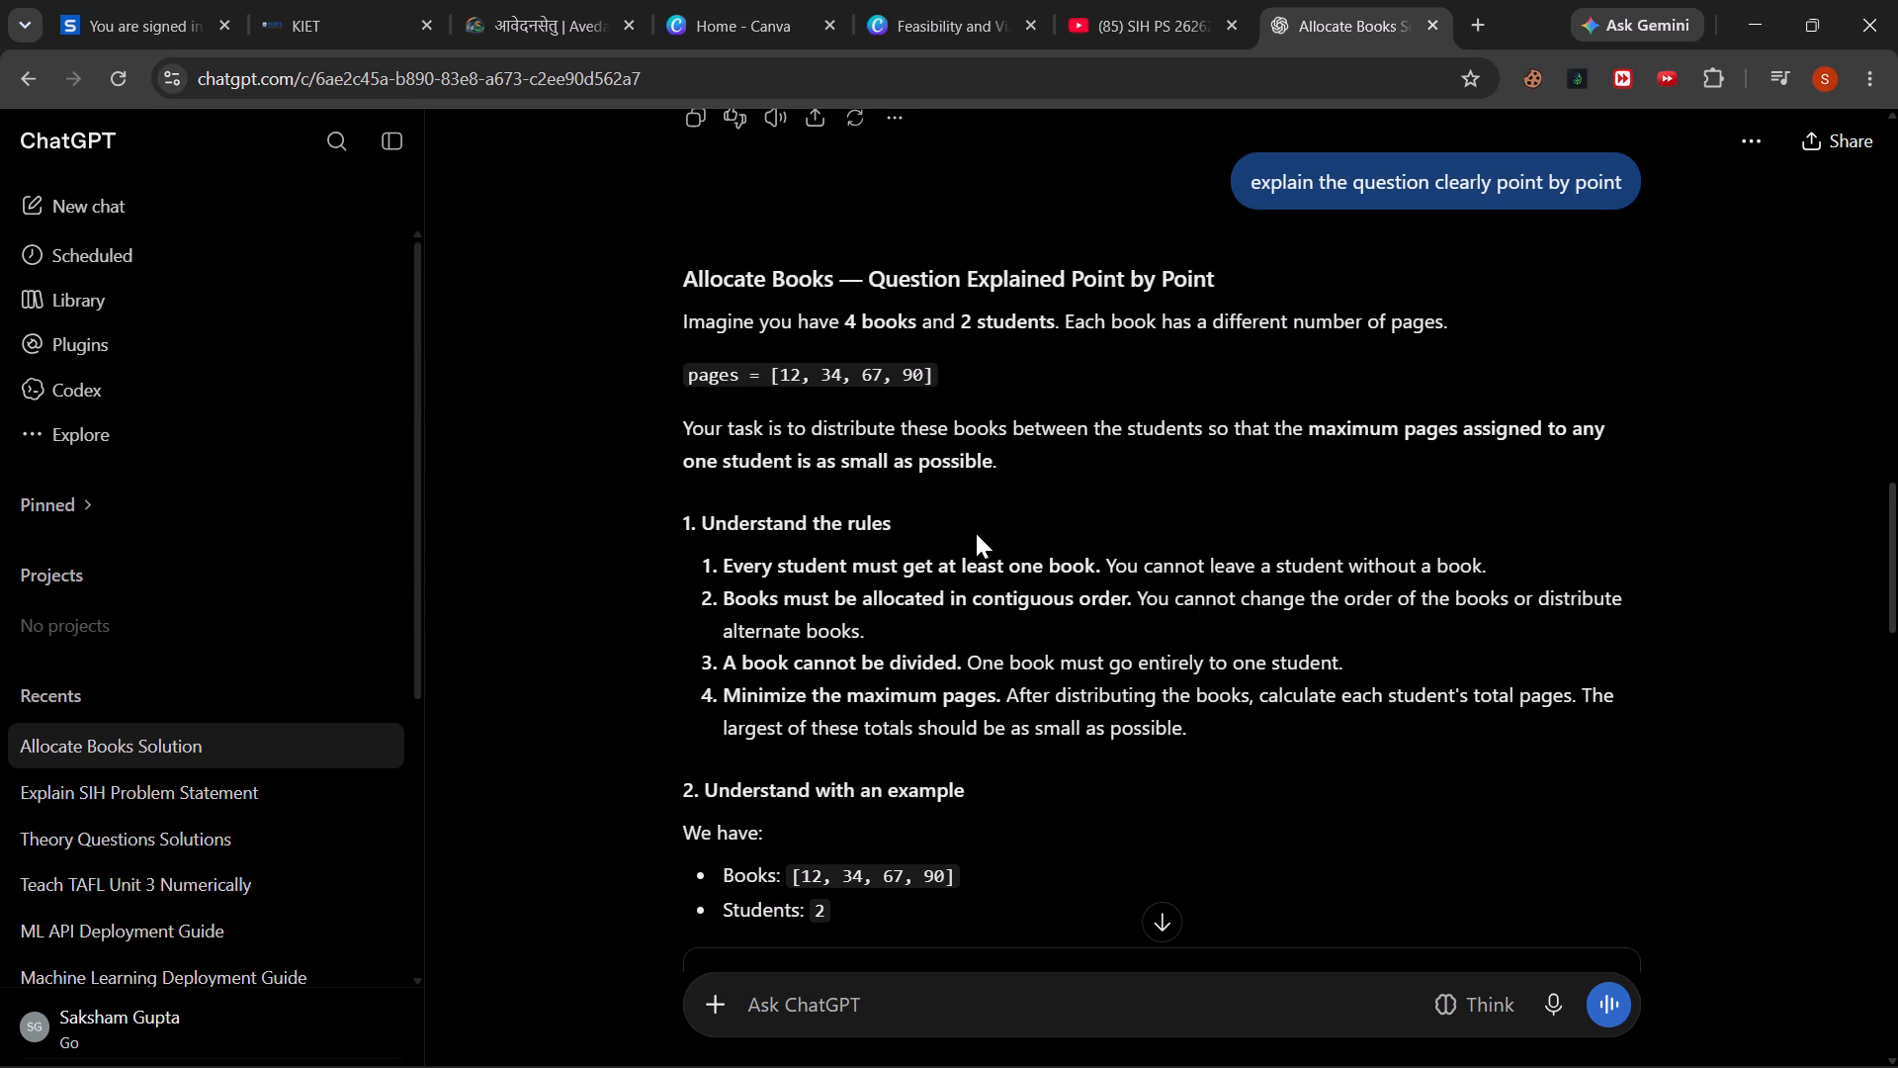
Switch to the Feasibility and Viability presentation in Canva and exit its presenting view.
click(882, 1)
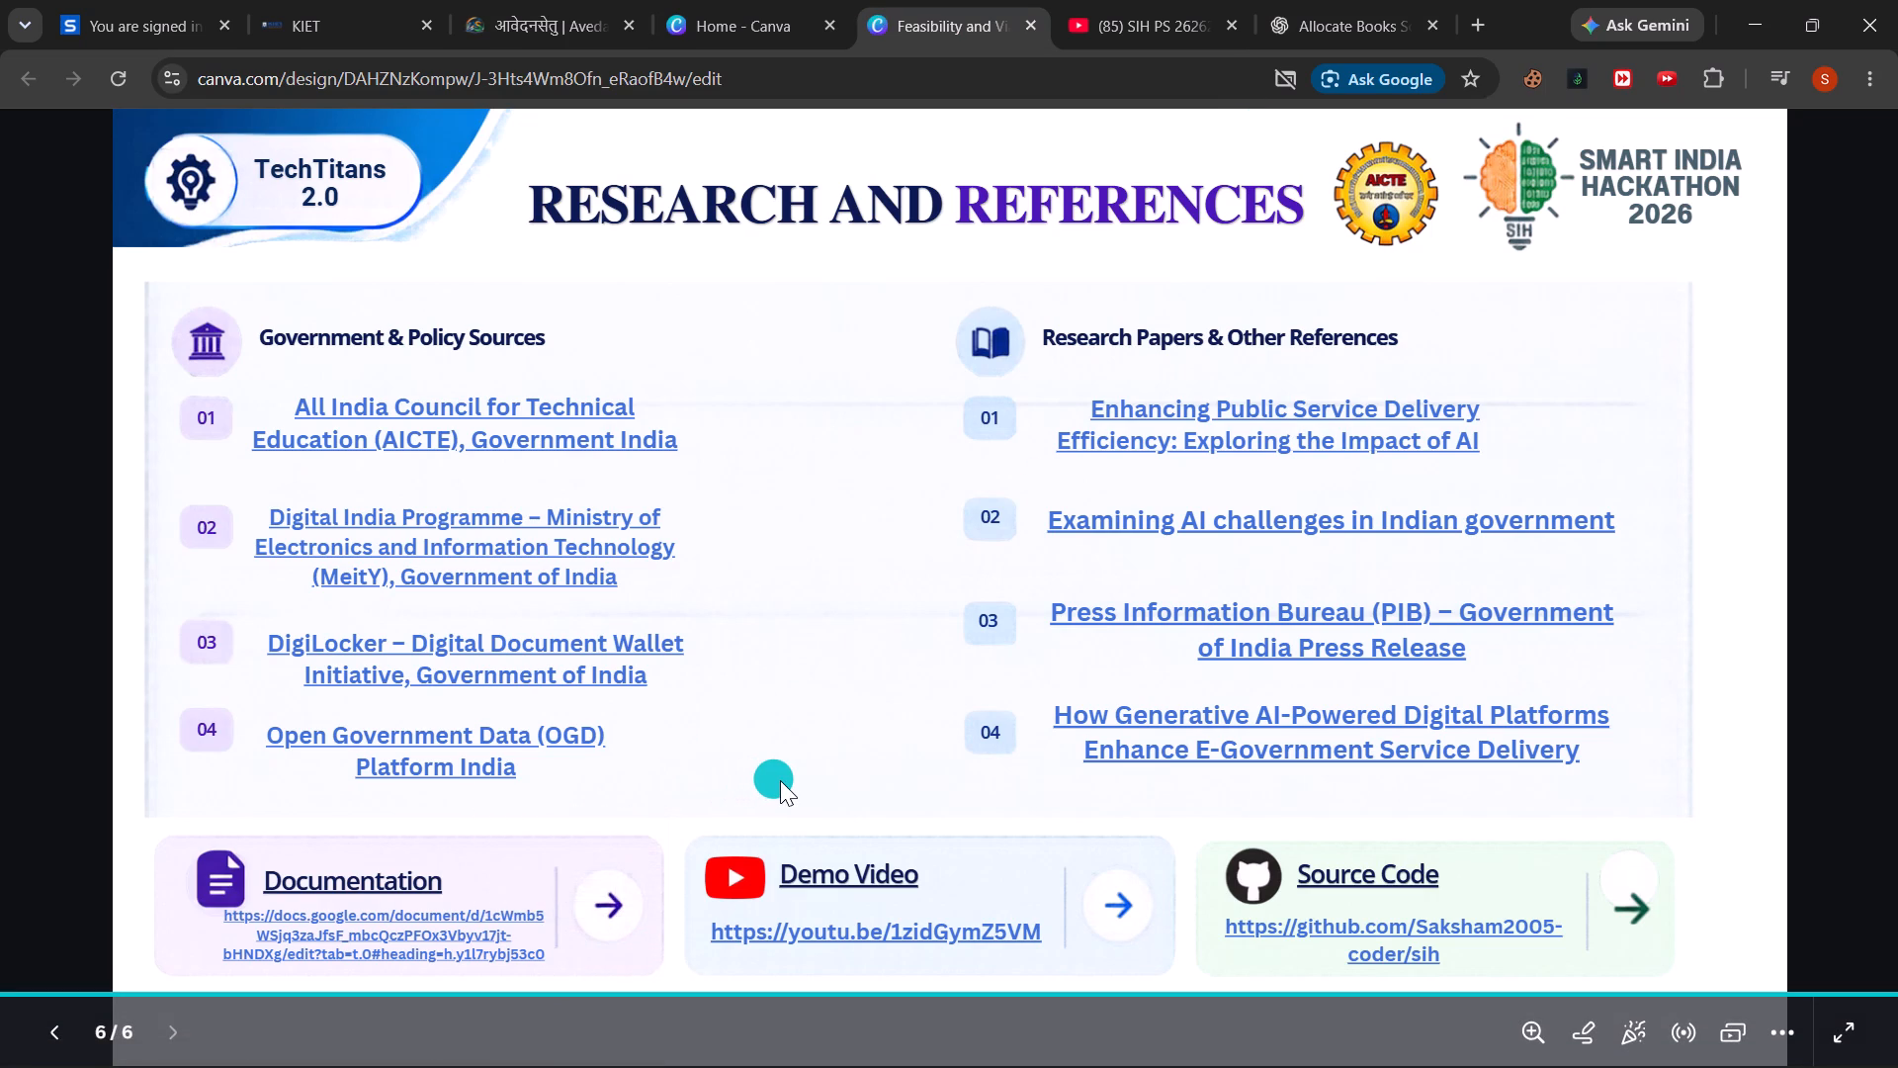
key(Escape)
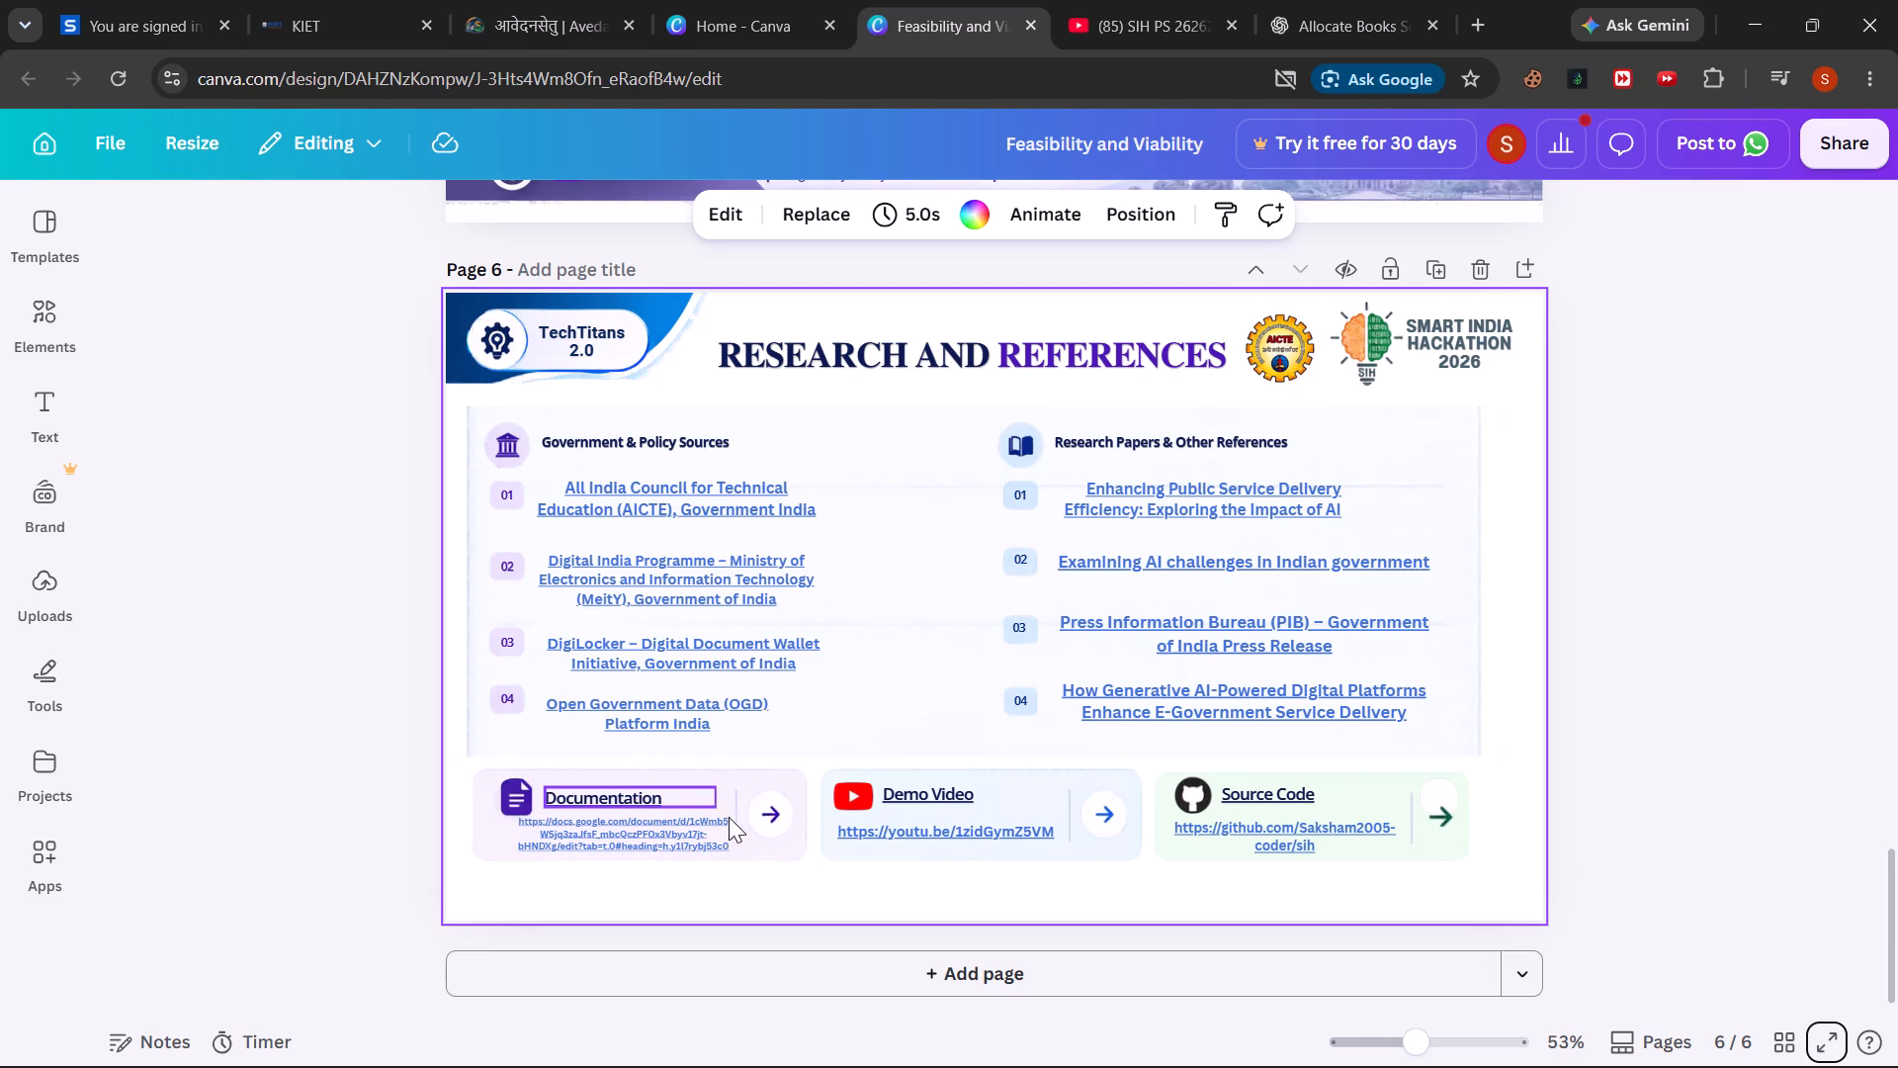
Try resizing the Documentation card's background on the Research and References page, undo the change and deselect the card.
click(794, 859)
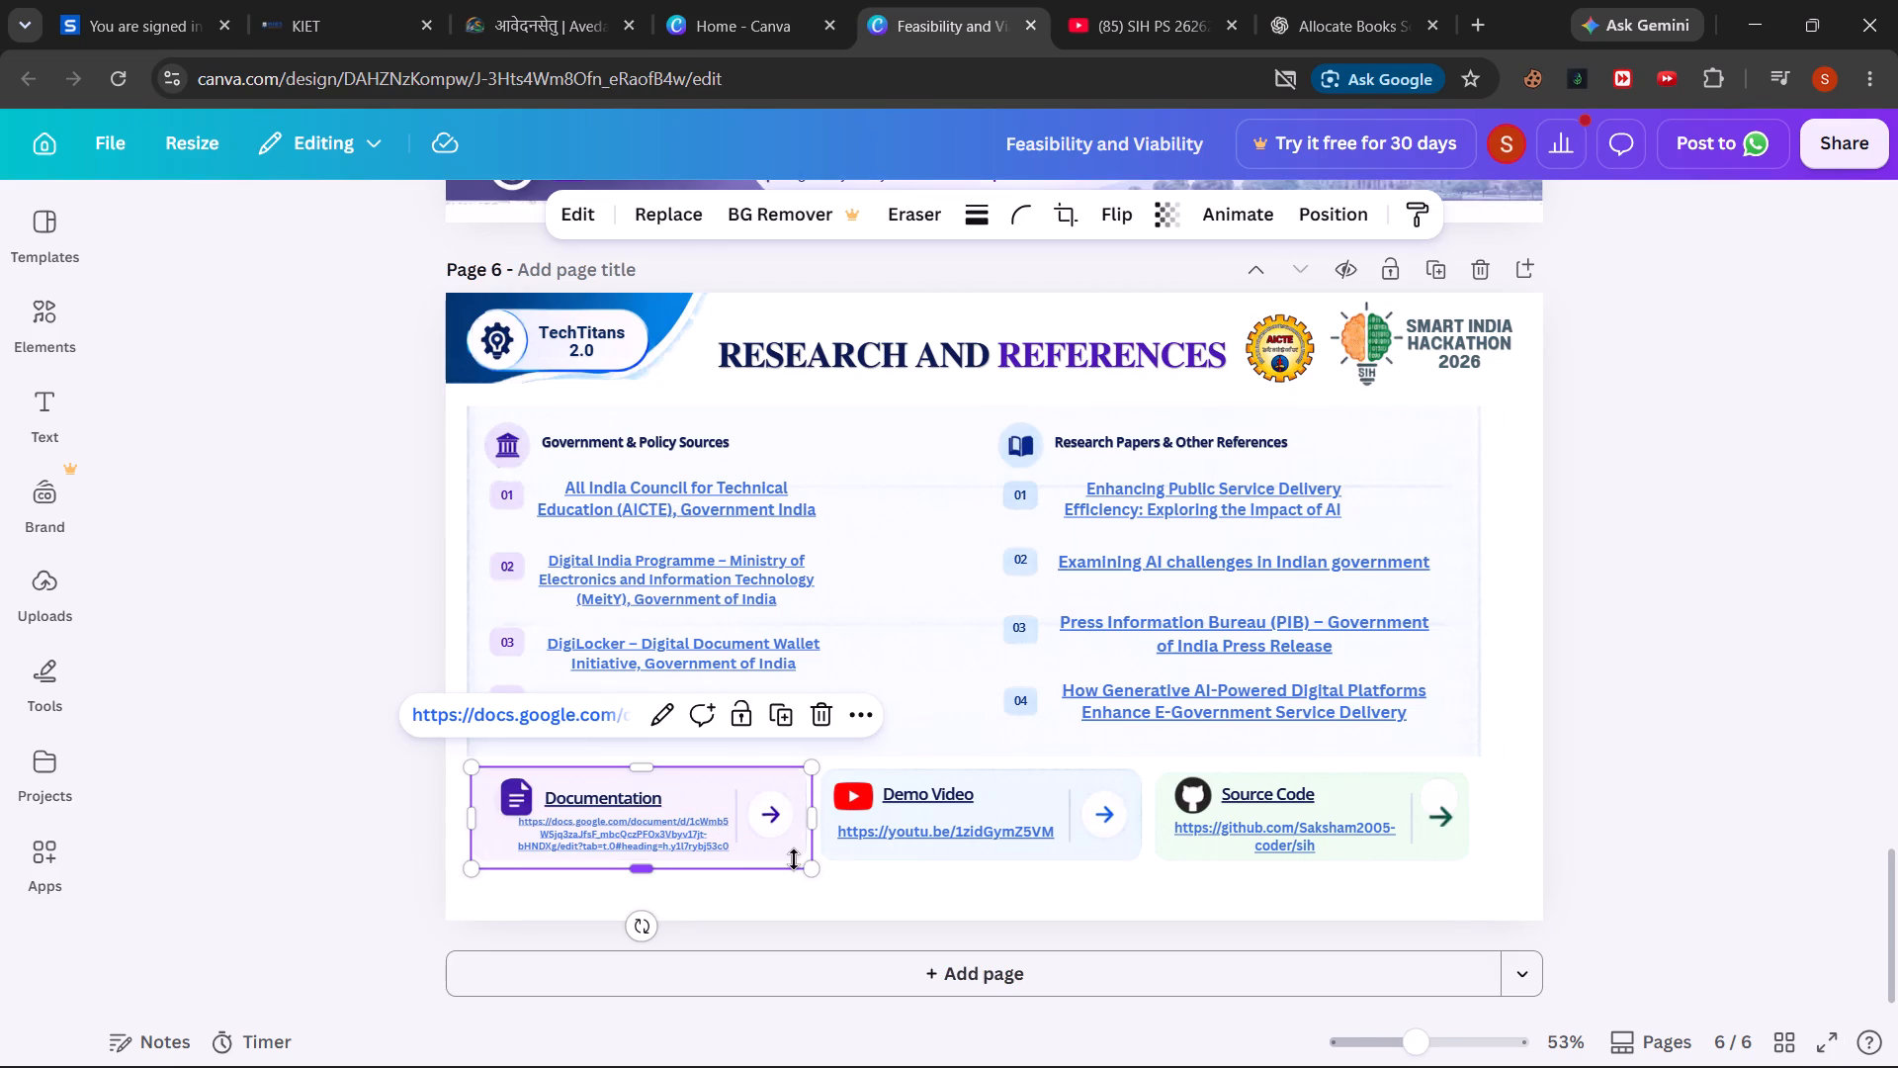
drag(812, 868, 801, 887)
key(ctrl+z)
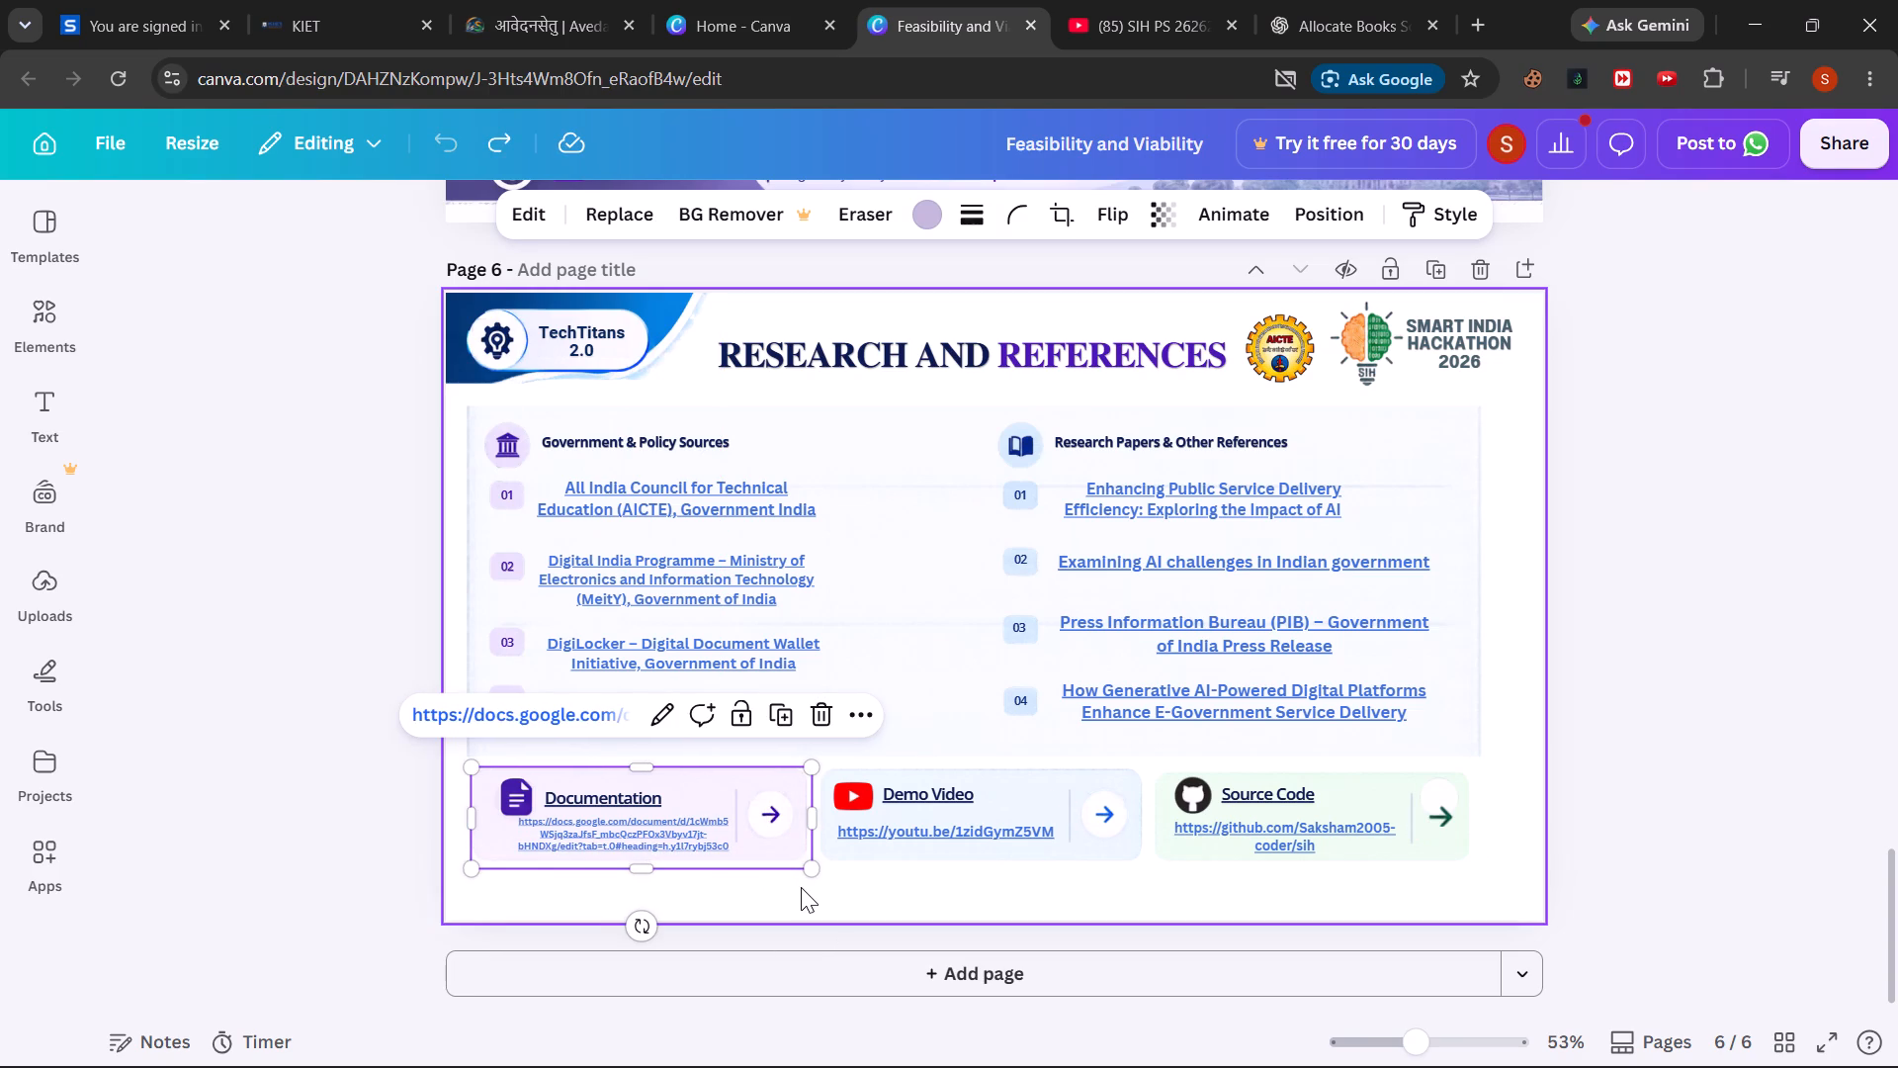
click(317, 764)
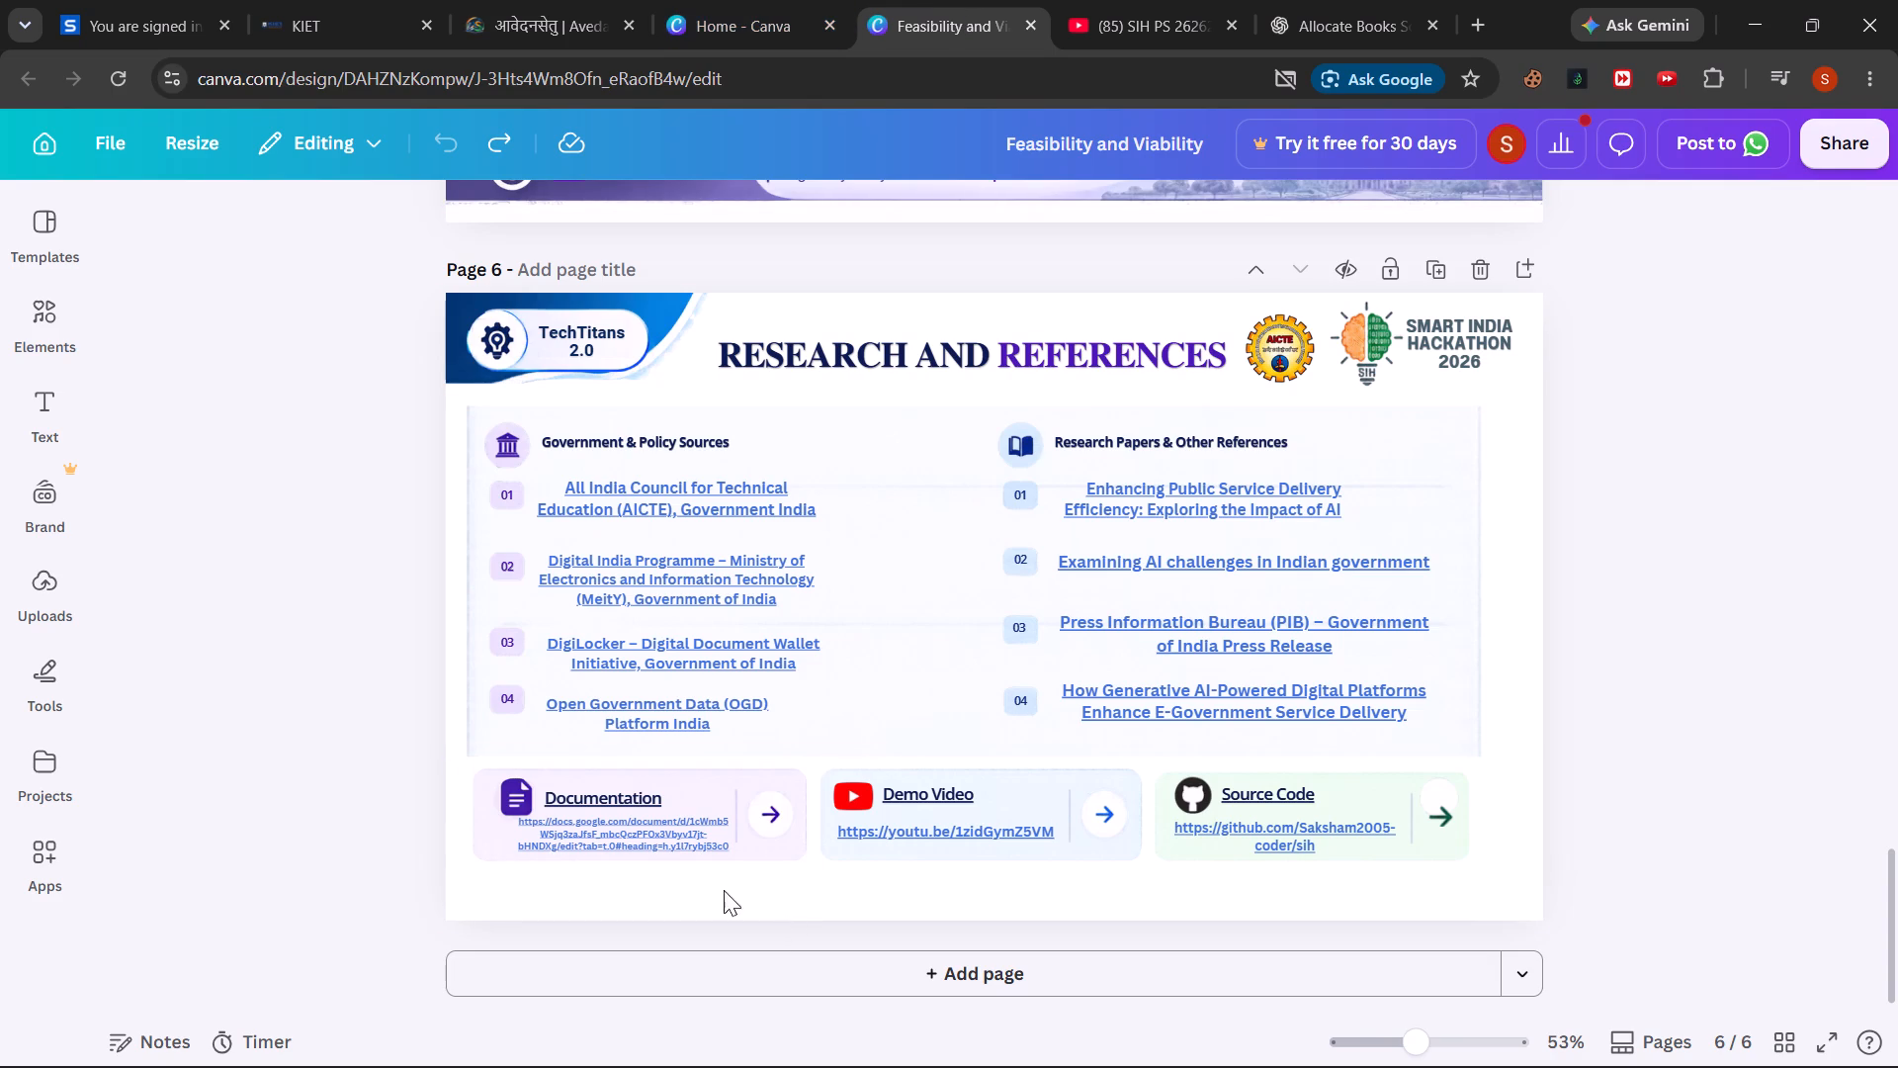
Open the Documentation link from page 6 and examine the dossier's Project & Team Information table.
click(626, 832)
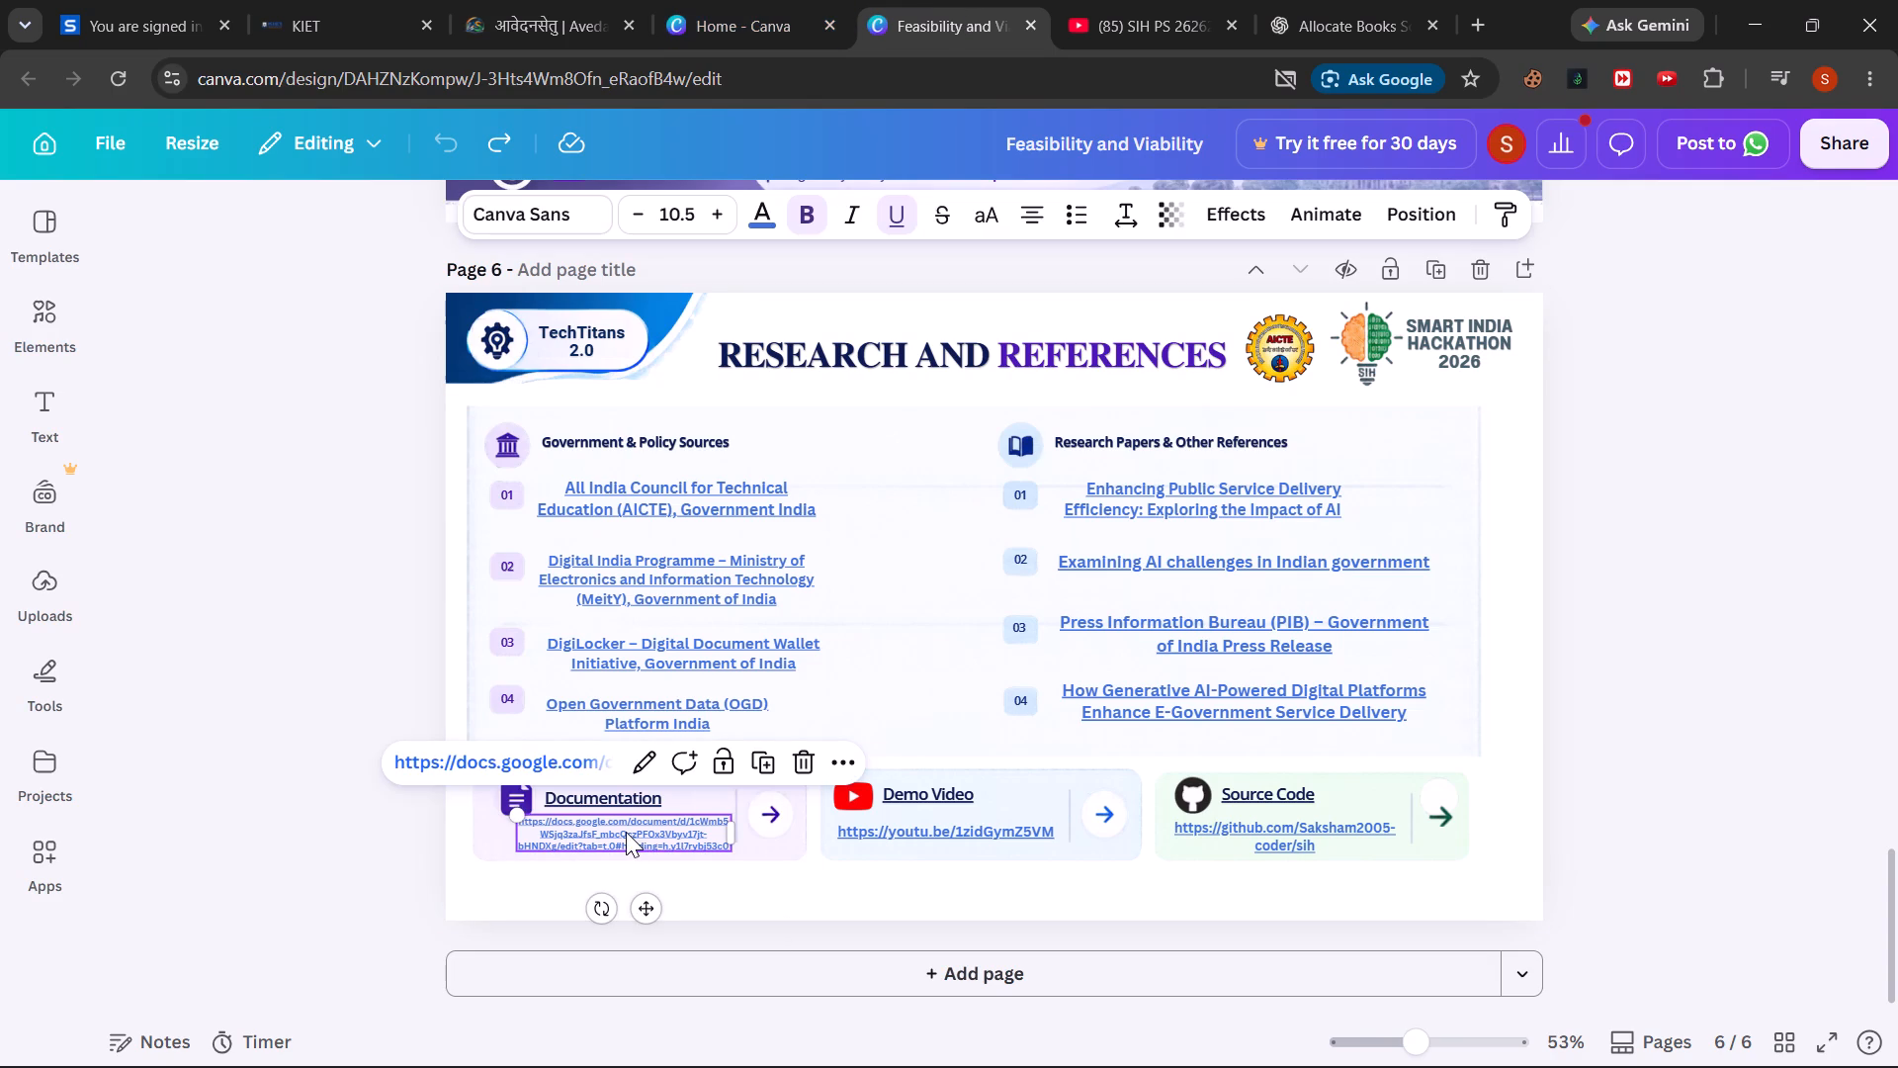
click(569, 758)
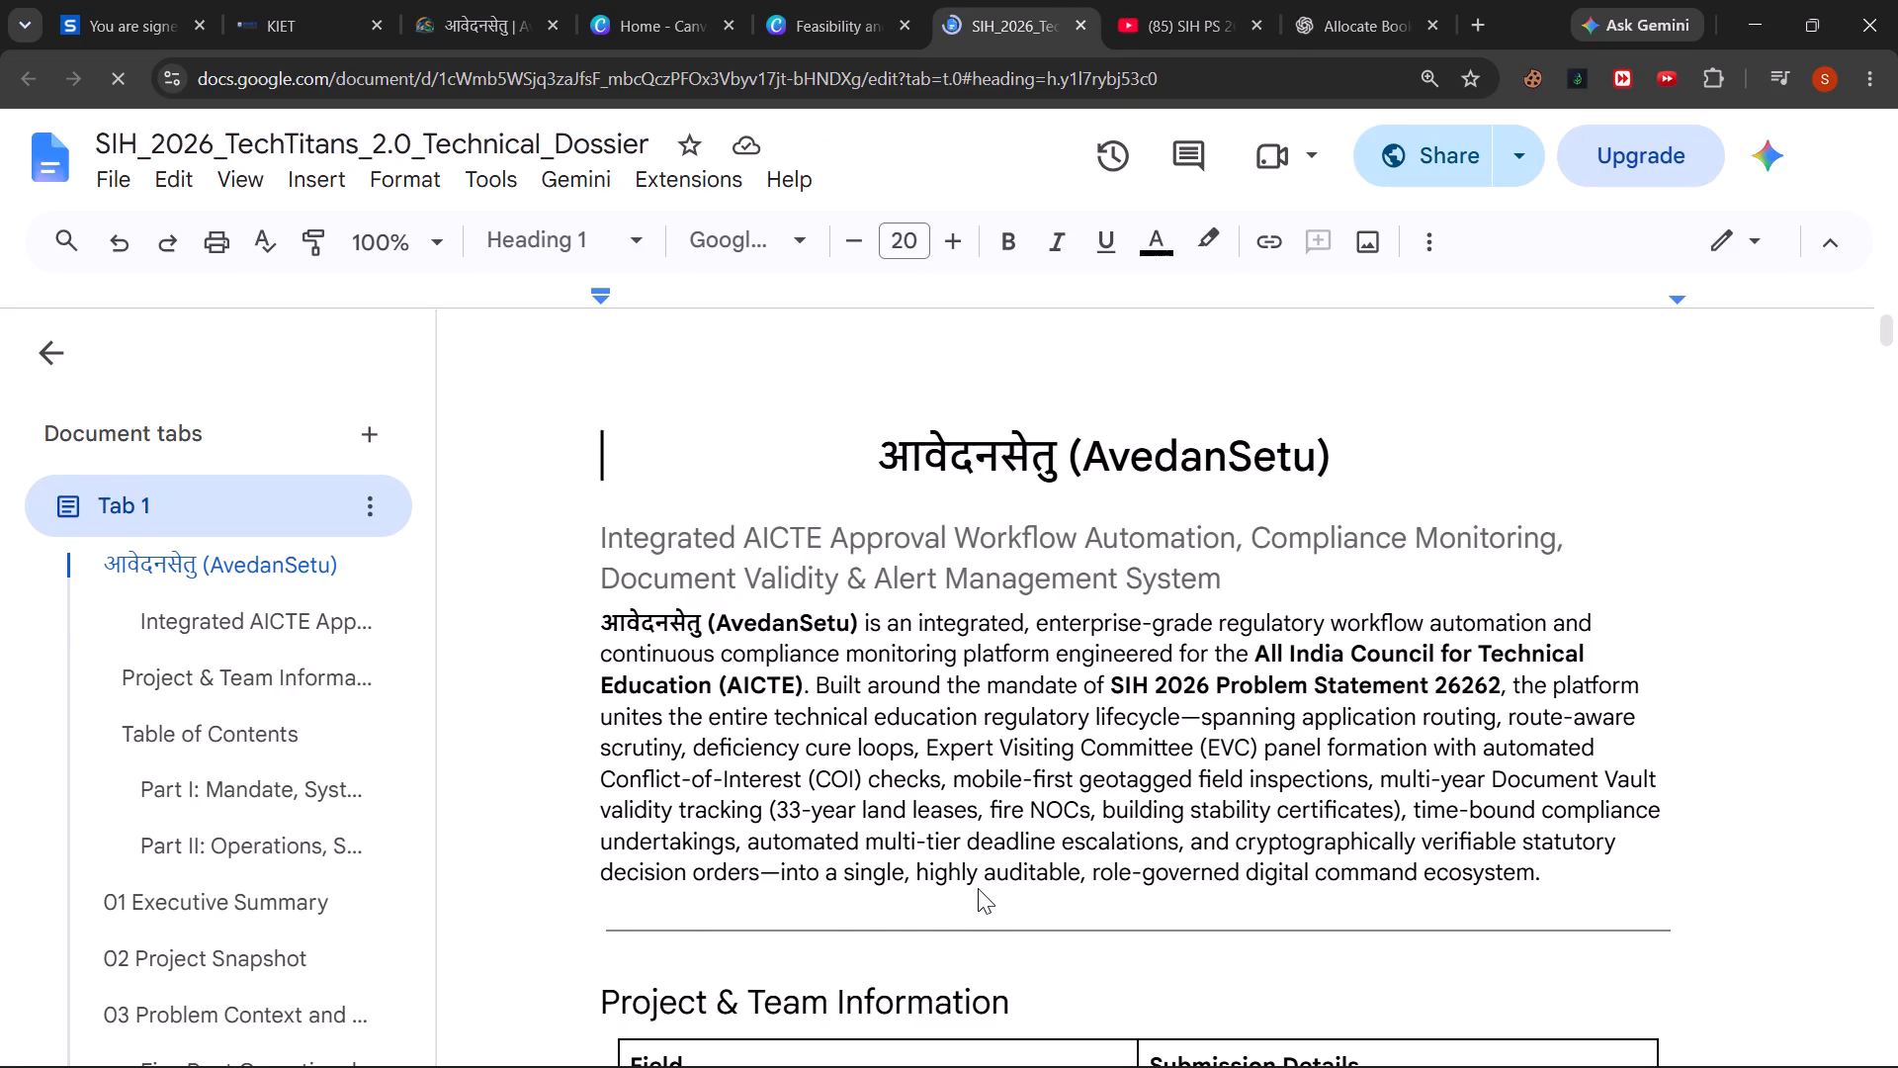
scroll(978, 888, down, 9)
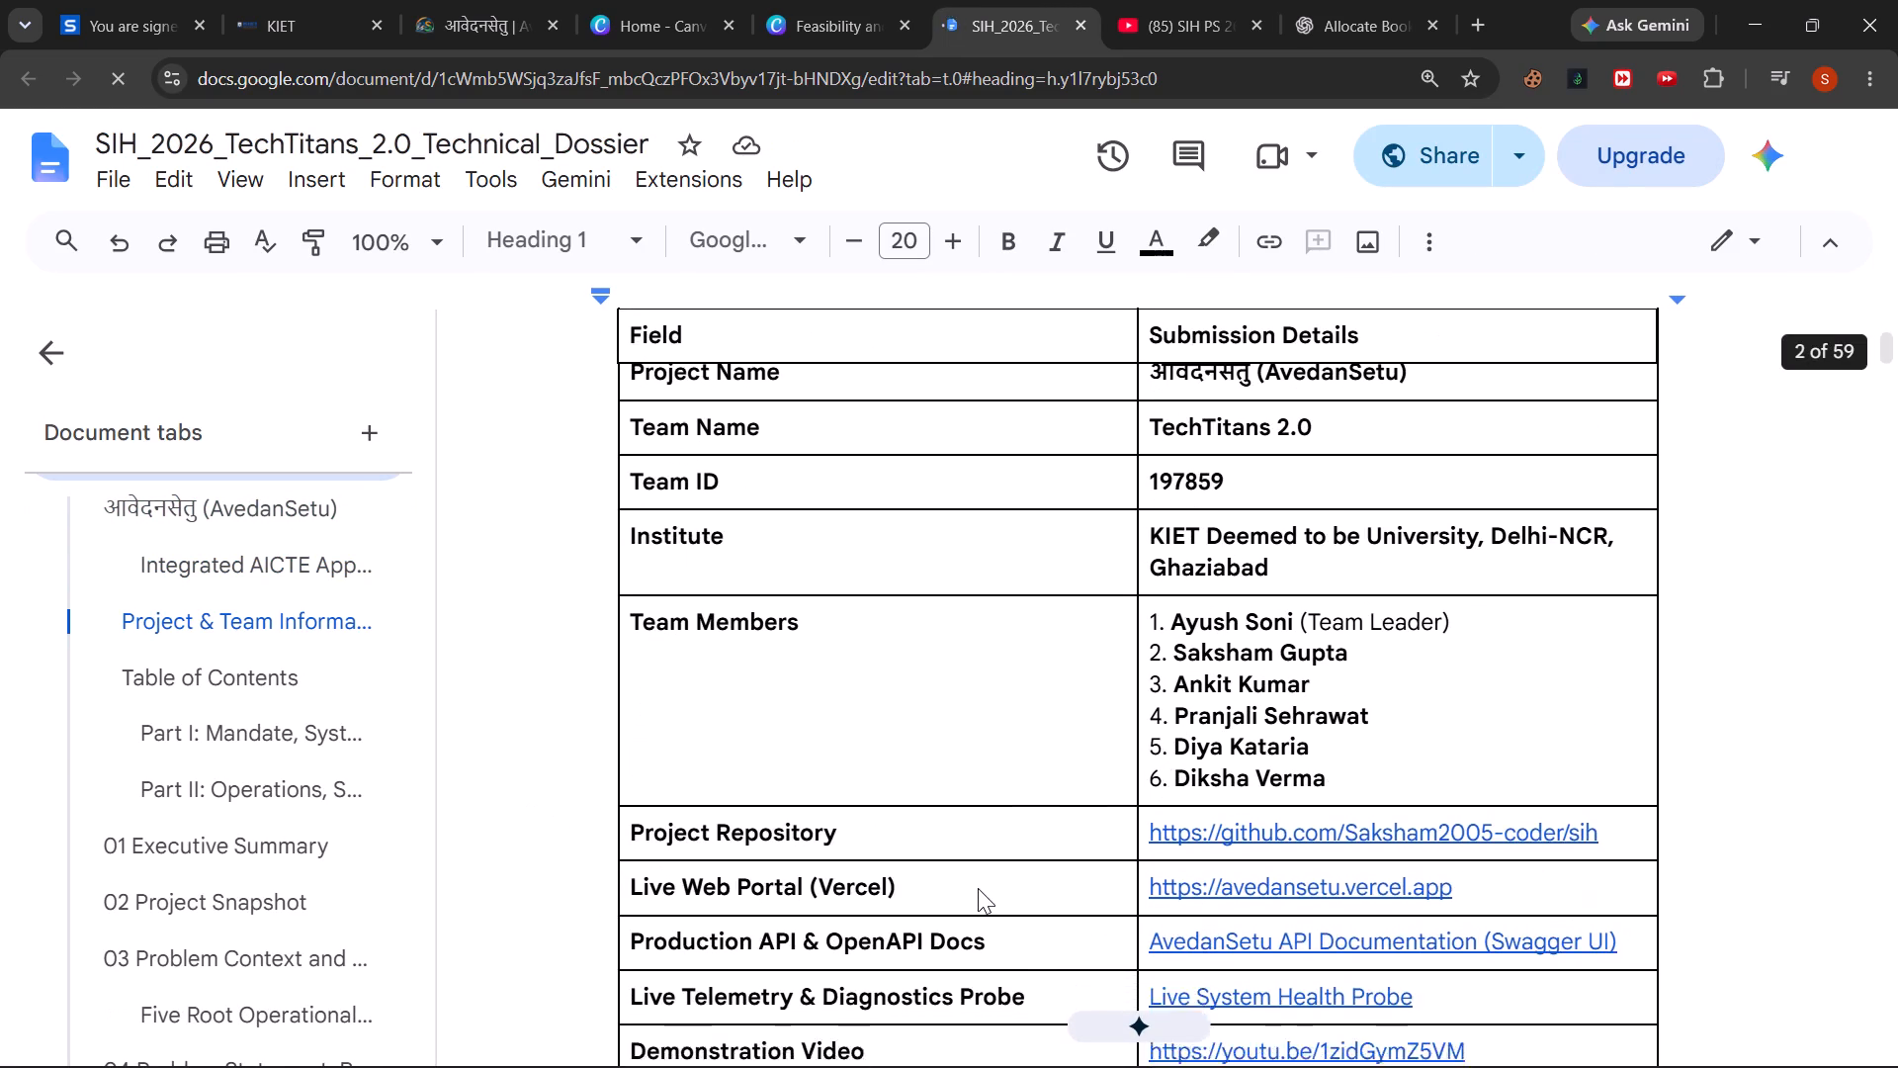
scroll(978, 888, down, 2)
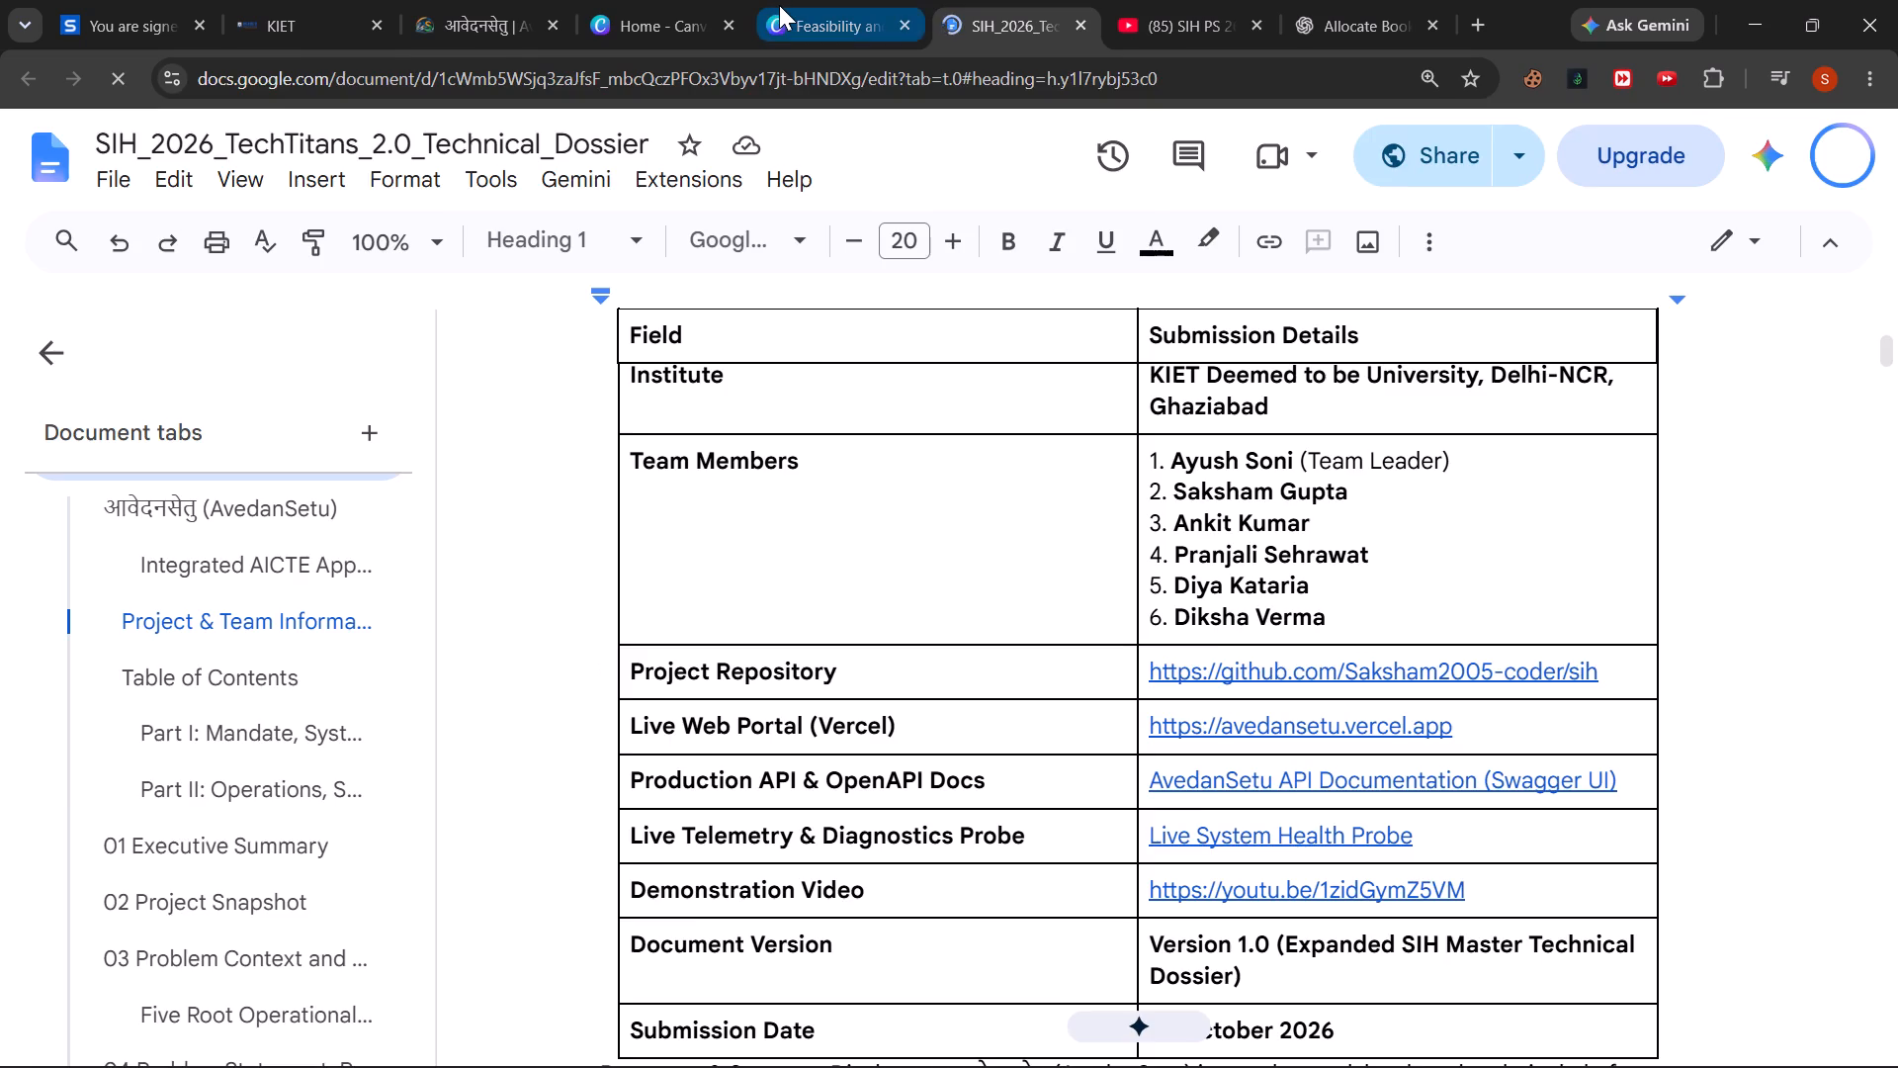
Switch to the Canva presentation and resize the Documentation card's background on page 6 to about 362 wide by 190 high.
click(779, 5)
click(368, 527)
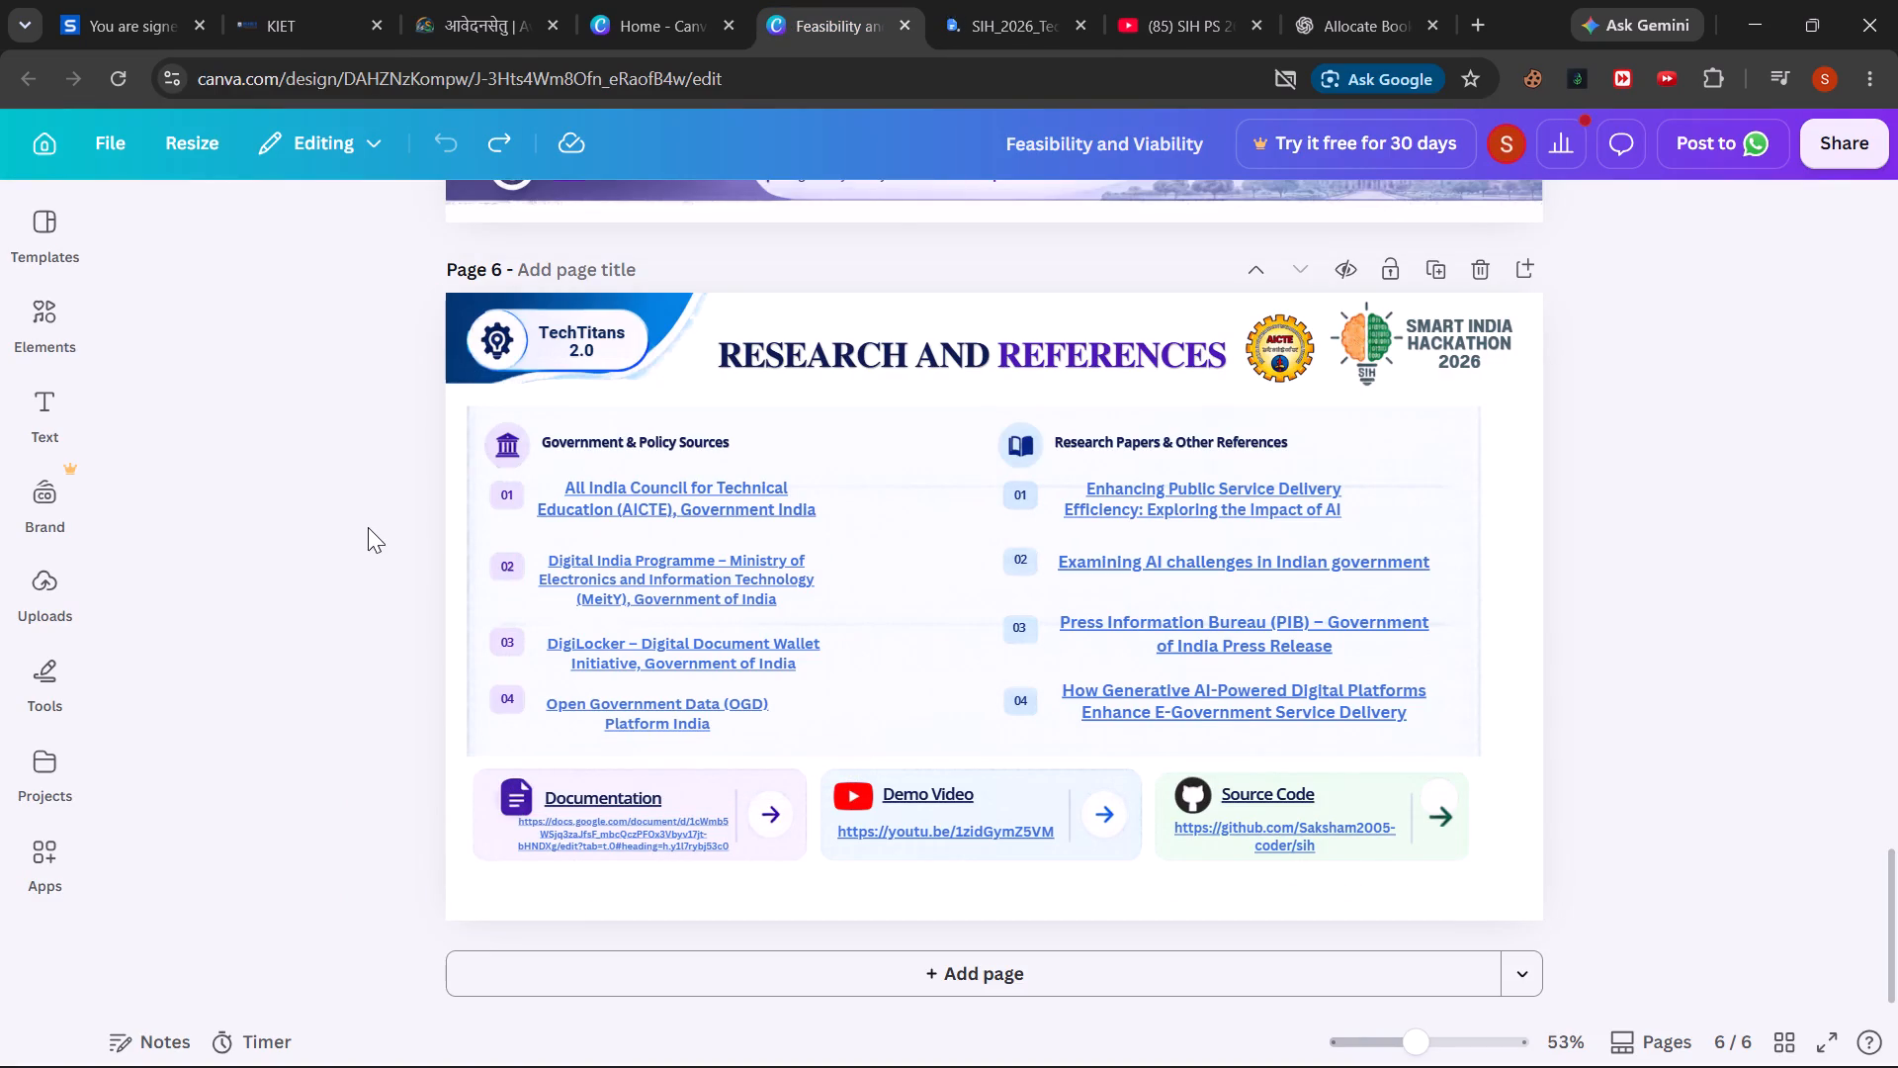
scroll(368, 527, up, 5)
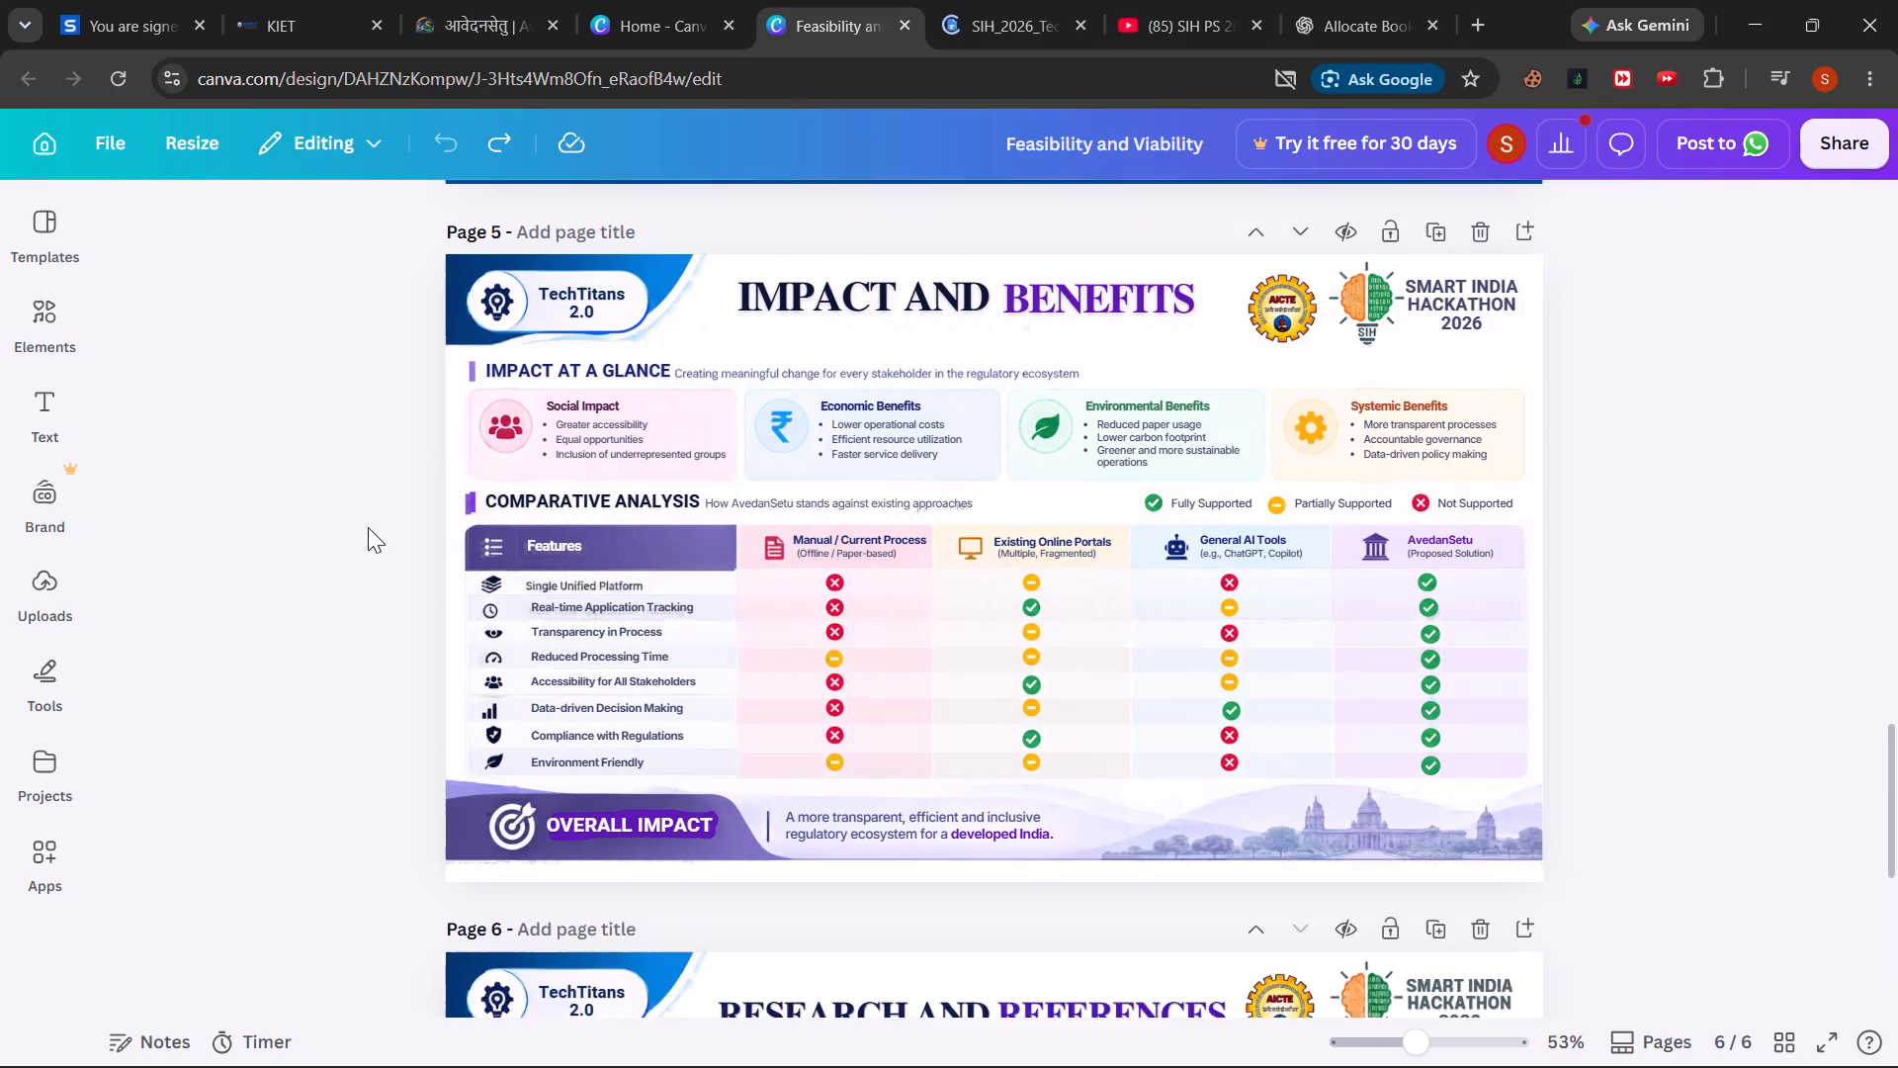
scroll(368, 527, down, 3)
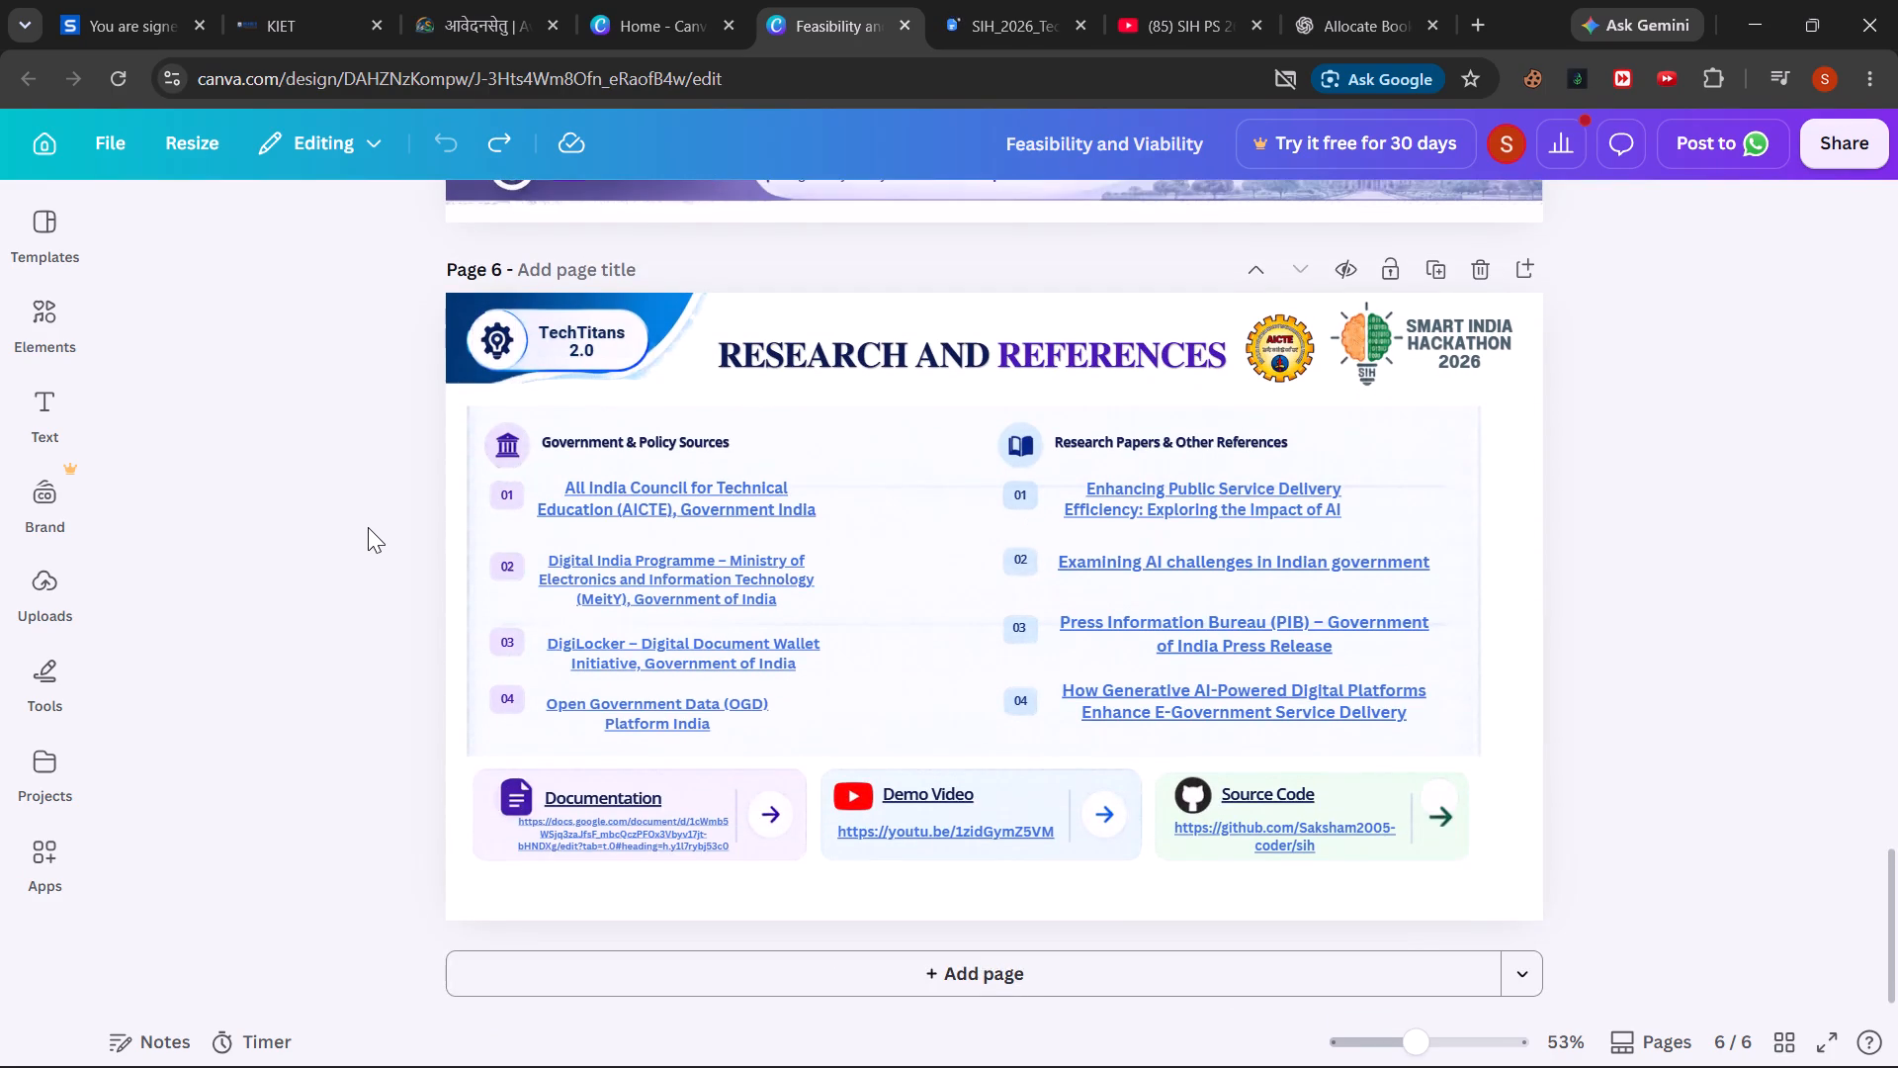
scroll(368, 527, down, 1)
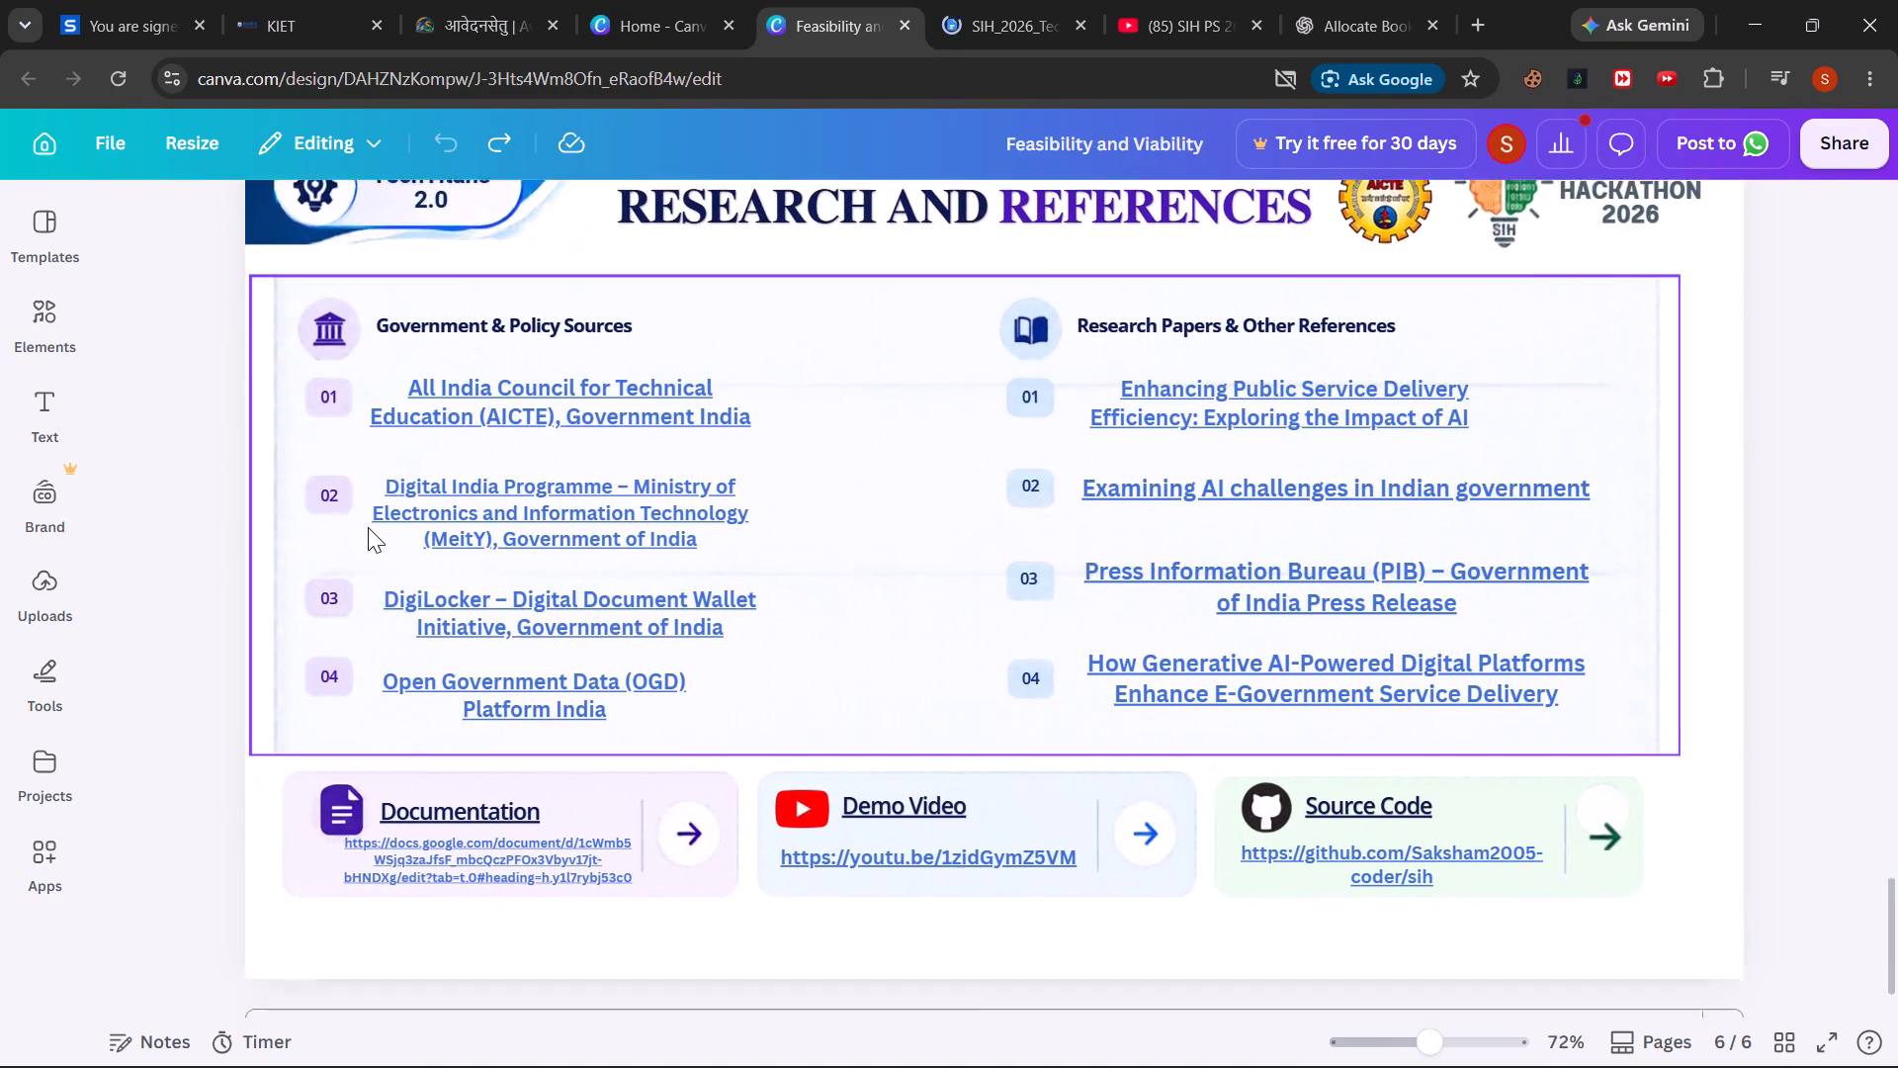
scroll(368, 527, down, 1)
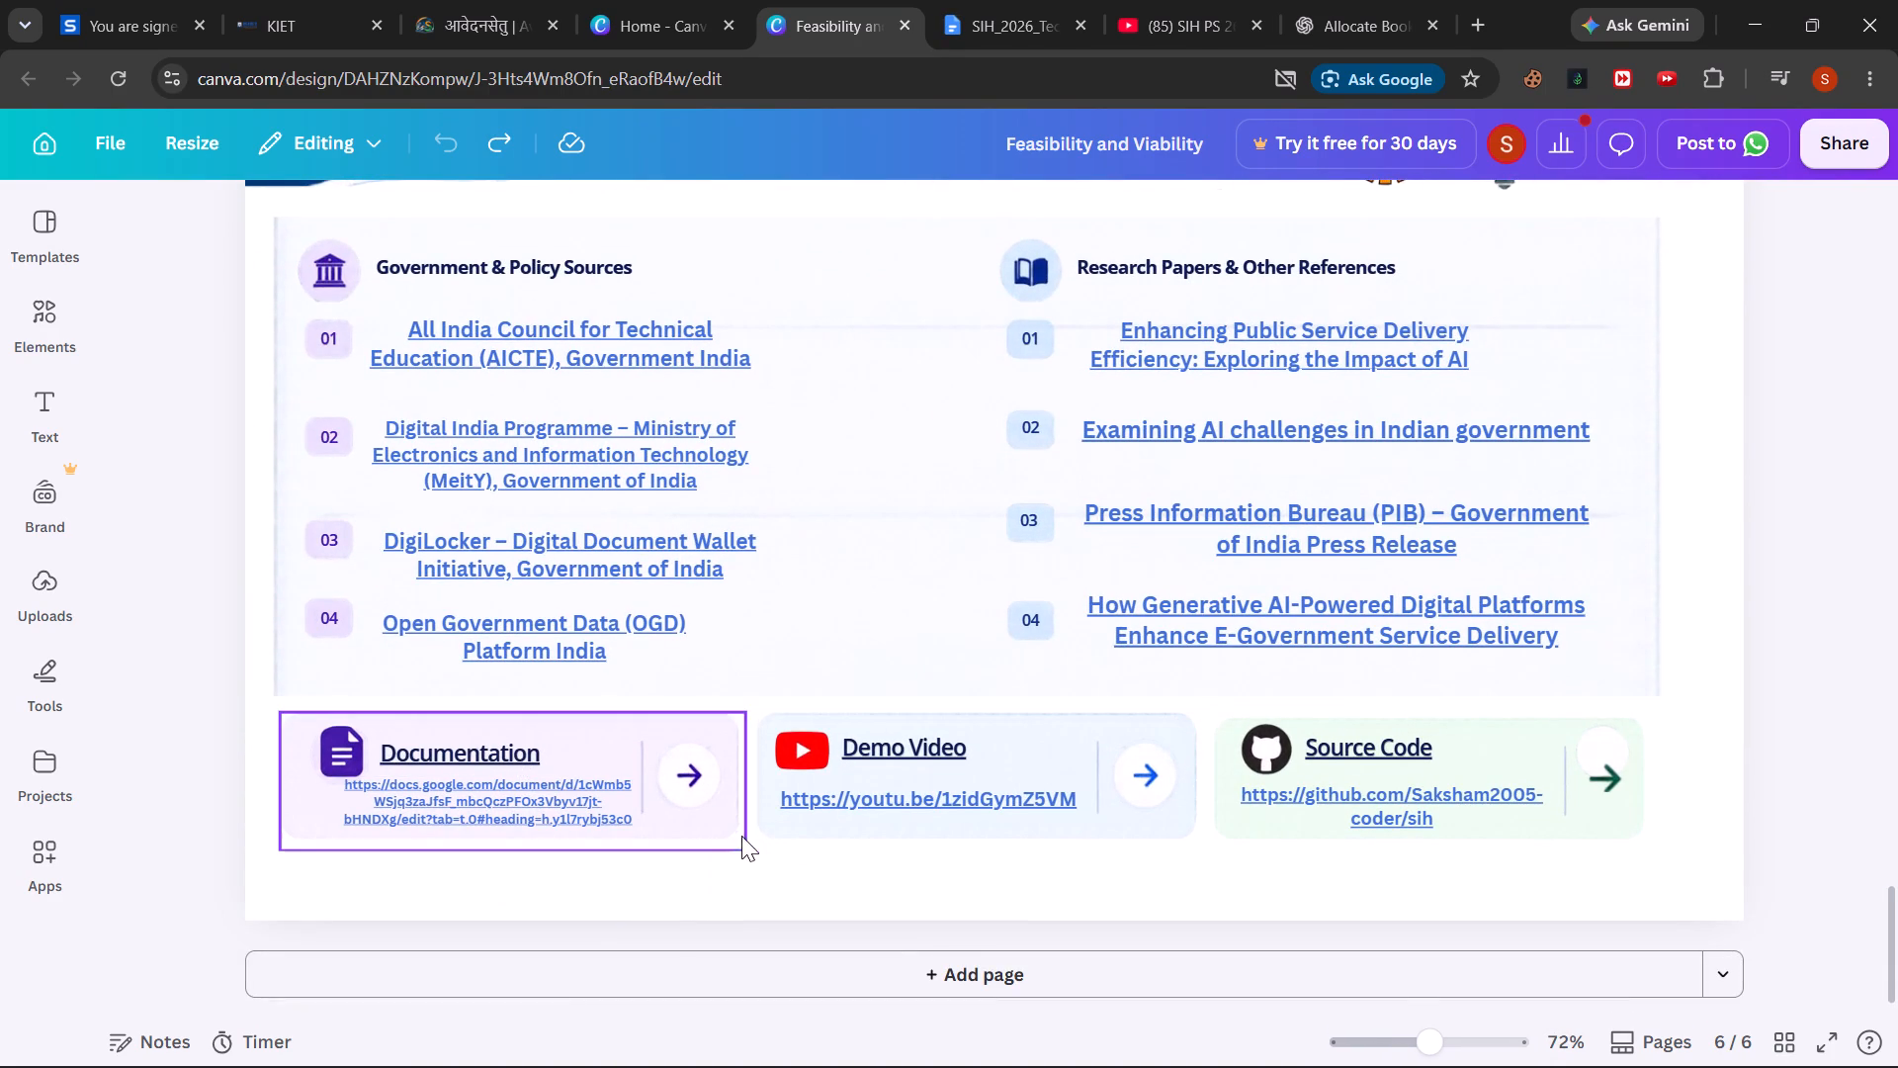
click(715, 818)
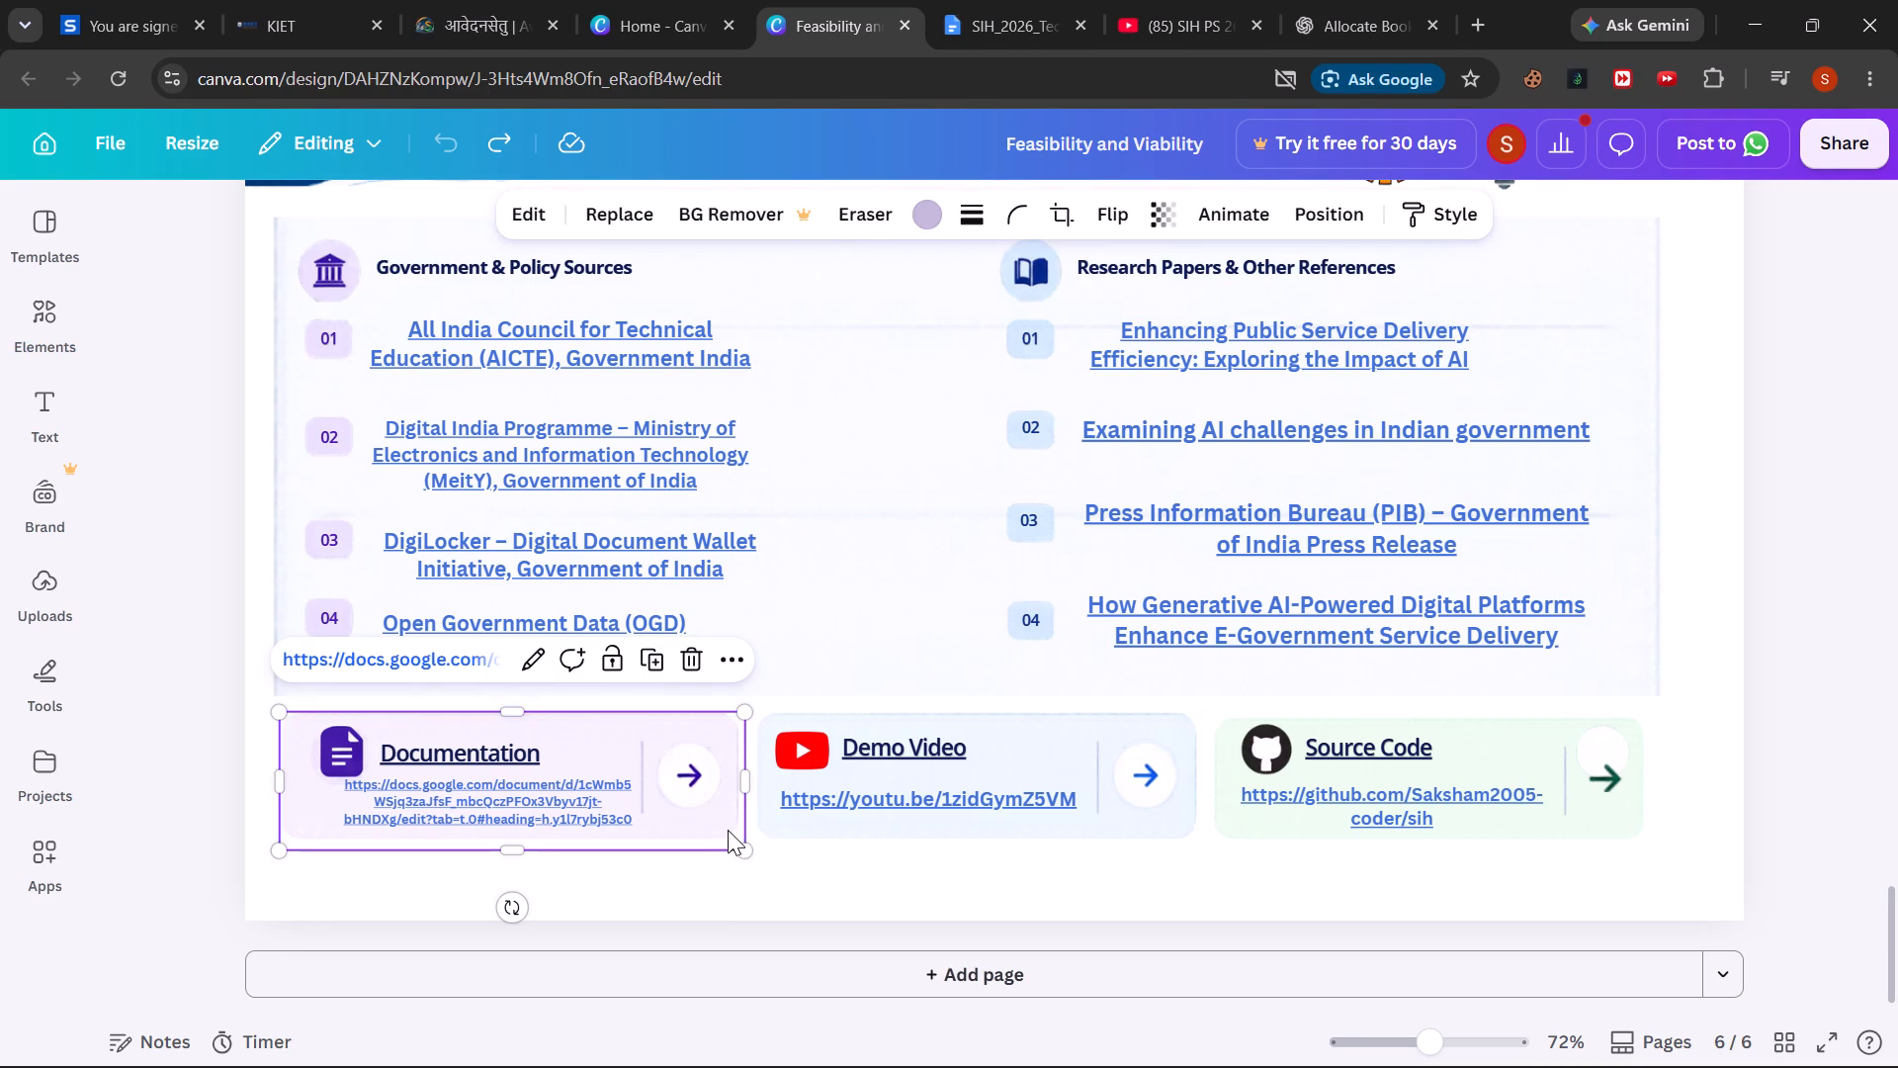
drag(741, 845, 620, 839)
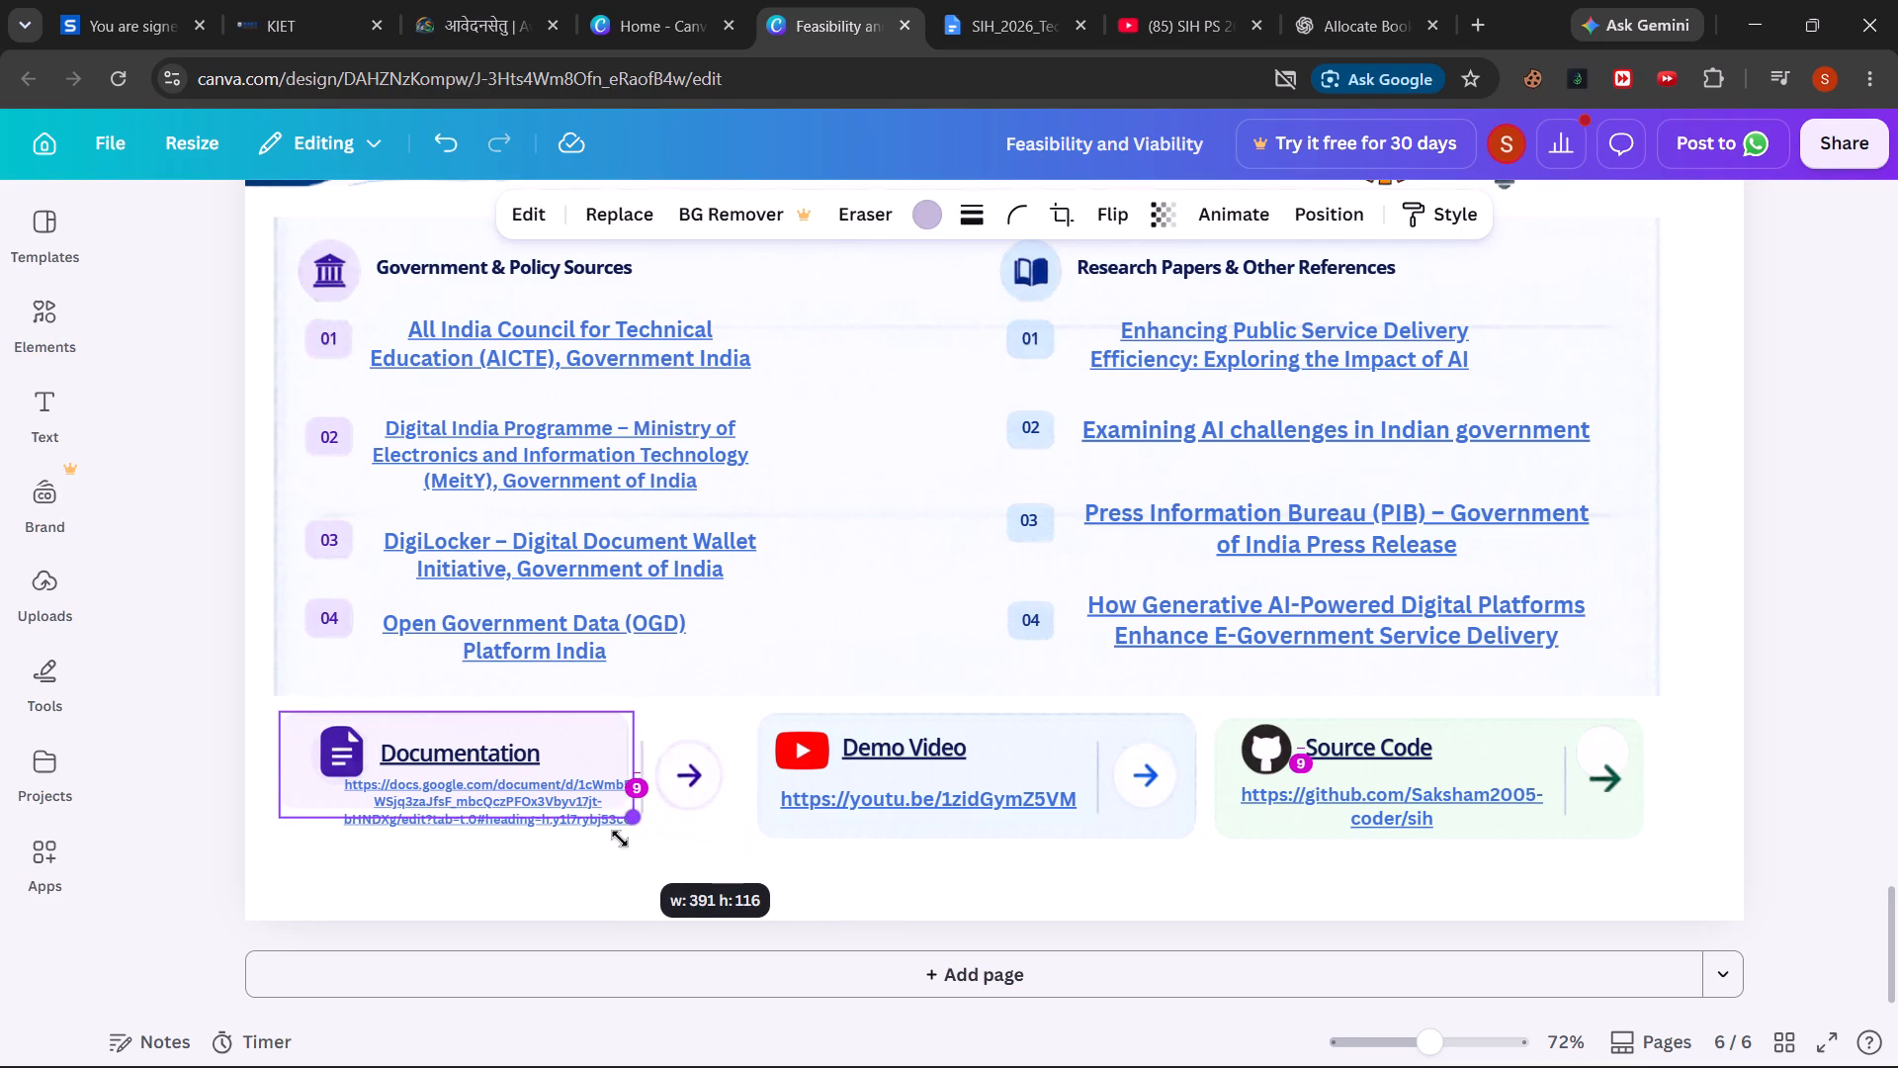
drag(620, 839, 584, 858)
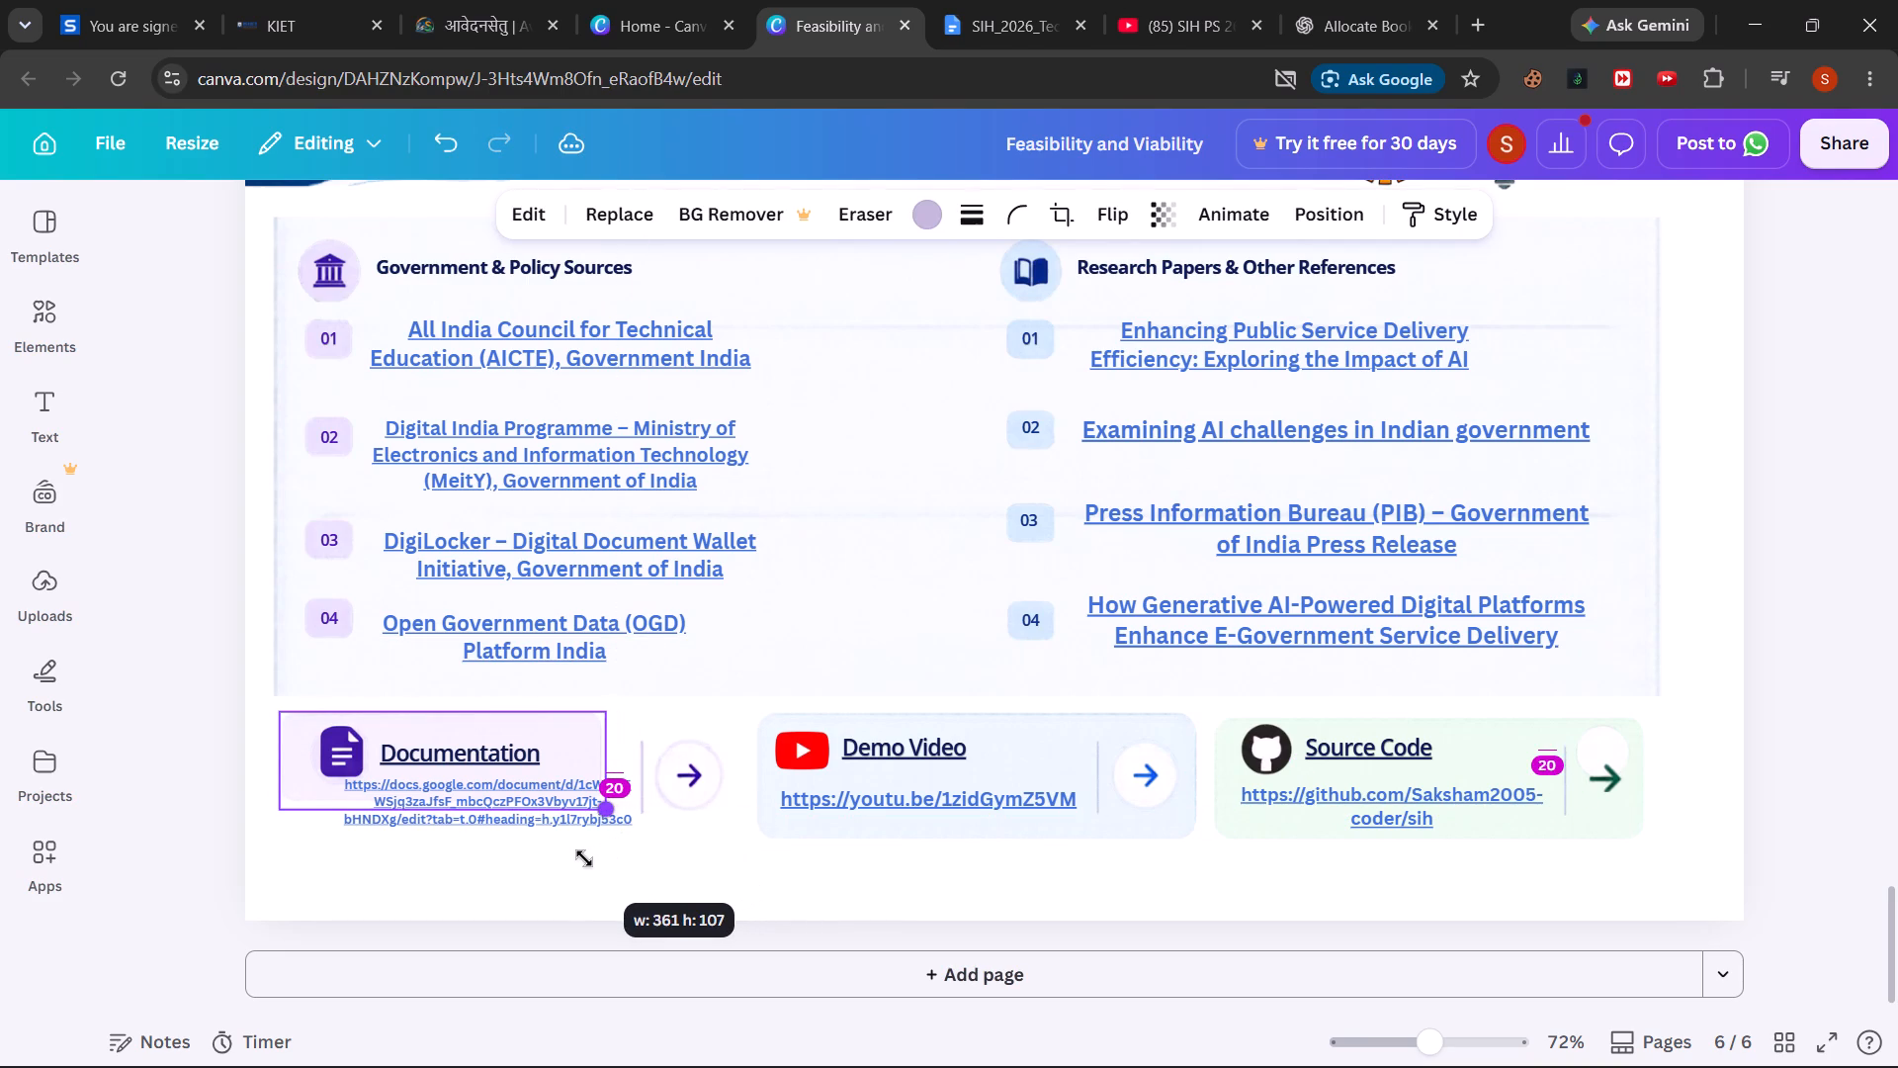
drag(584, 858, 562, 860)
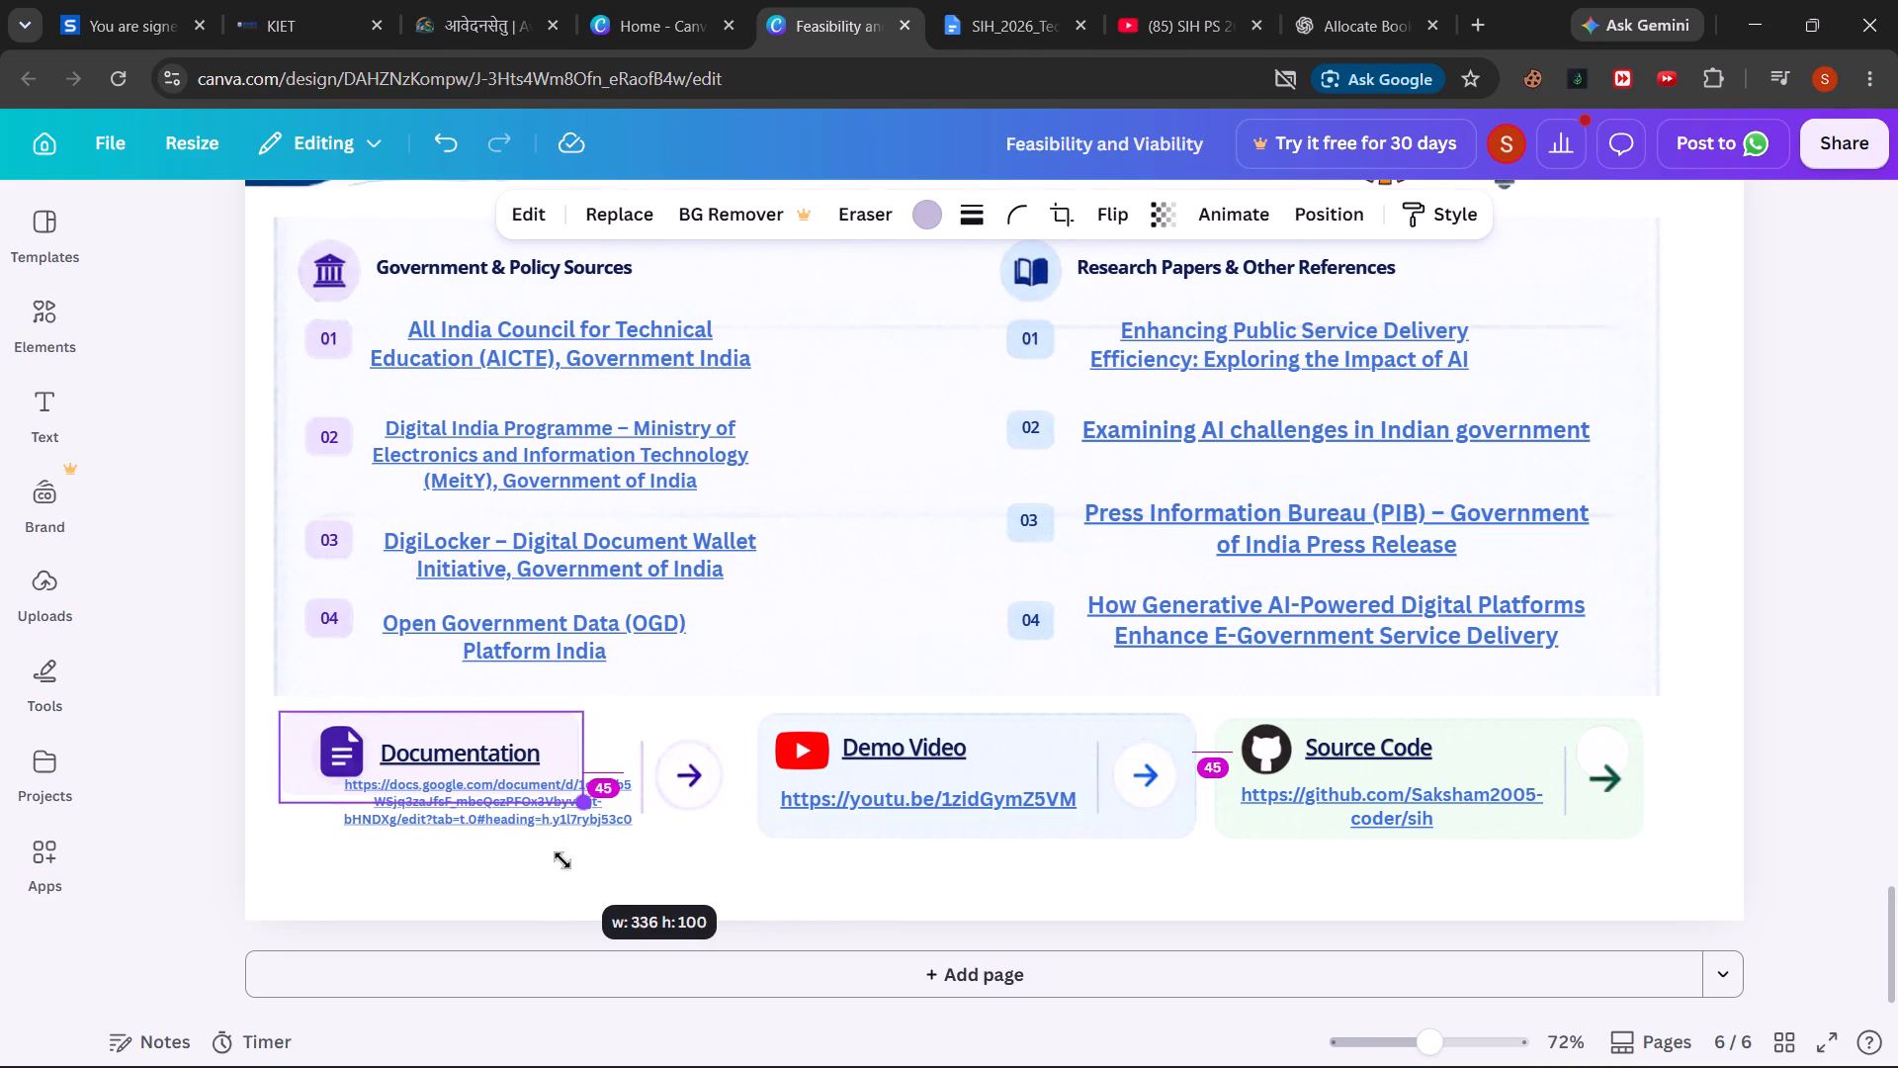
drag(562, 860, 585, 869)
drag(444, 815, 439, 863)
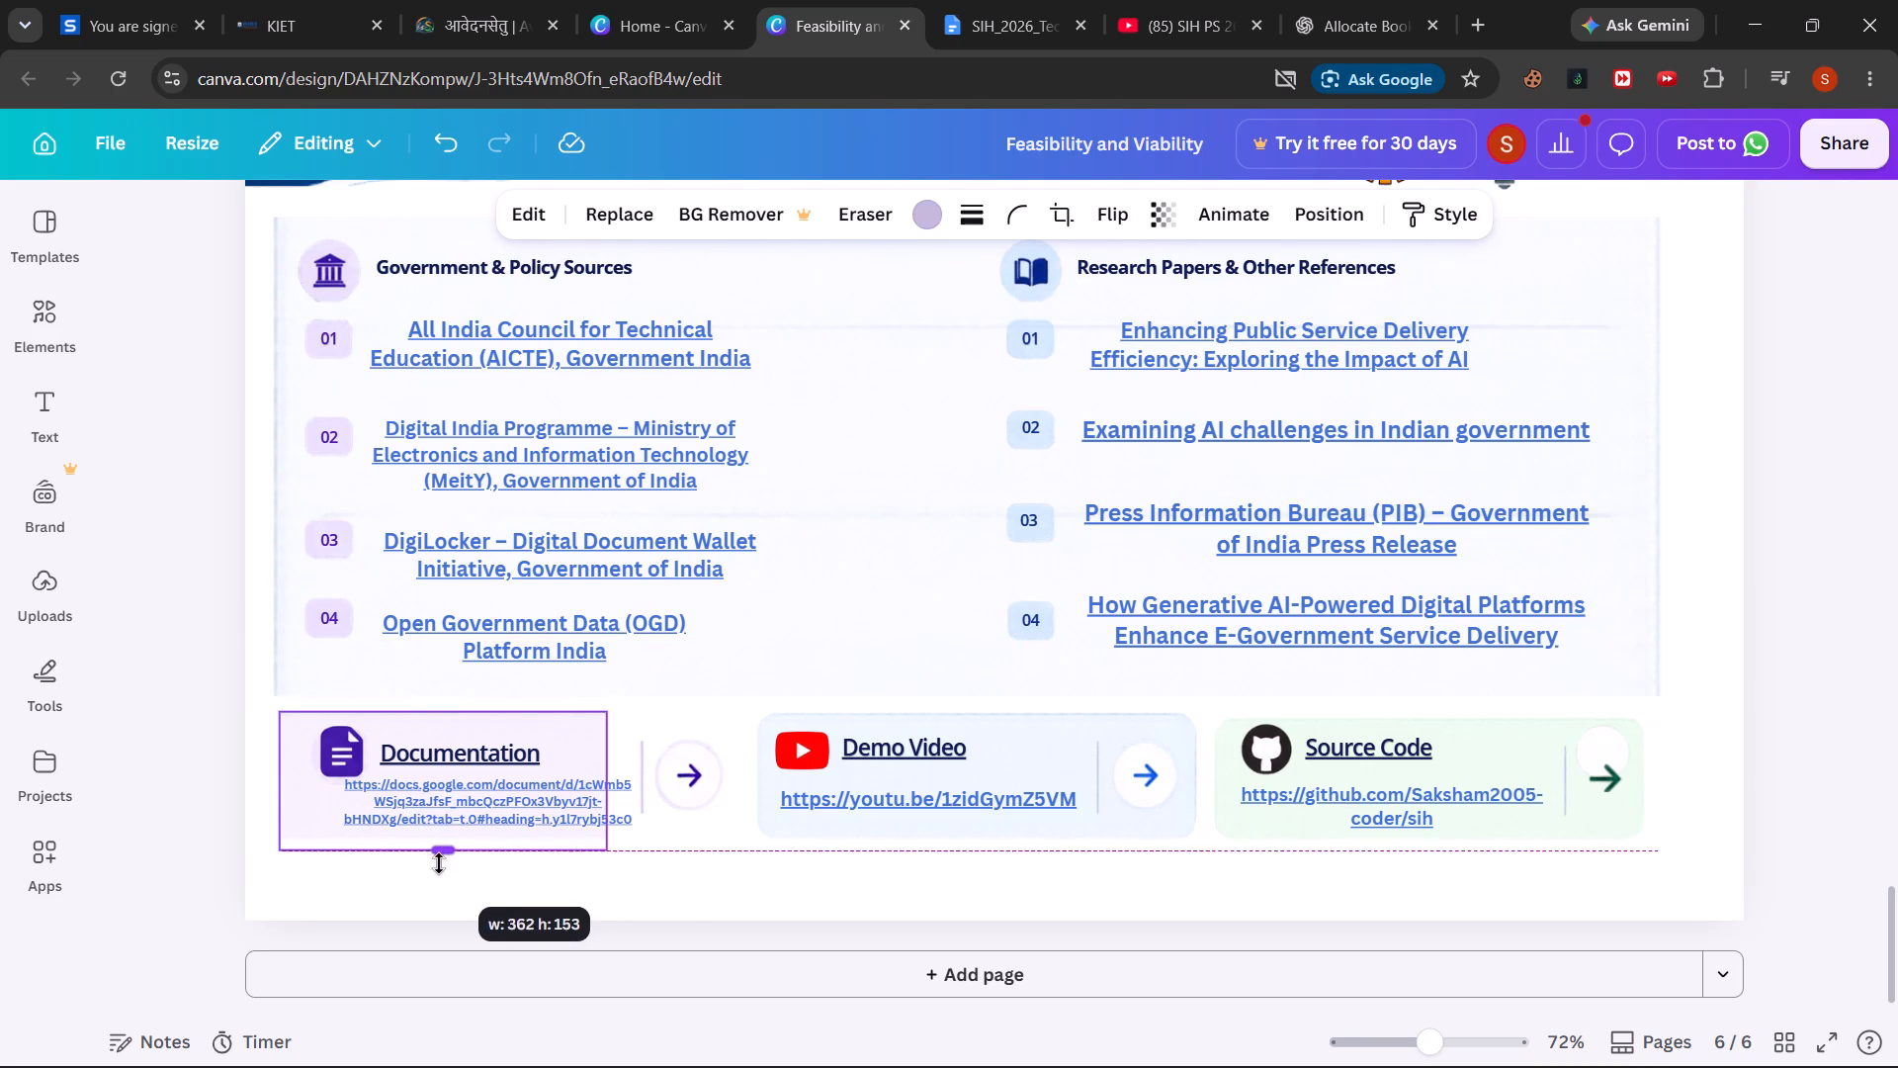
drag(439, 863, 437, 889)
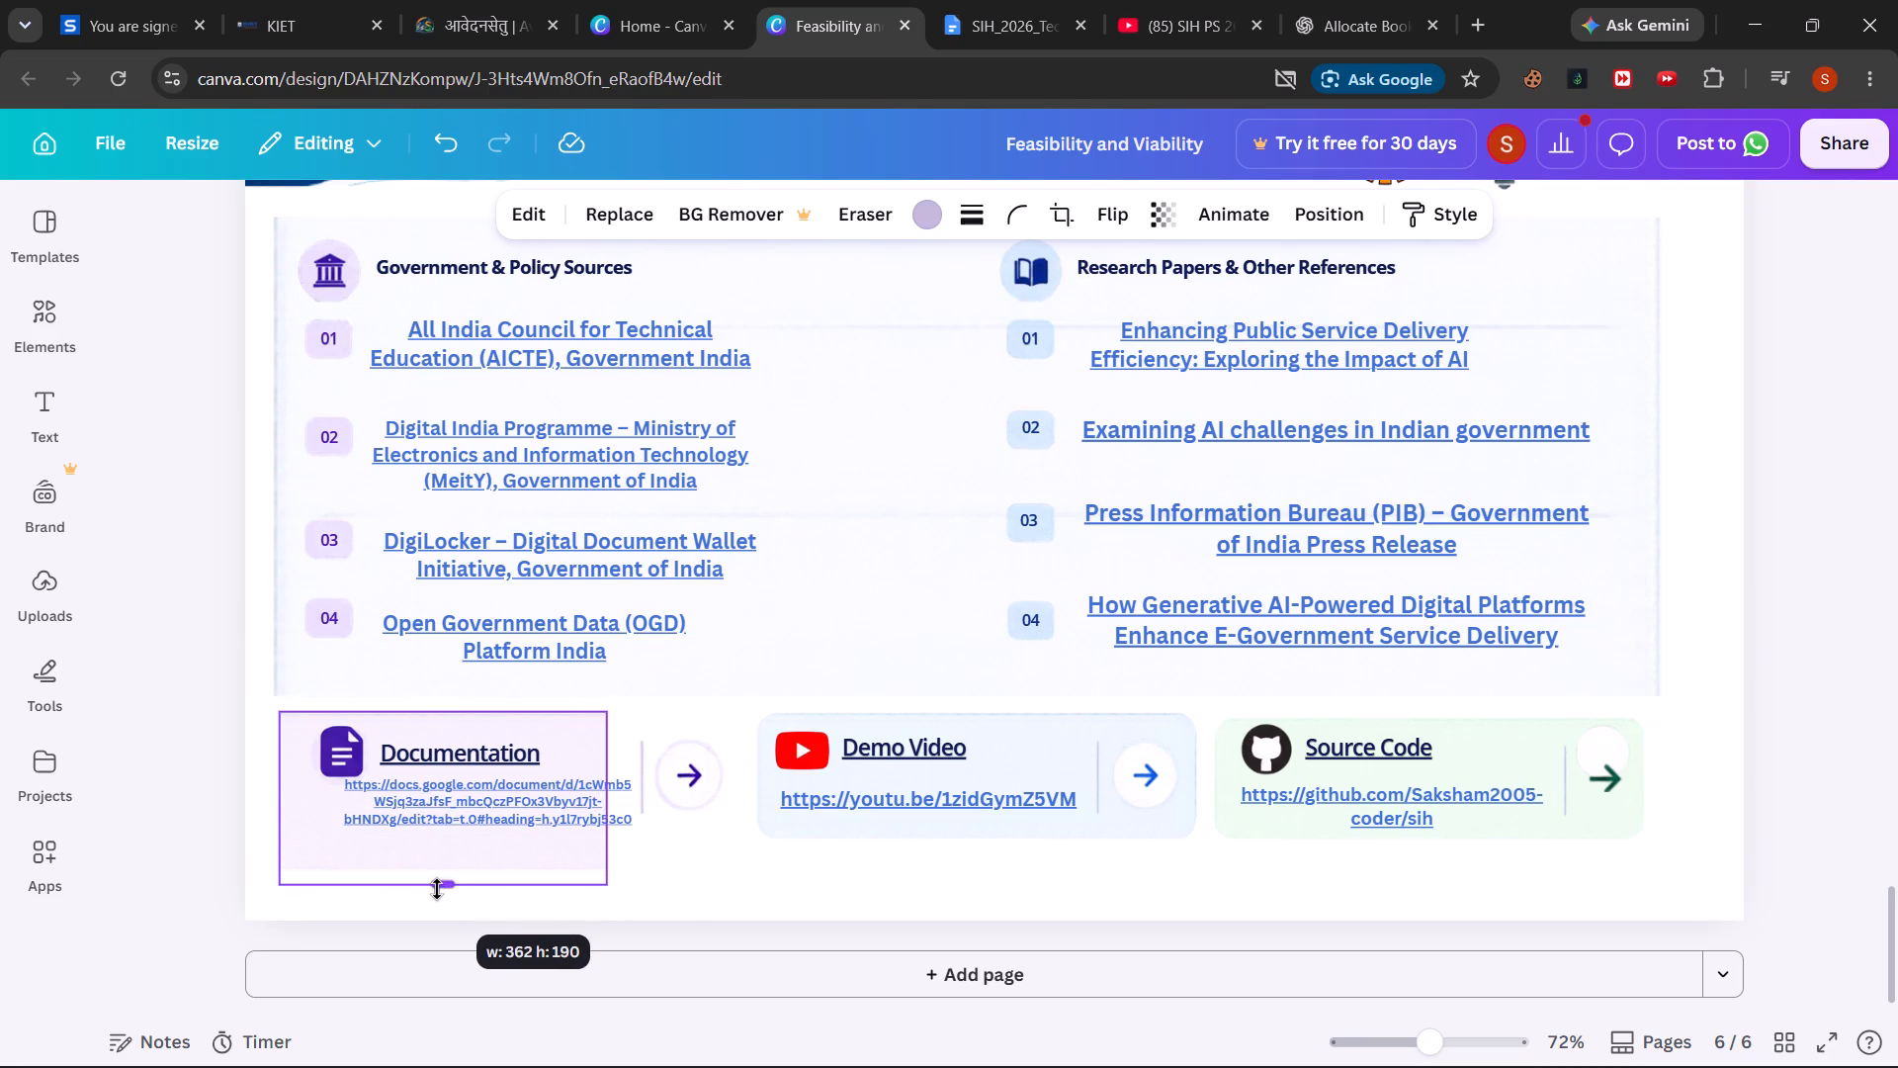
drag(437, 889, 435, 889)
Move the Documentation icon and heading to the resized card's upper-left area and its link text to the card's bottom edge.
drag(345, 737, 314, 735)
drag(439, 752, 401, 739)
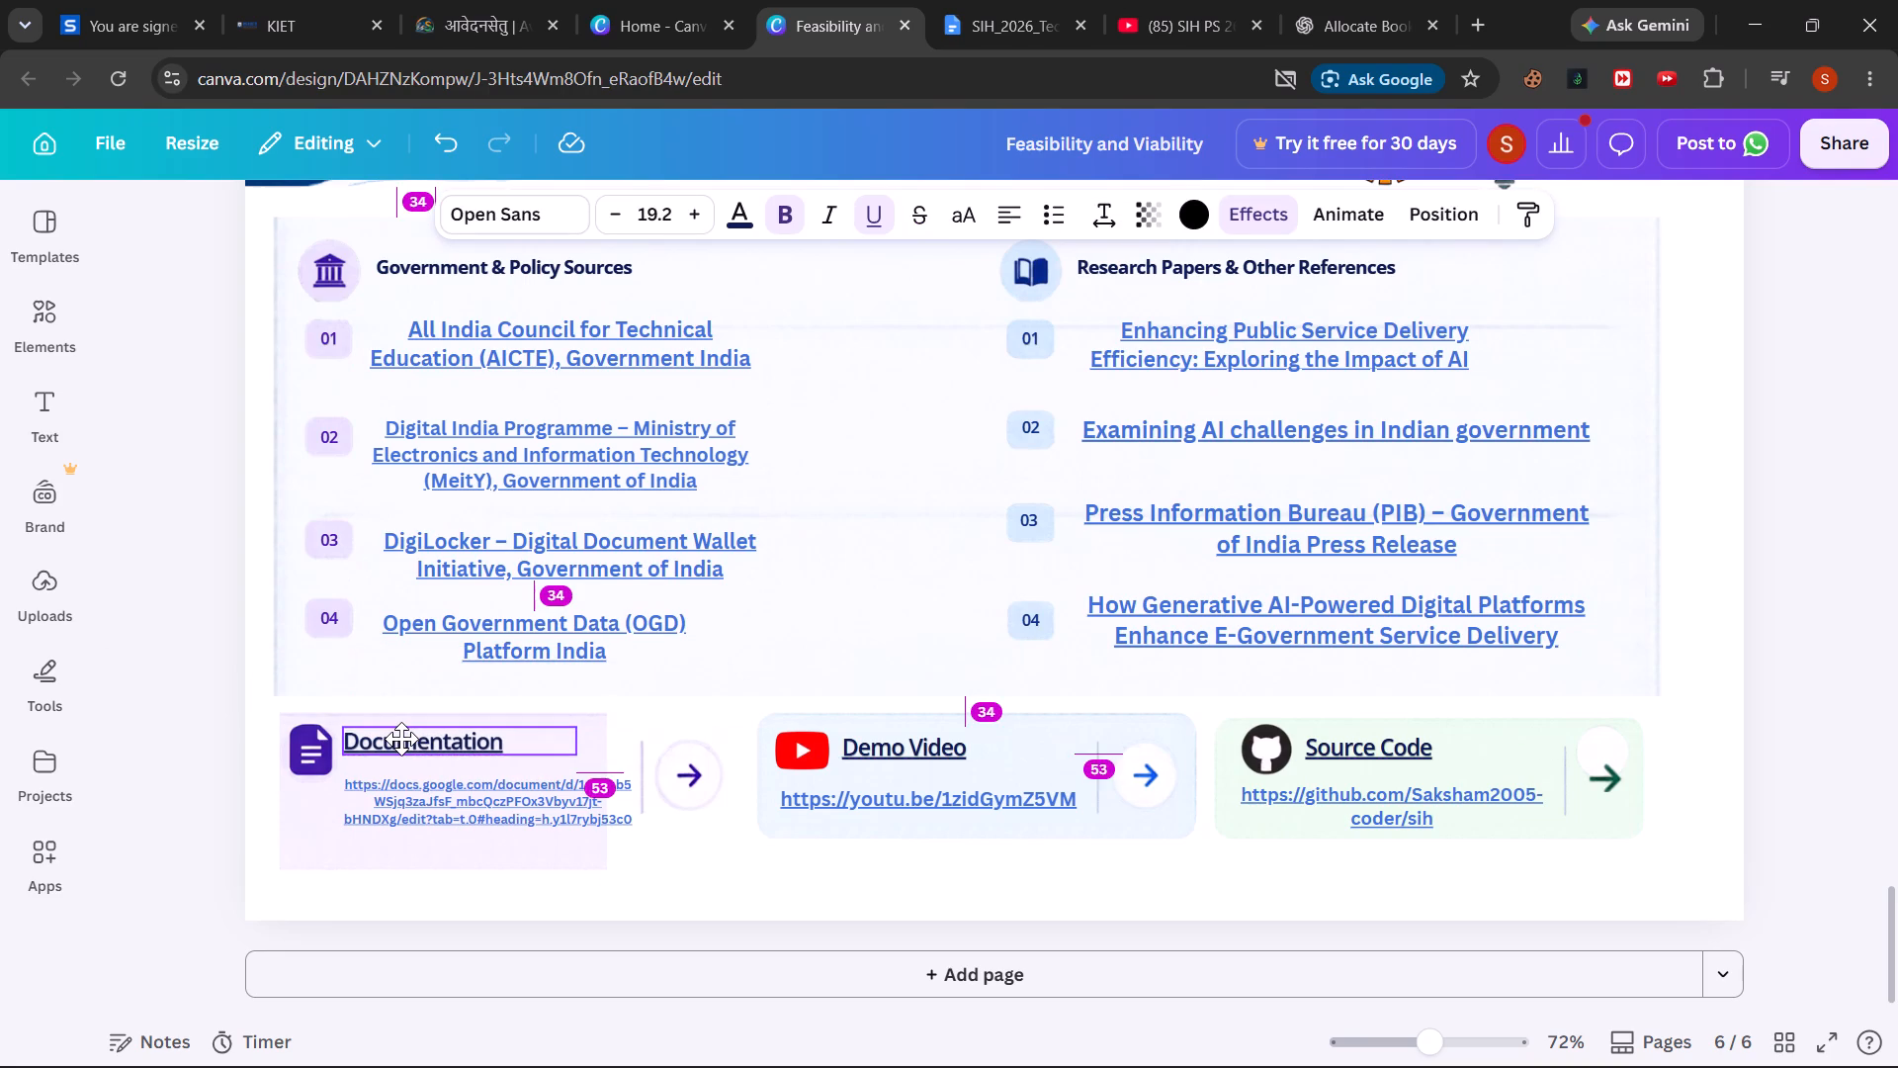
drag(401, 739, 399, 739)
drag(520, 813, 463, 822)
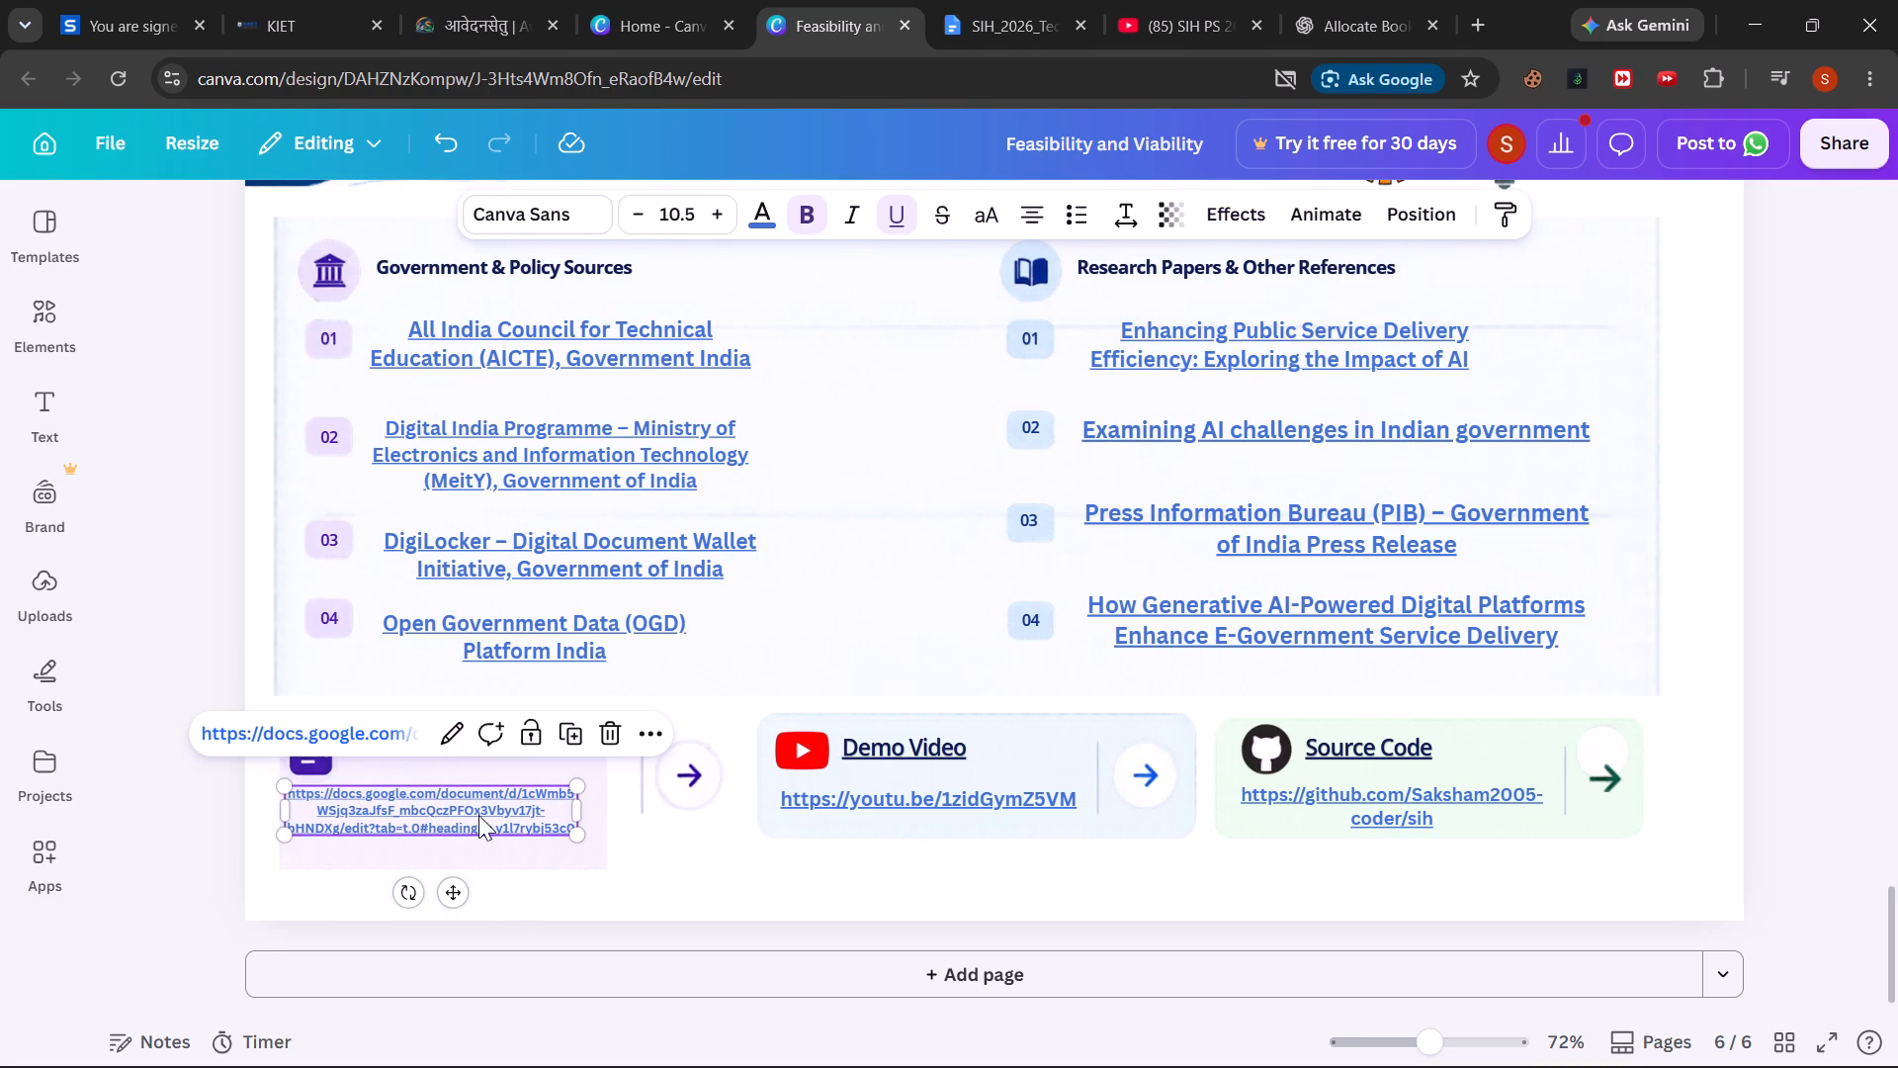
drag(470, 814, 467, 863)
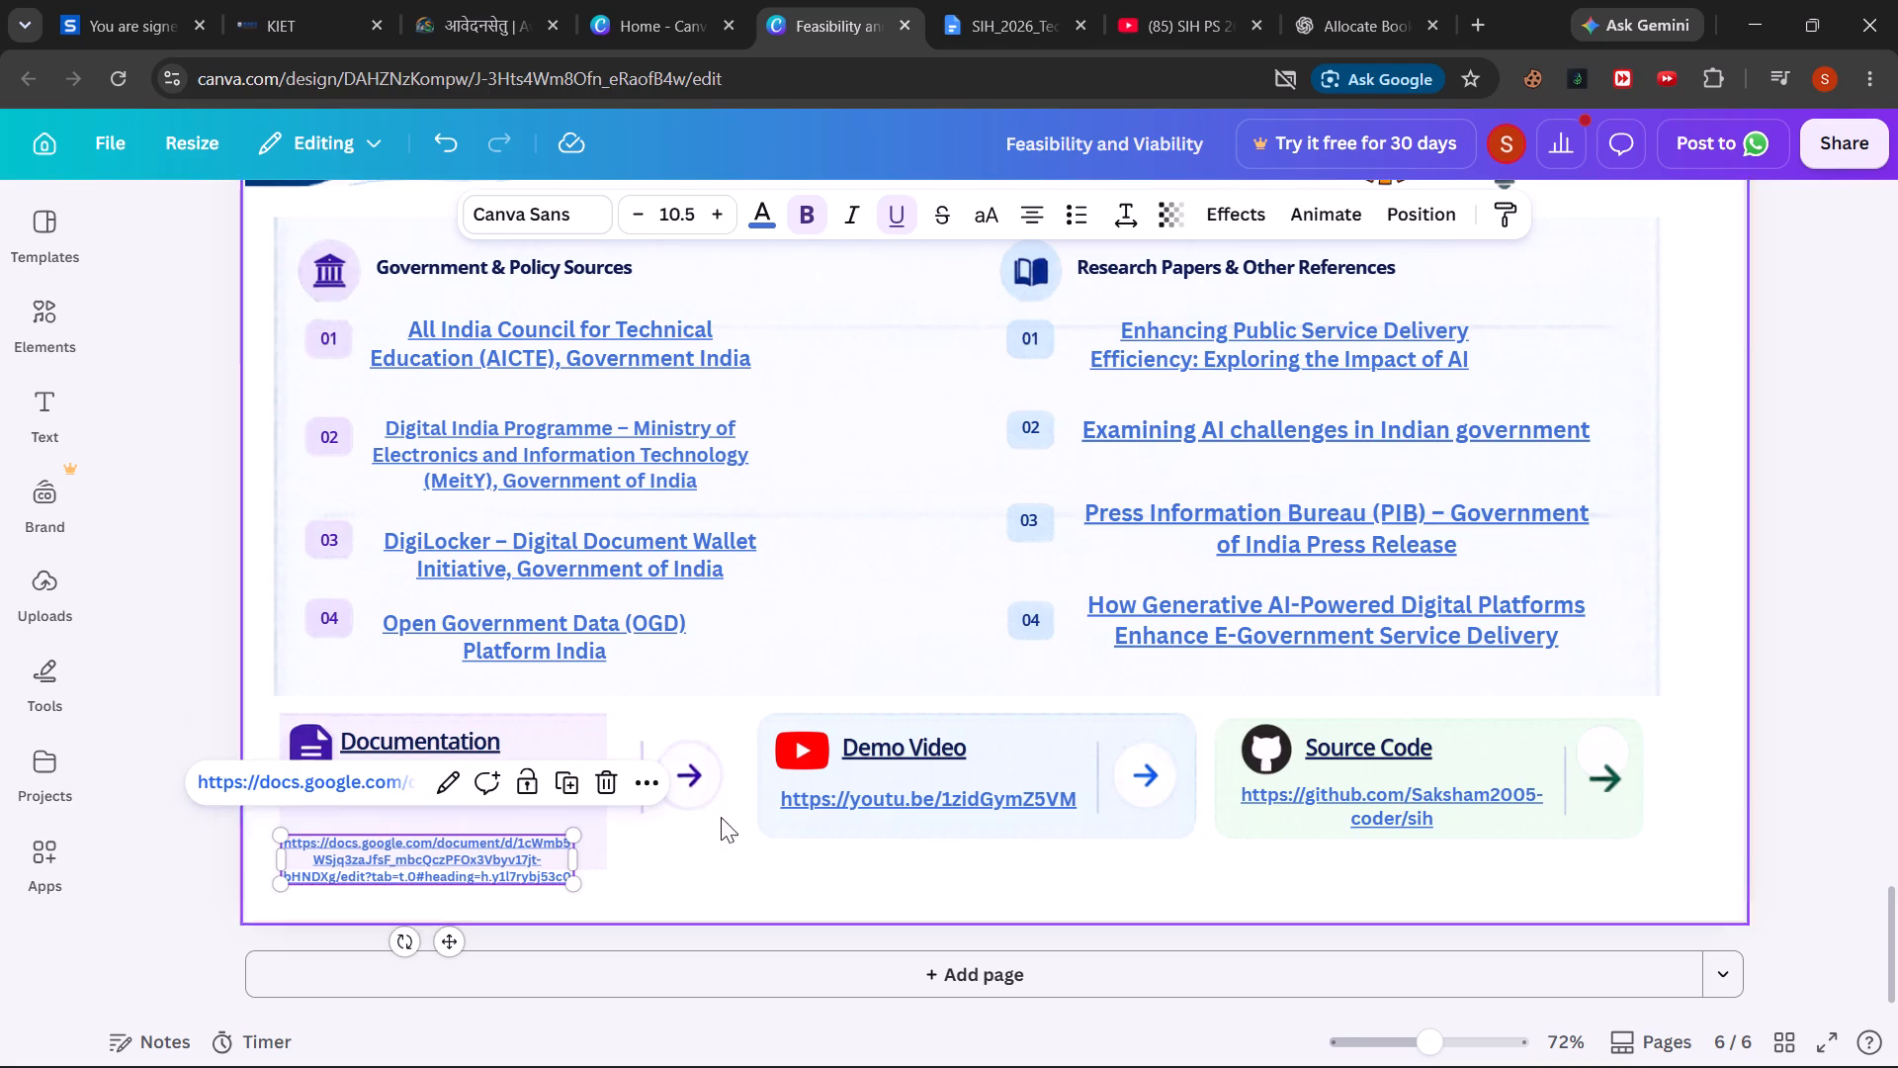
click(717, 873)
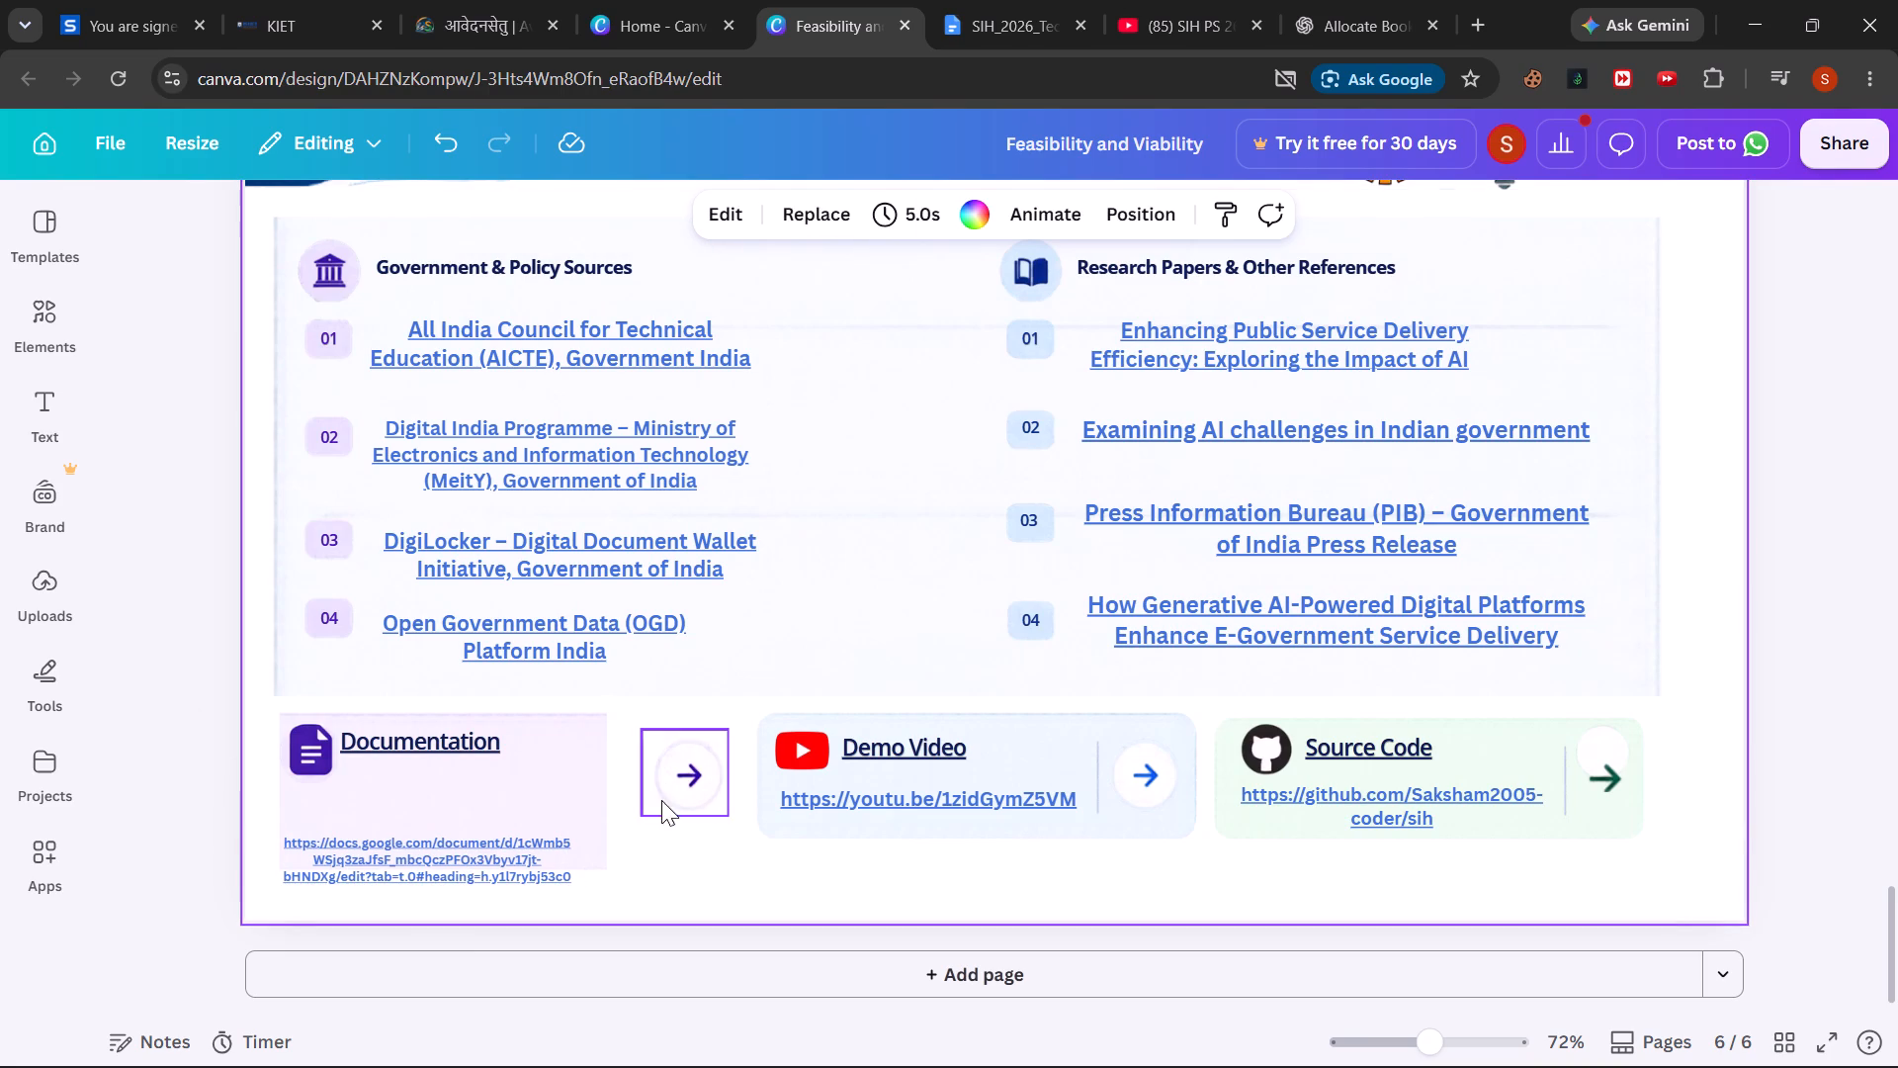
Move the Documentation card's divider, white circle and arrow inside the narrowed background, centring the arrow on the circle.
drag(628, 794, 532, 800)
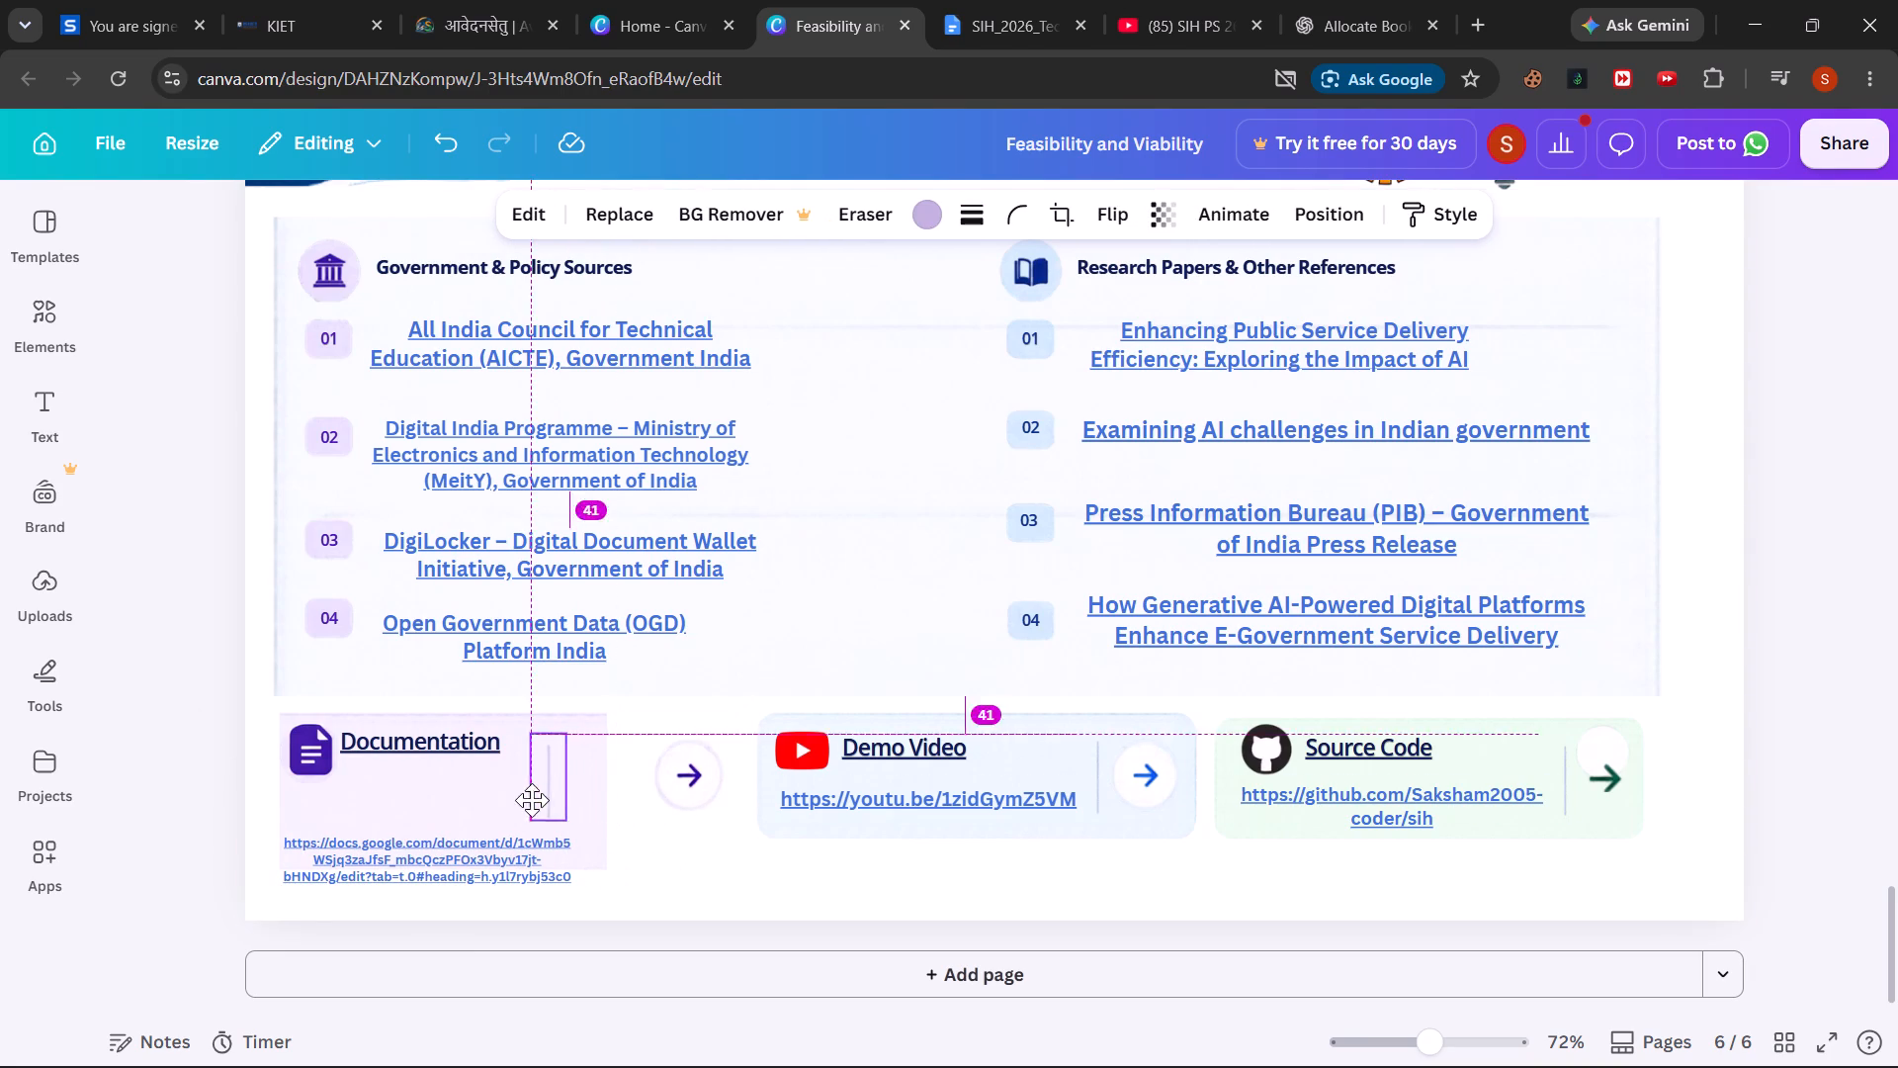
drag(532, 800, 528, 805)
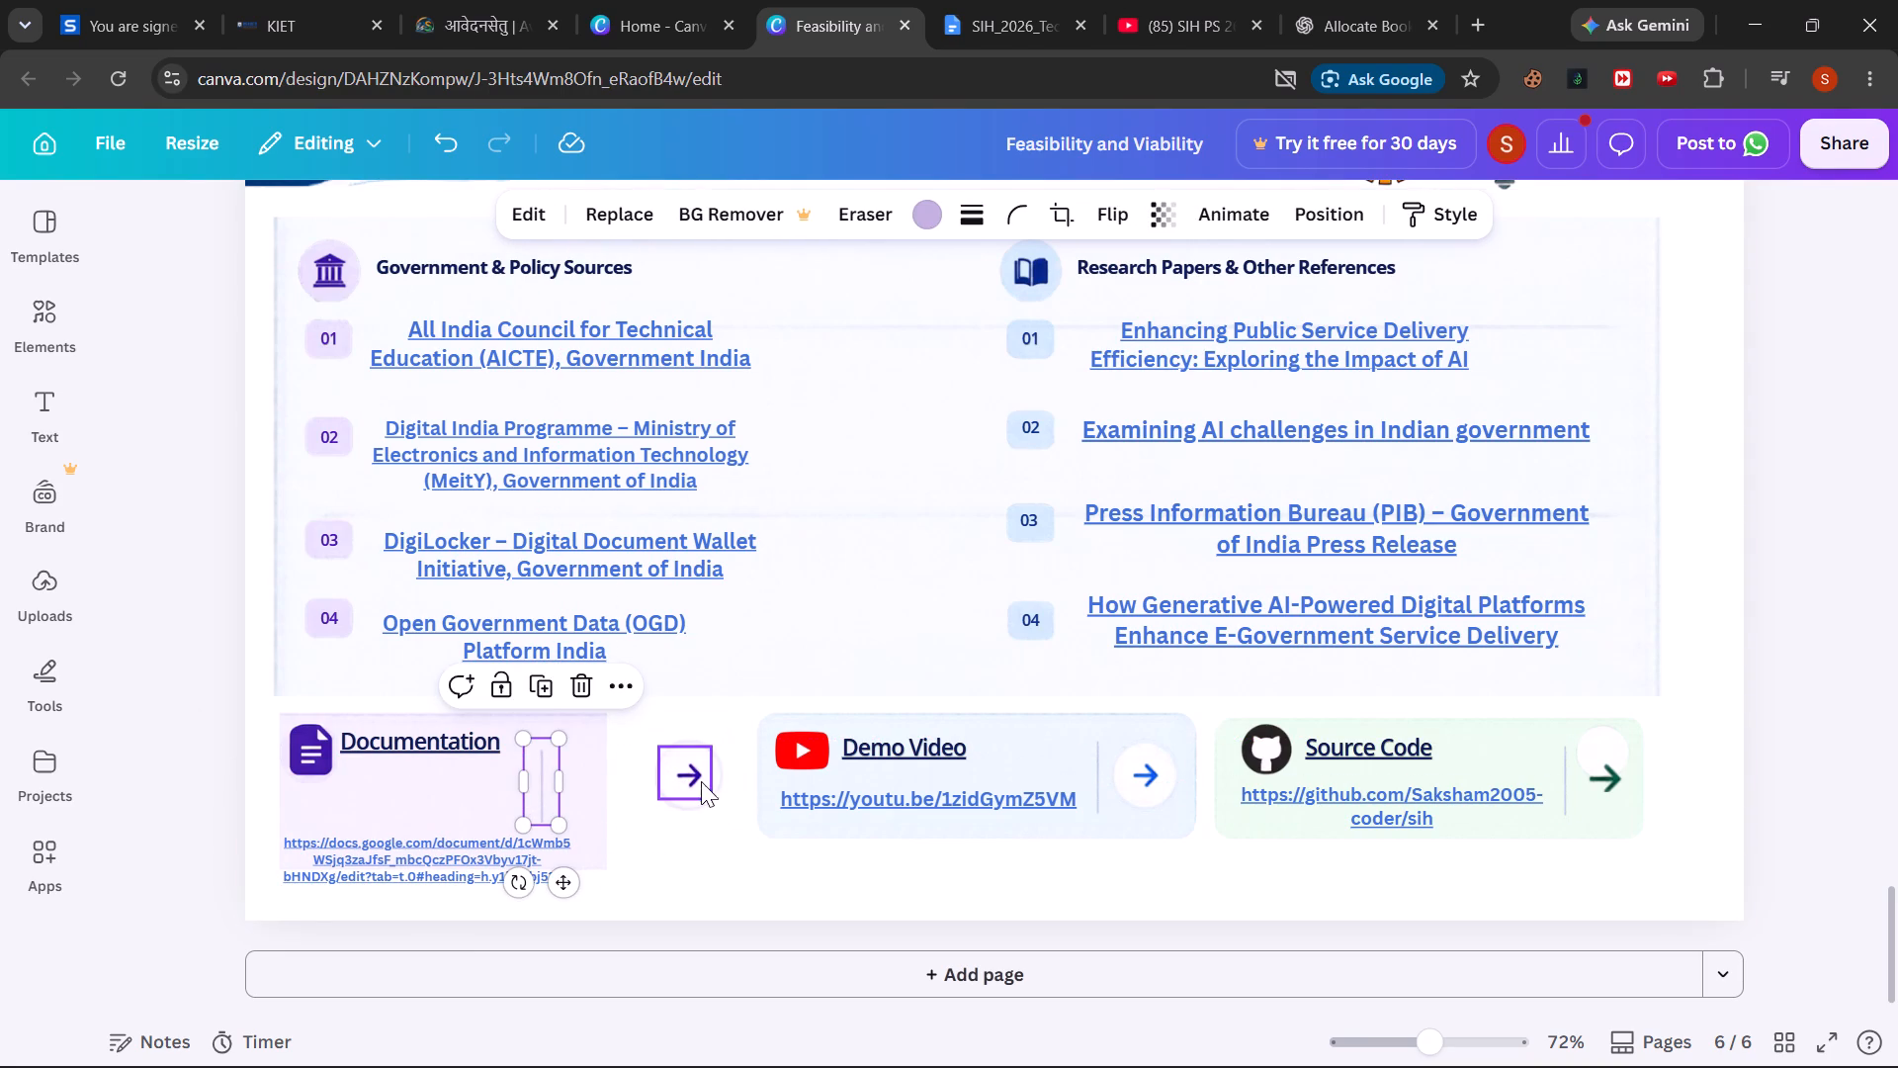
click(698, 781)
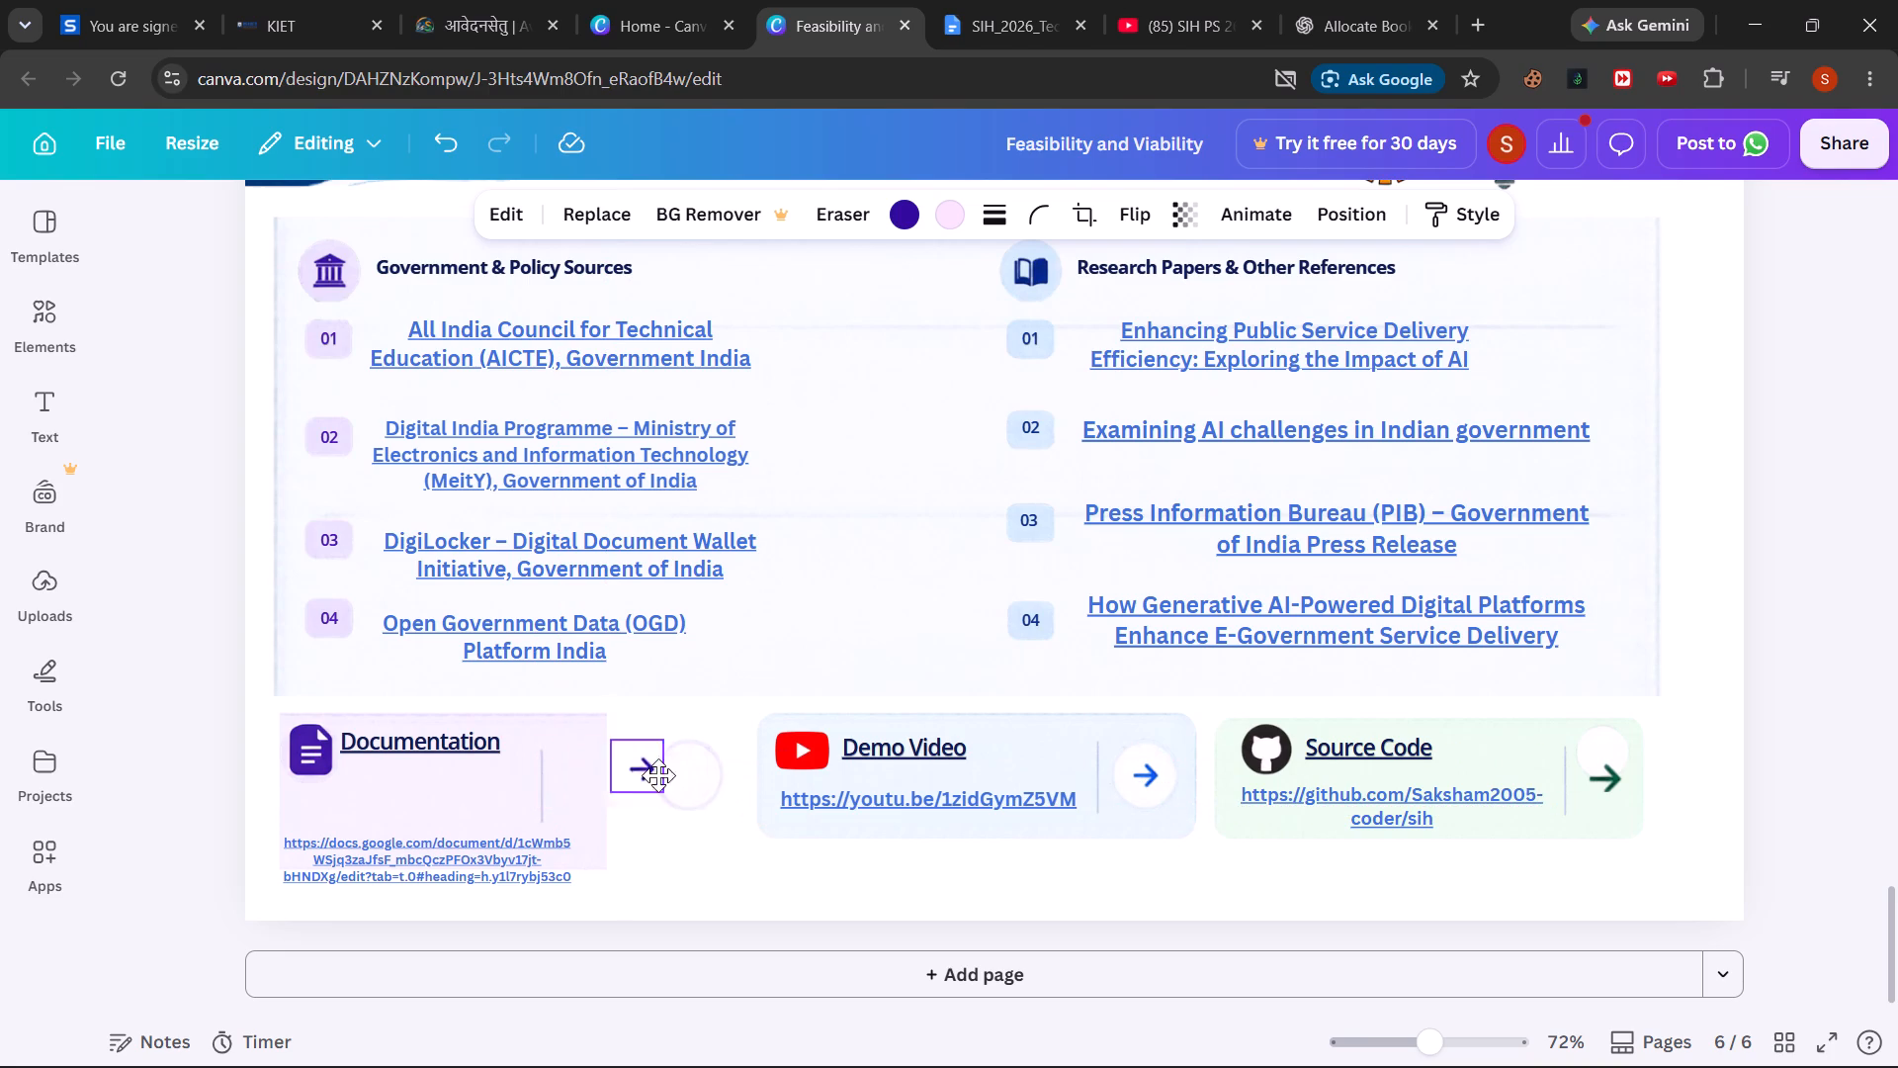
click(731, 824)
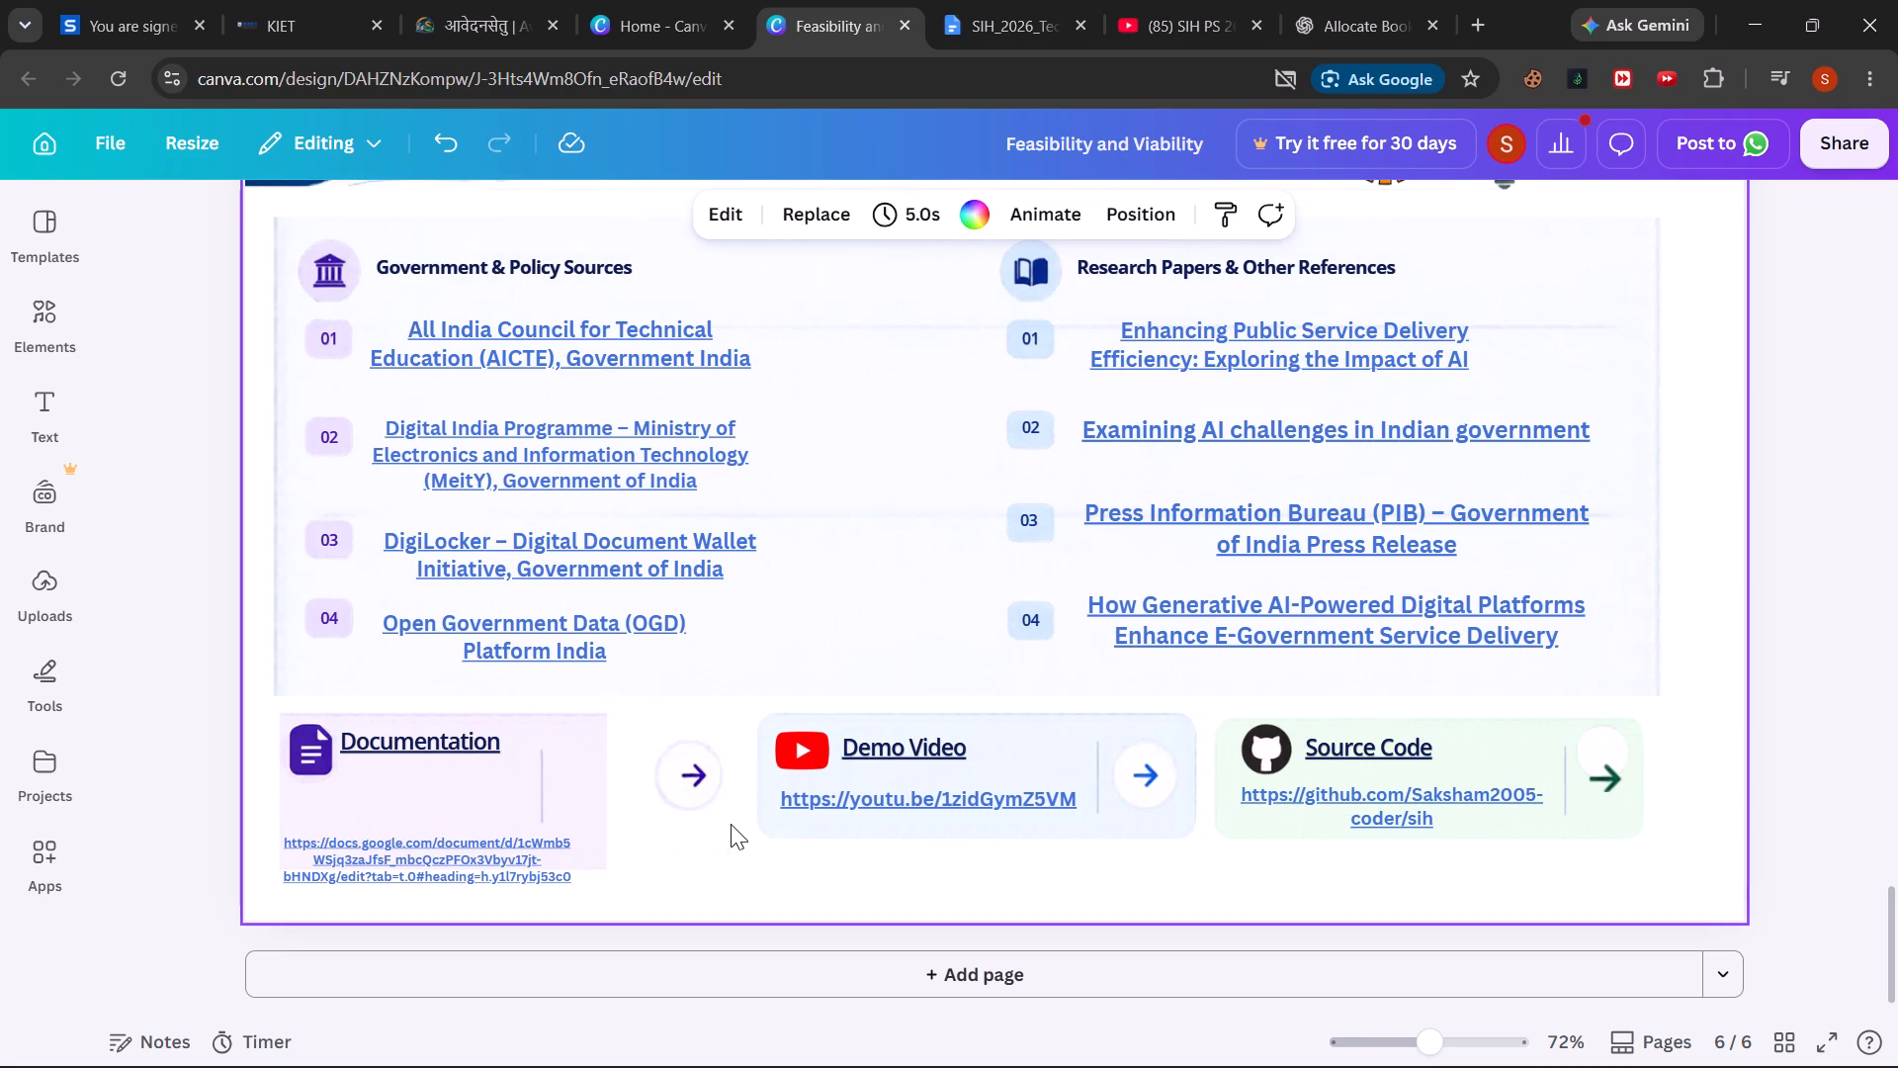
click(651, 741)
drag(651, 741, 550, 751)
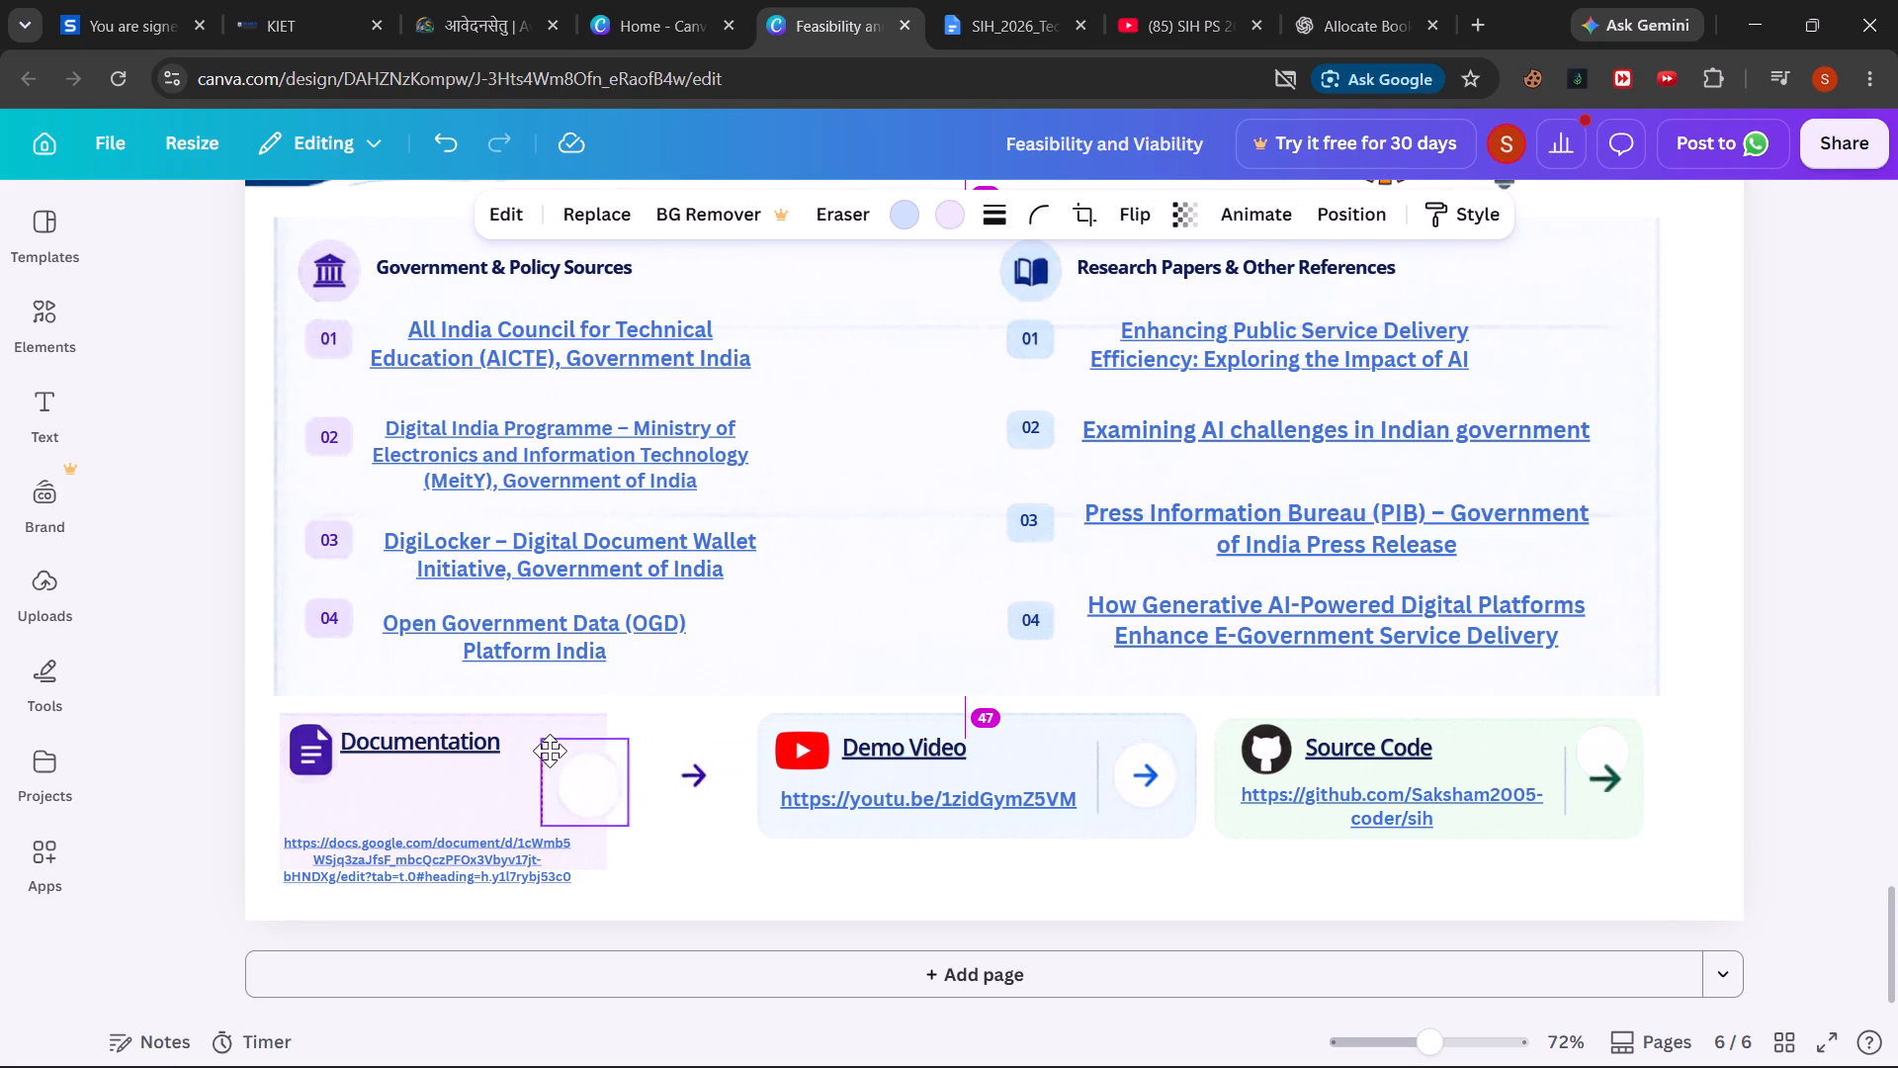
drag(550, 751, 534, 751)
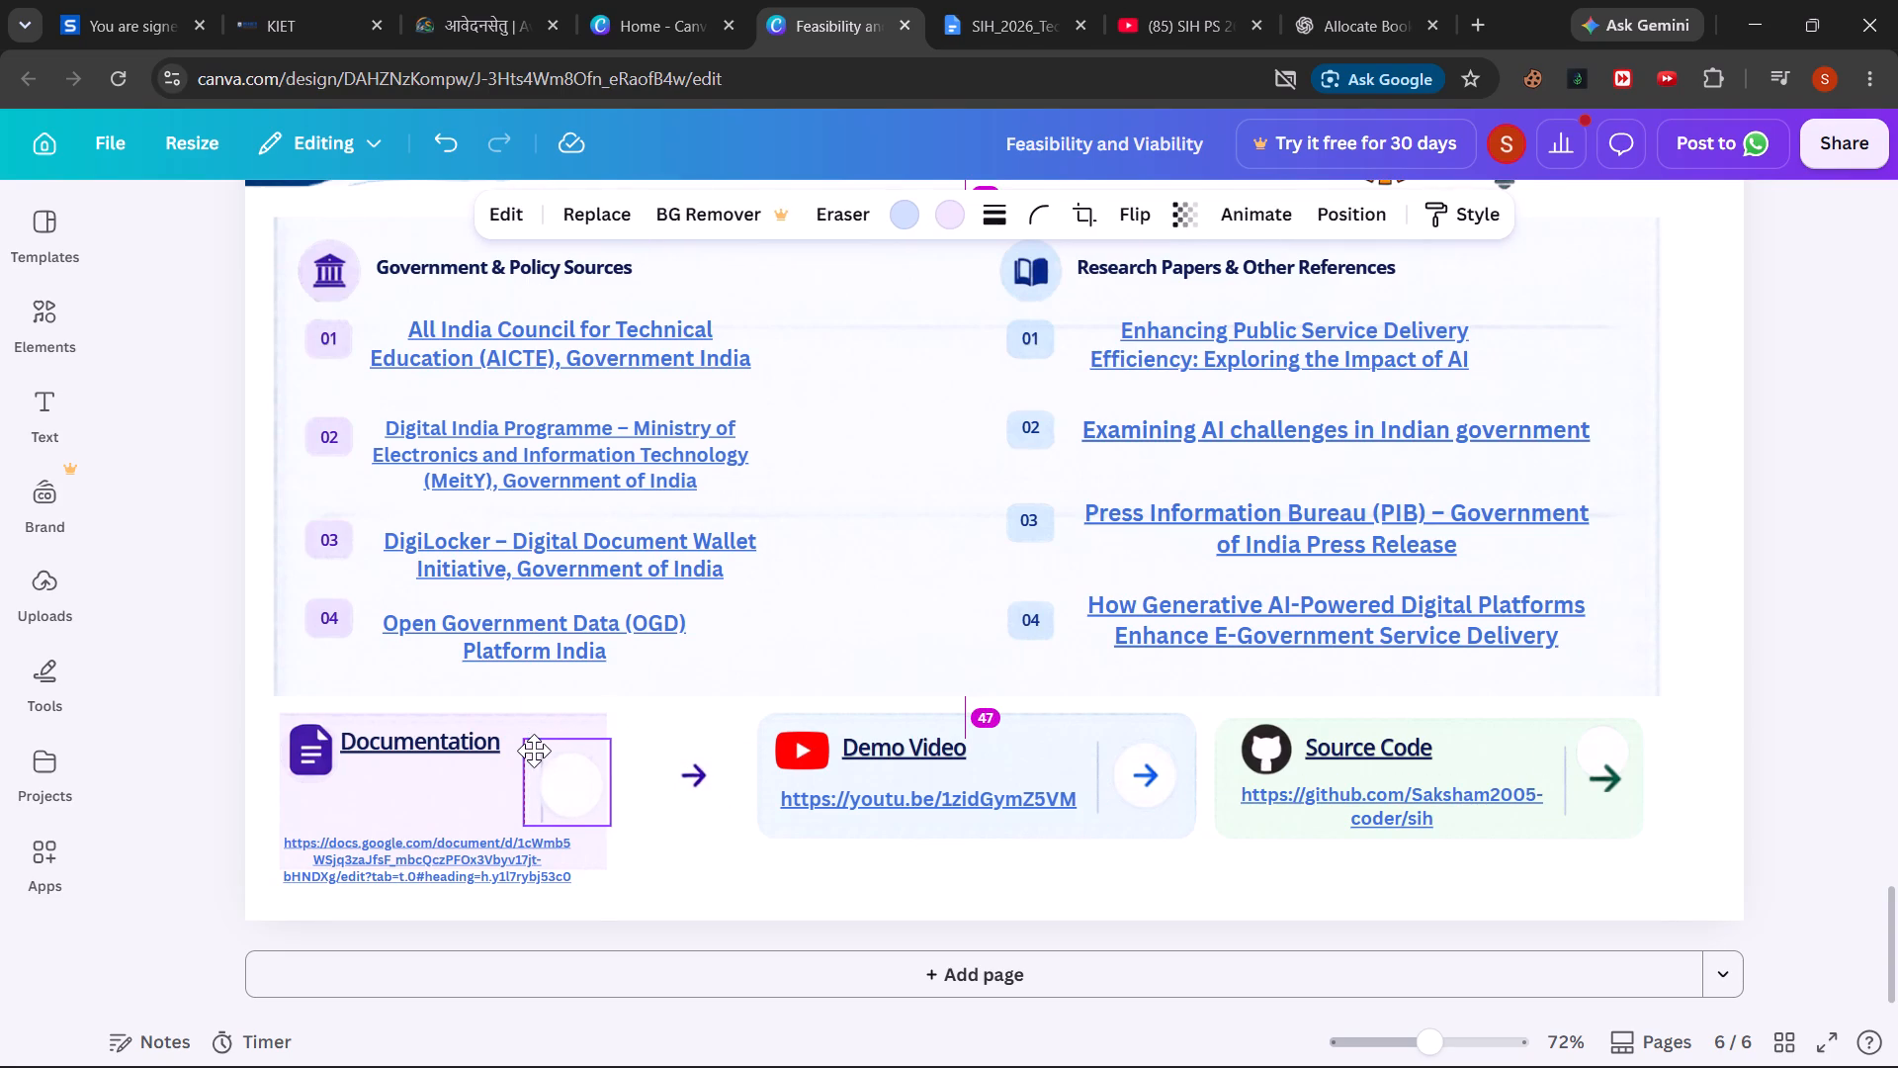
drag(534, 751, 543, 754)
drag(703, 778, 652, 786)
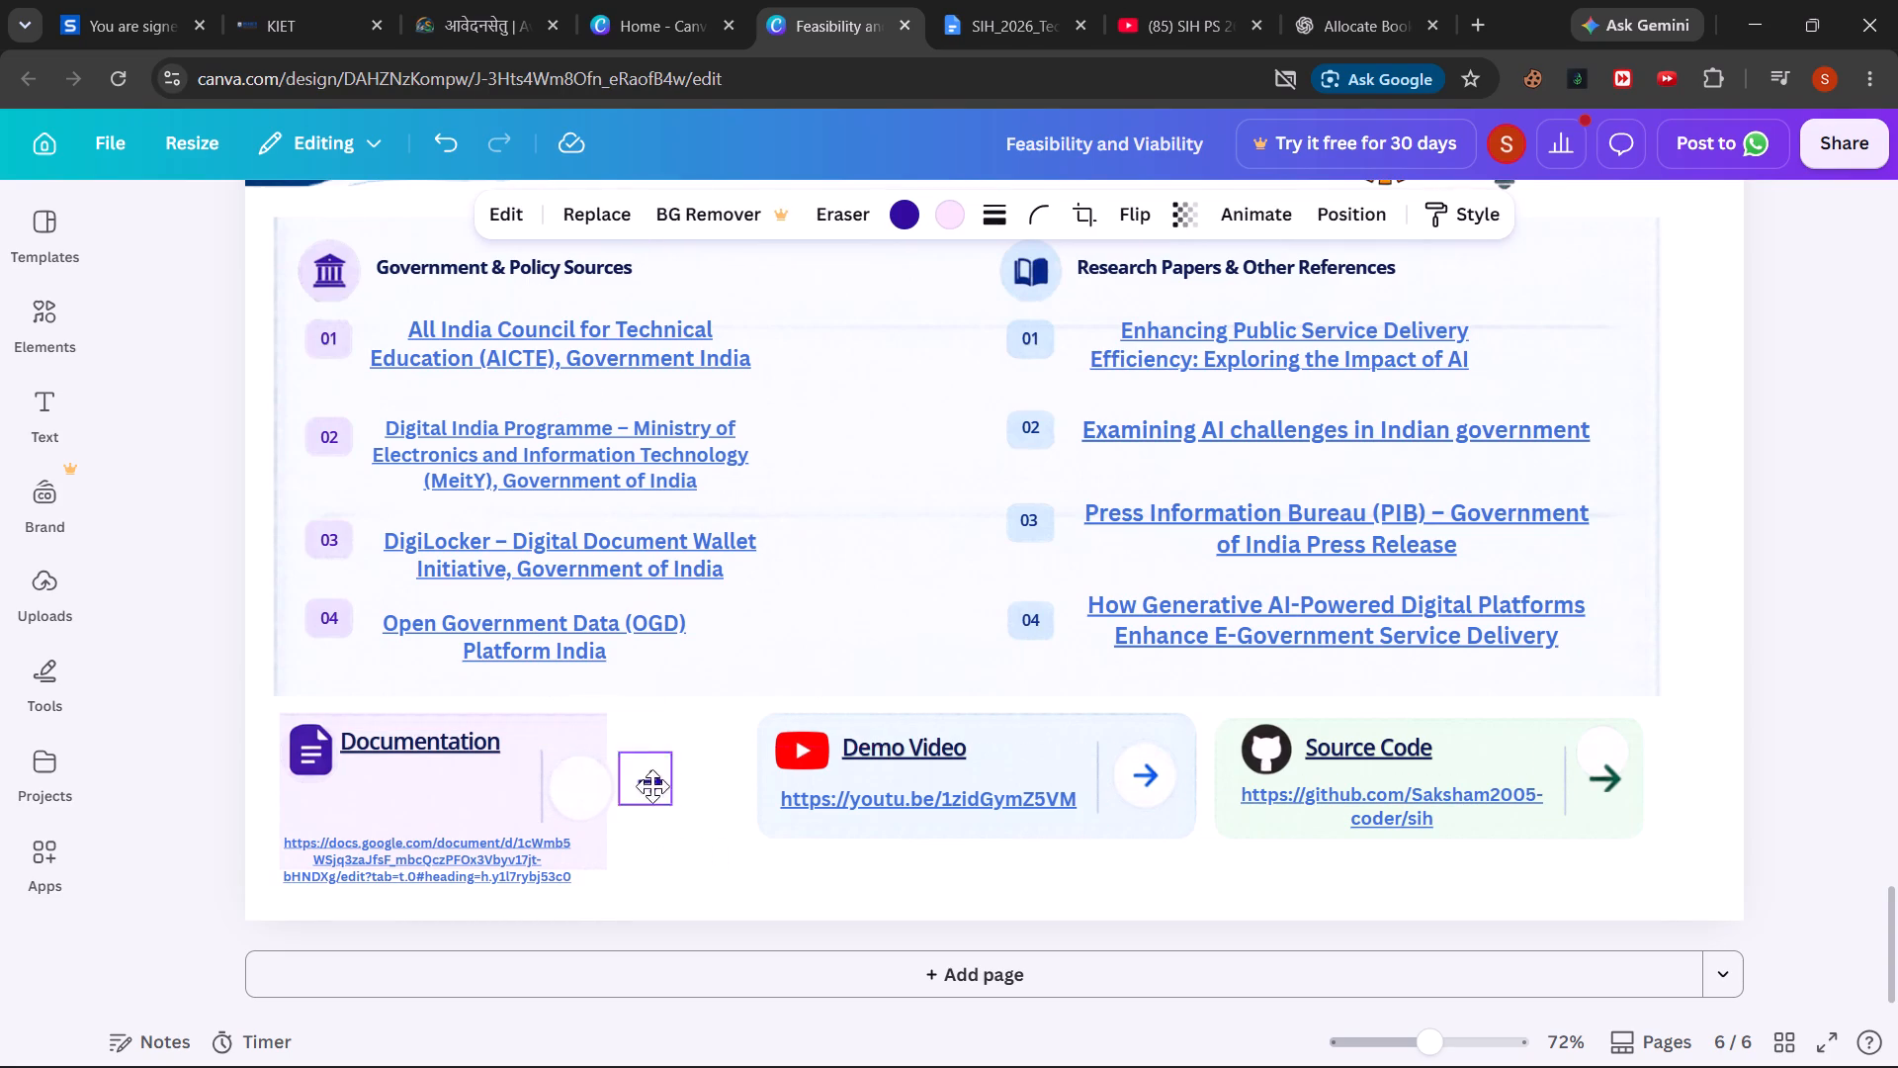
drag(652, 786, 587, 790)
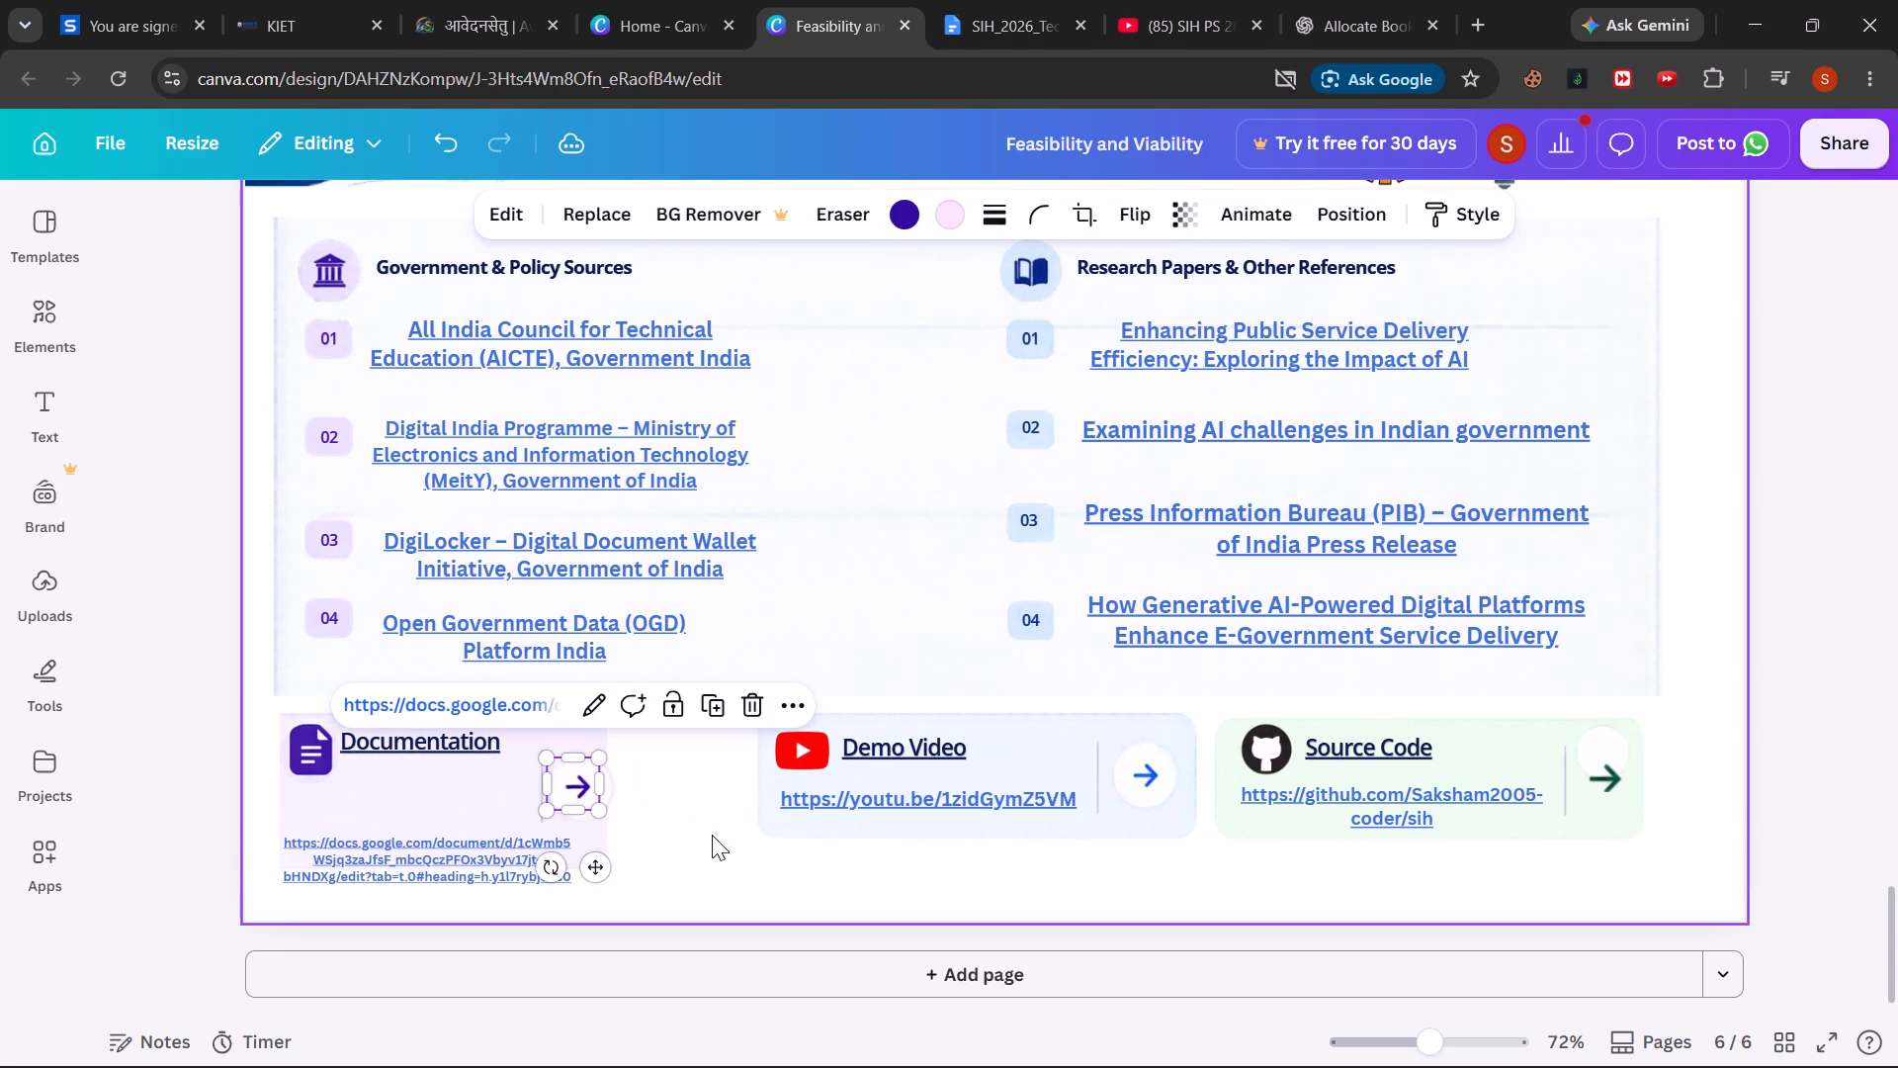
click(712, 835)
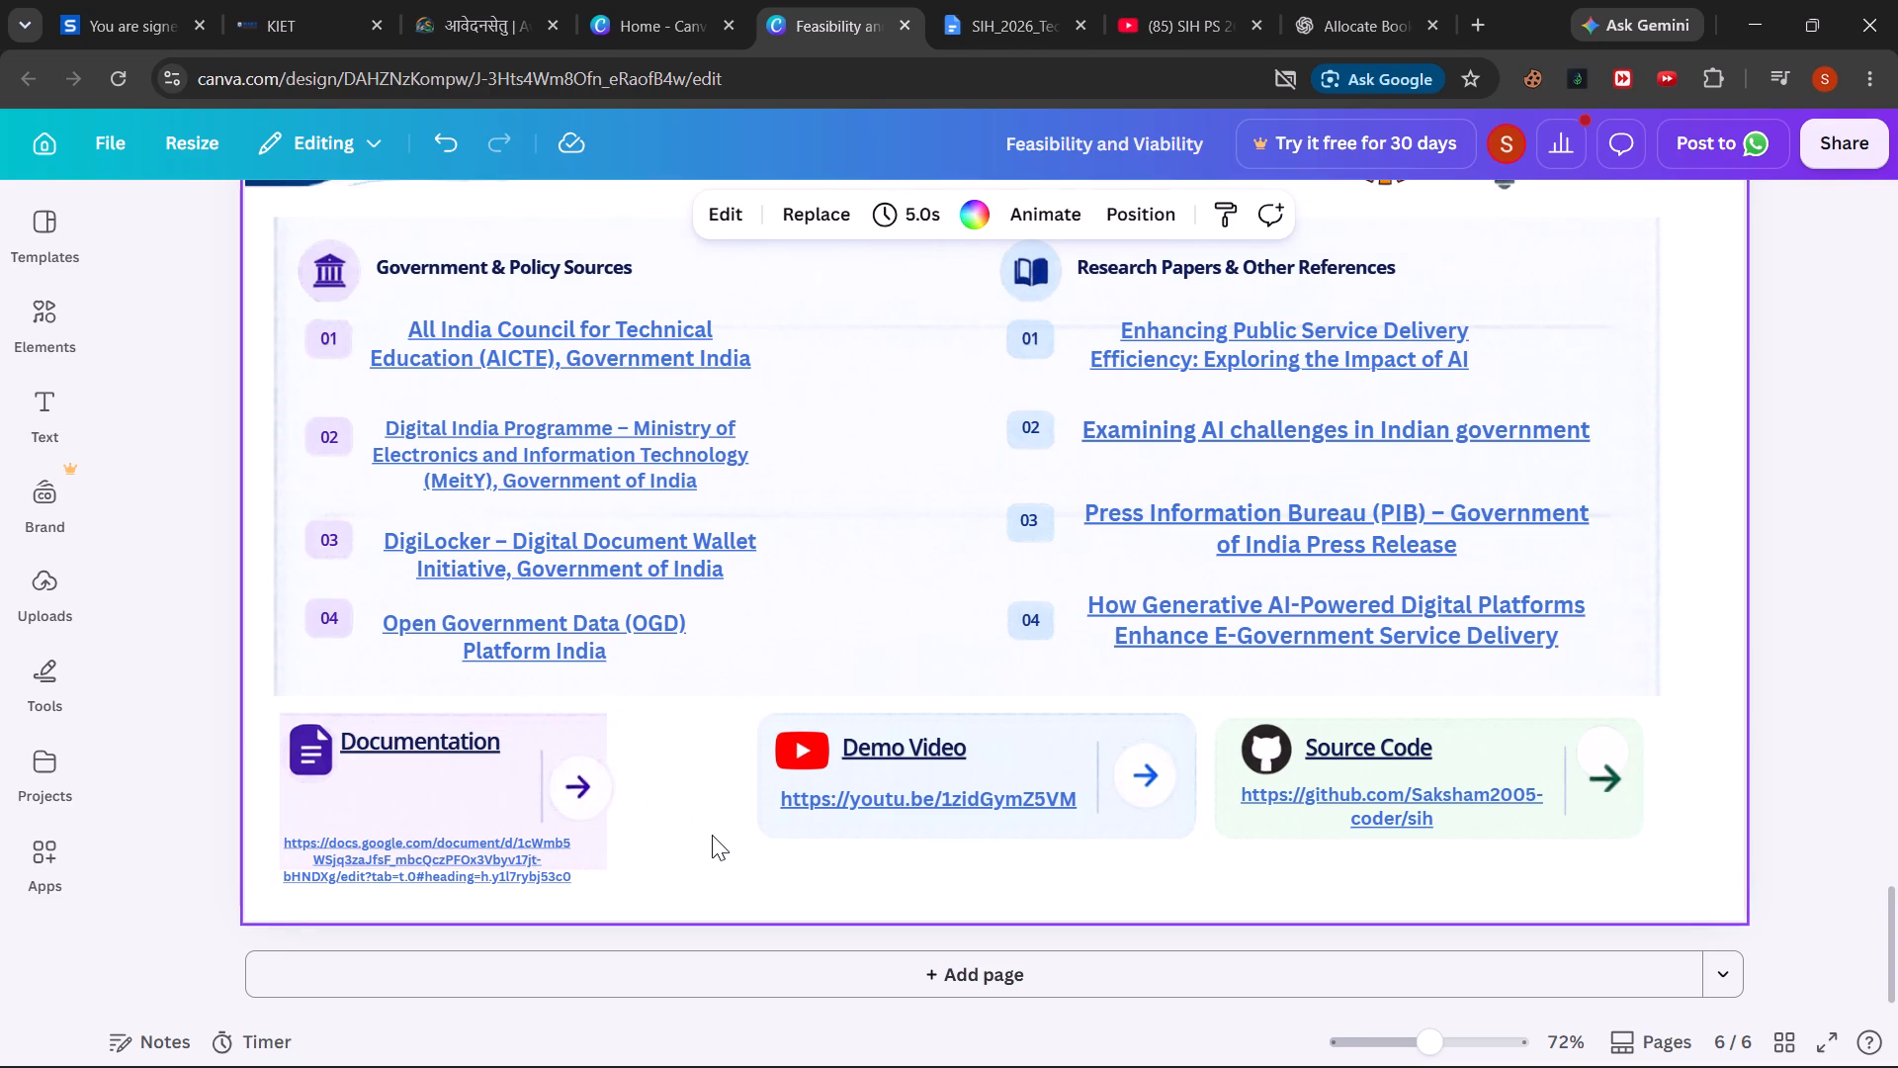
Move the Demo Video card's background beside the Documentation card, narrow it to about 379 wide and stretch it to a similar bottom edge.
click(472, 821)
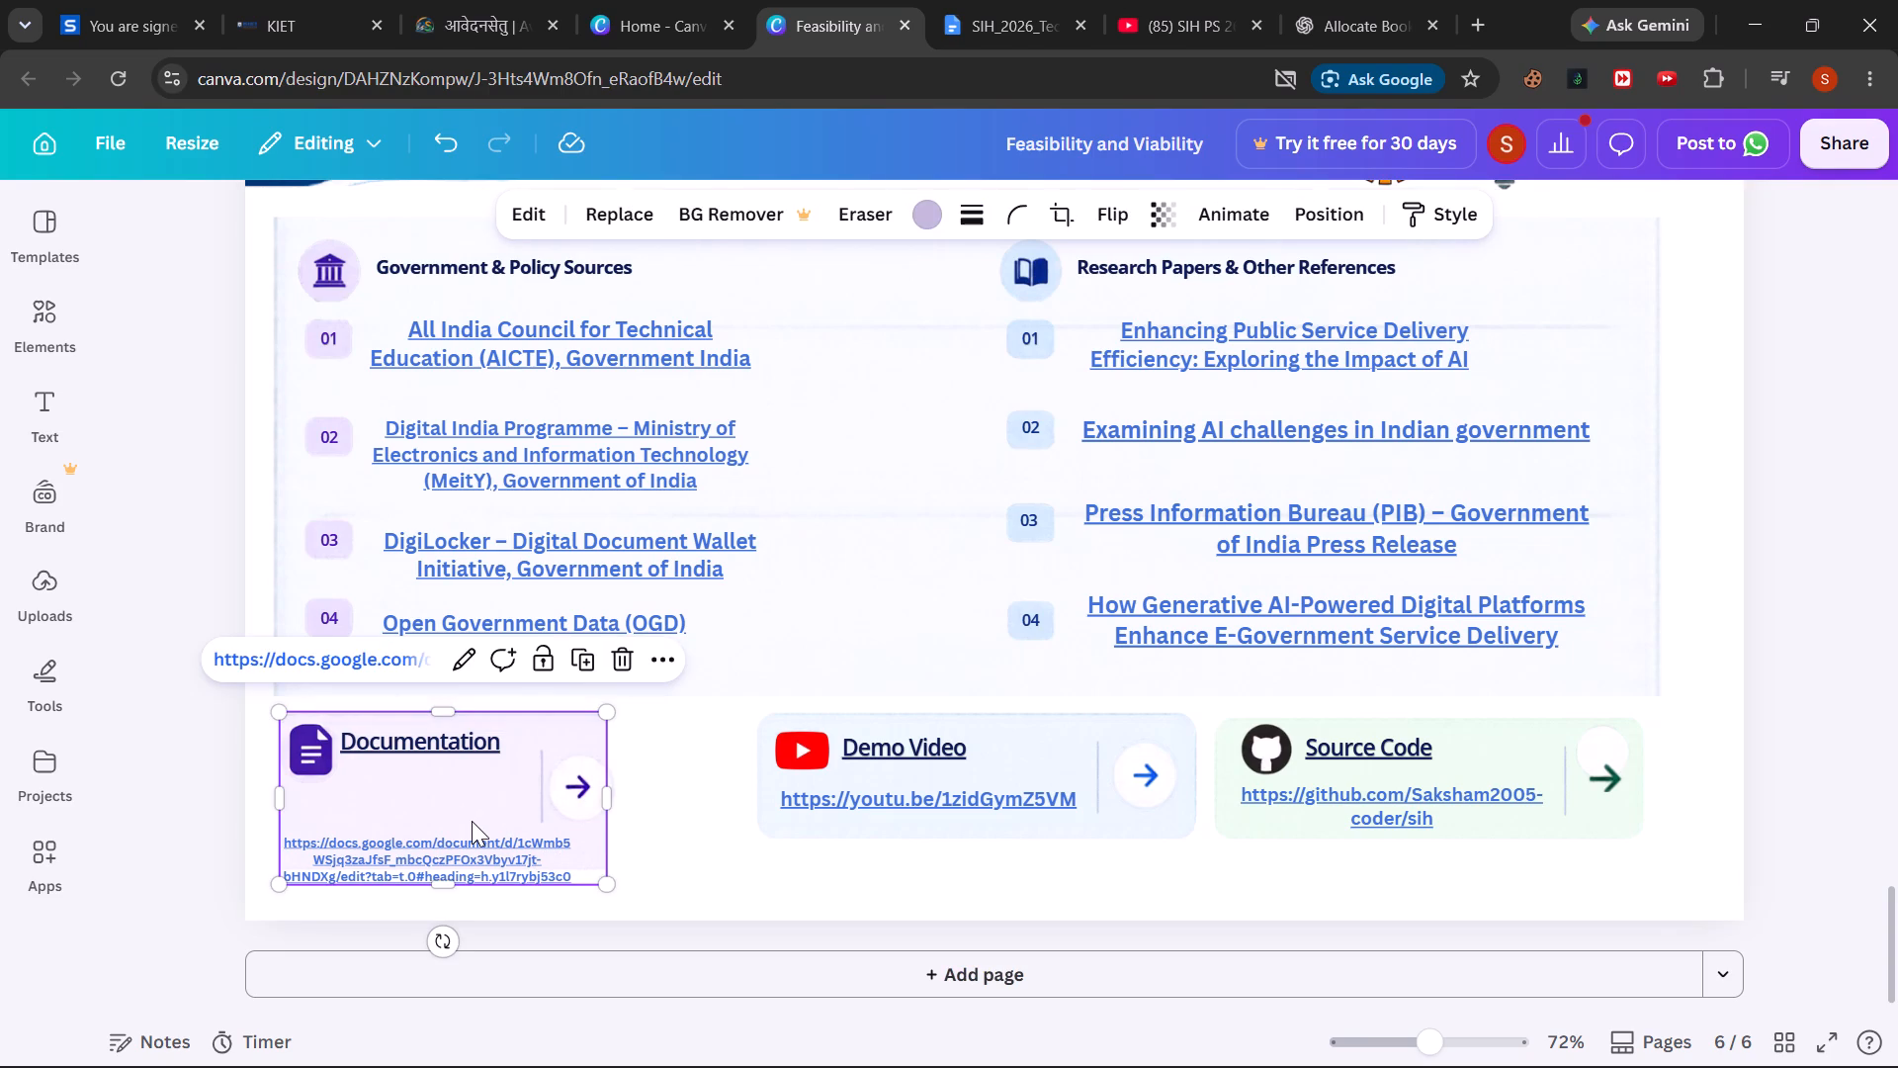
click(760, 848)
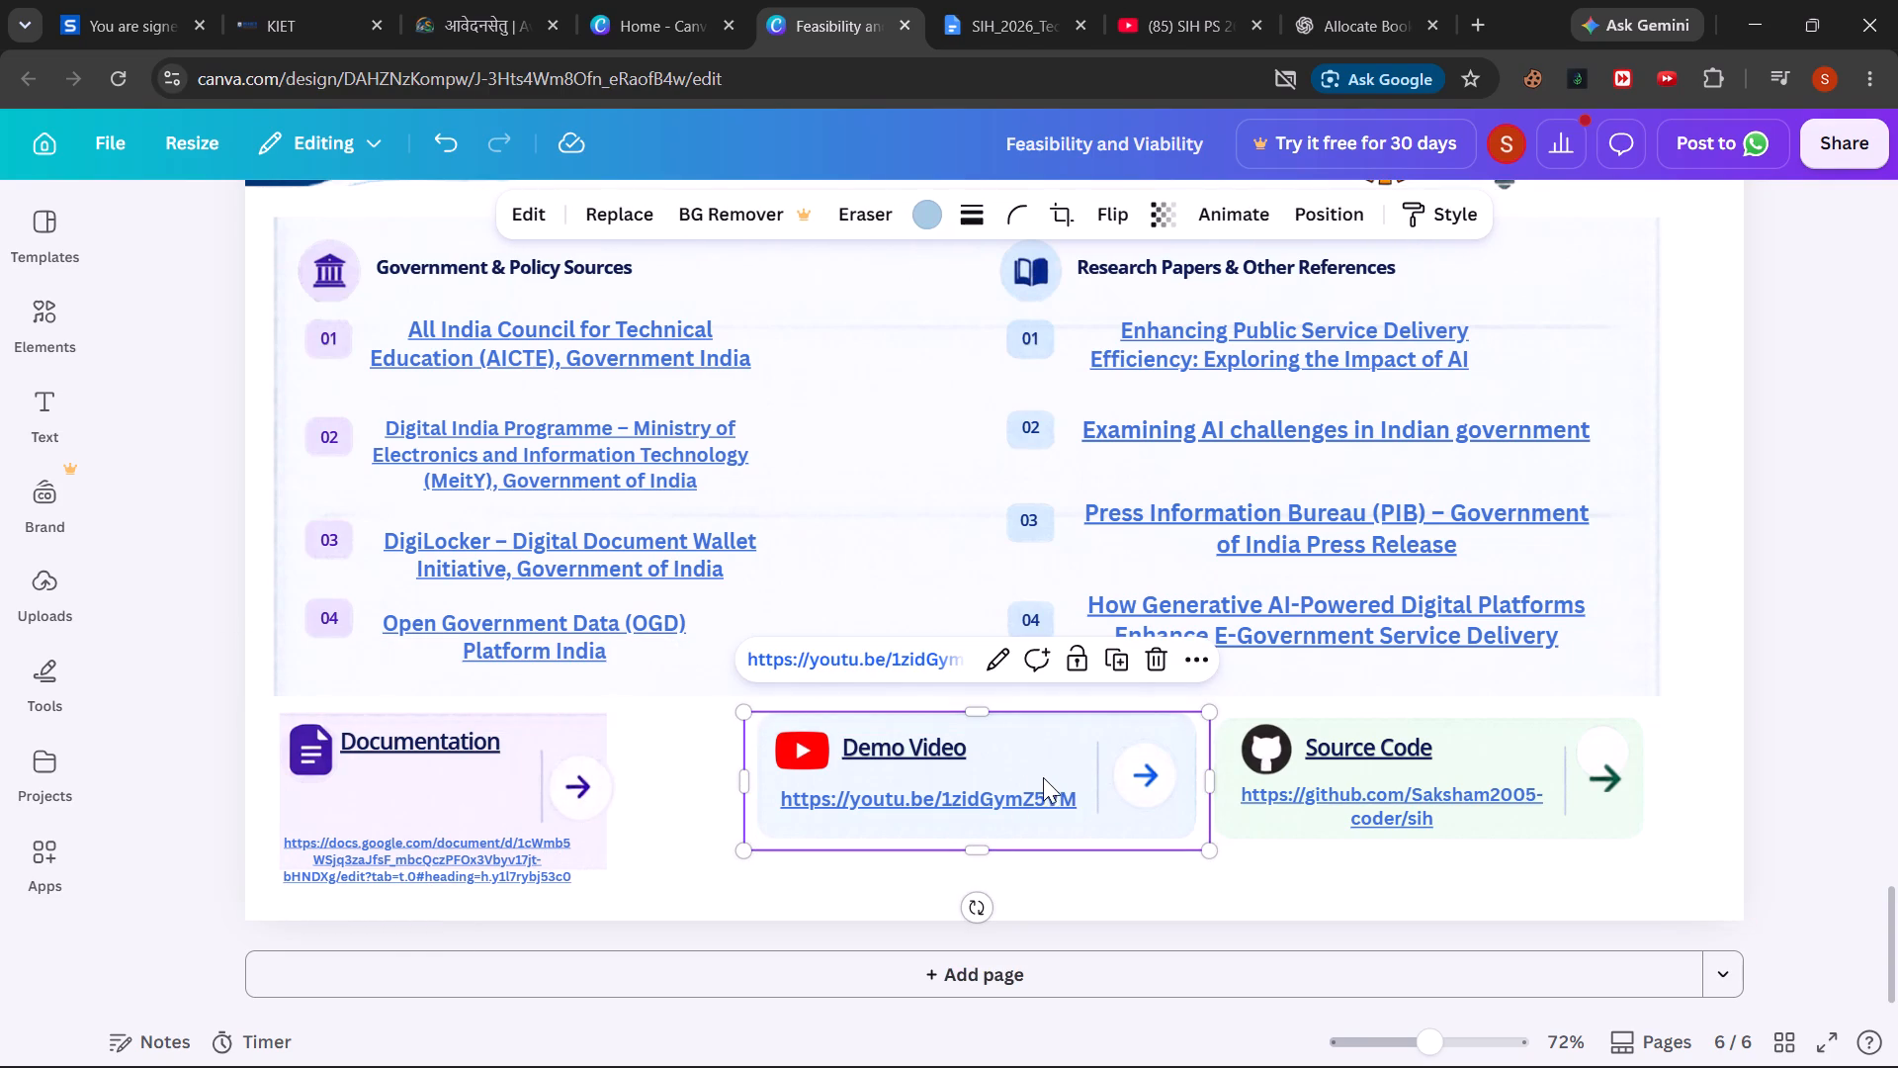
drag(1039, 765, 929, 773)
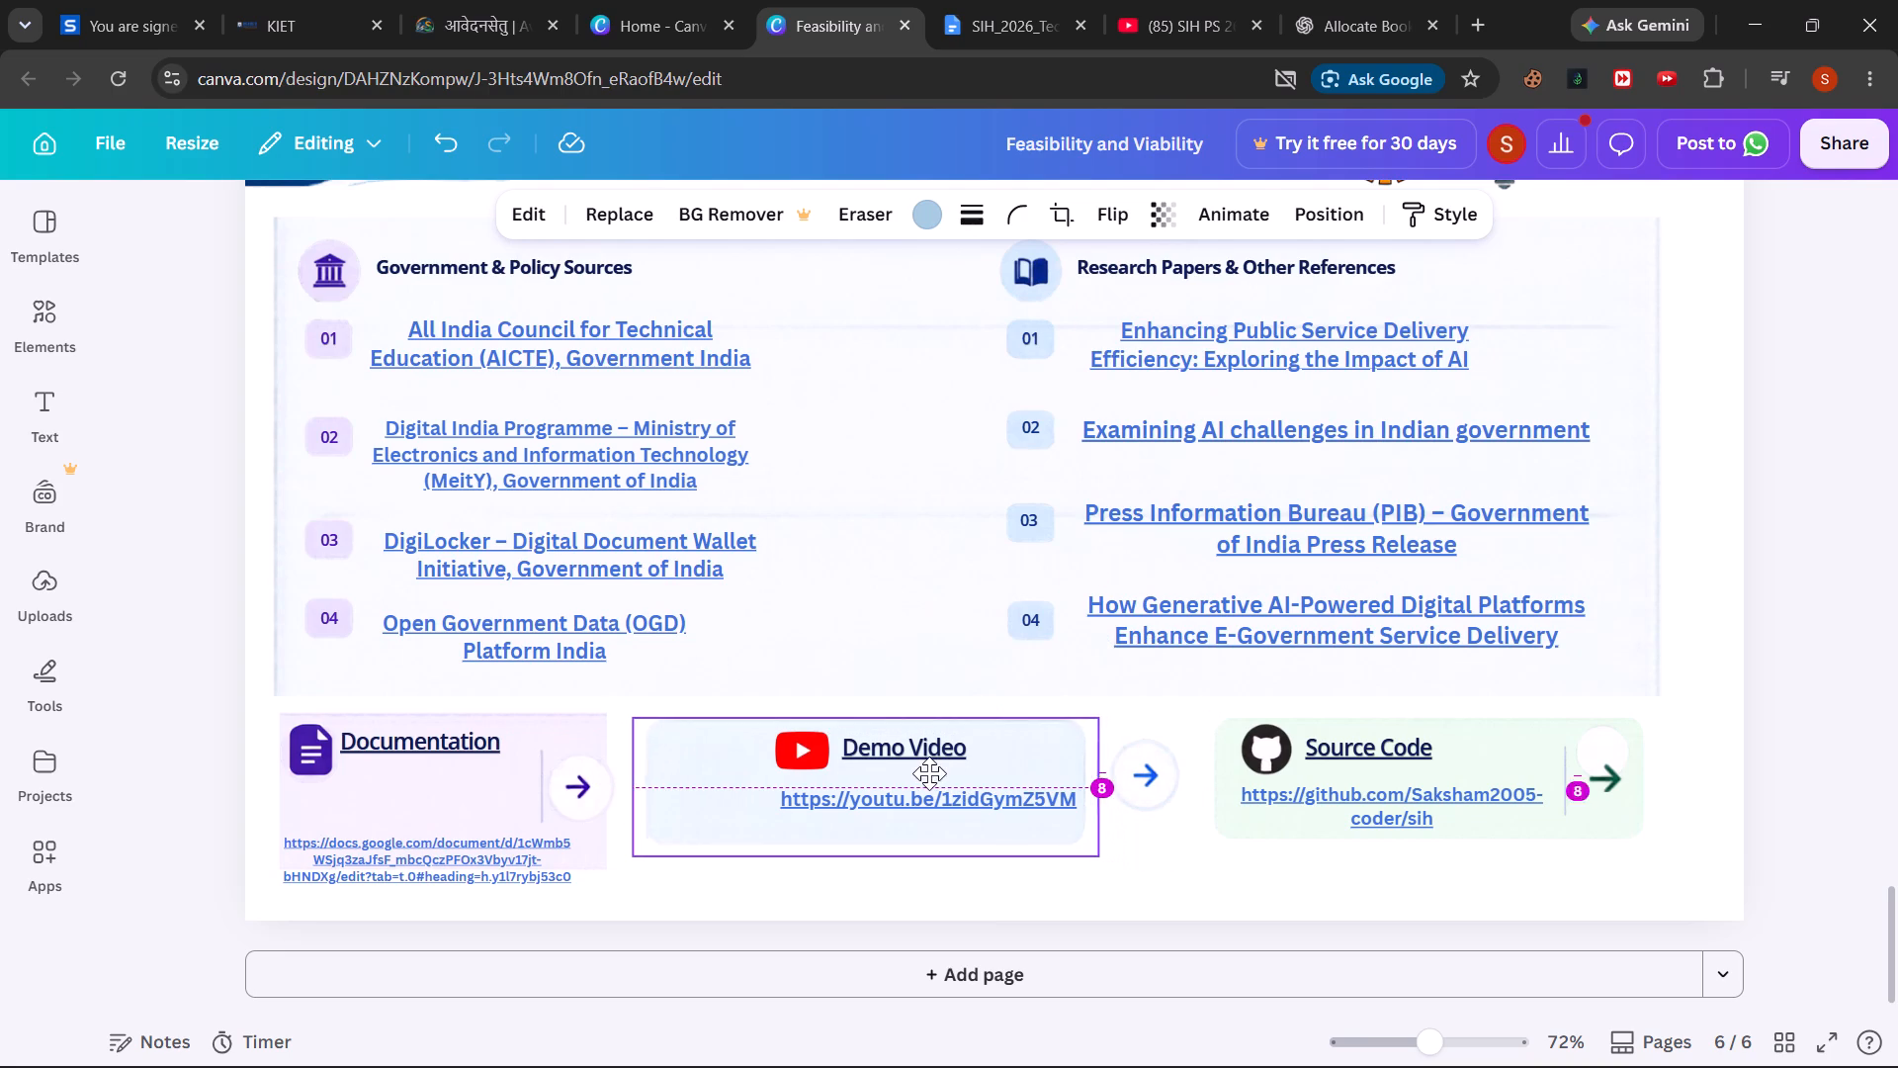
drag(929, 773, 914, 775)
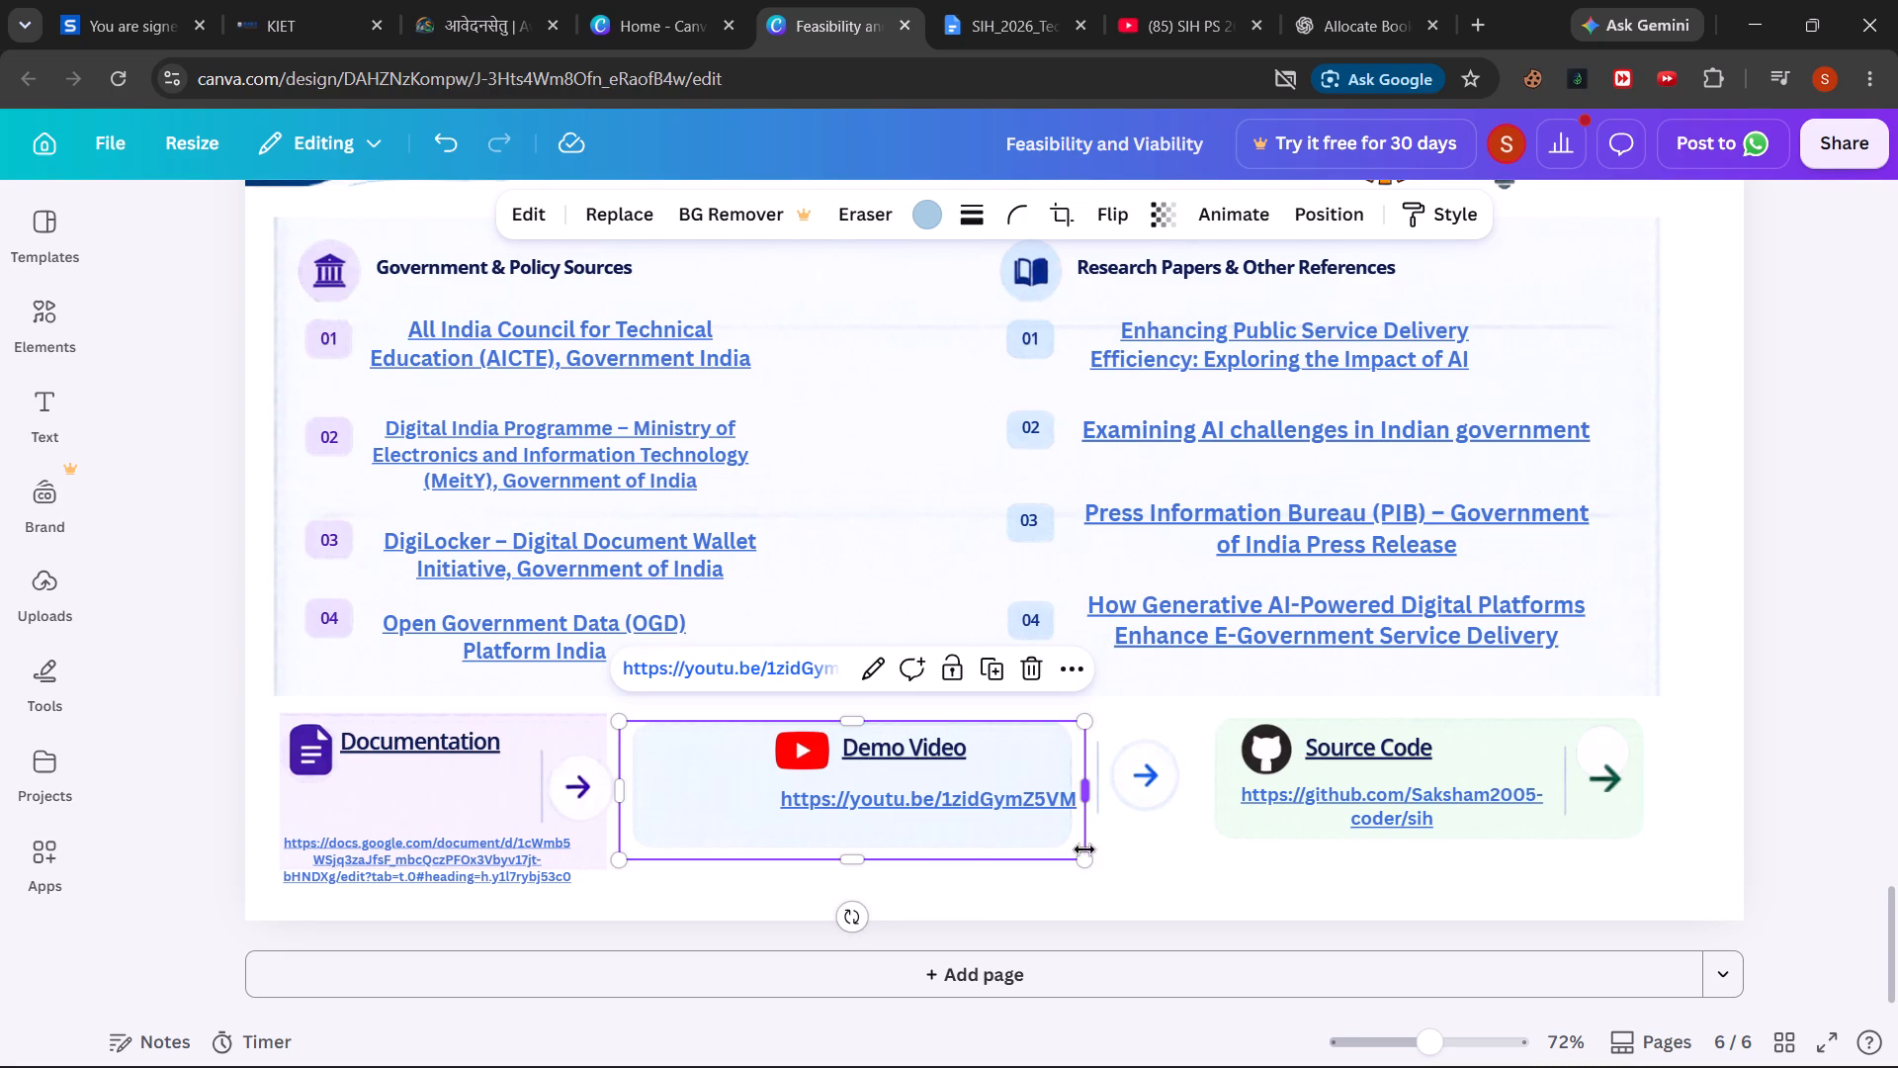
drag(1084, 861, 910, 866)
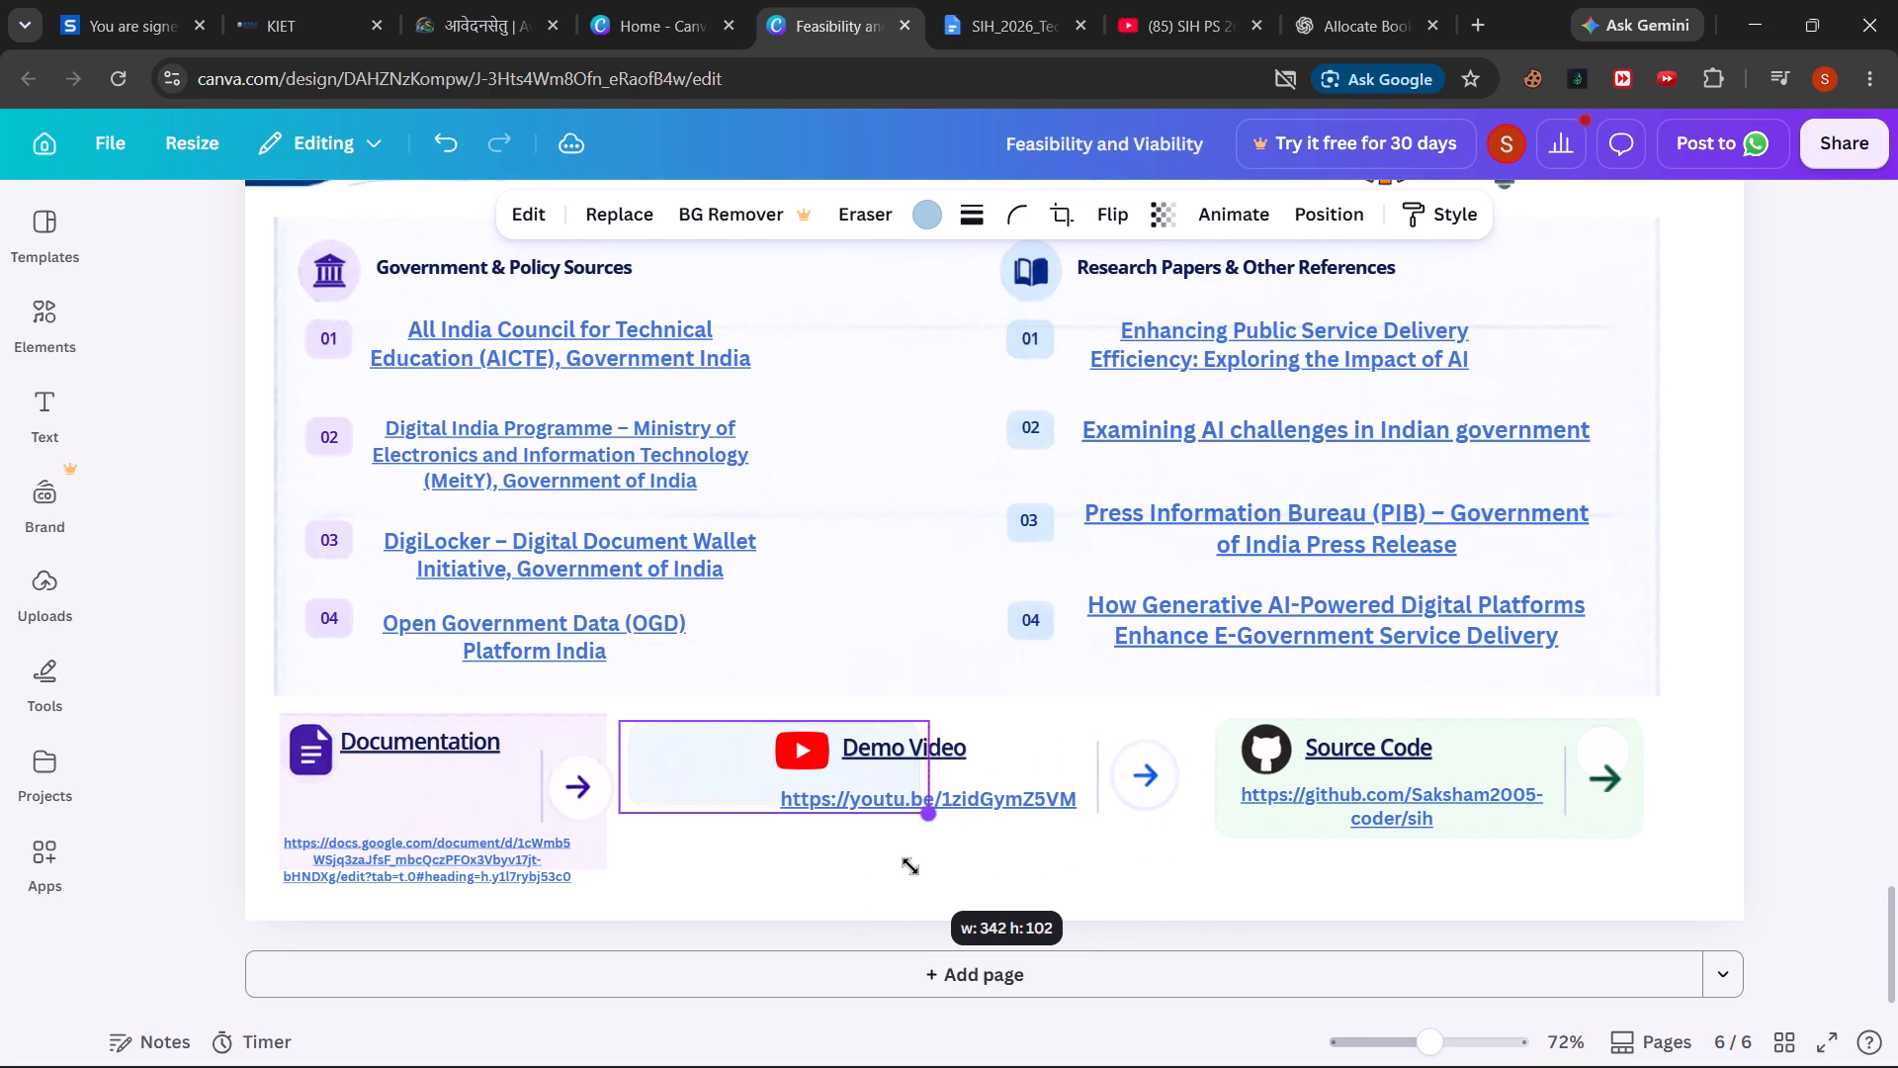
drag(910, 866, 945, 871)
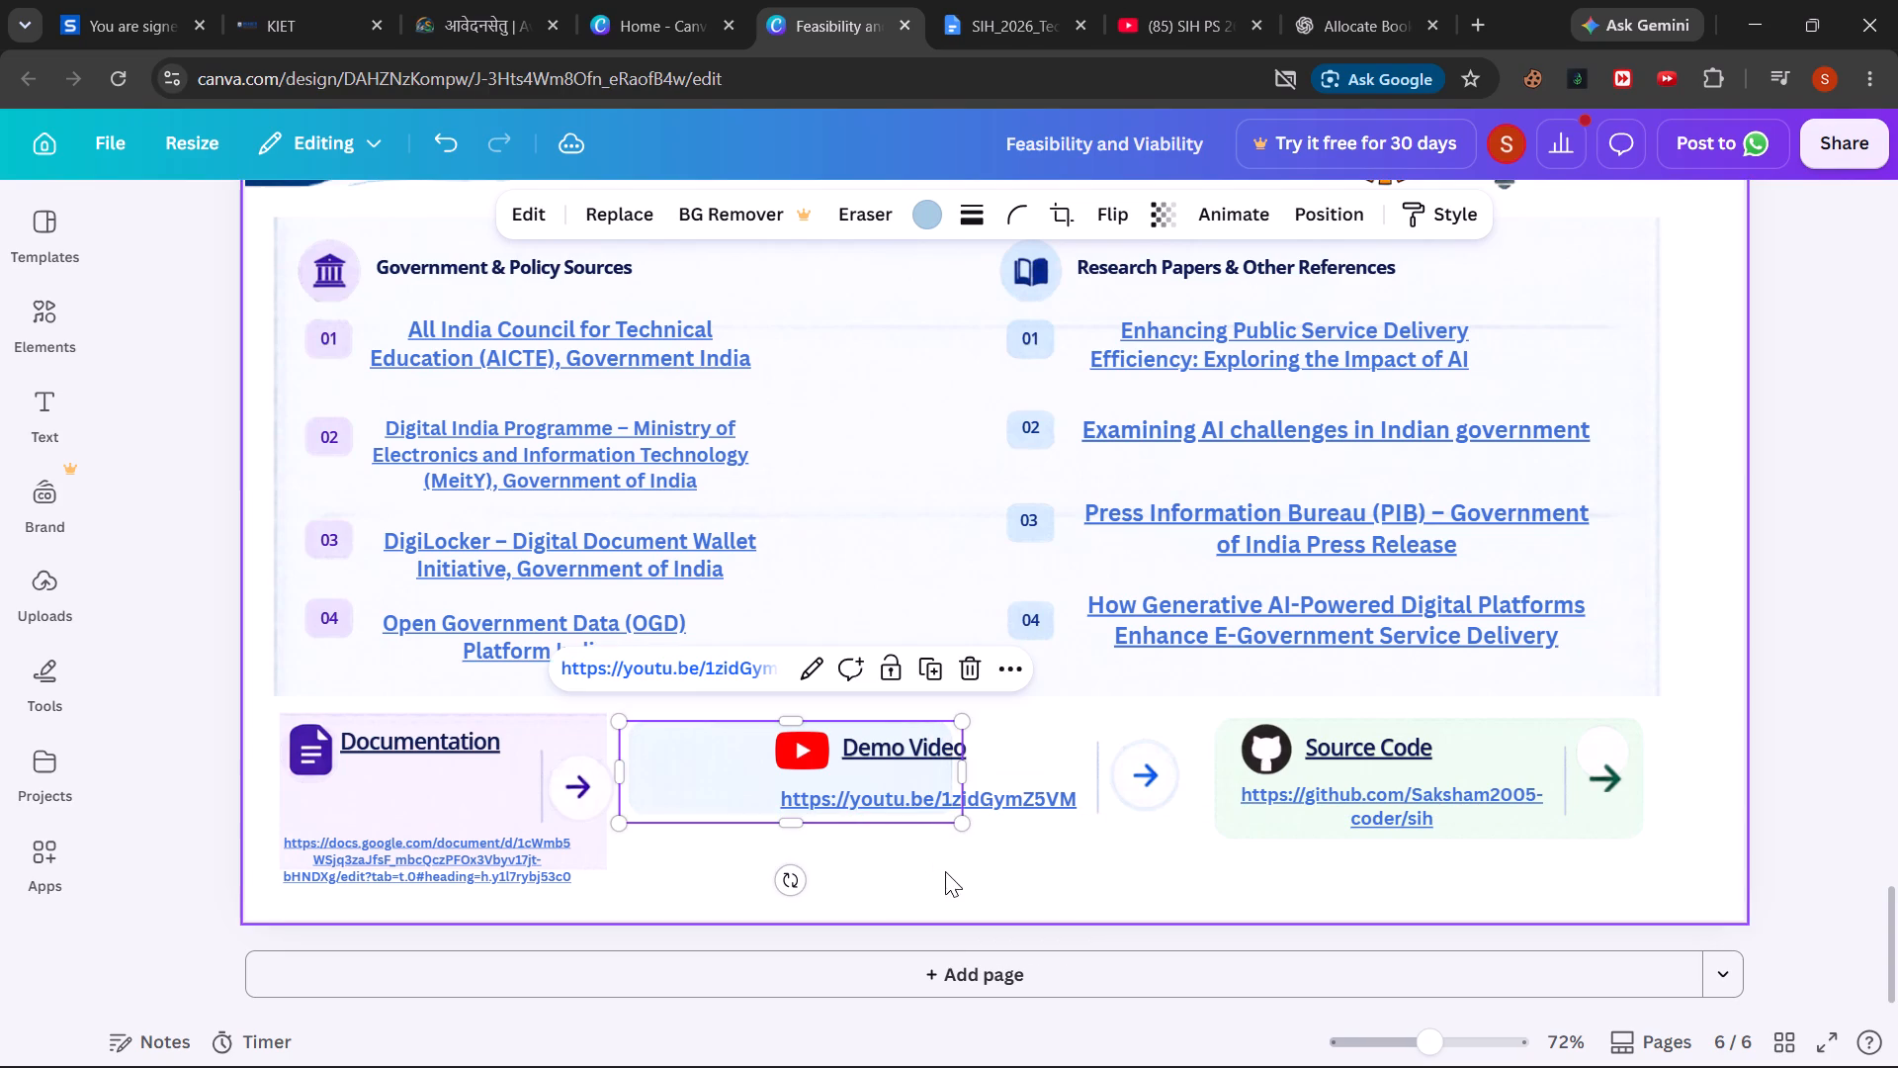
drag(790, 826, 790, 882)
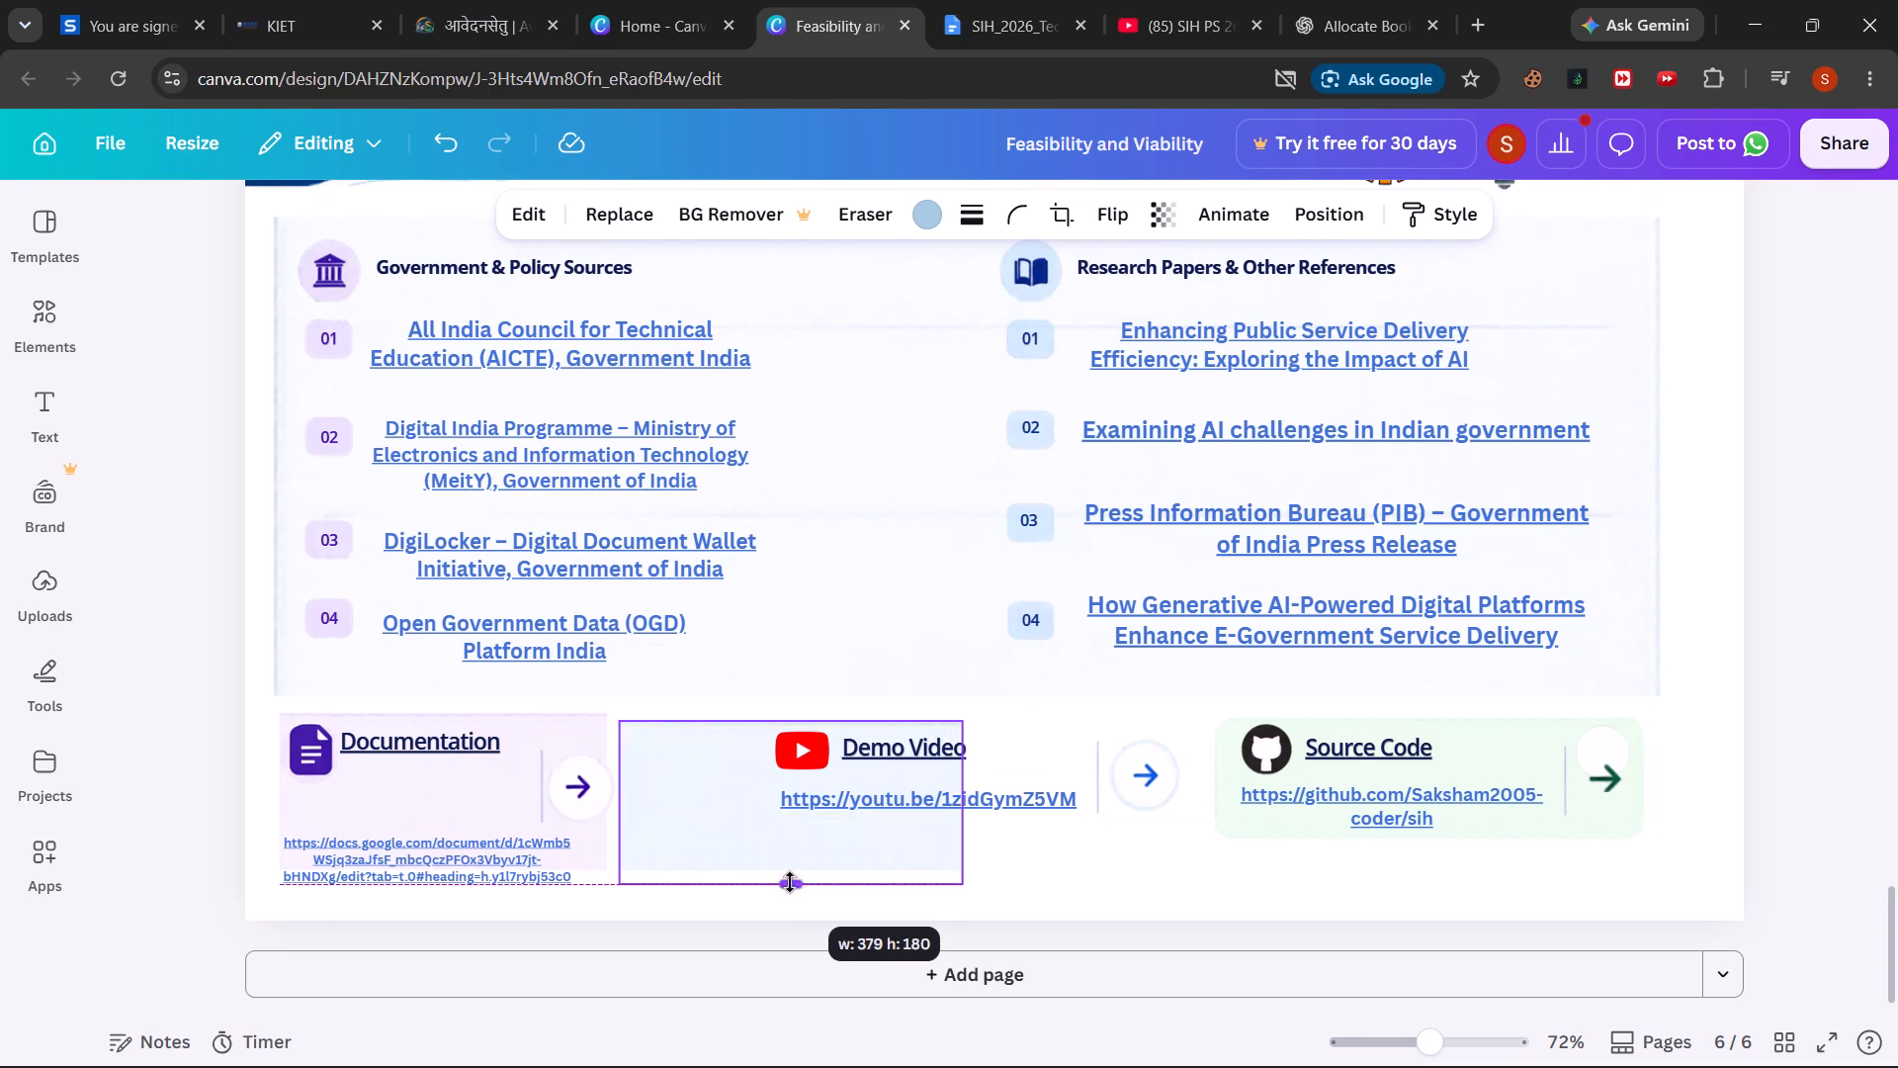
drag(790, 882, 790, 880)
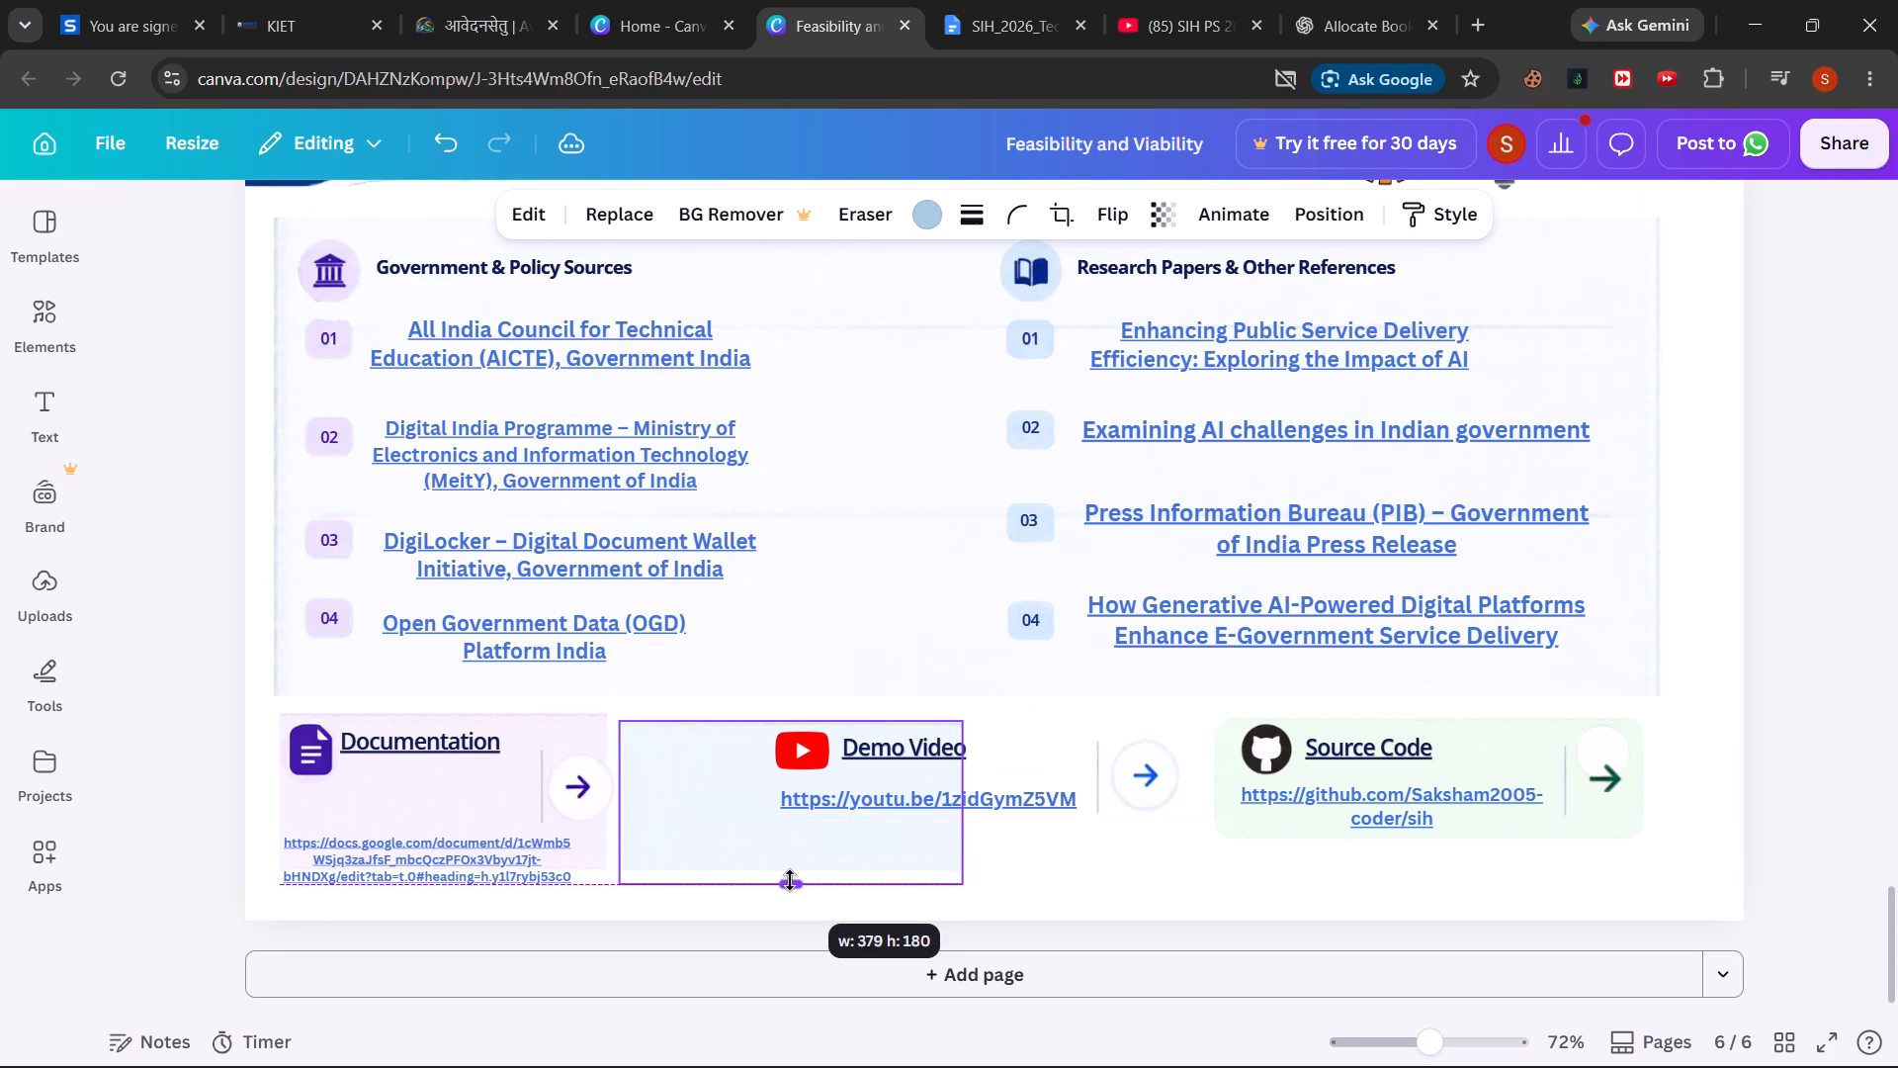
drag(790, 880, 791, 878)
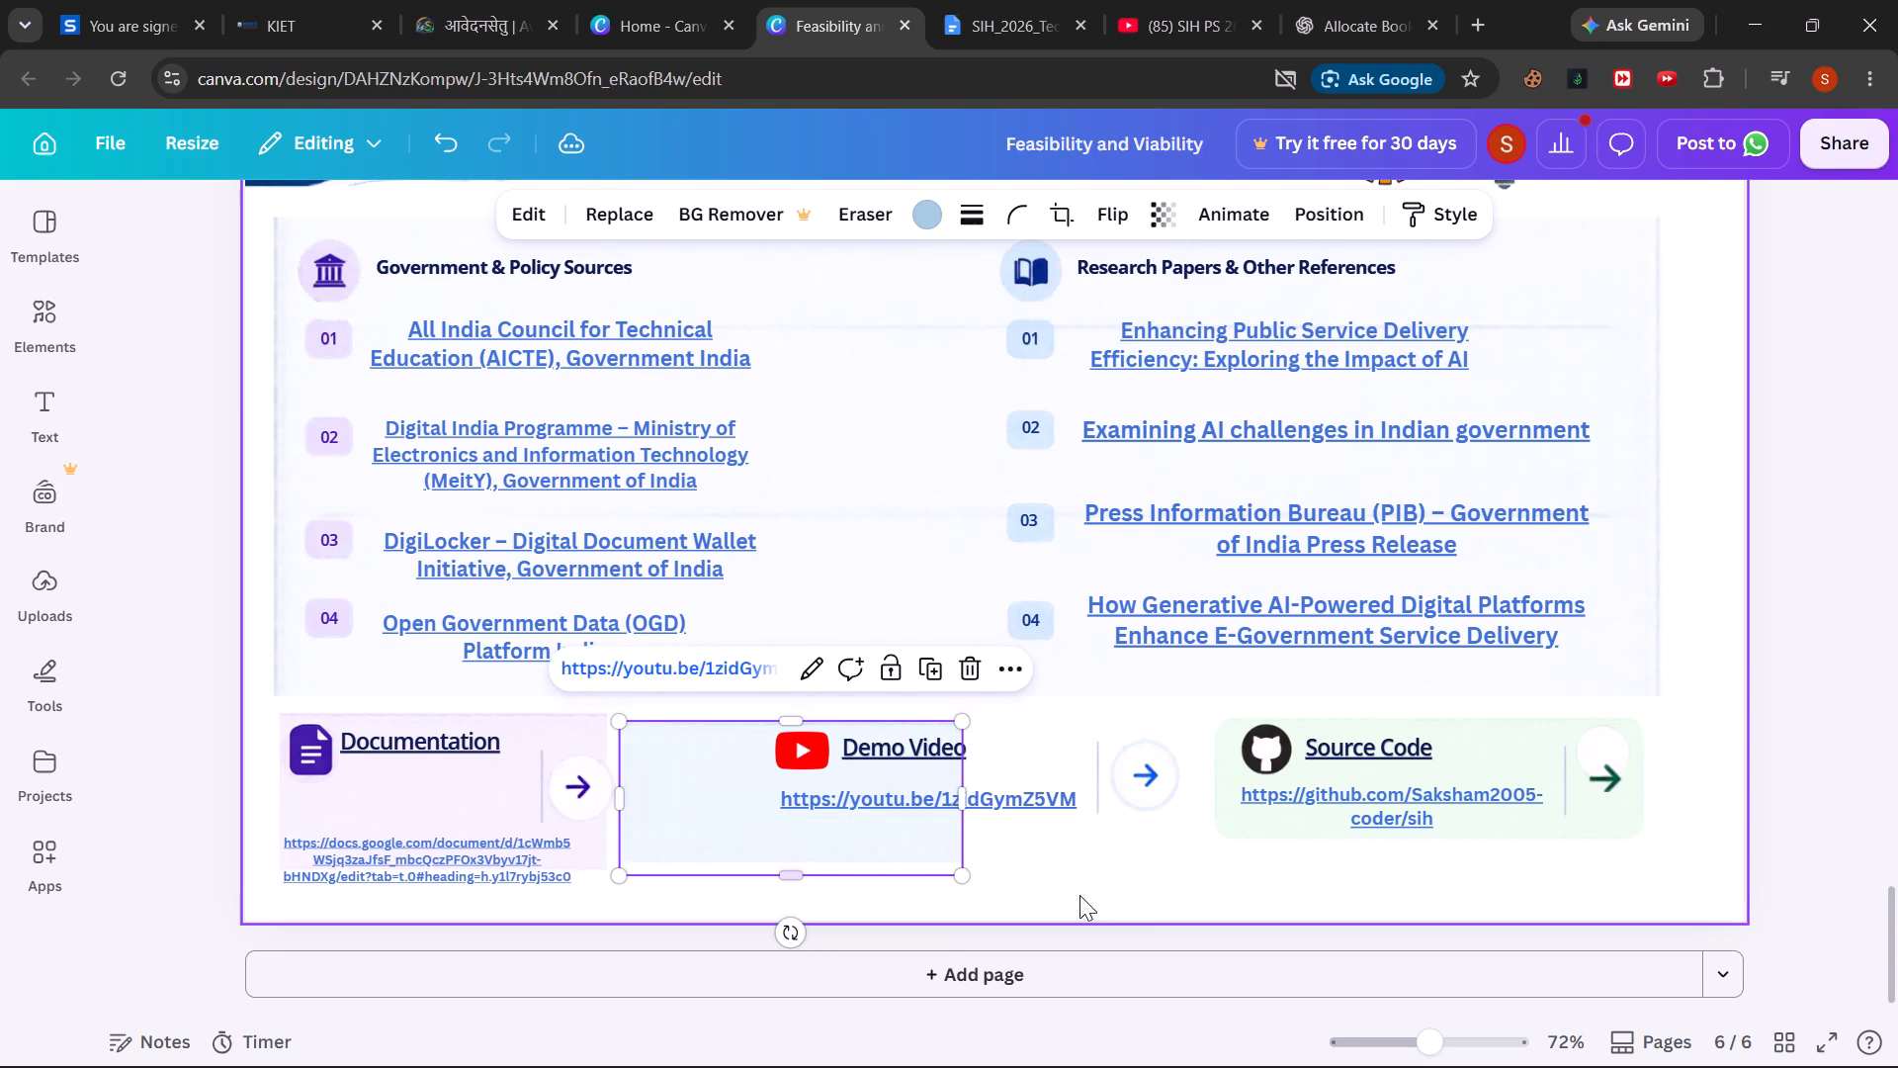
Move the YouTube icon and Demo Video heading to the narrowed card's upper-left area and its link text to the card's bottom edge.
drag(804, 752, 705, 753)
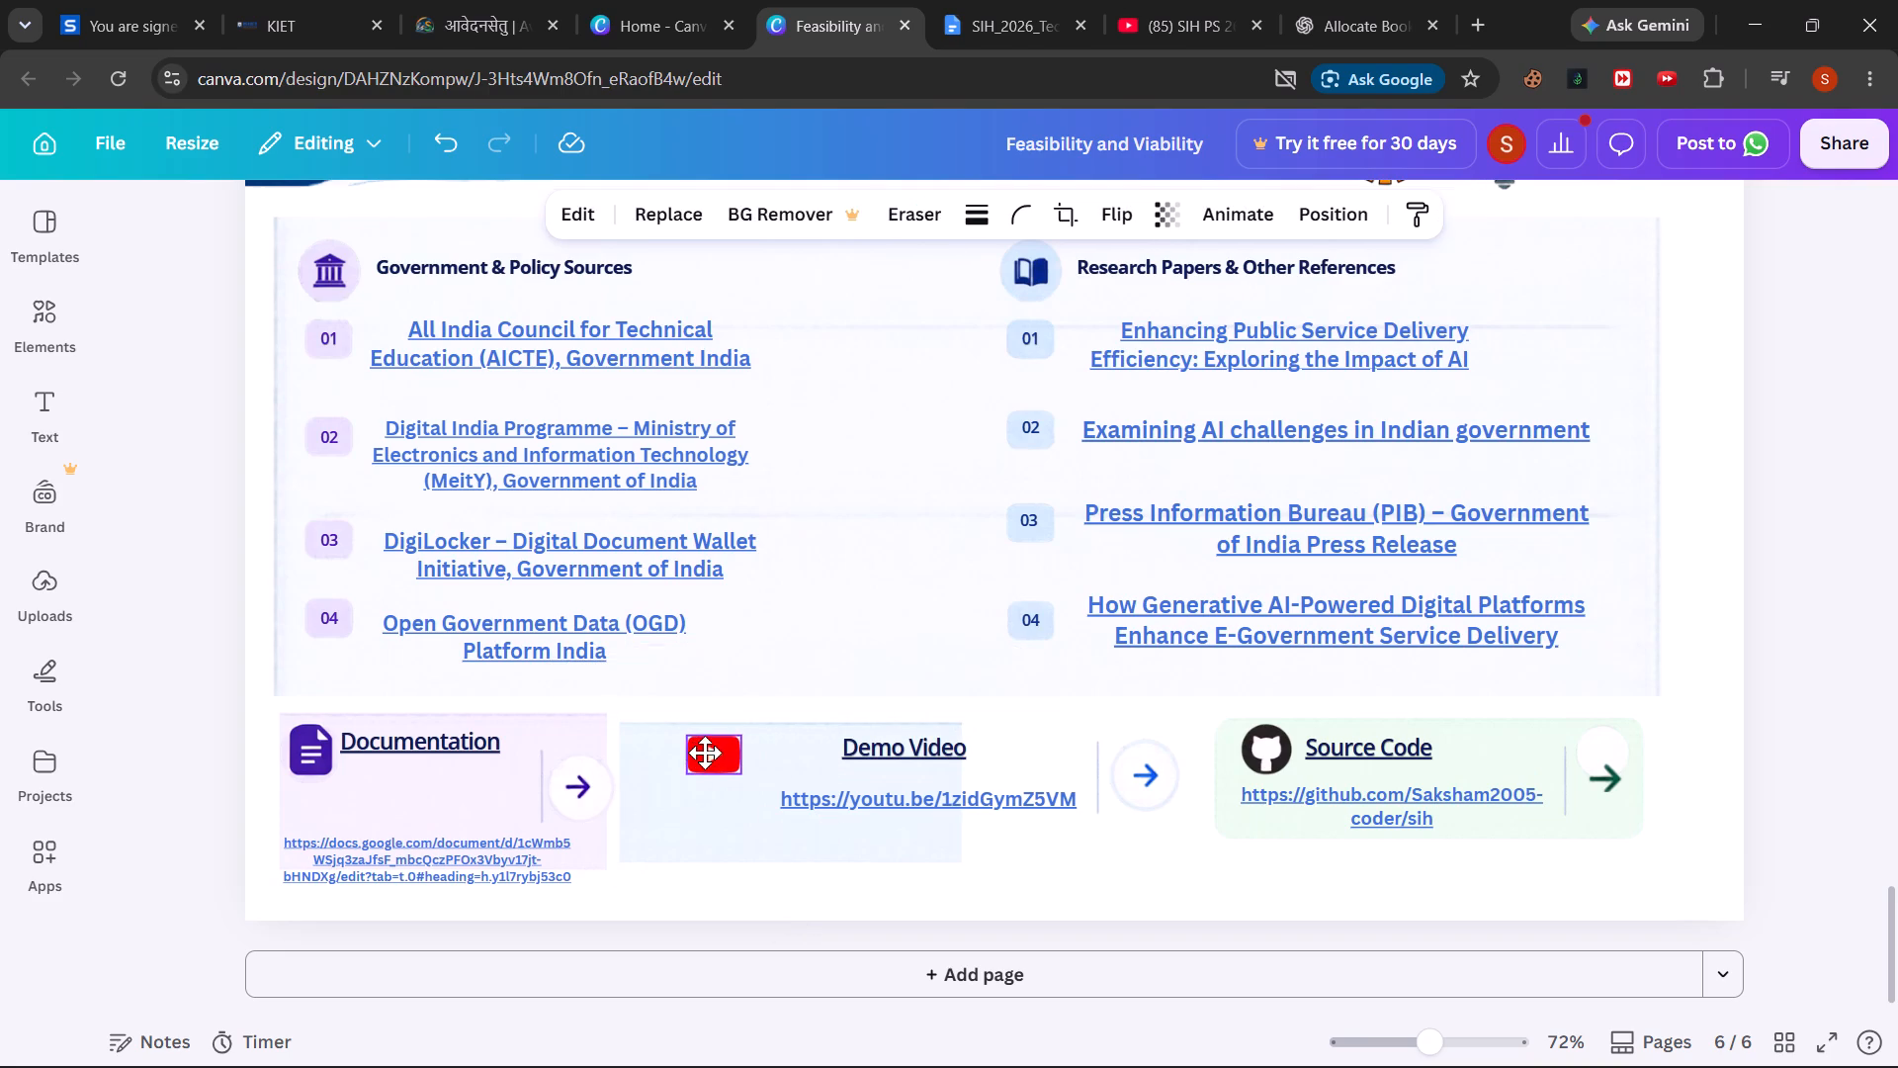
drag(705, 753, 661, 750)
drag(874, 749, 721, 750)
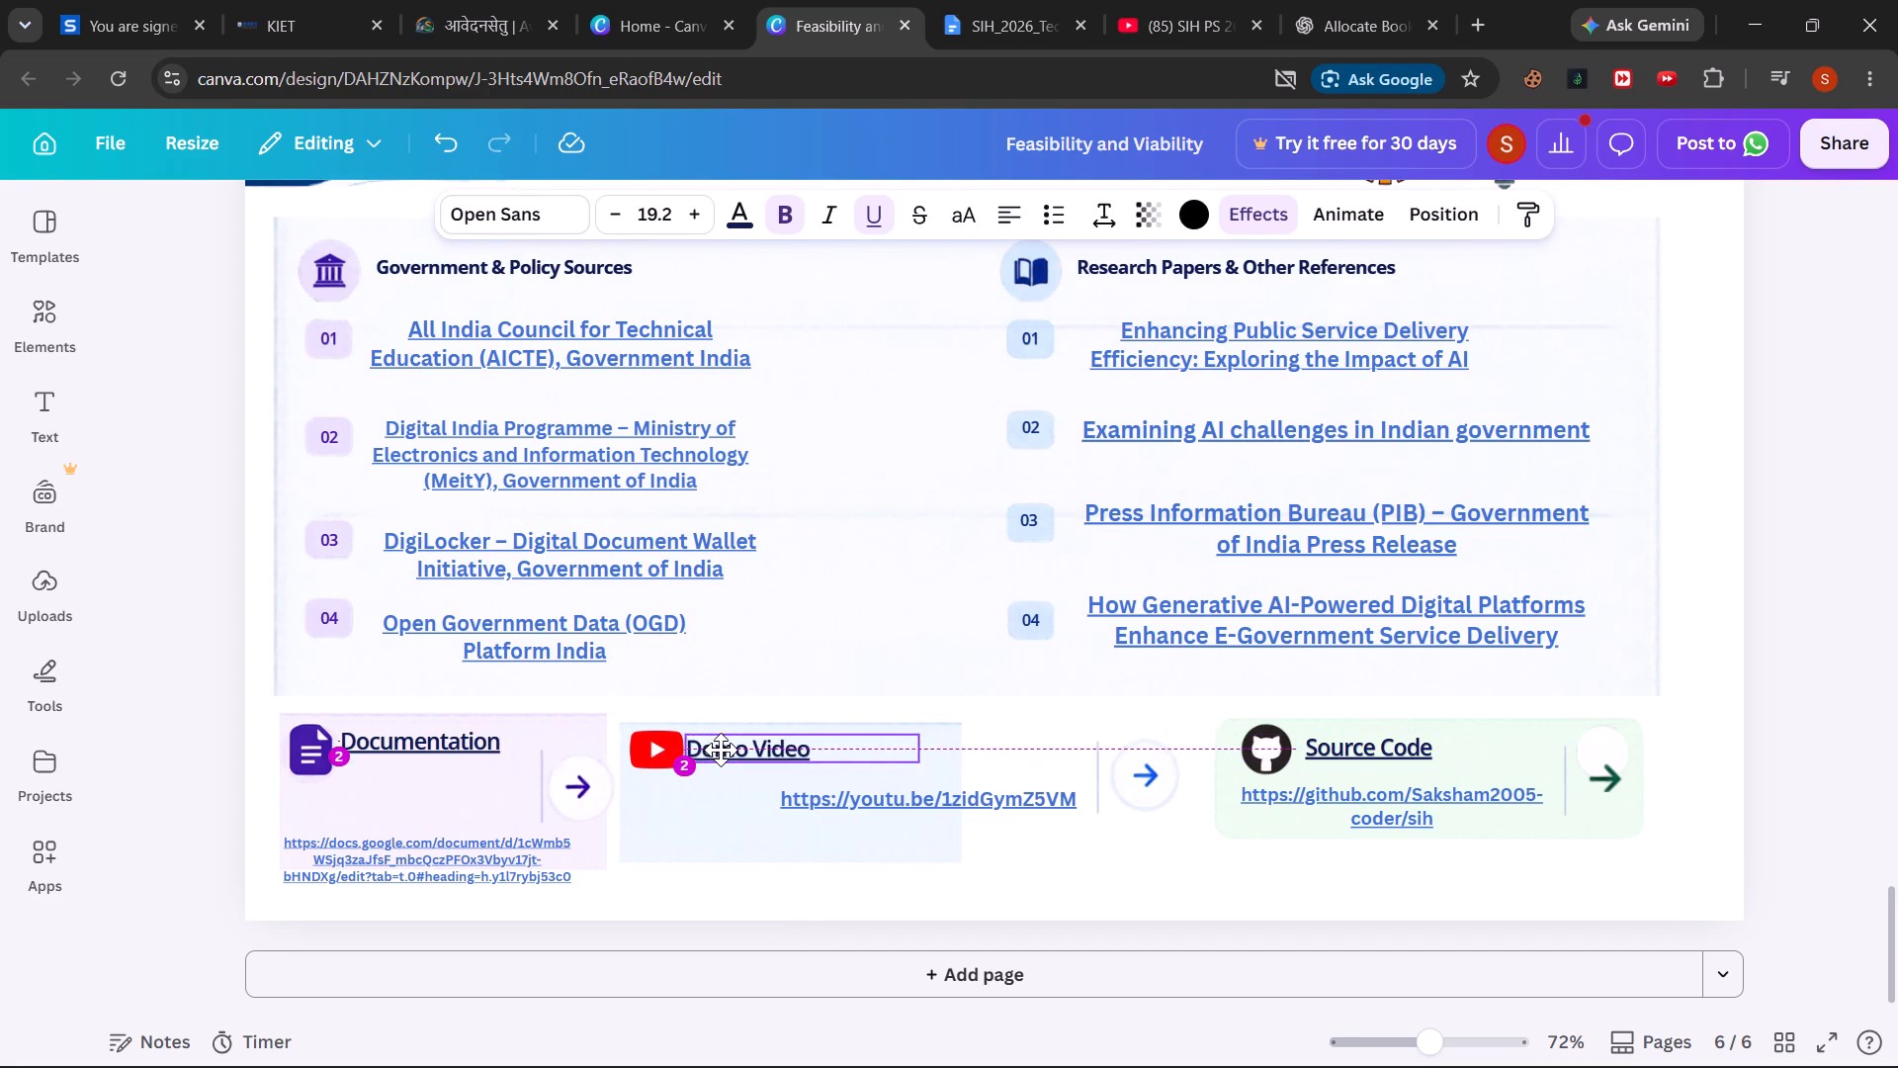
drag(721, 750, 724, 750)
drag(887, 792, 802, 816)
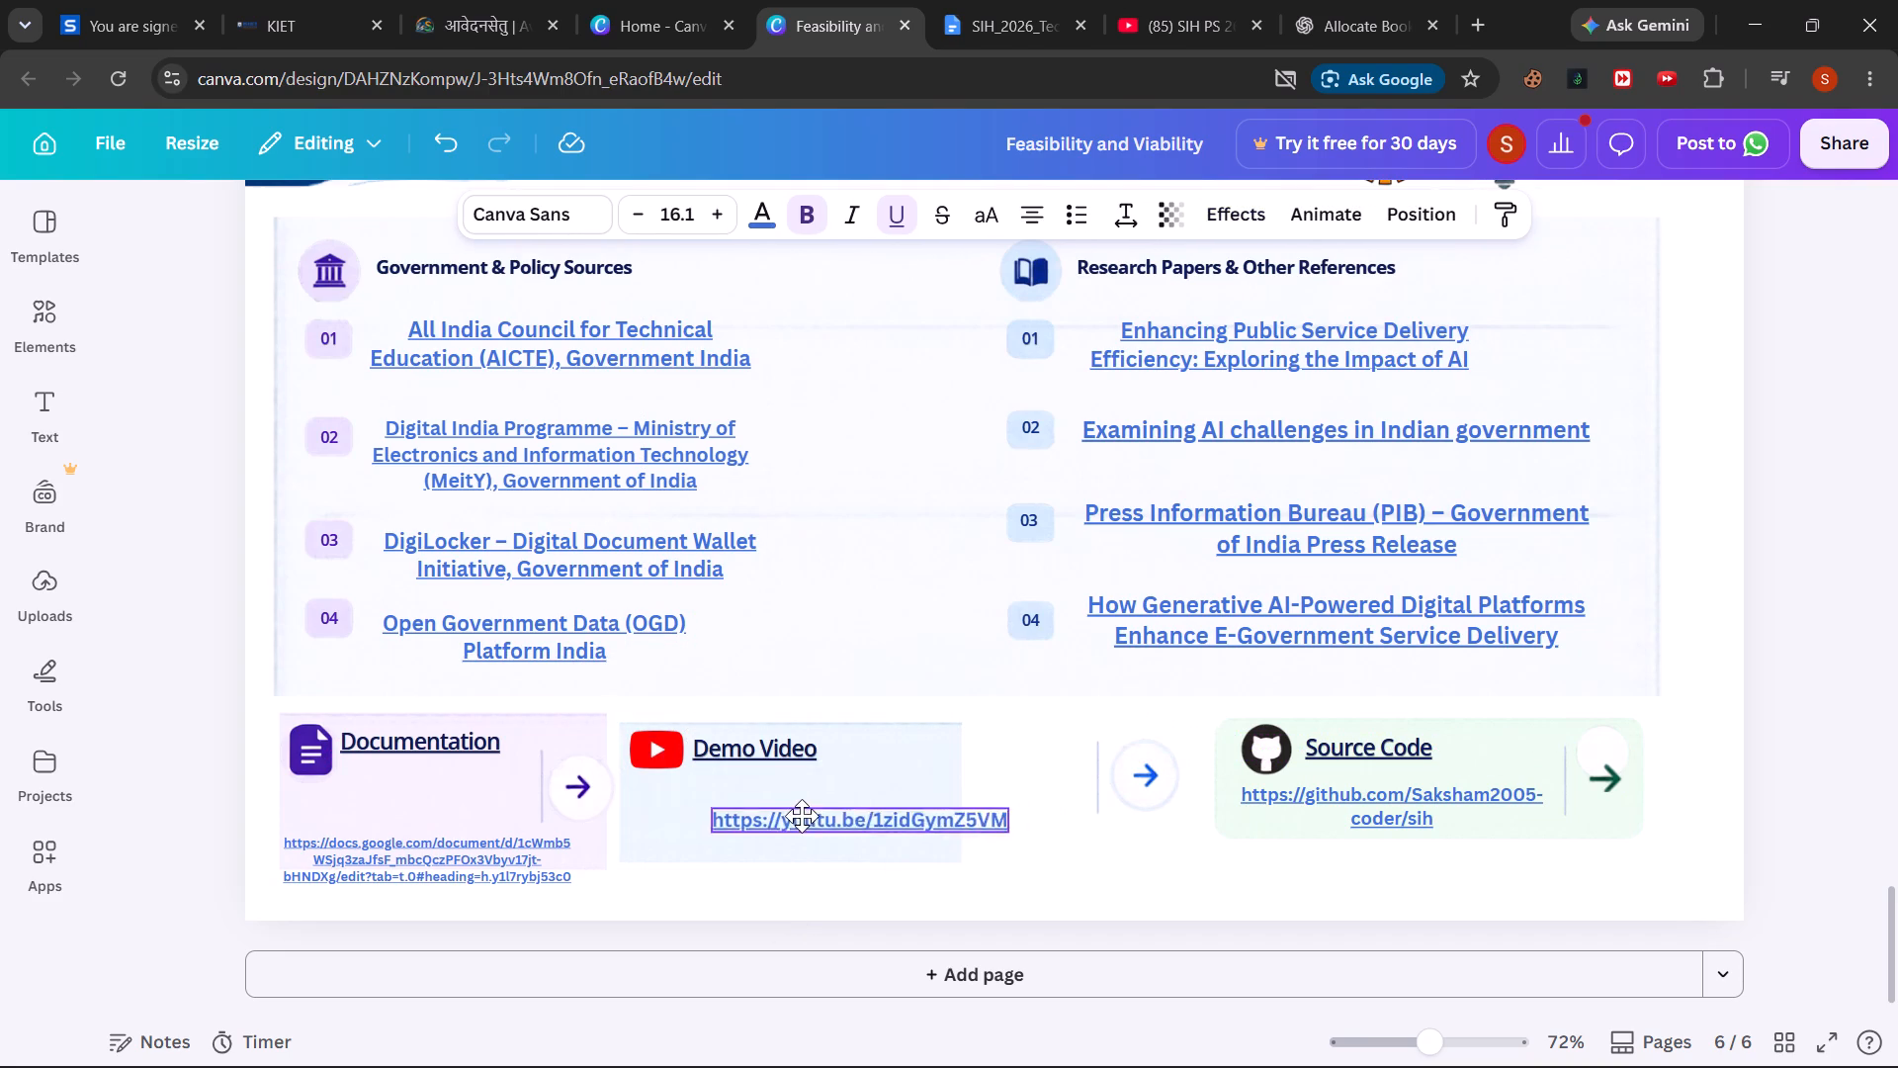
drag(802, 816, 722, 862)
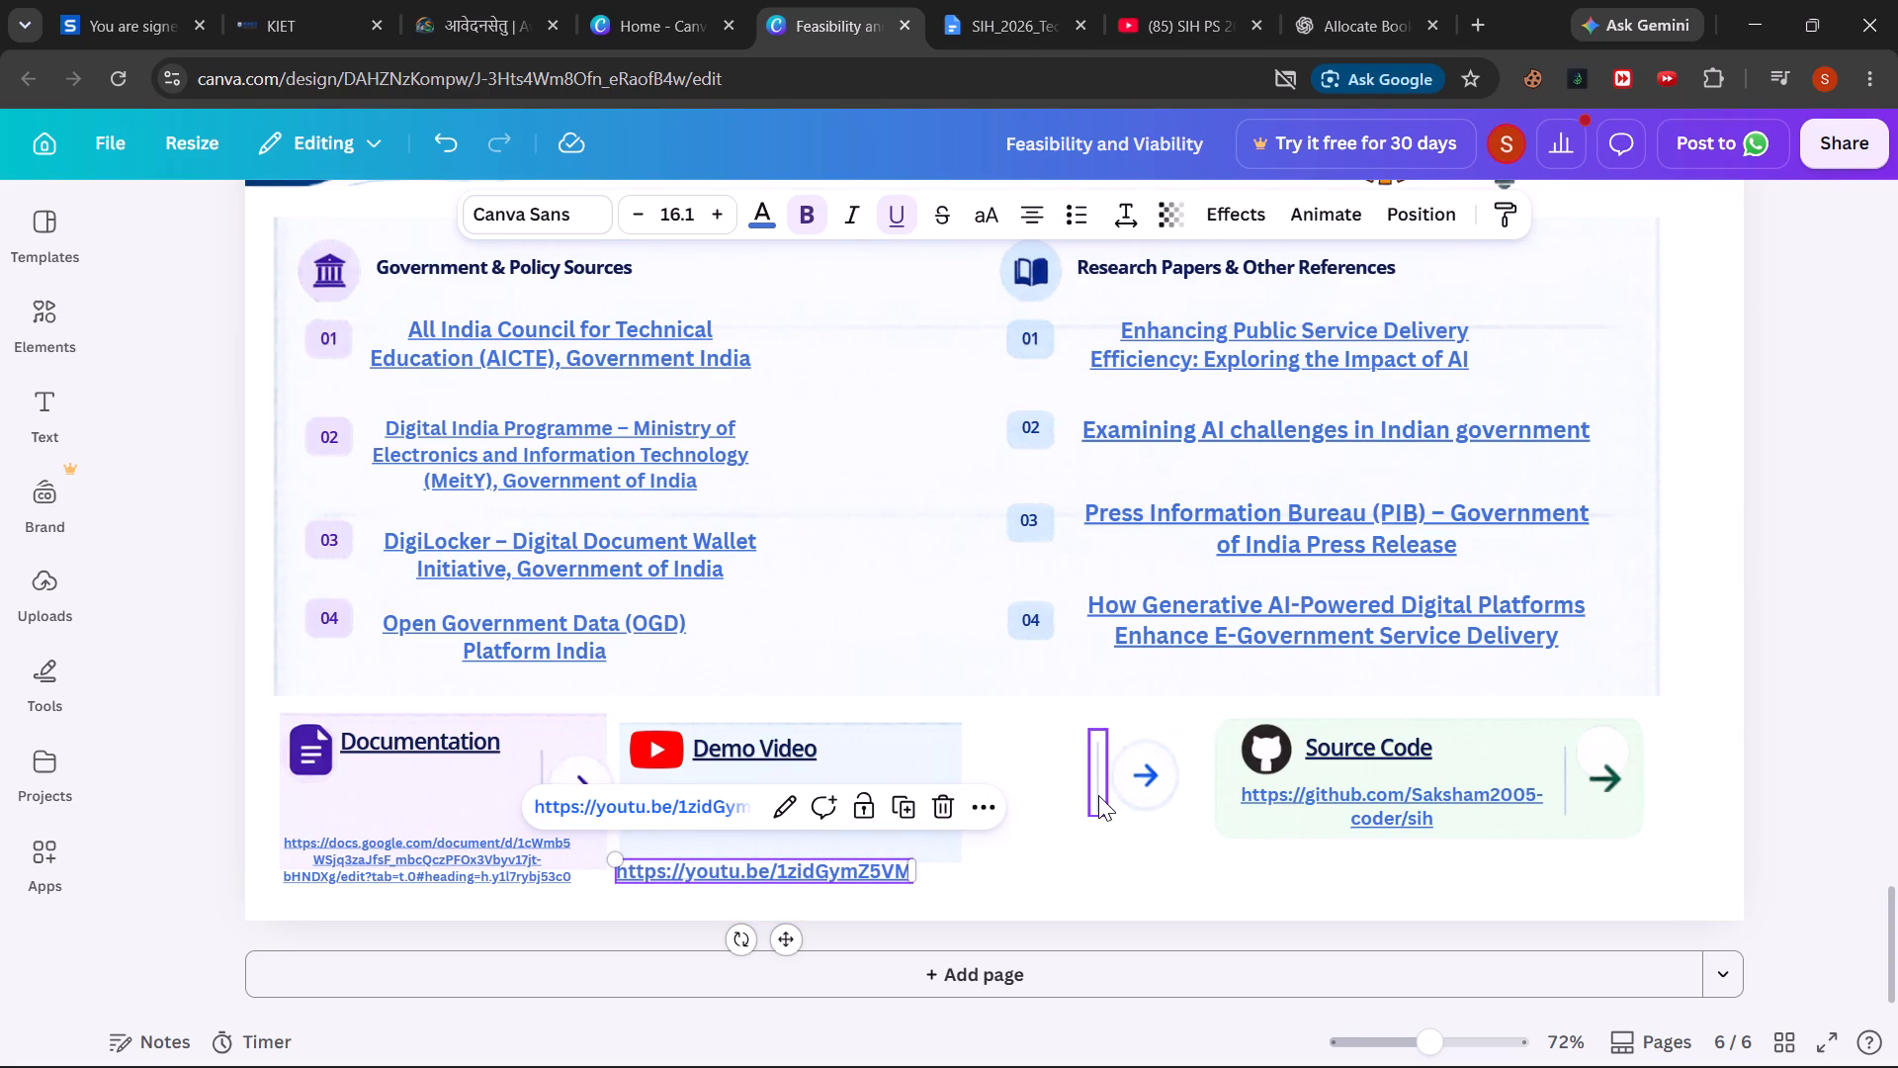
Move the Demo Video card's divider, white circle and arrow to the narrowed background's right edge, centring the arrow on the circle.
drag(1098, 795, 915, 812)
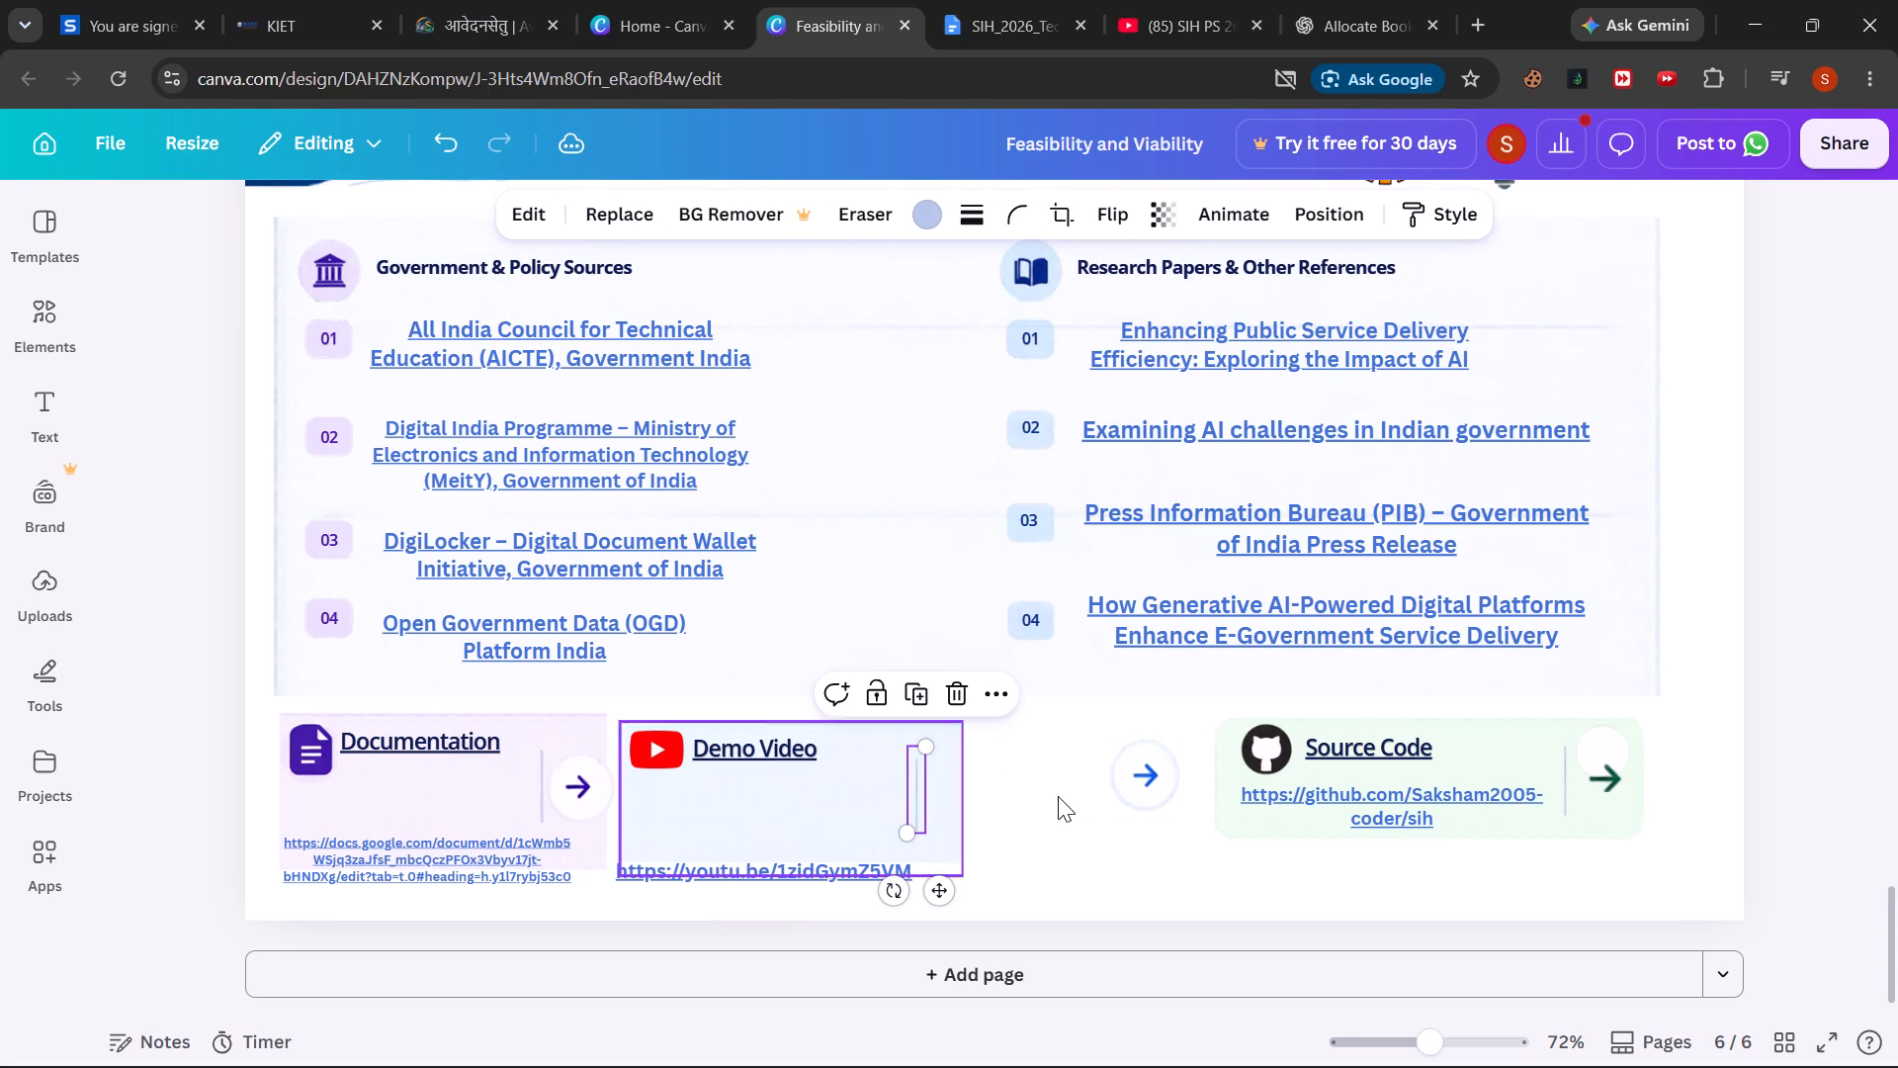
drag(1139, 801, 935, 821)
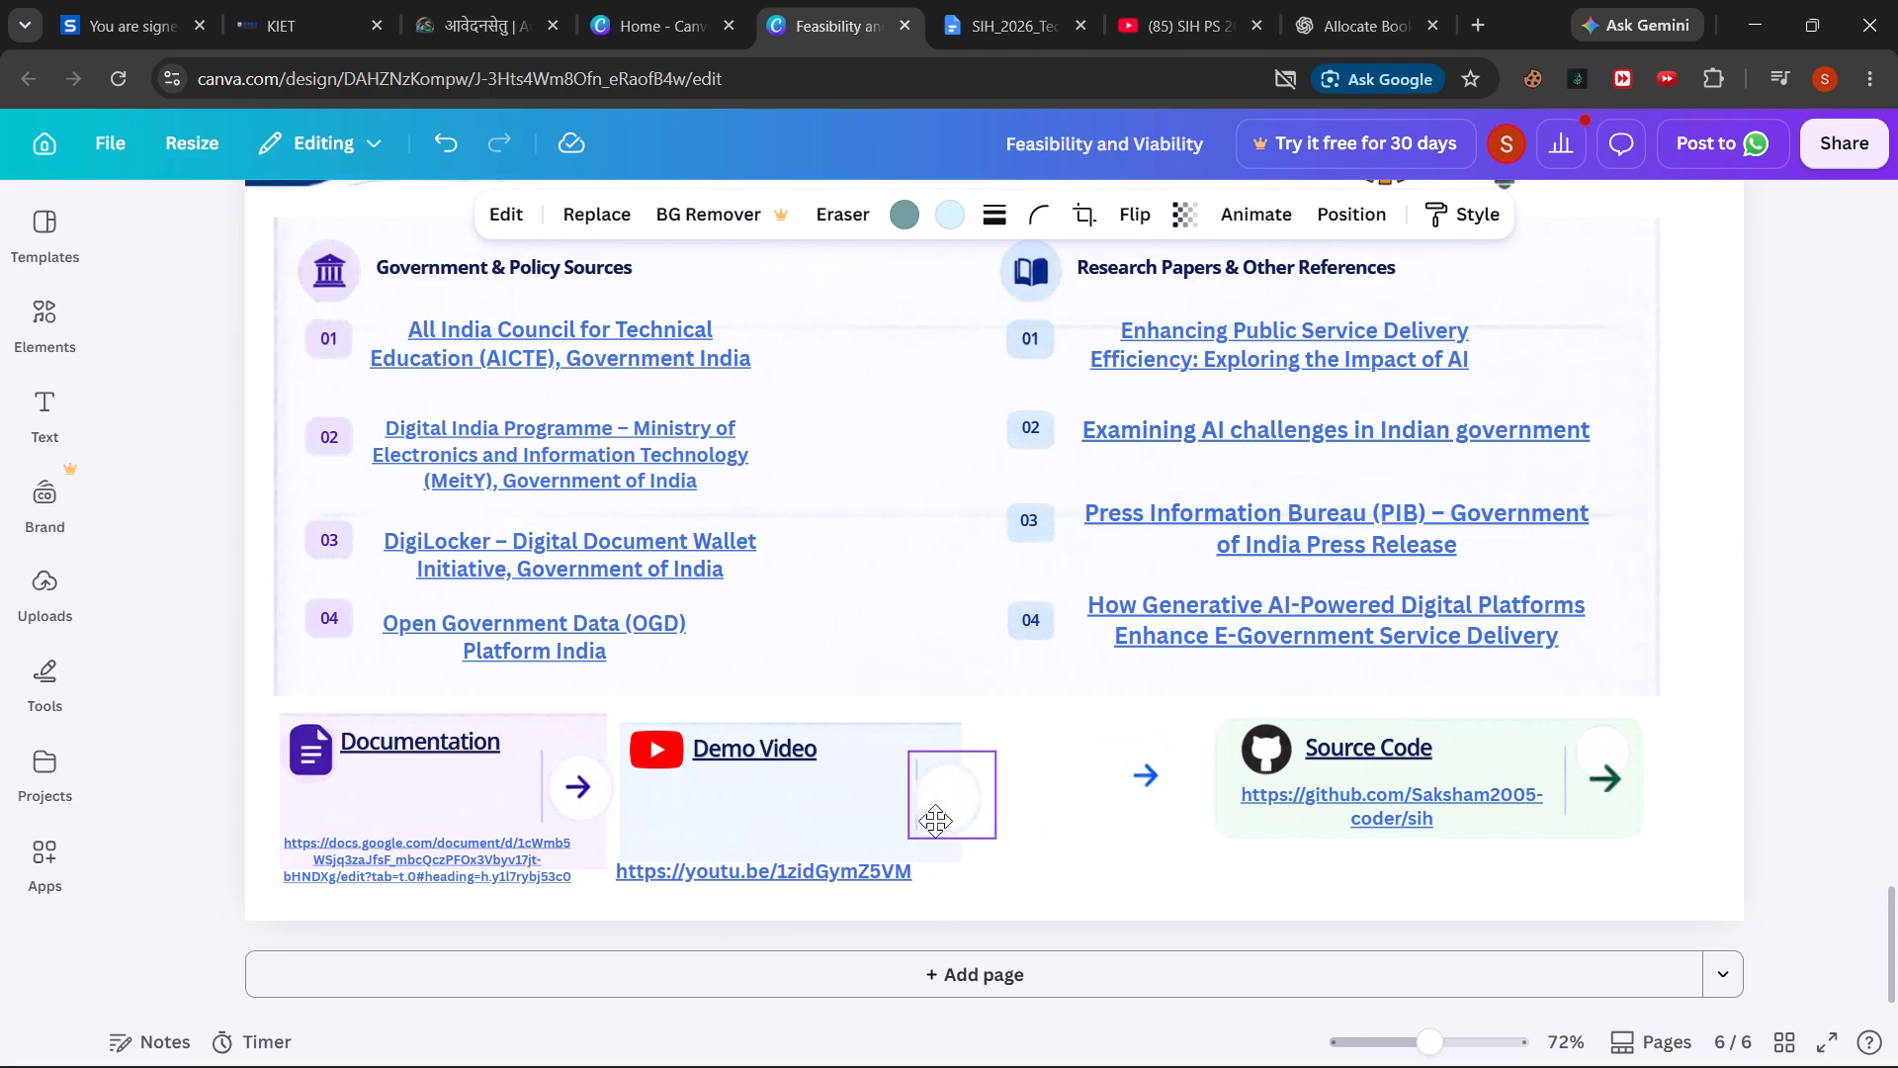
drag(935, 821, 950, 819)
drag(1148, 776, 1007, 795)
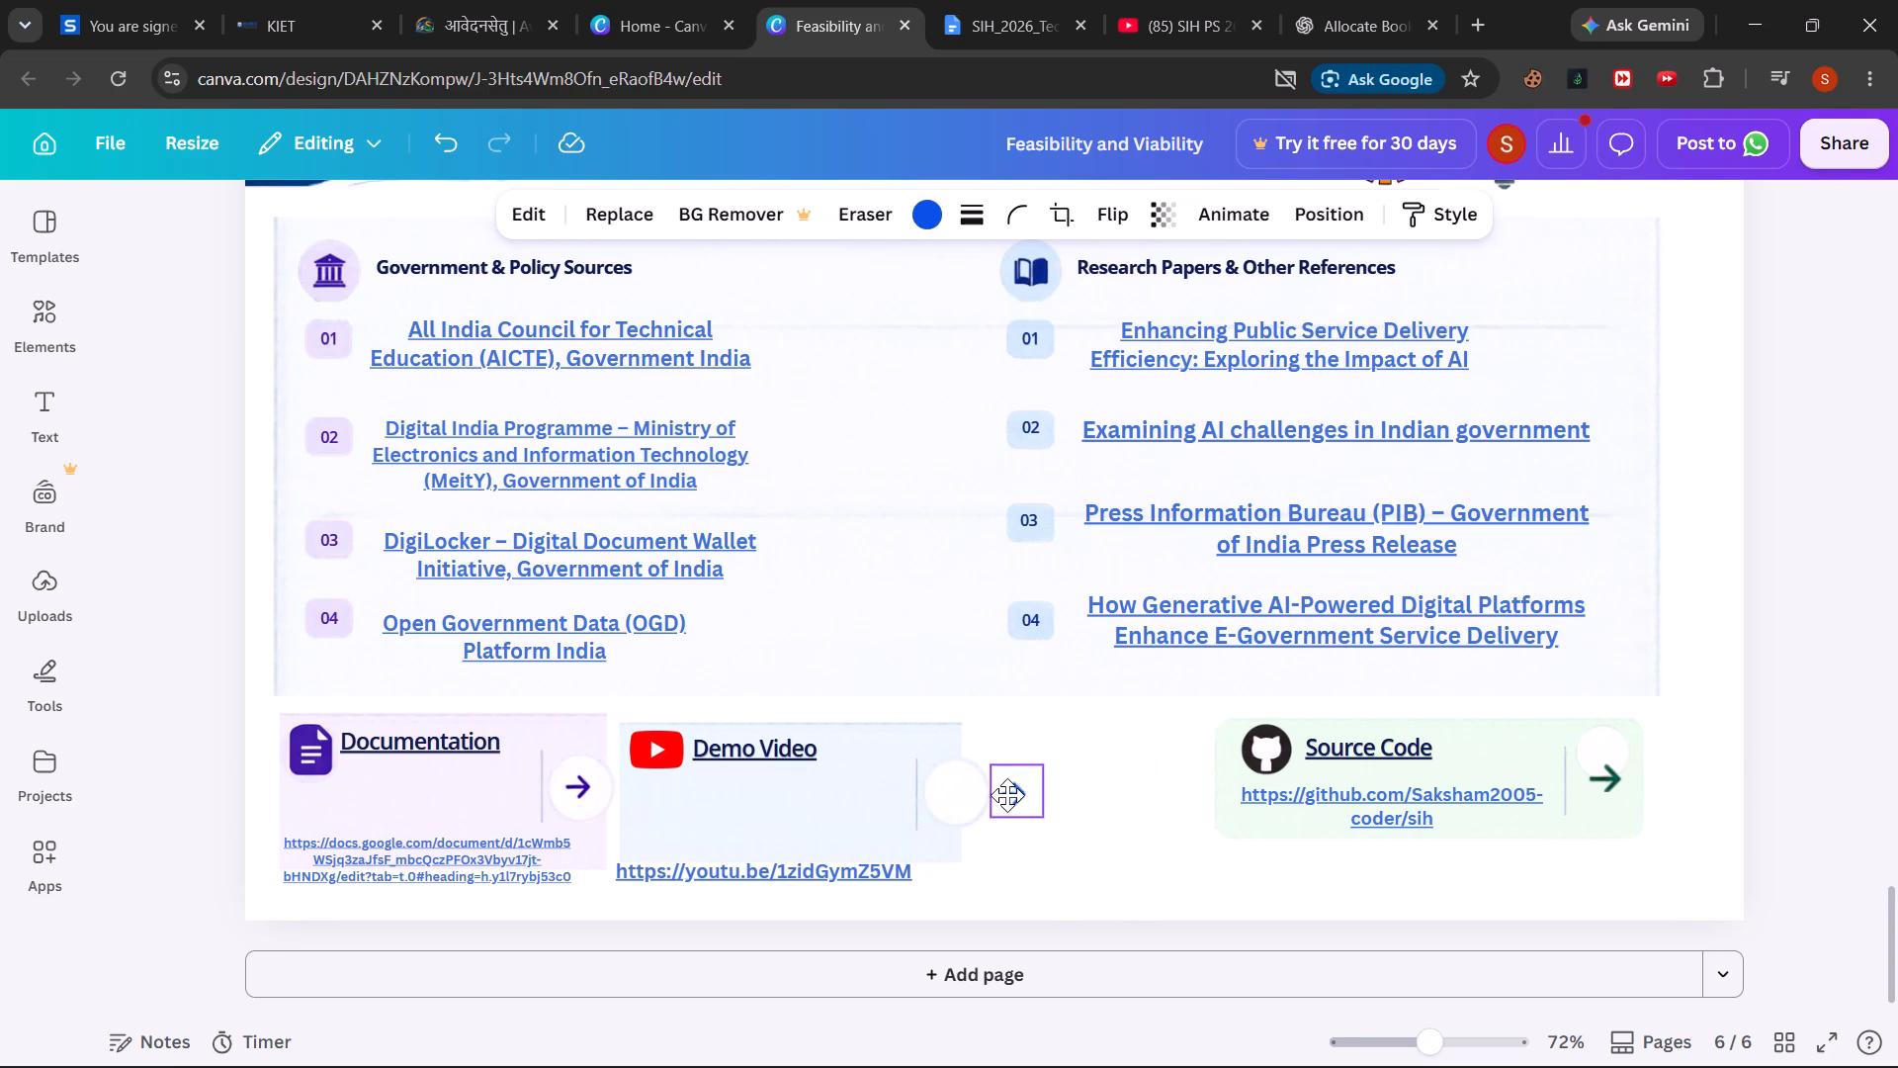
drag(1007, 795, 953, 797)
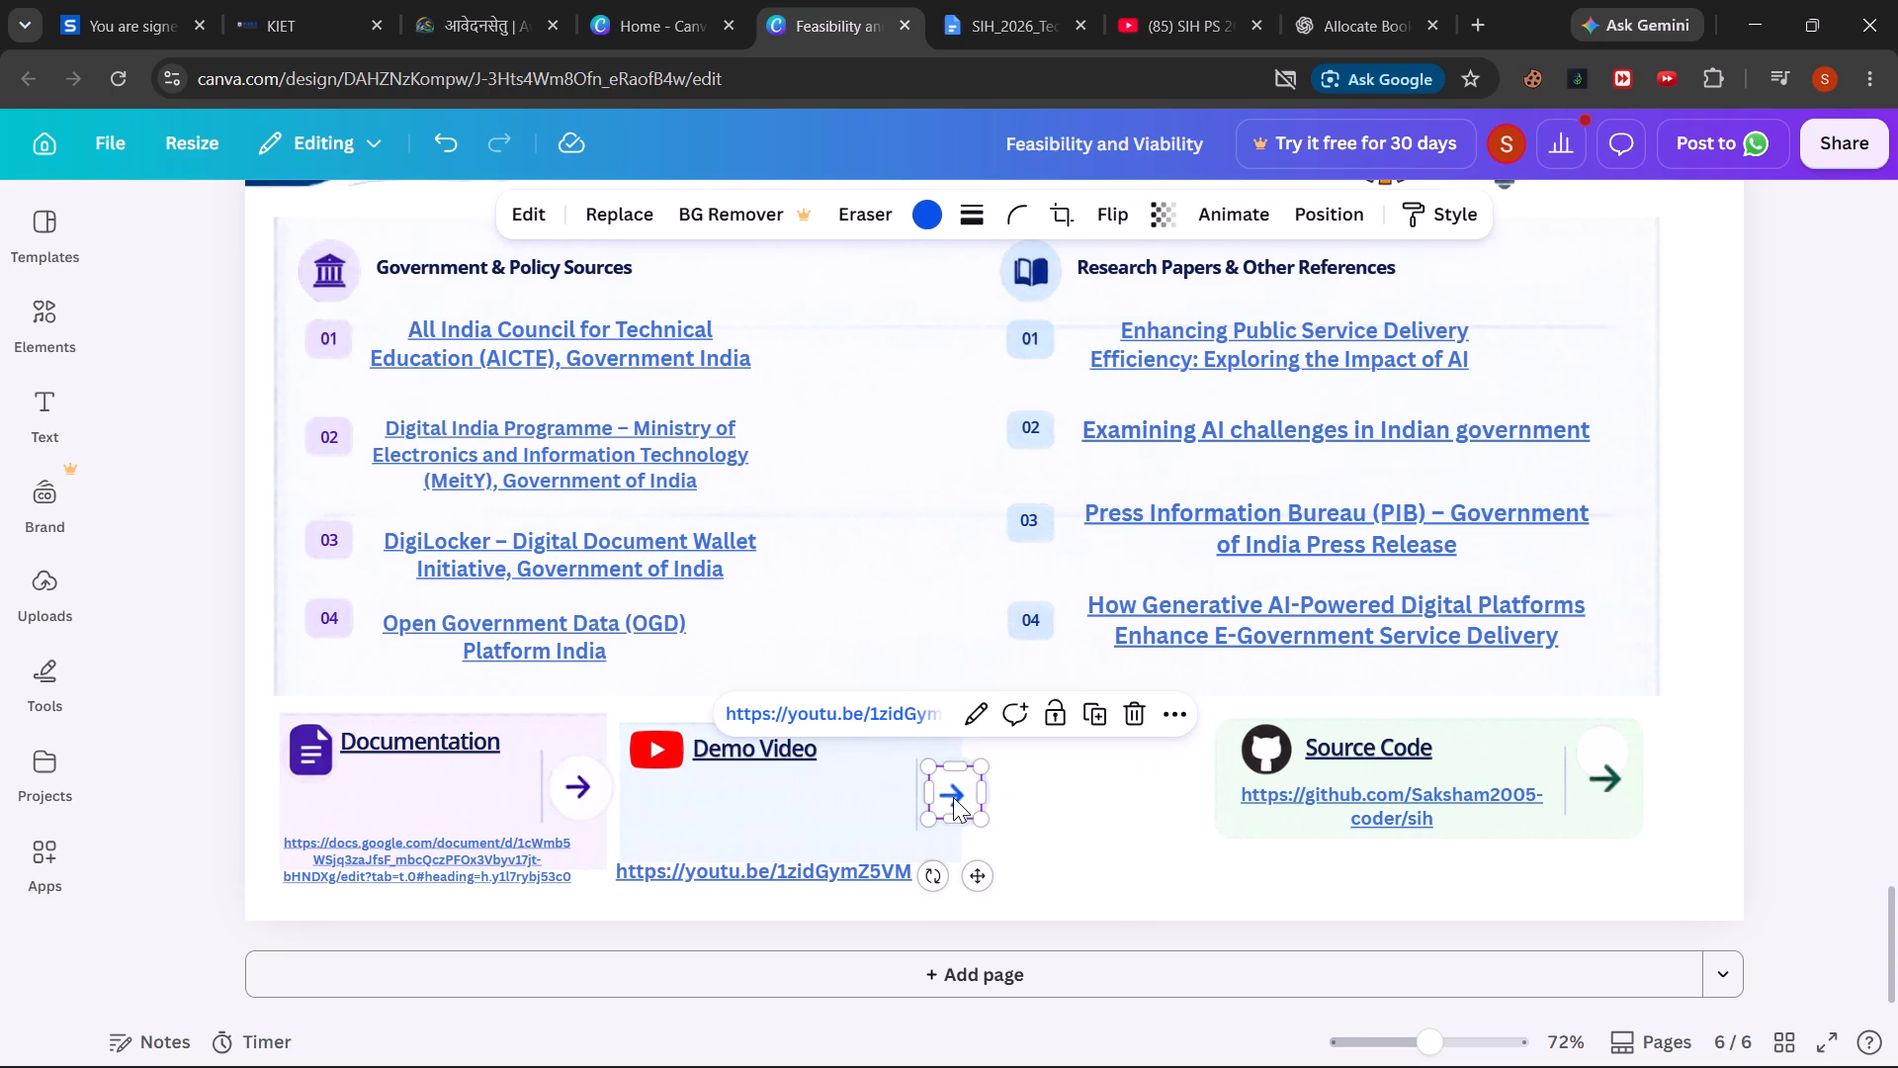
click(863, 559)
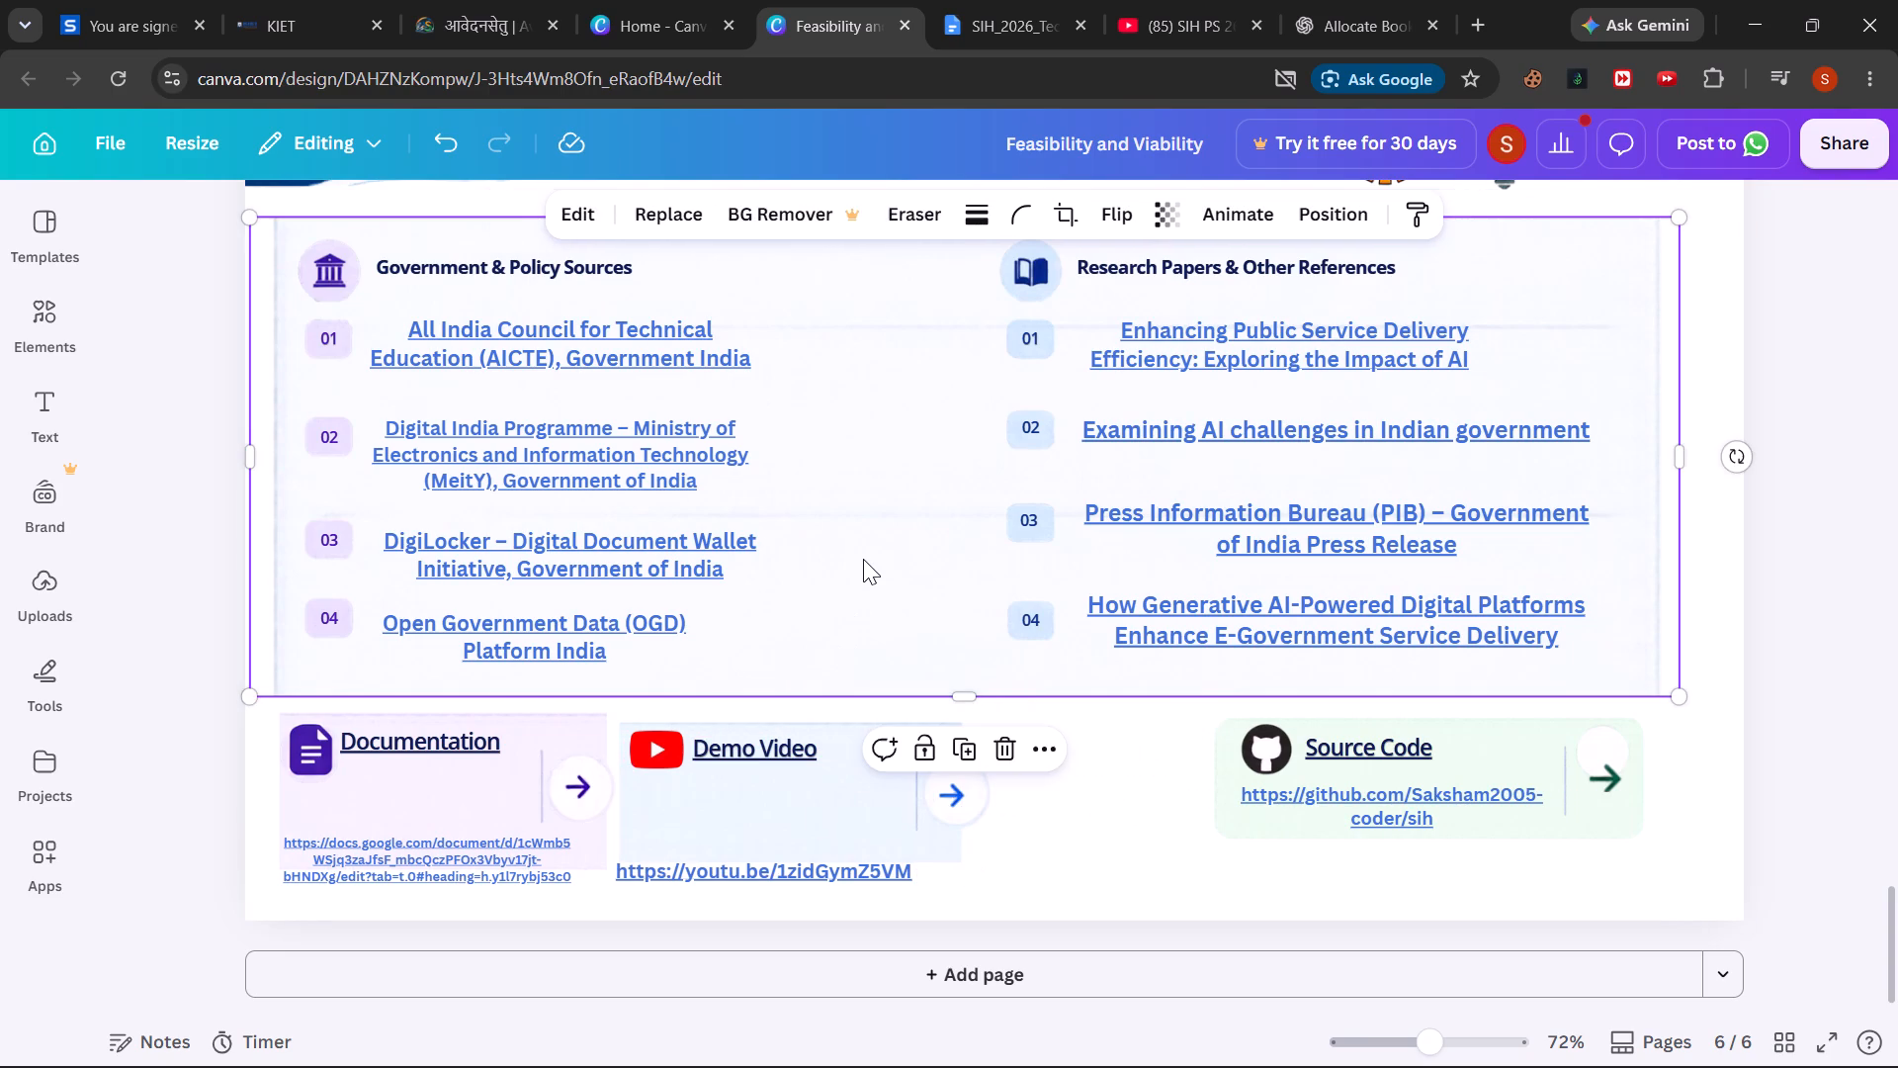
click(1211, 864)
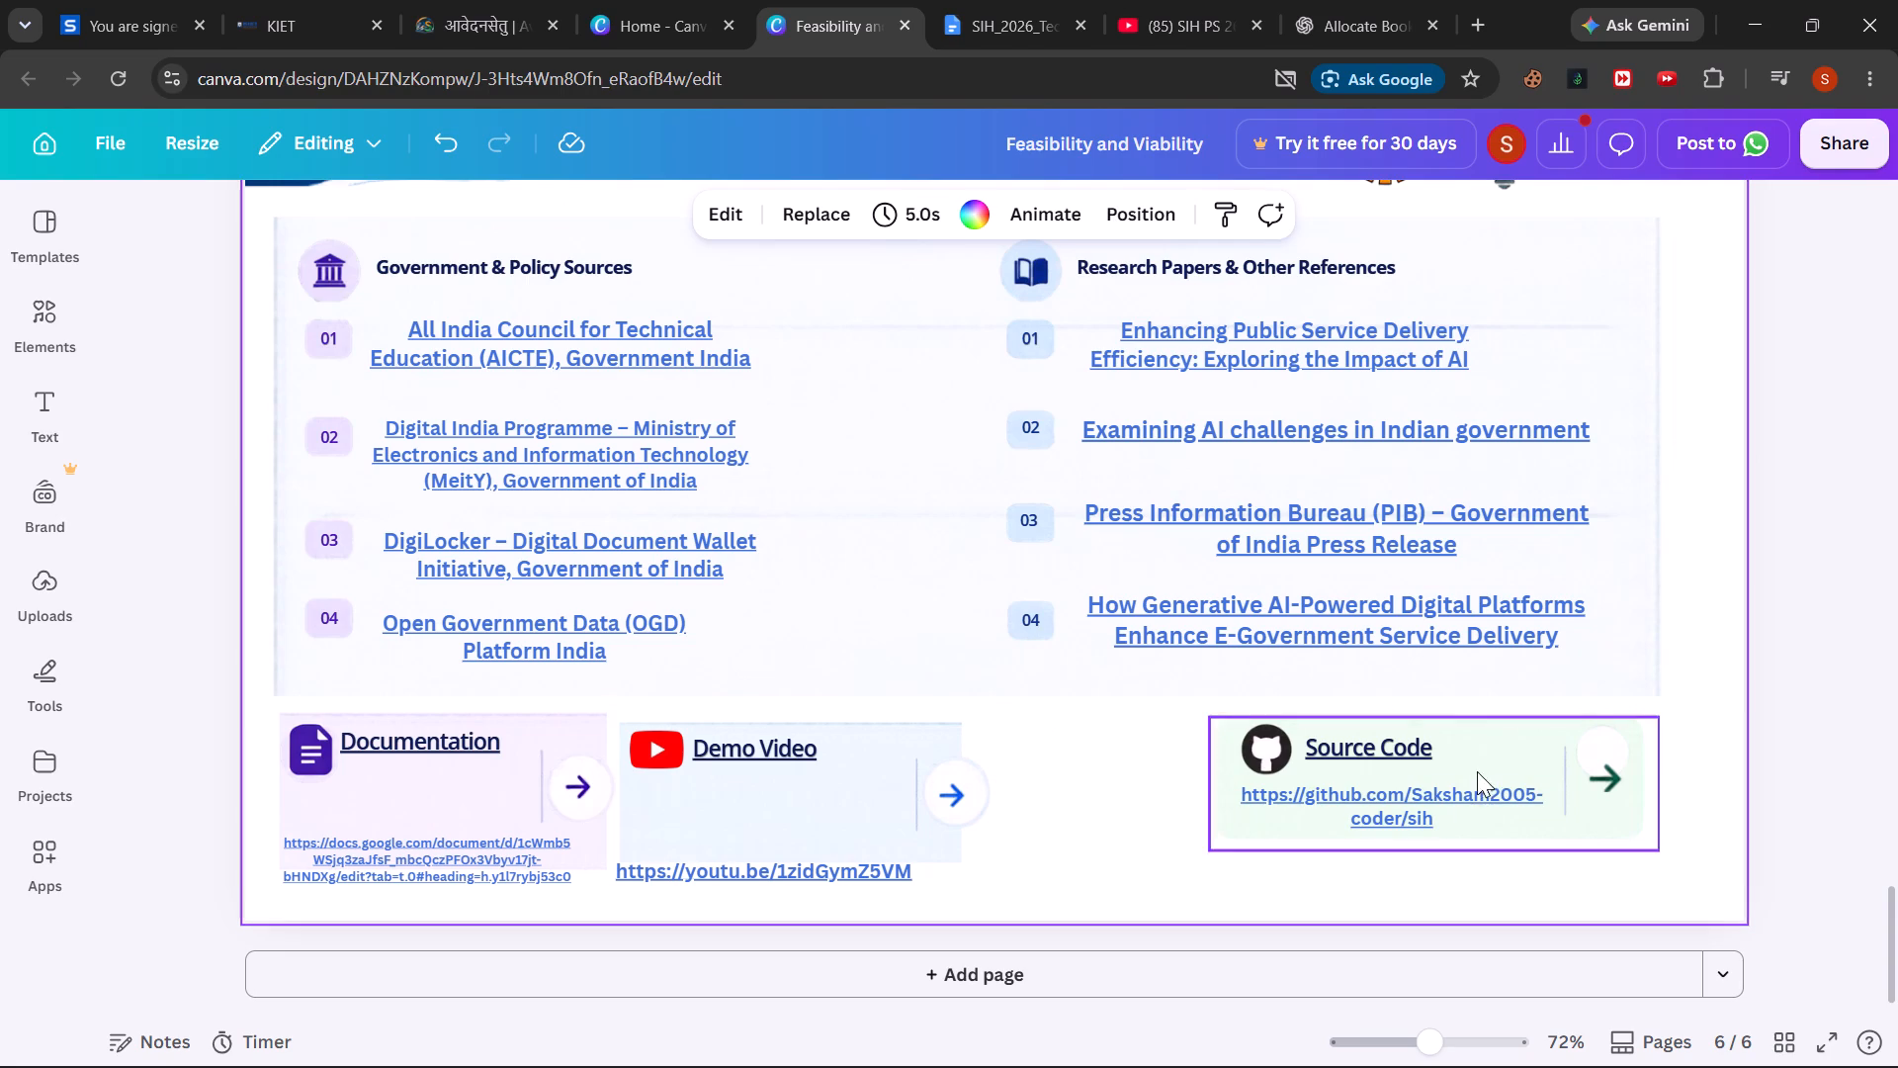
Move the Source Code card's background beside the Demo Video card, narrow it to about two-thirds width and stretch its bottom edge down.
drag(1496, 772, 1288, 807)
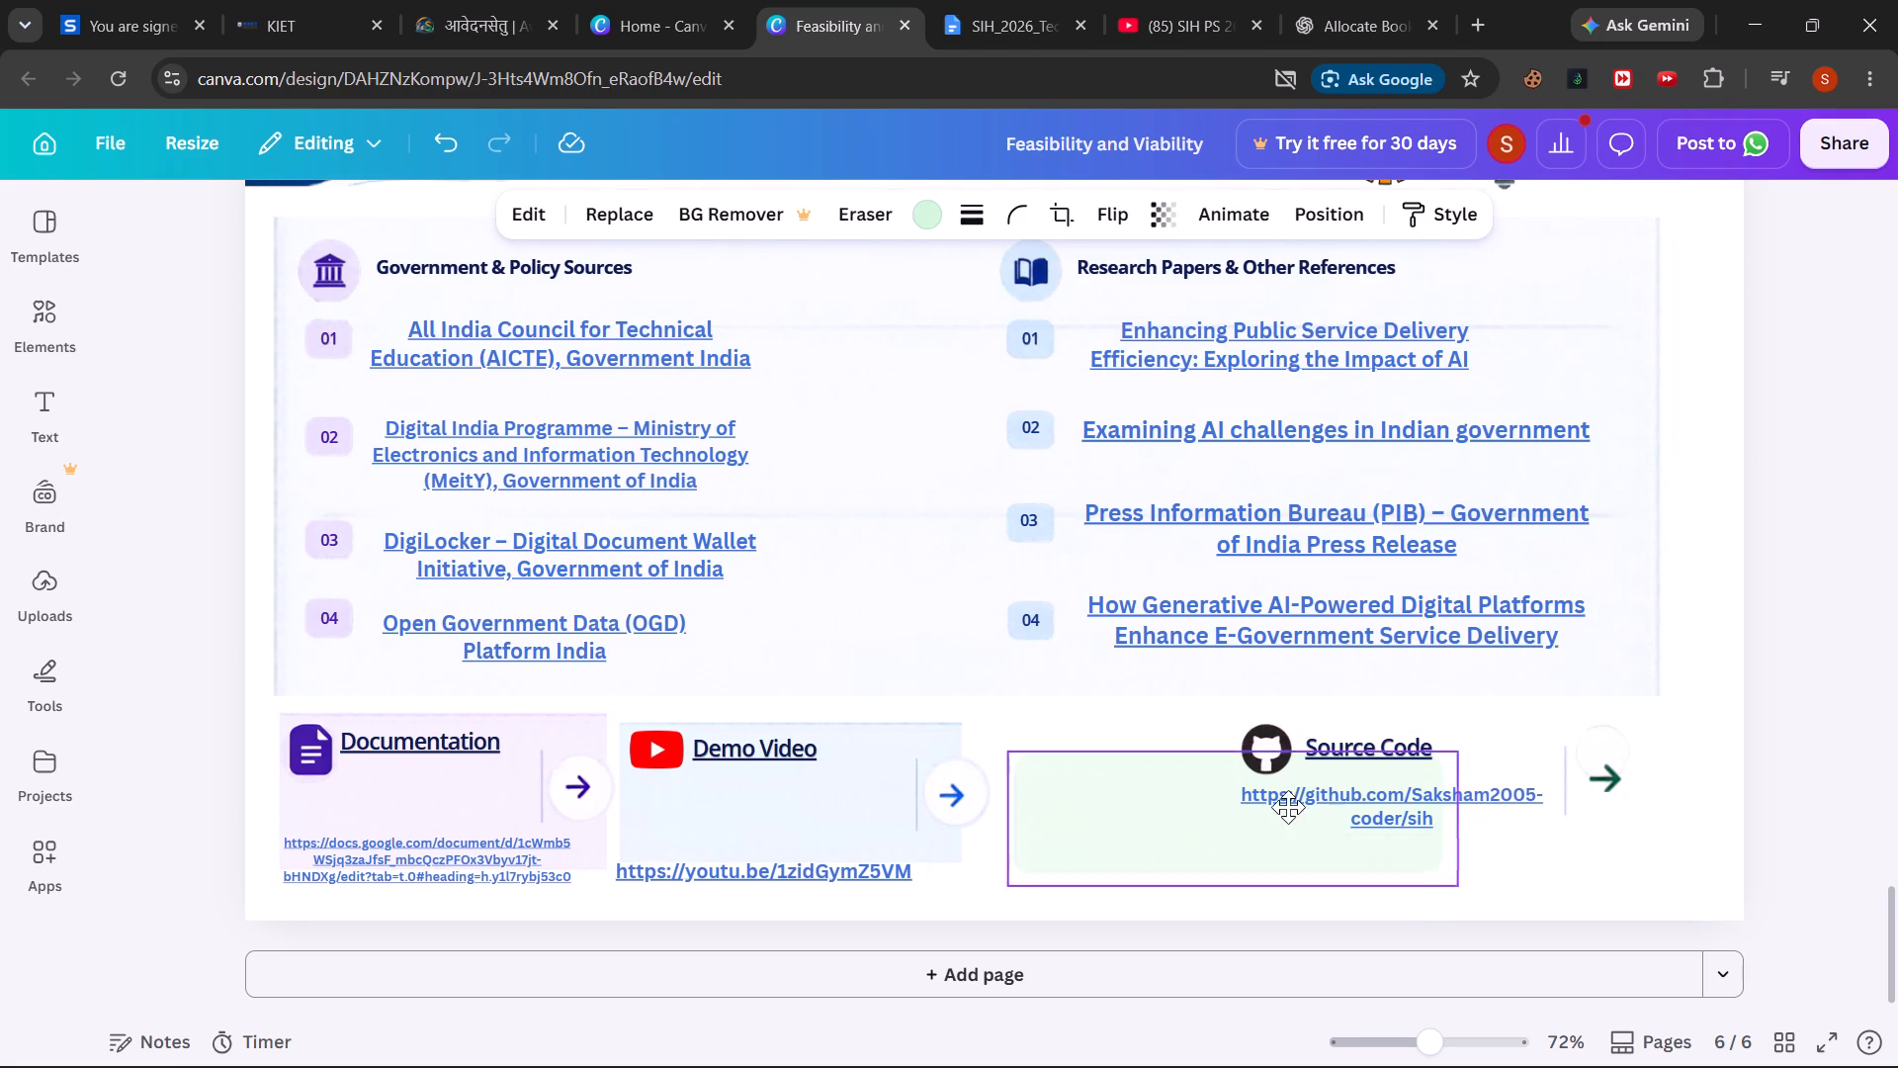
drag(1288, 807, 1263, 781)
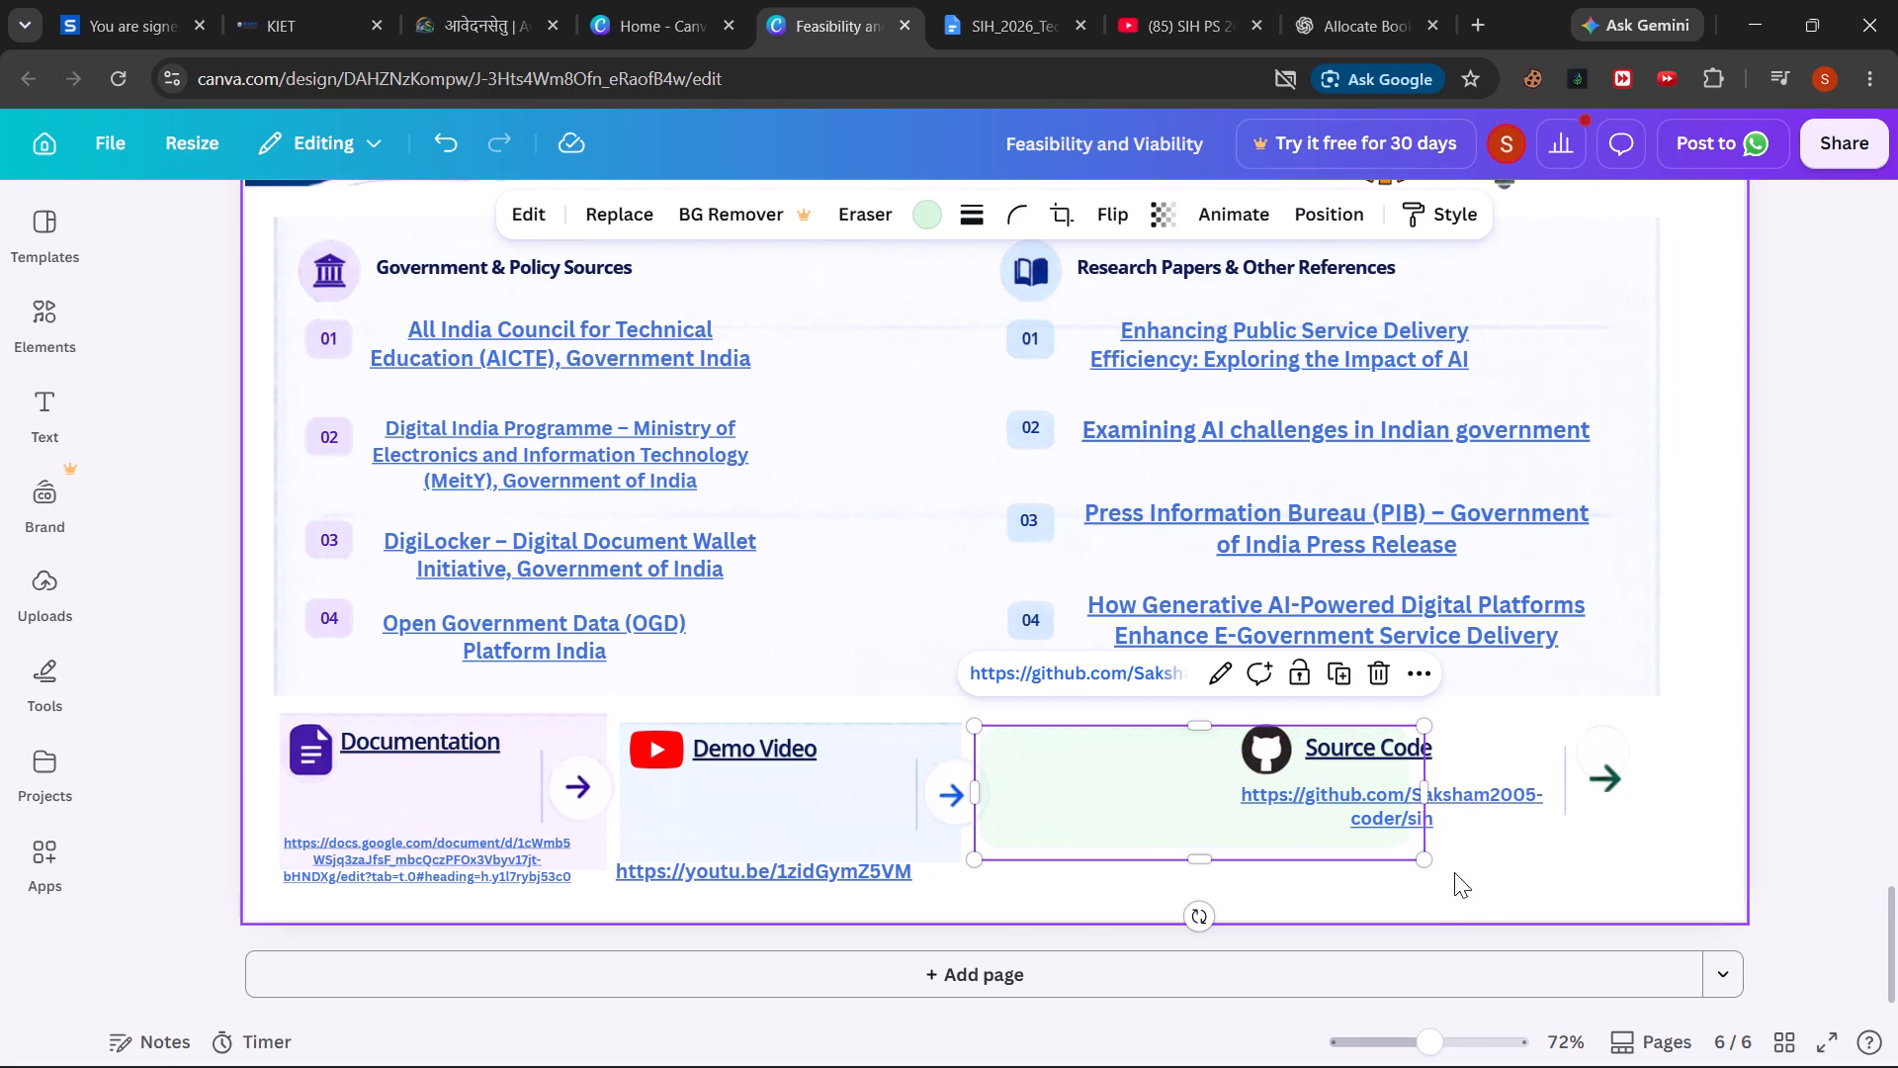
drag(1420, 857, 1215, 860)
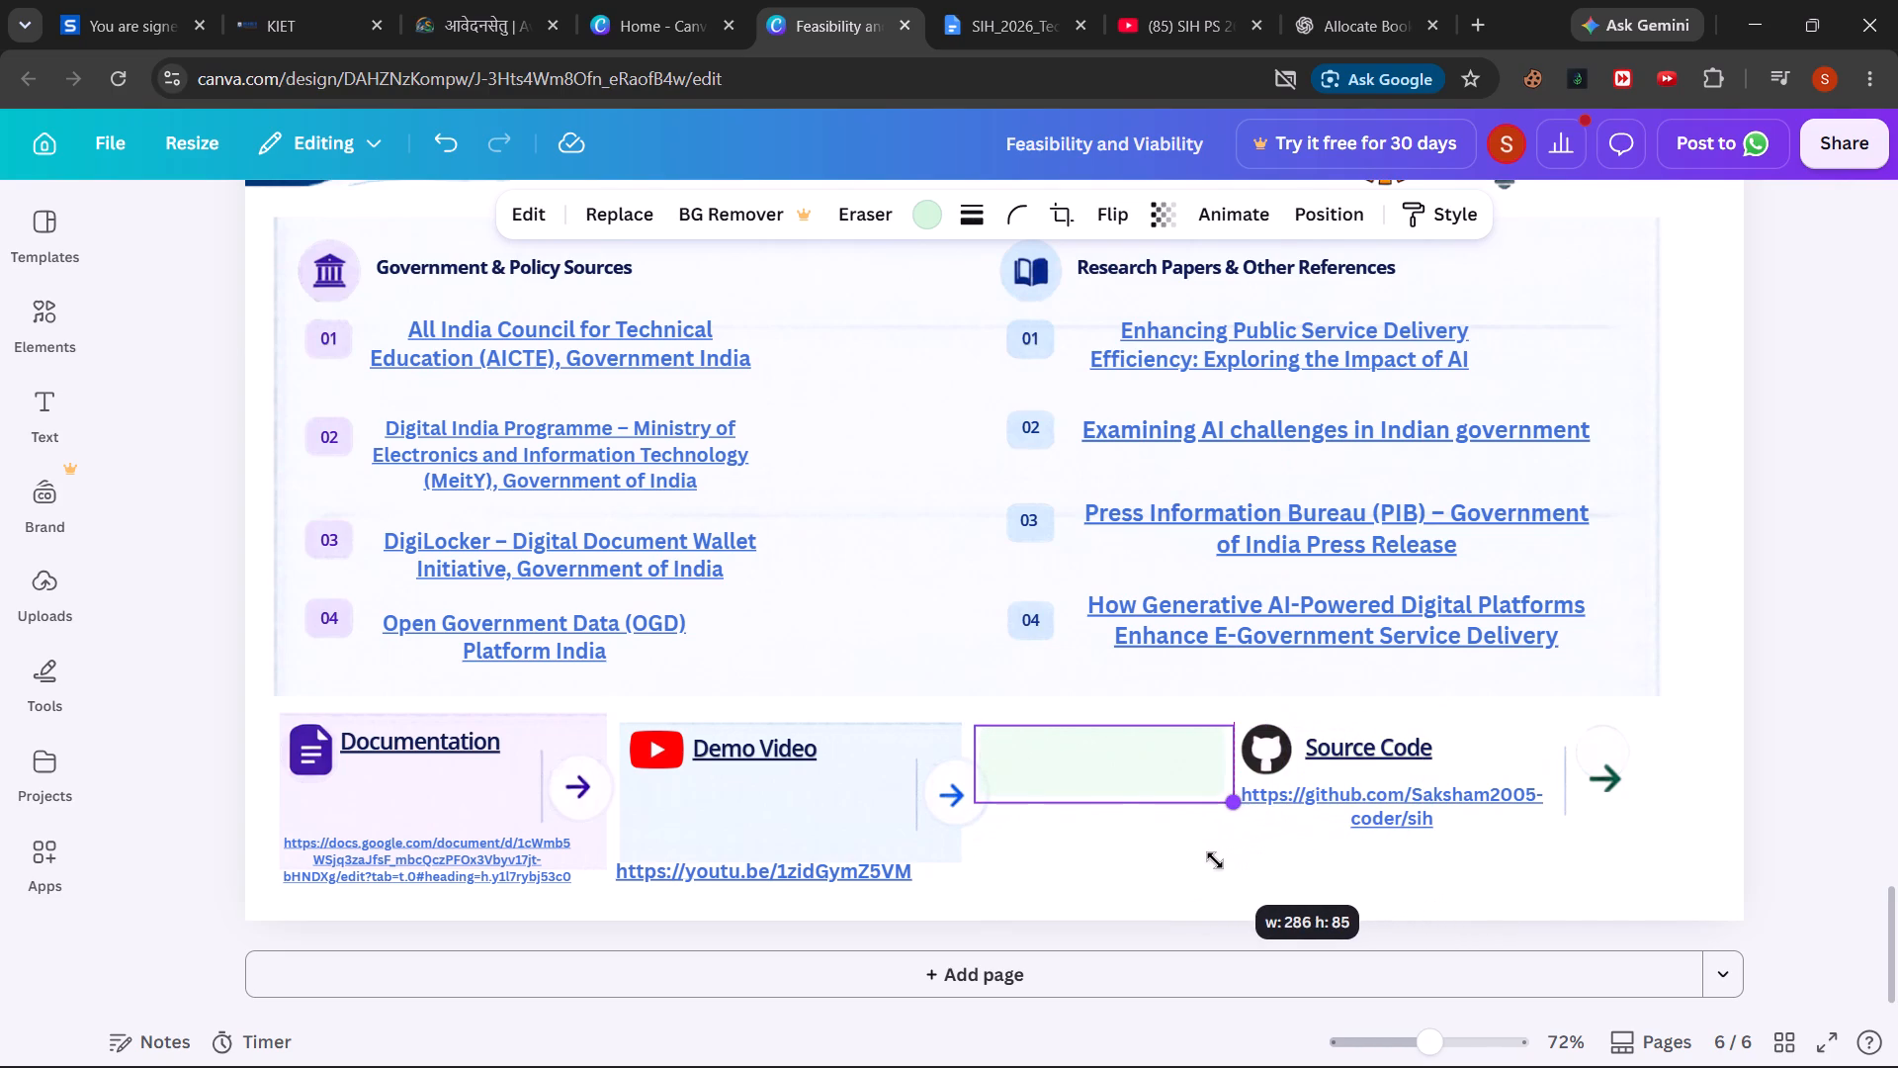
drag(1215, 860, 1244, 865)
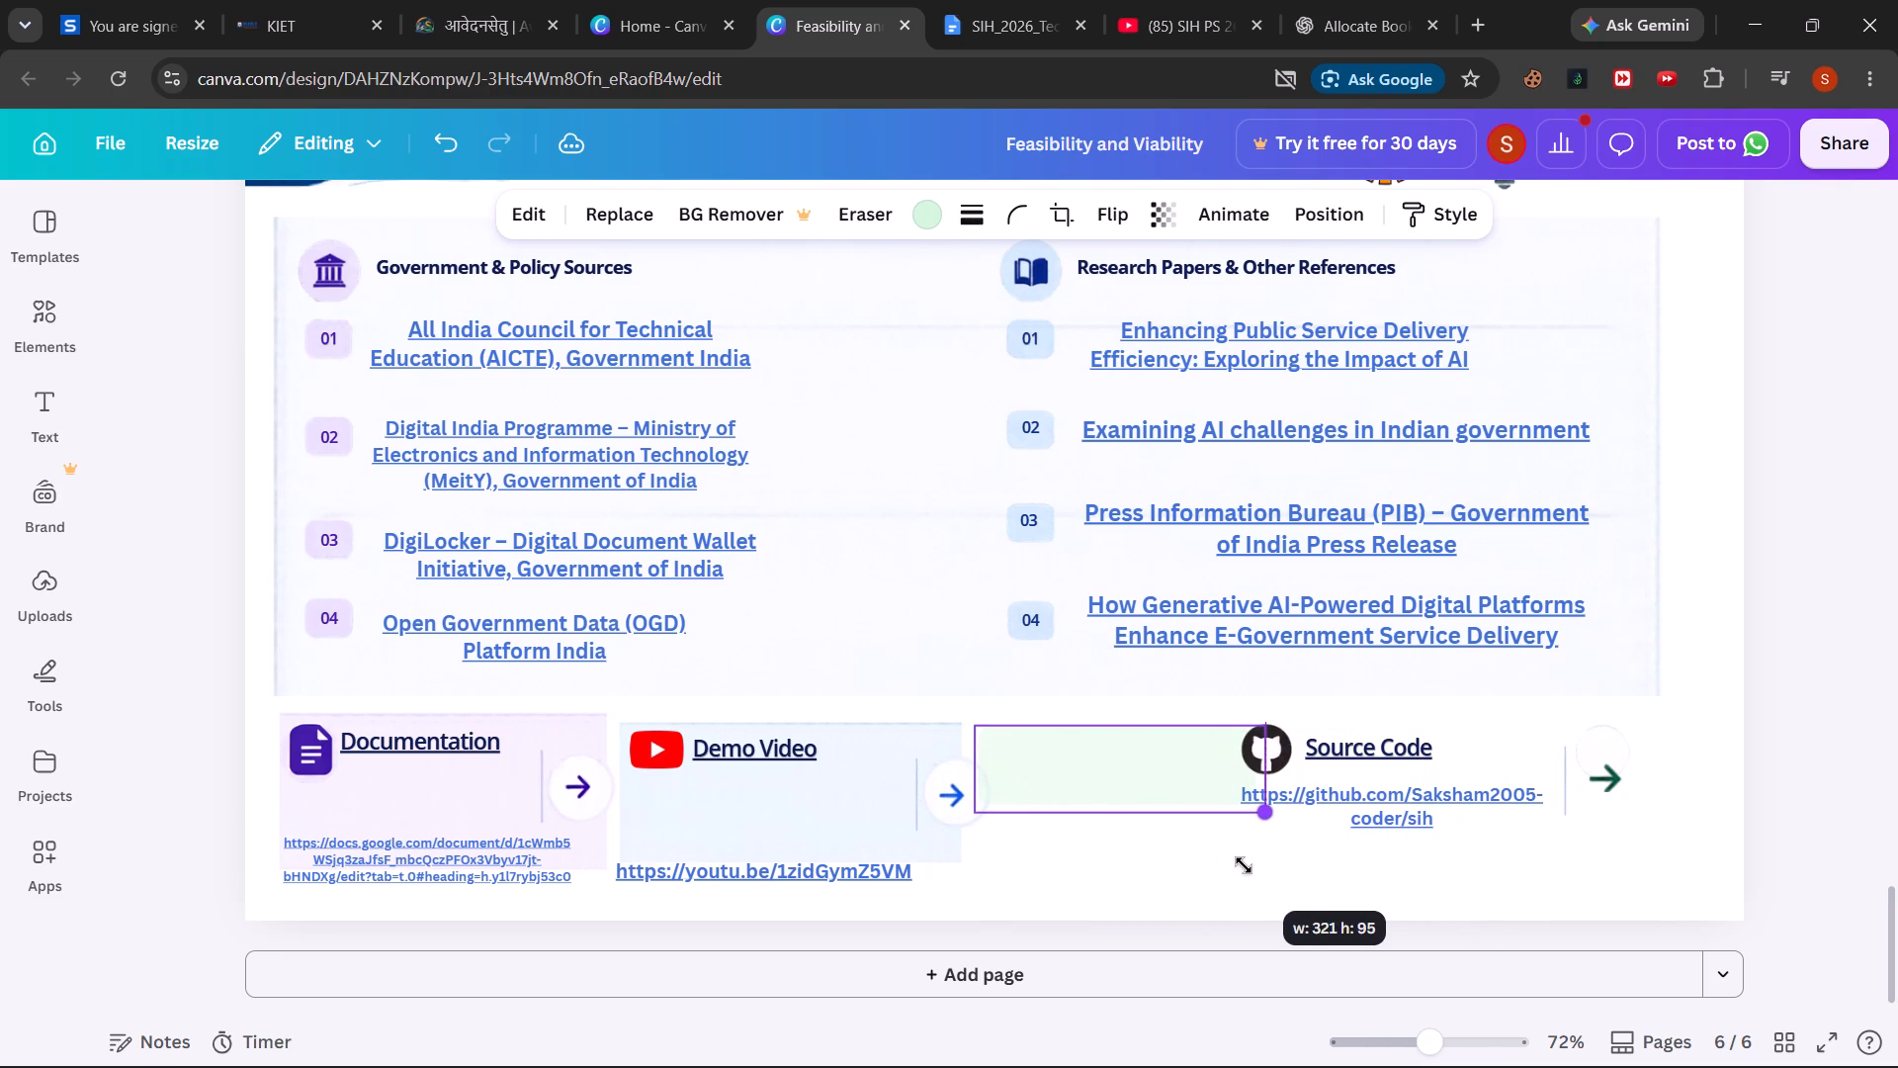
drag(1244, 865, 1255, 869)
drag(1123, 814, 1131, 853)
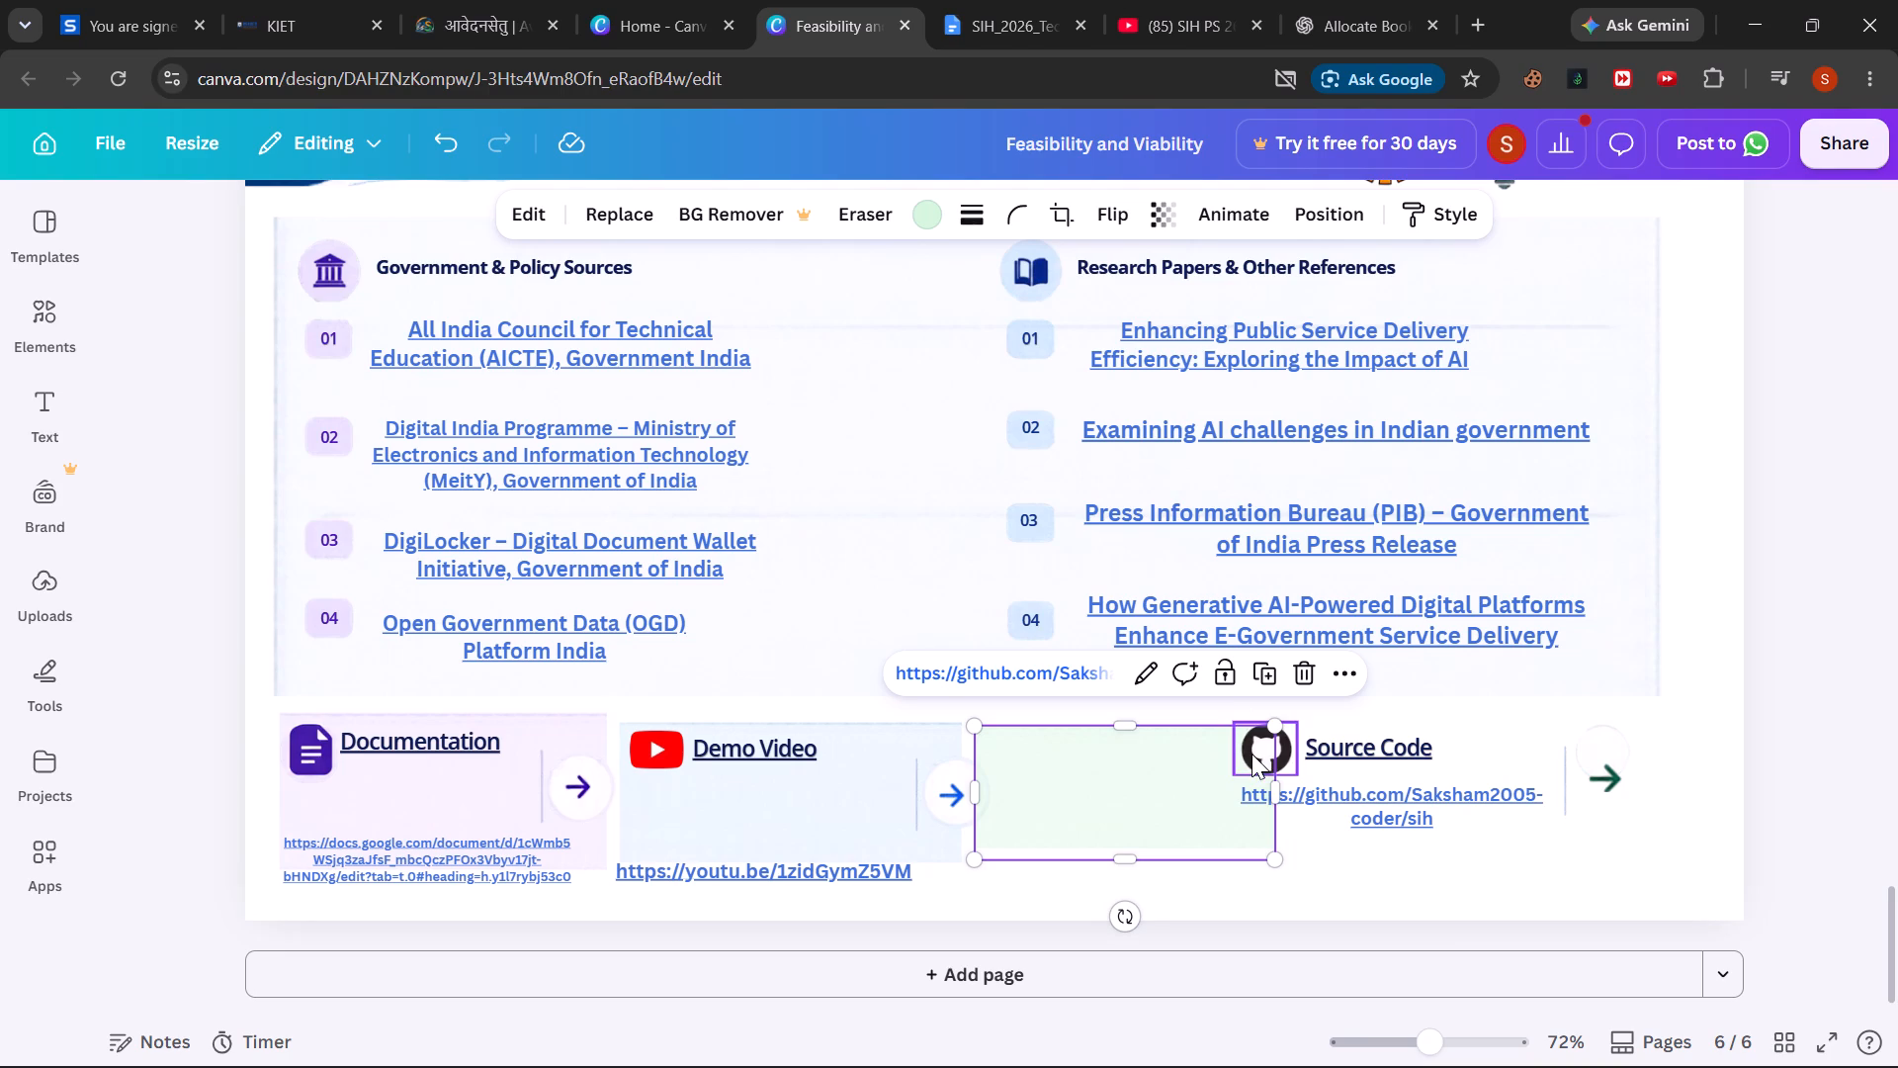
Move the GitHub icon and Source Code heading to the upper-left area of the relocated green background, undoing any accidental background move.
drag(1251, 754, 1075, 752)
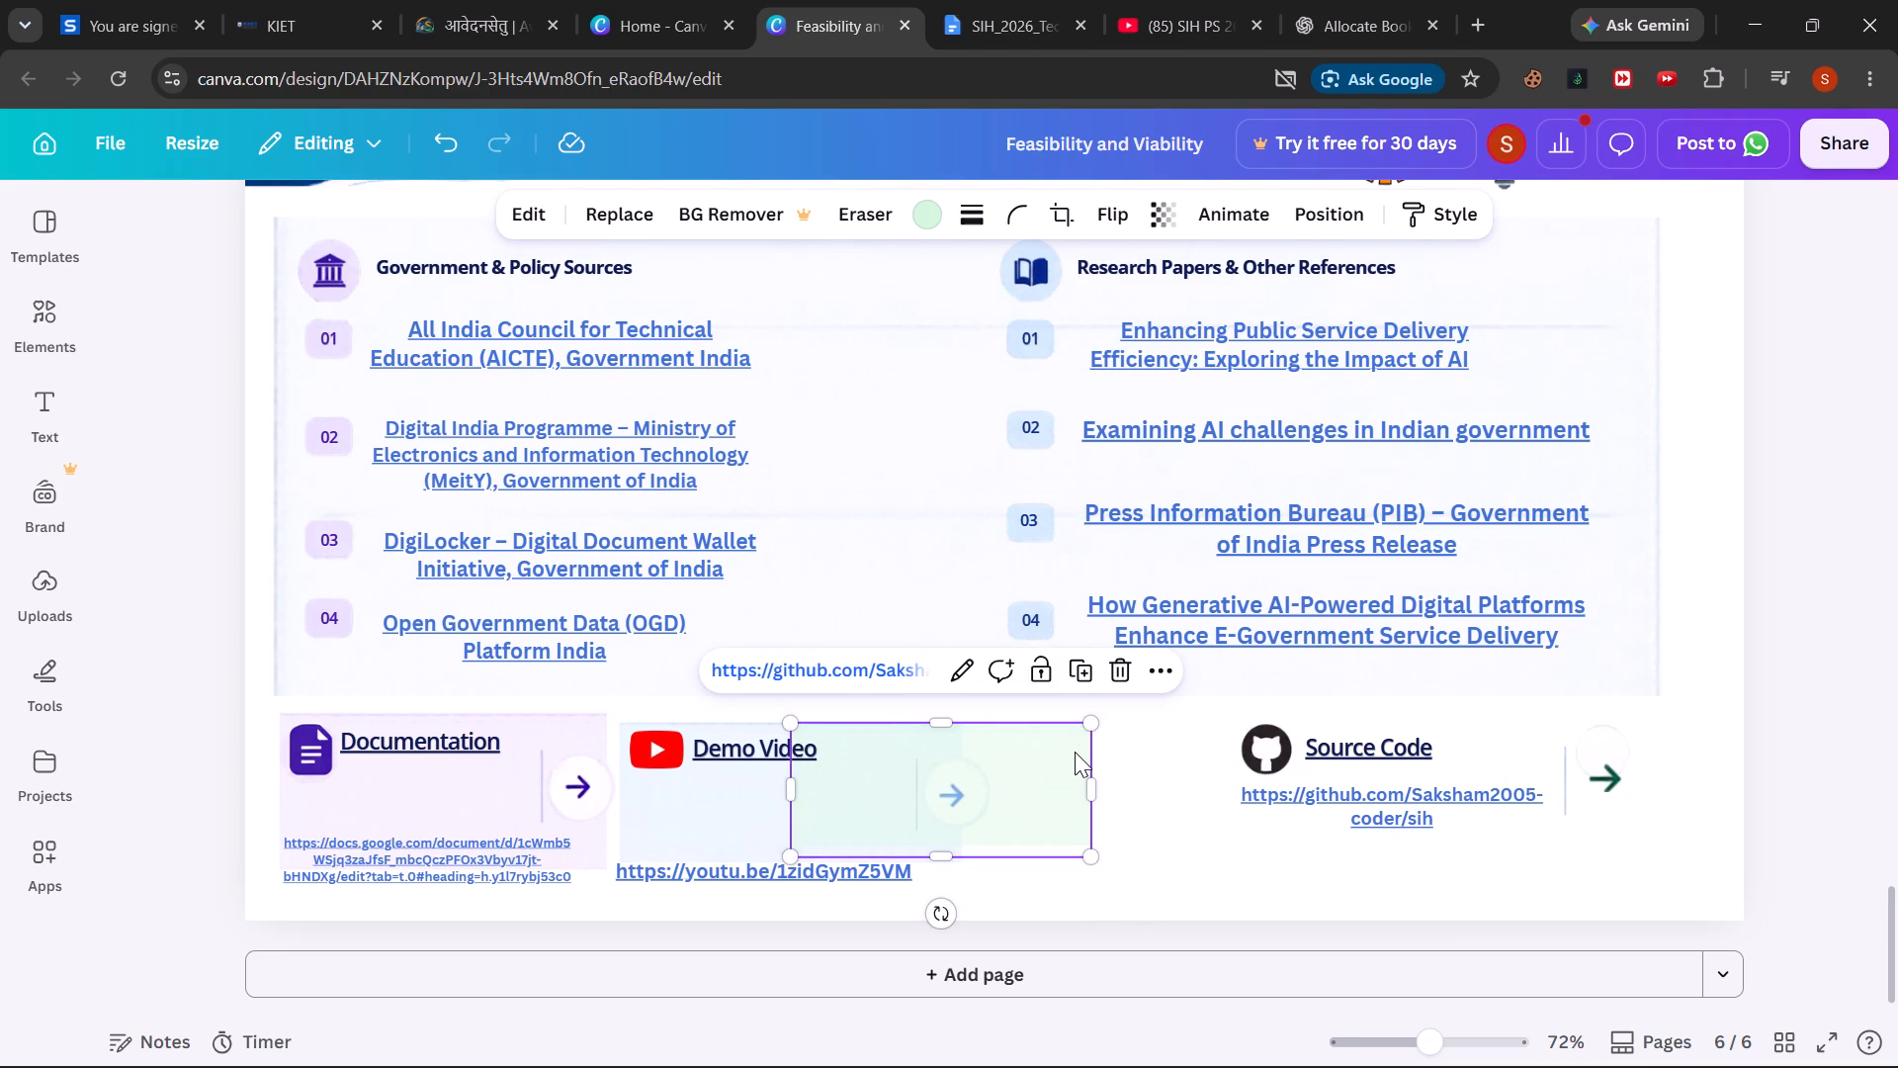
key(ctrl+z)
click(1250, 754)
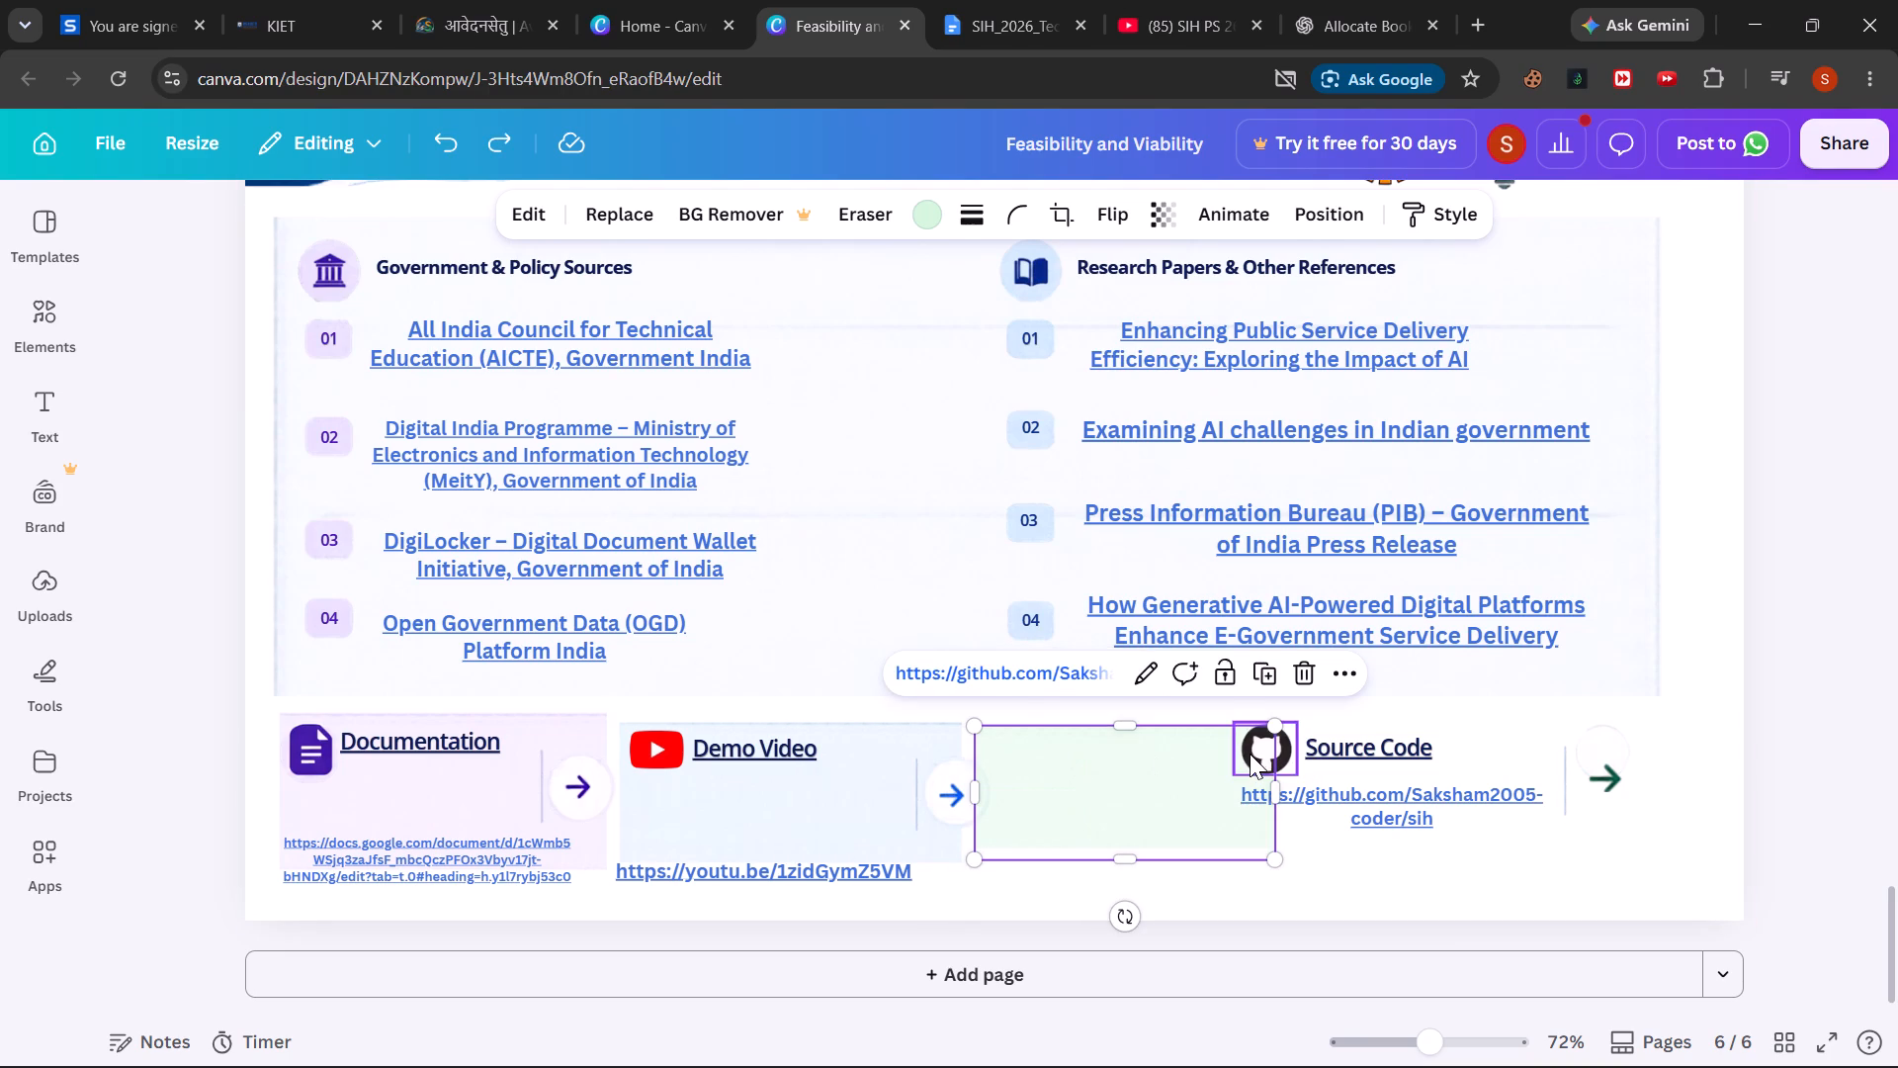
drag(1250, 754, 1006, 753)
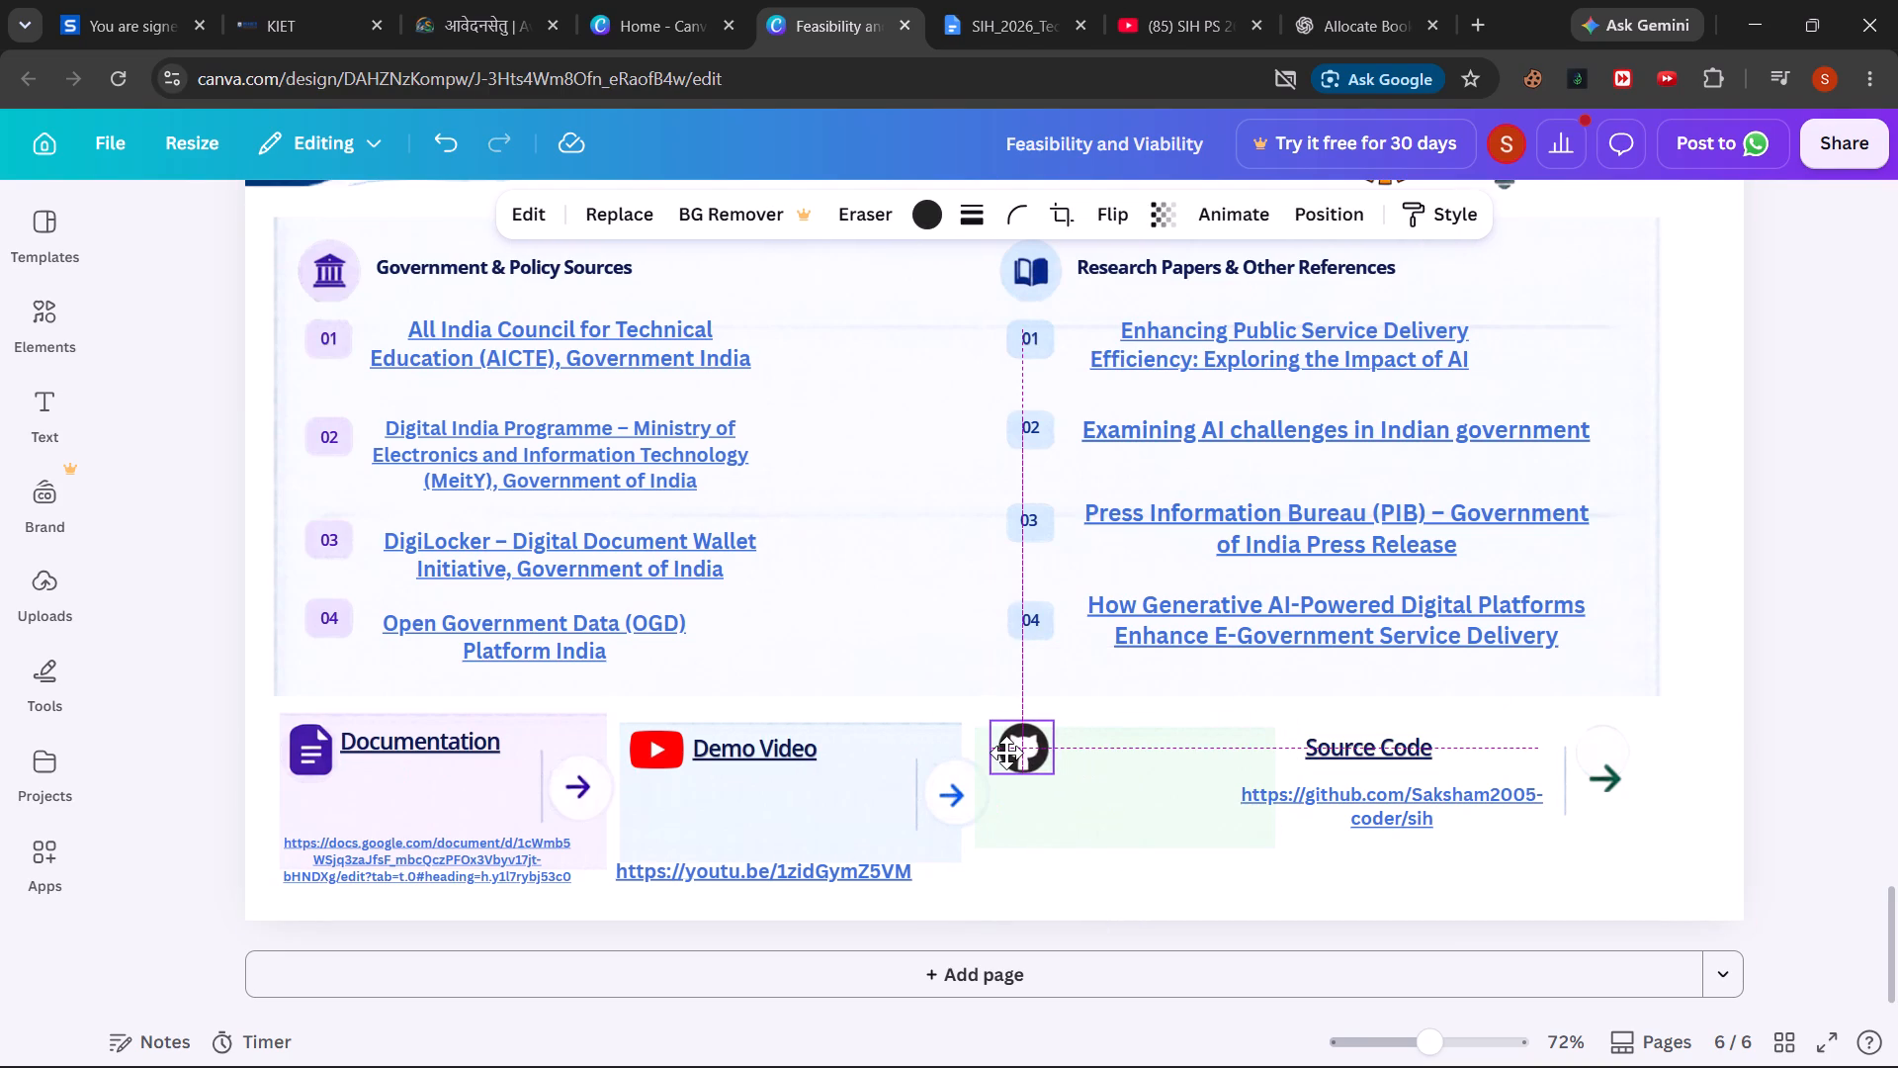
drag(1006, 753, 998, 754)
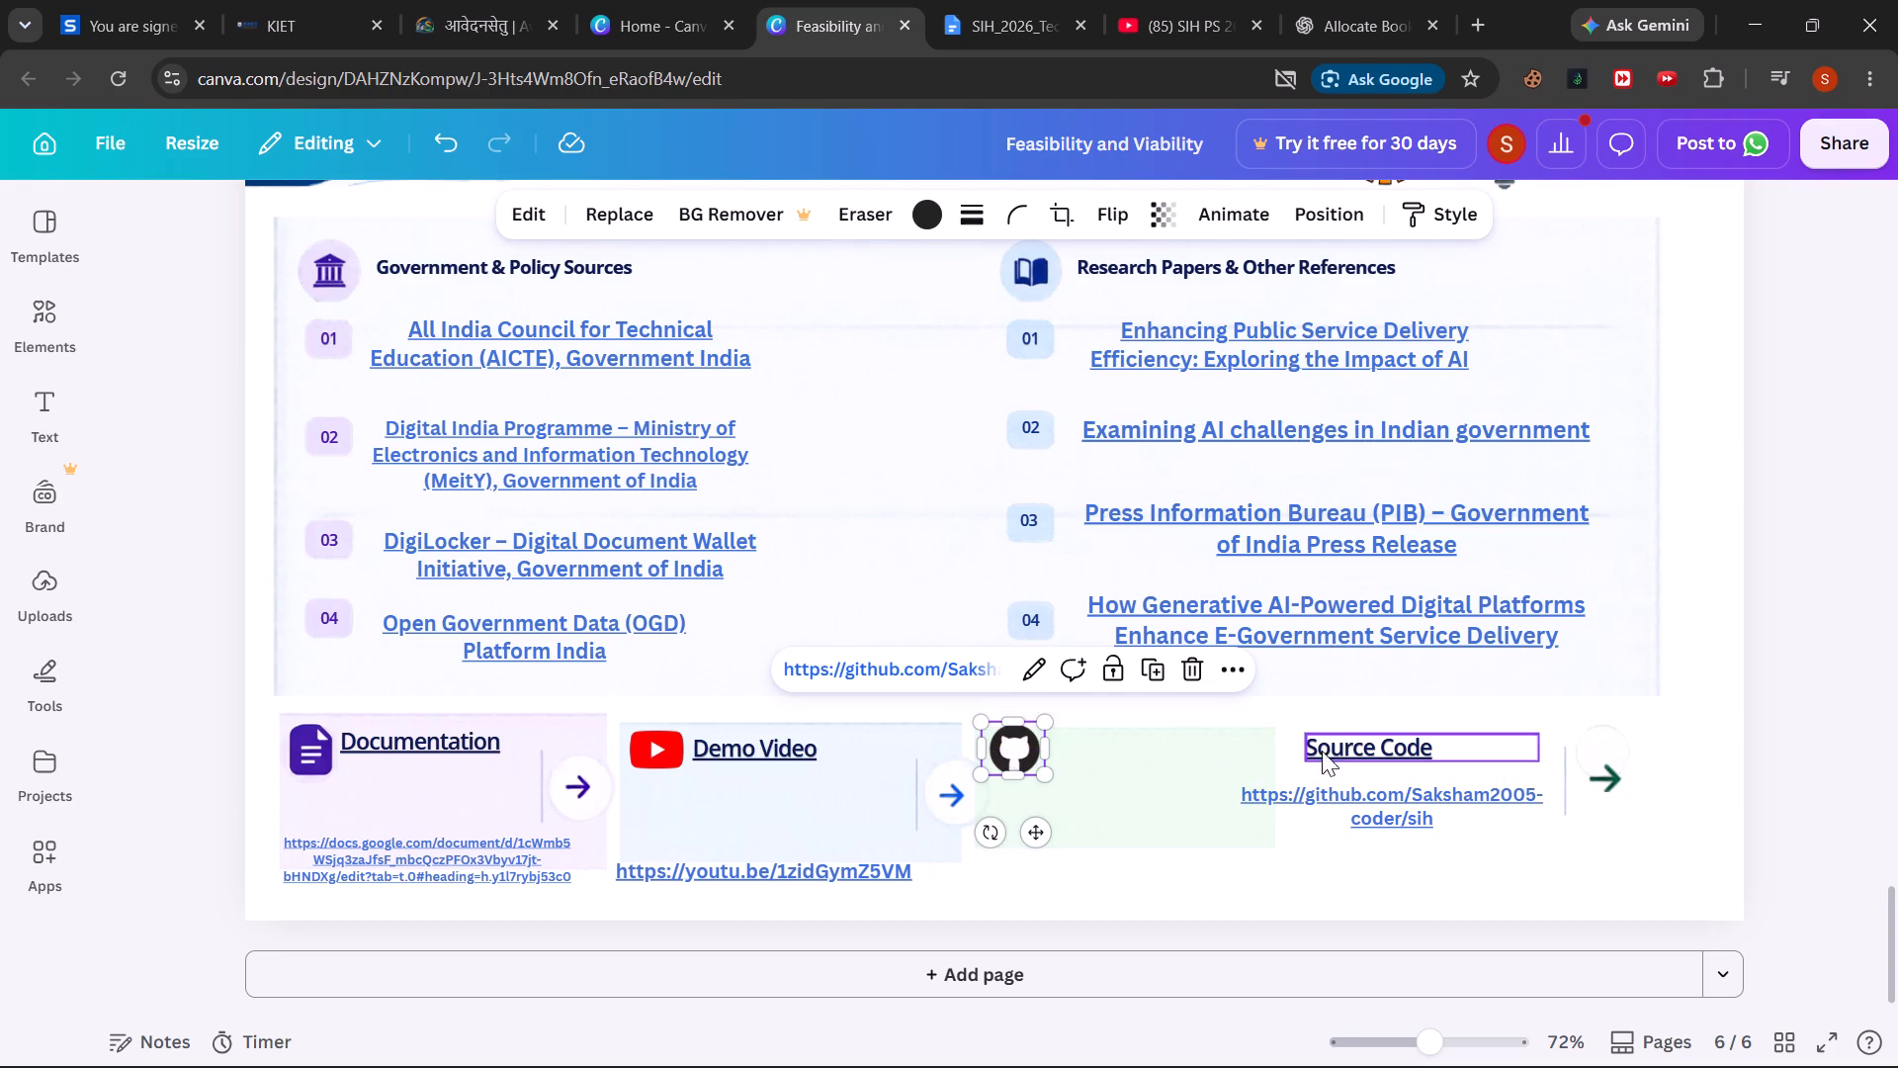
drag(1353, 748, 1089, 752)
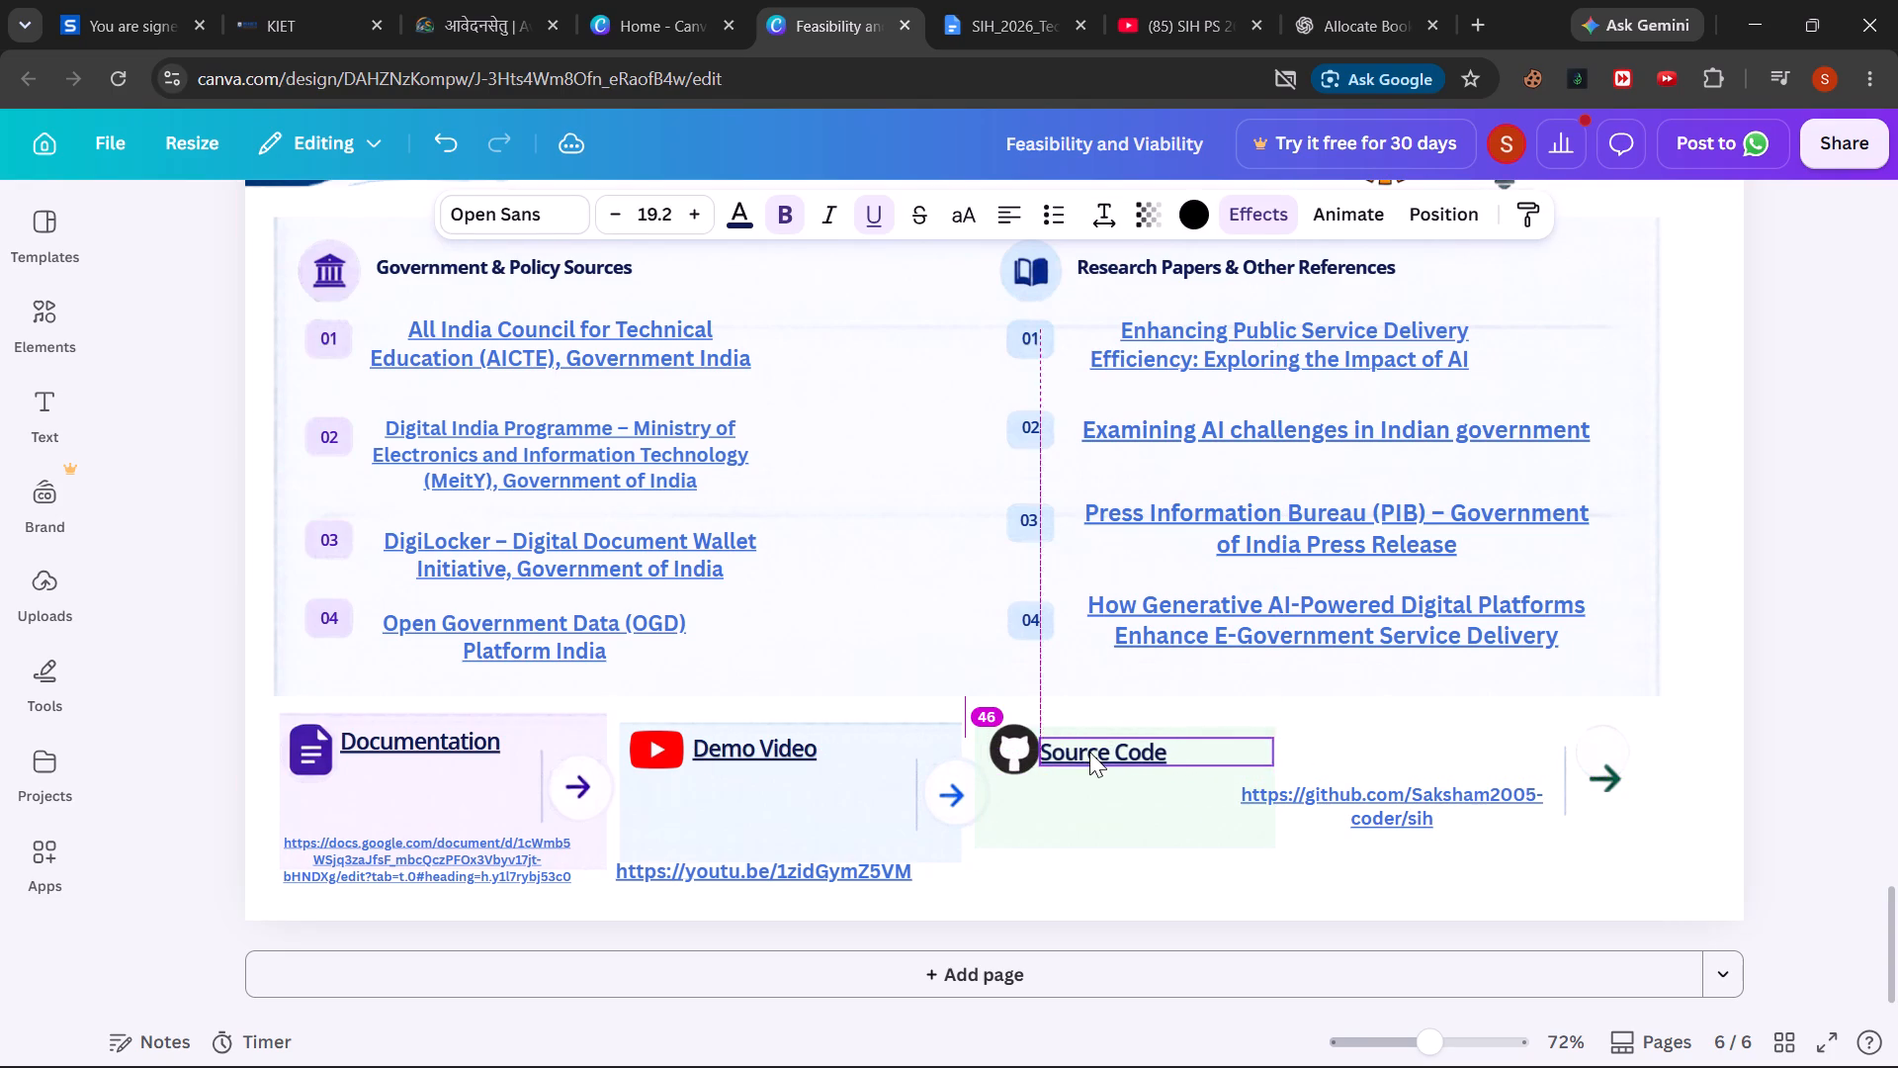
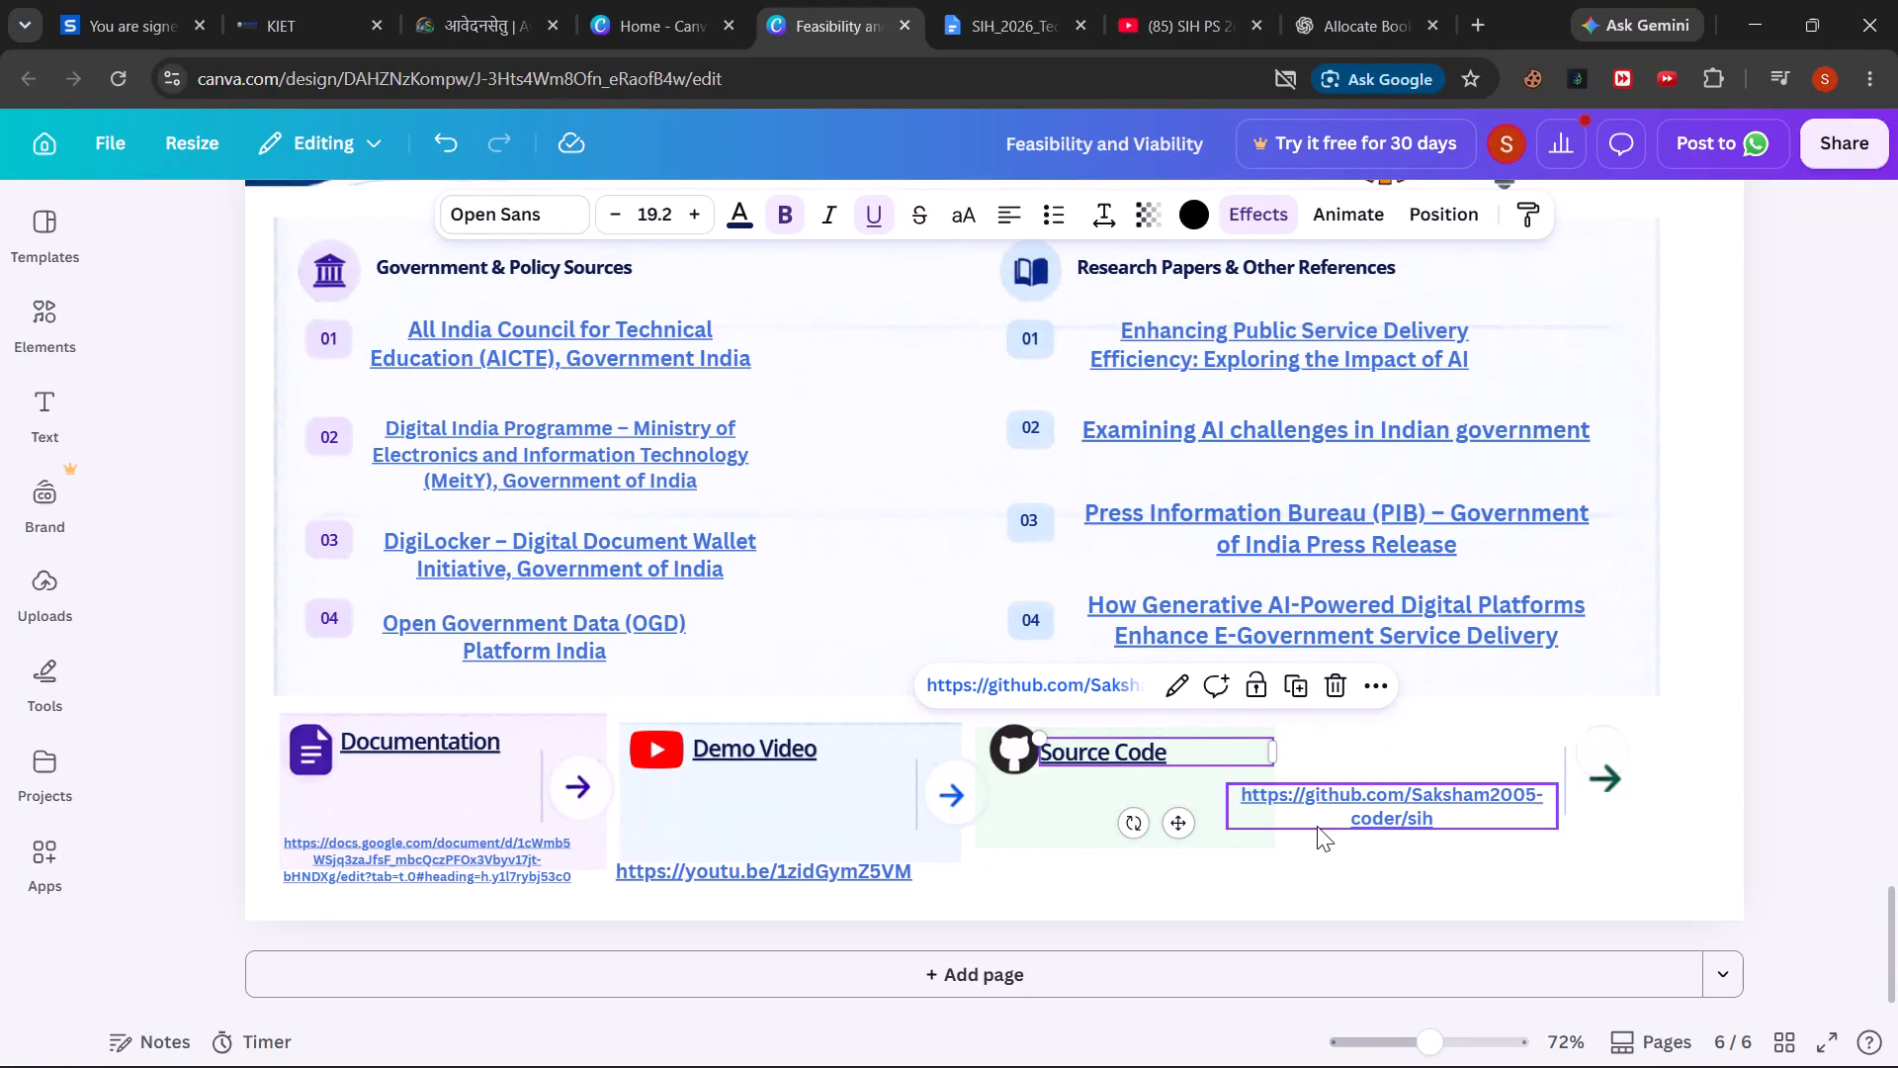
Move the Source Code link text to the green card's bottom edge and its divider, white circle and arrow to the card's right edge.
drag(1322, 826, 1061, 864)
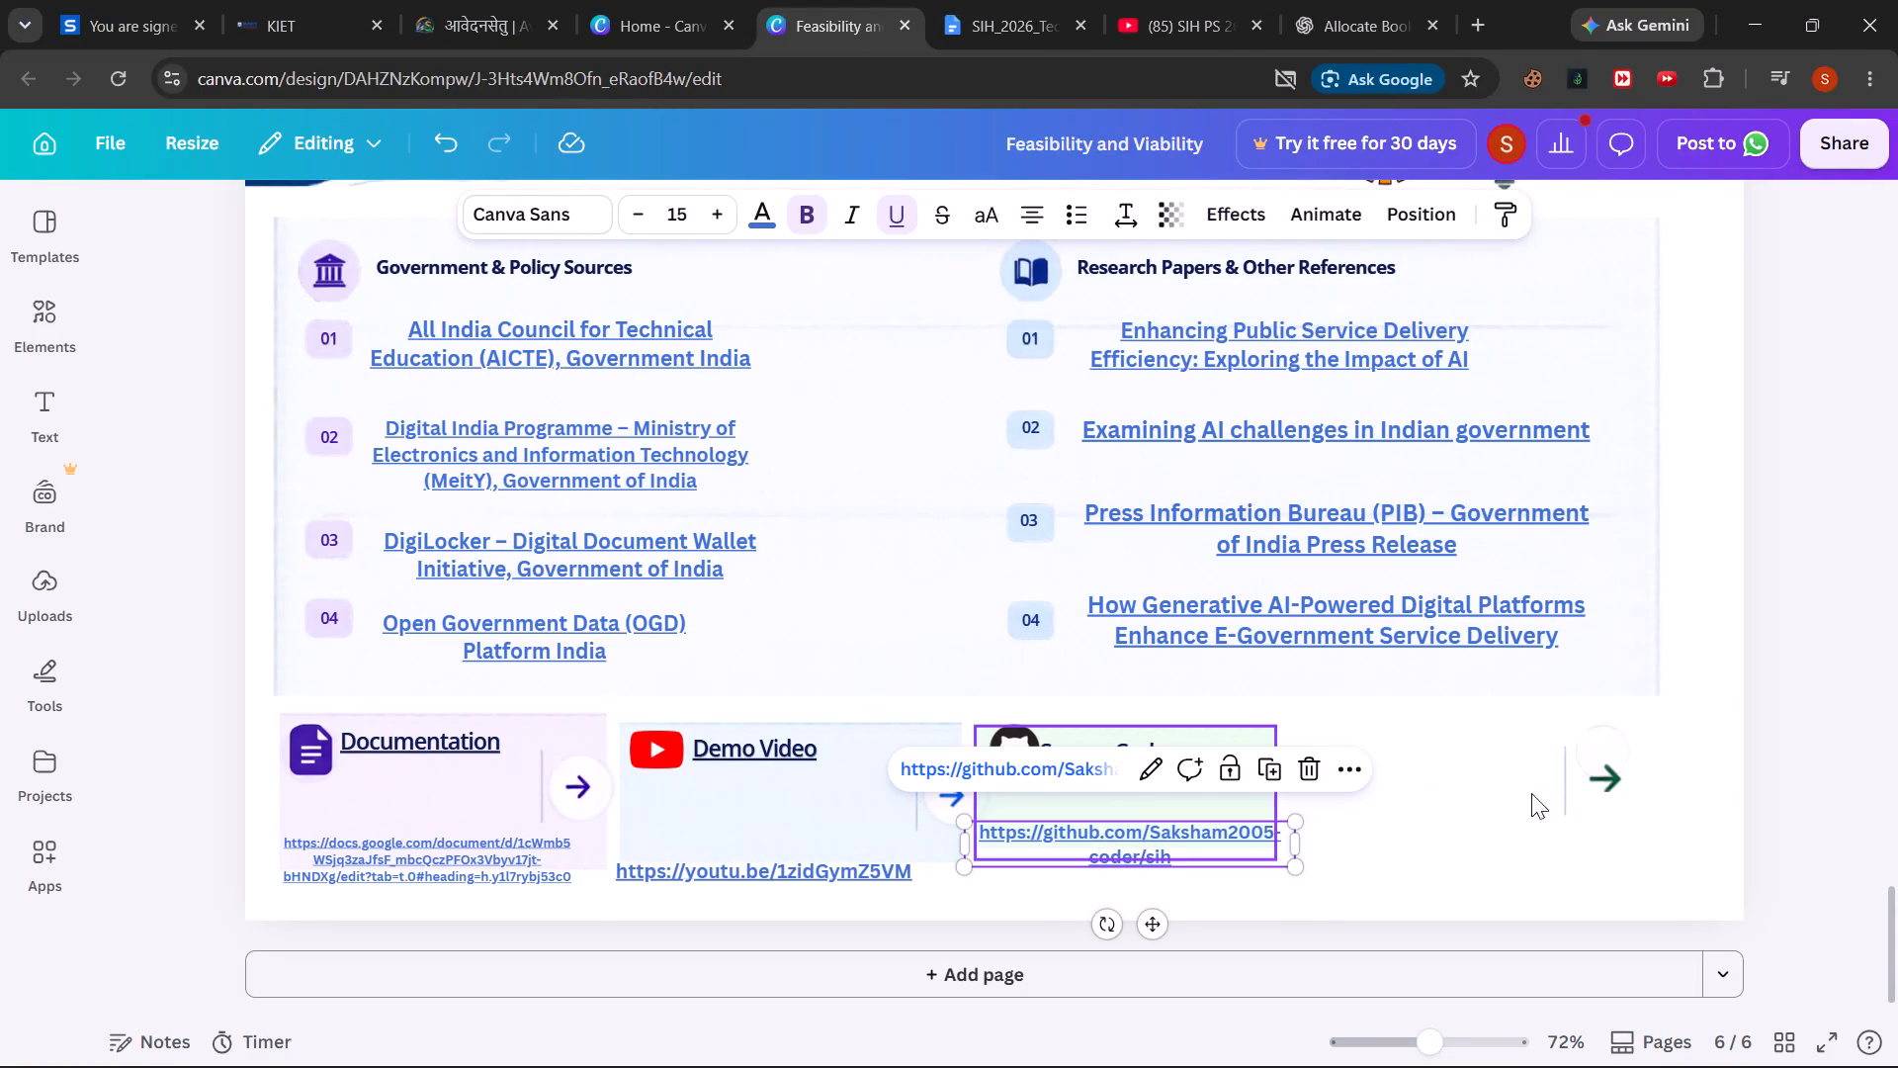
drag(1568, 789, 1225, 803)
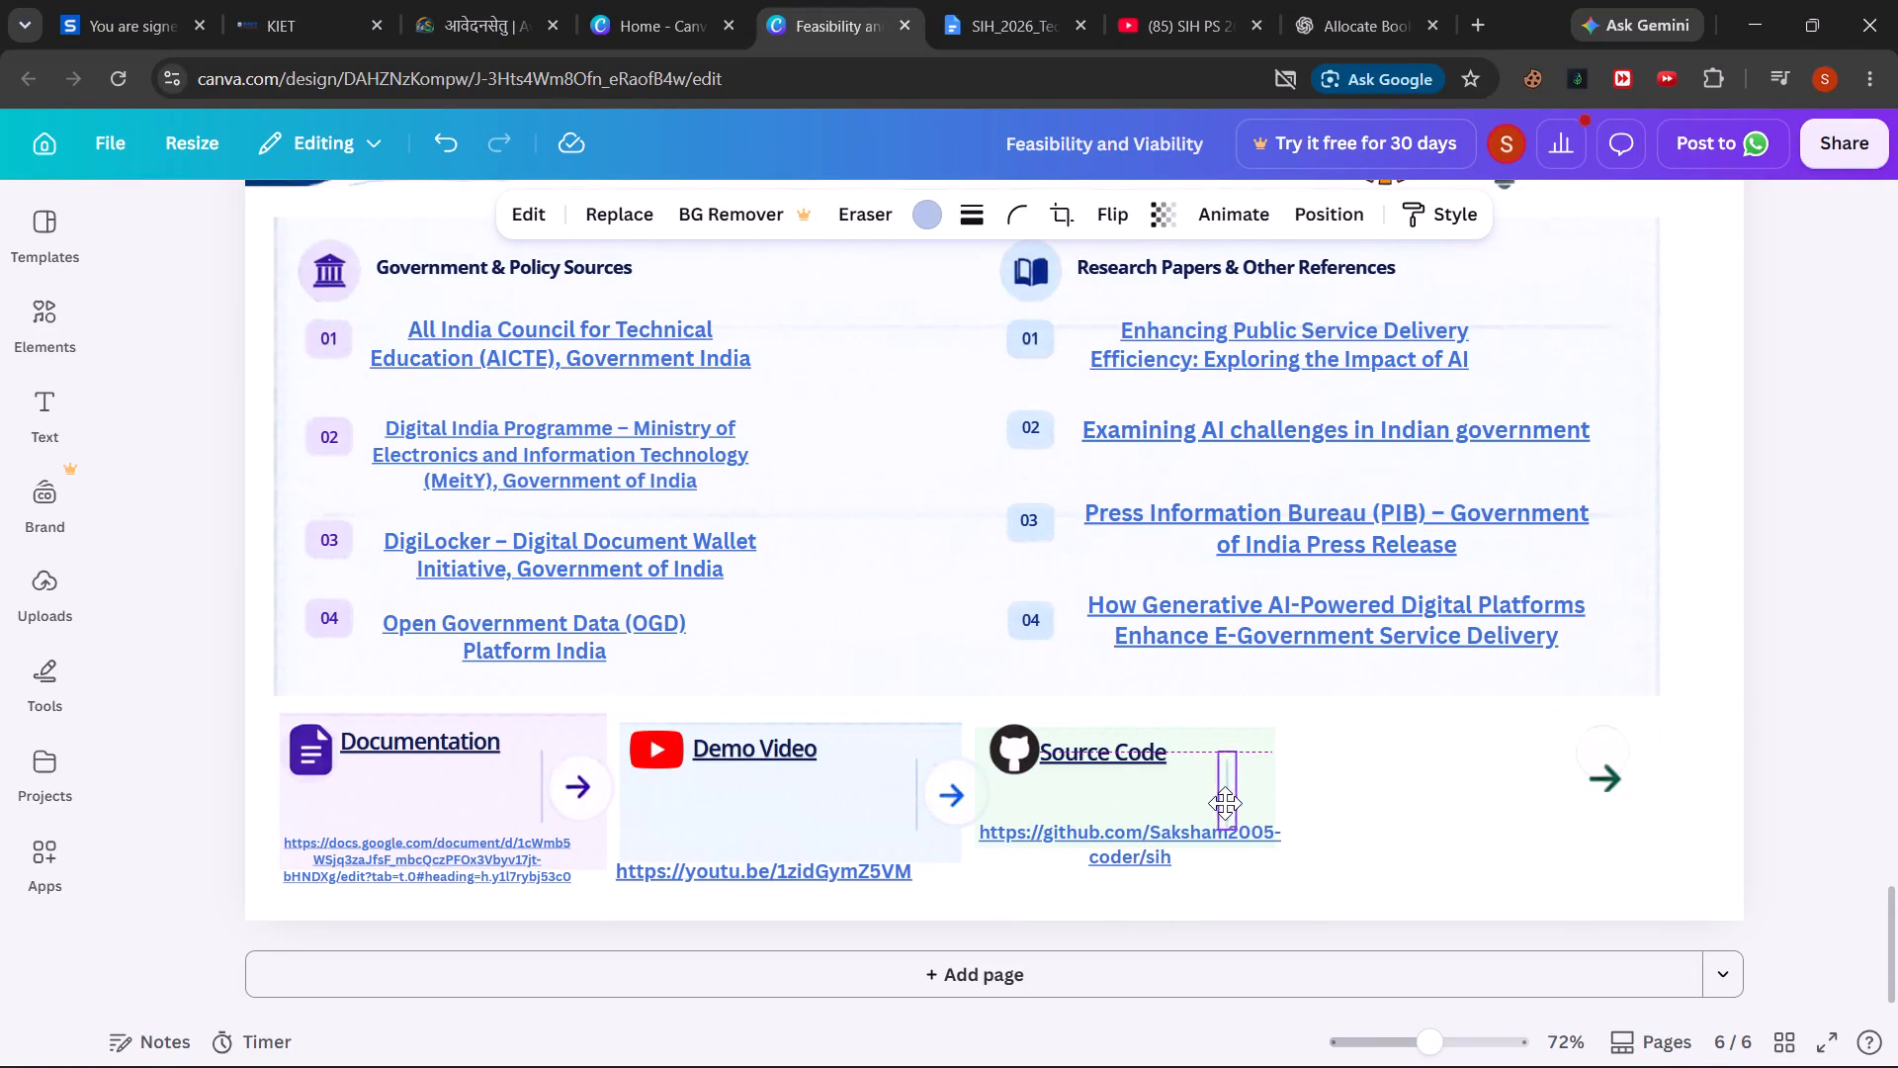
drag(1225, 803, 1218, 802)
click(1567, 766)
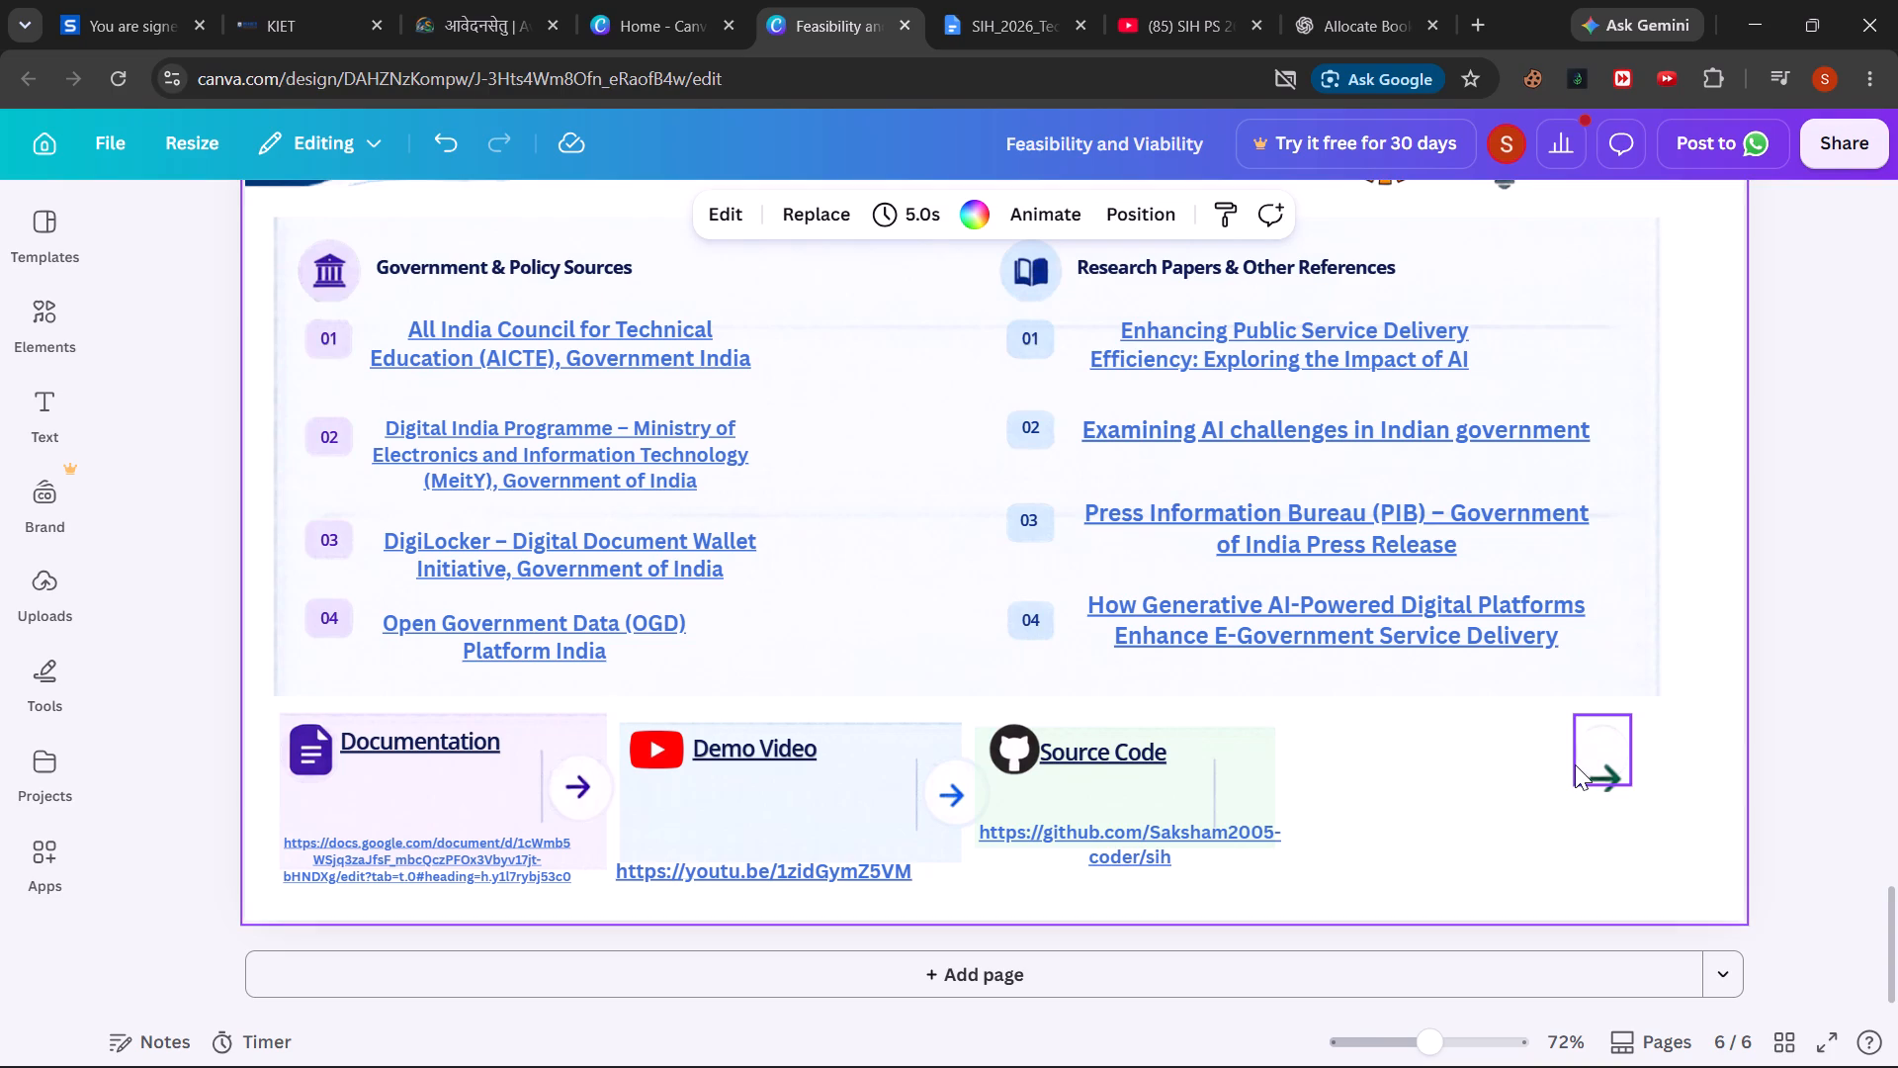
drag(1585, 732, 1250, 772)
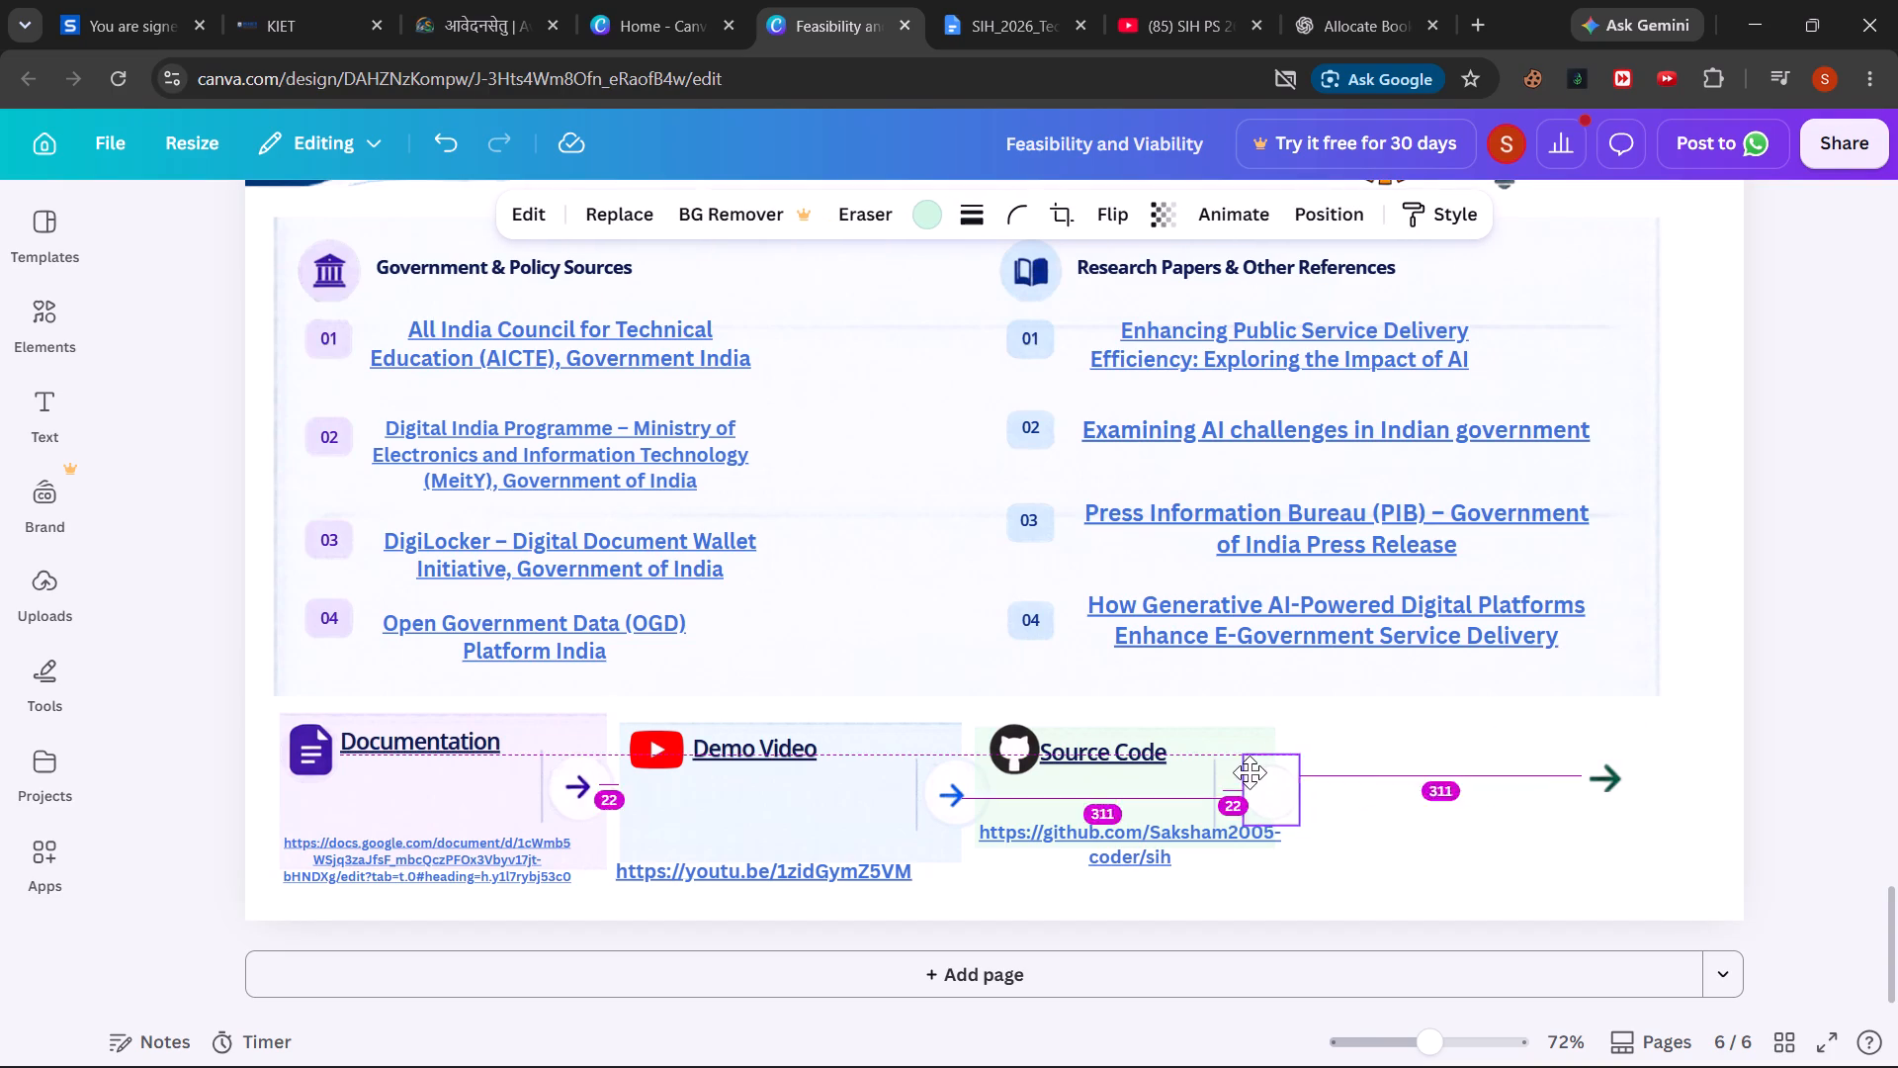
drag(1250, 772, 1234, 767)
drag(1604, 769, 1250, 783)
click(1419, 753)
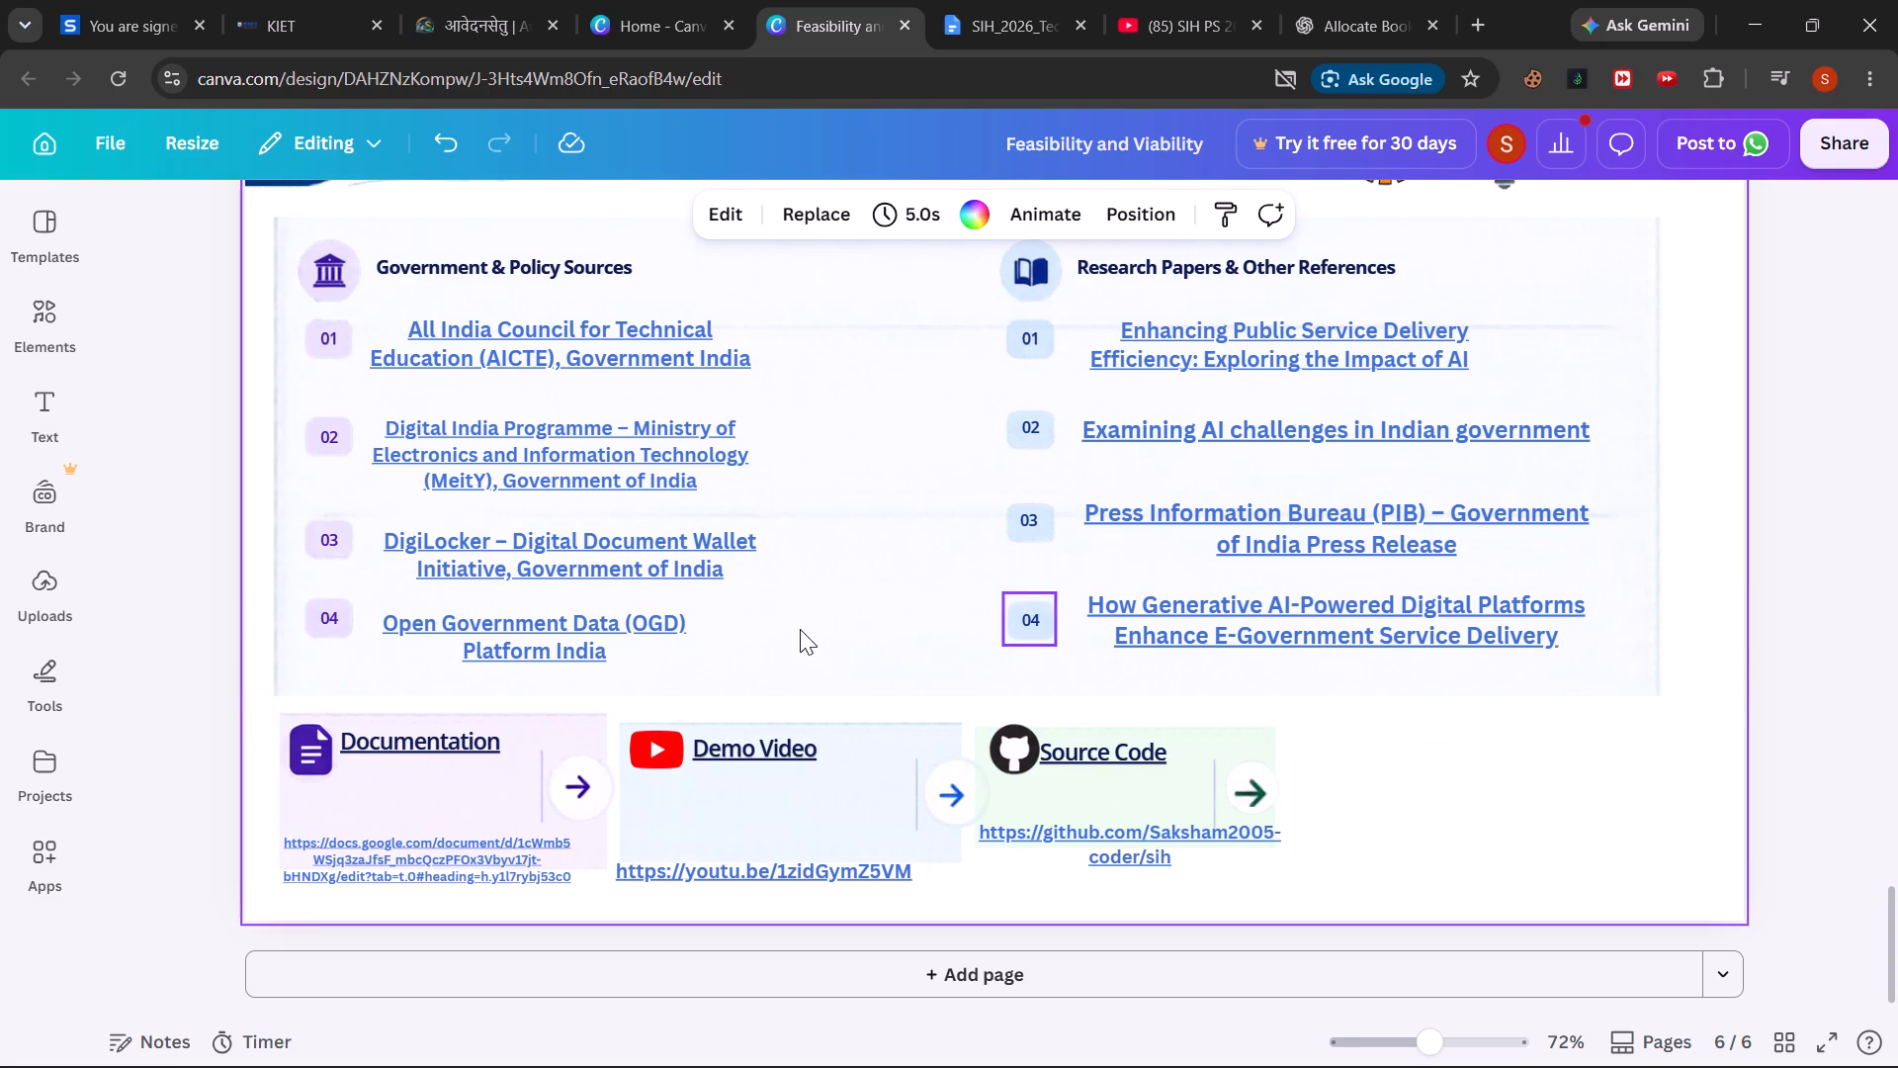
Duplicate the Documentation card's purple background and place the copy in the empty space beside the Source Code card.
click(583, 721)
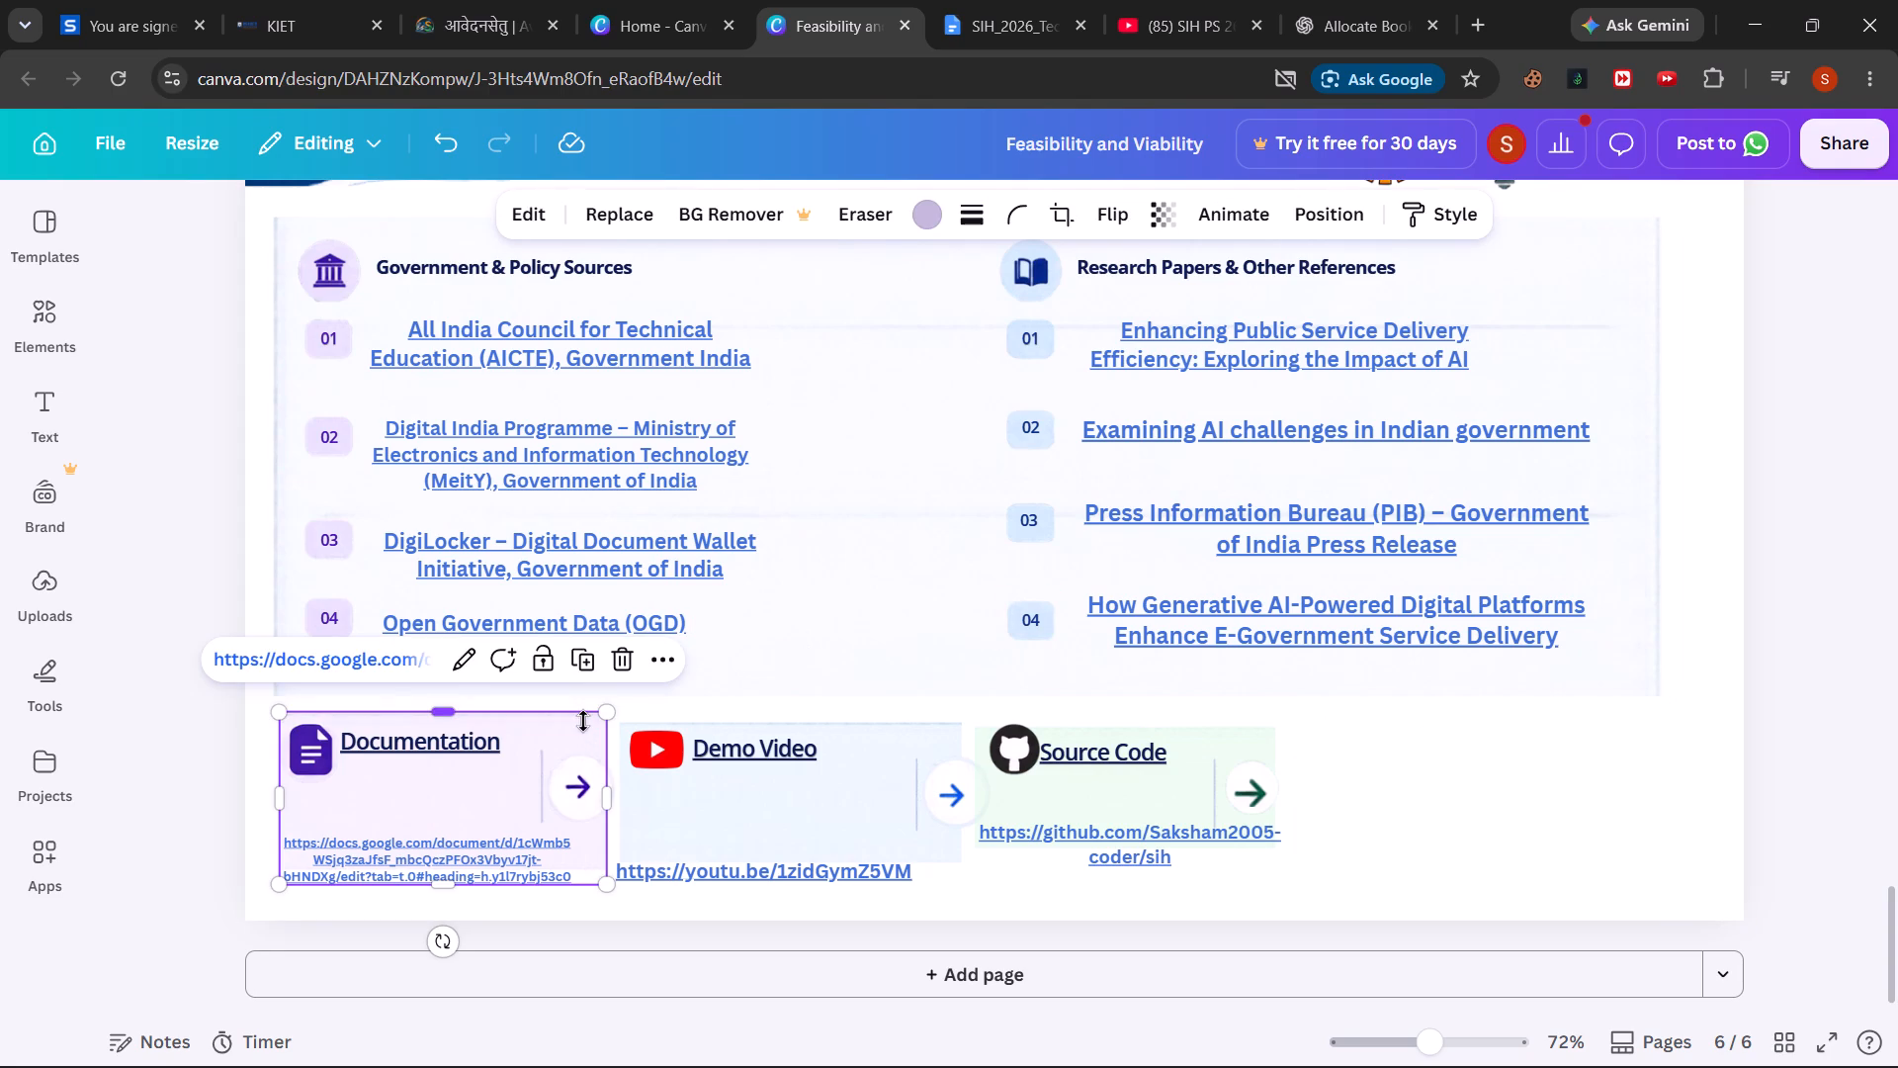
key(ctrl+c)
click(1527, 779)
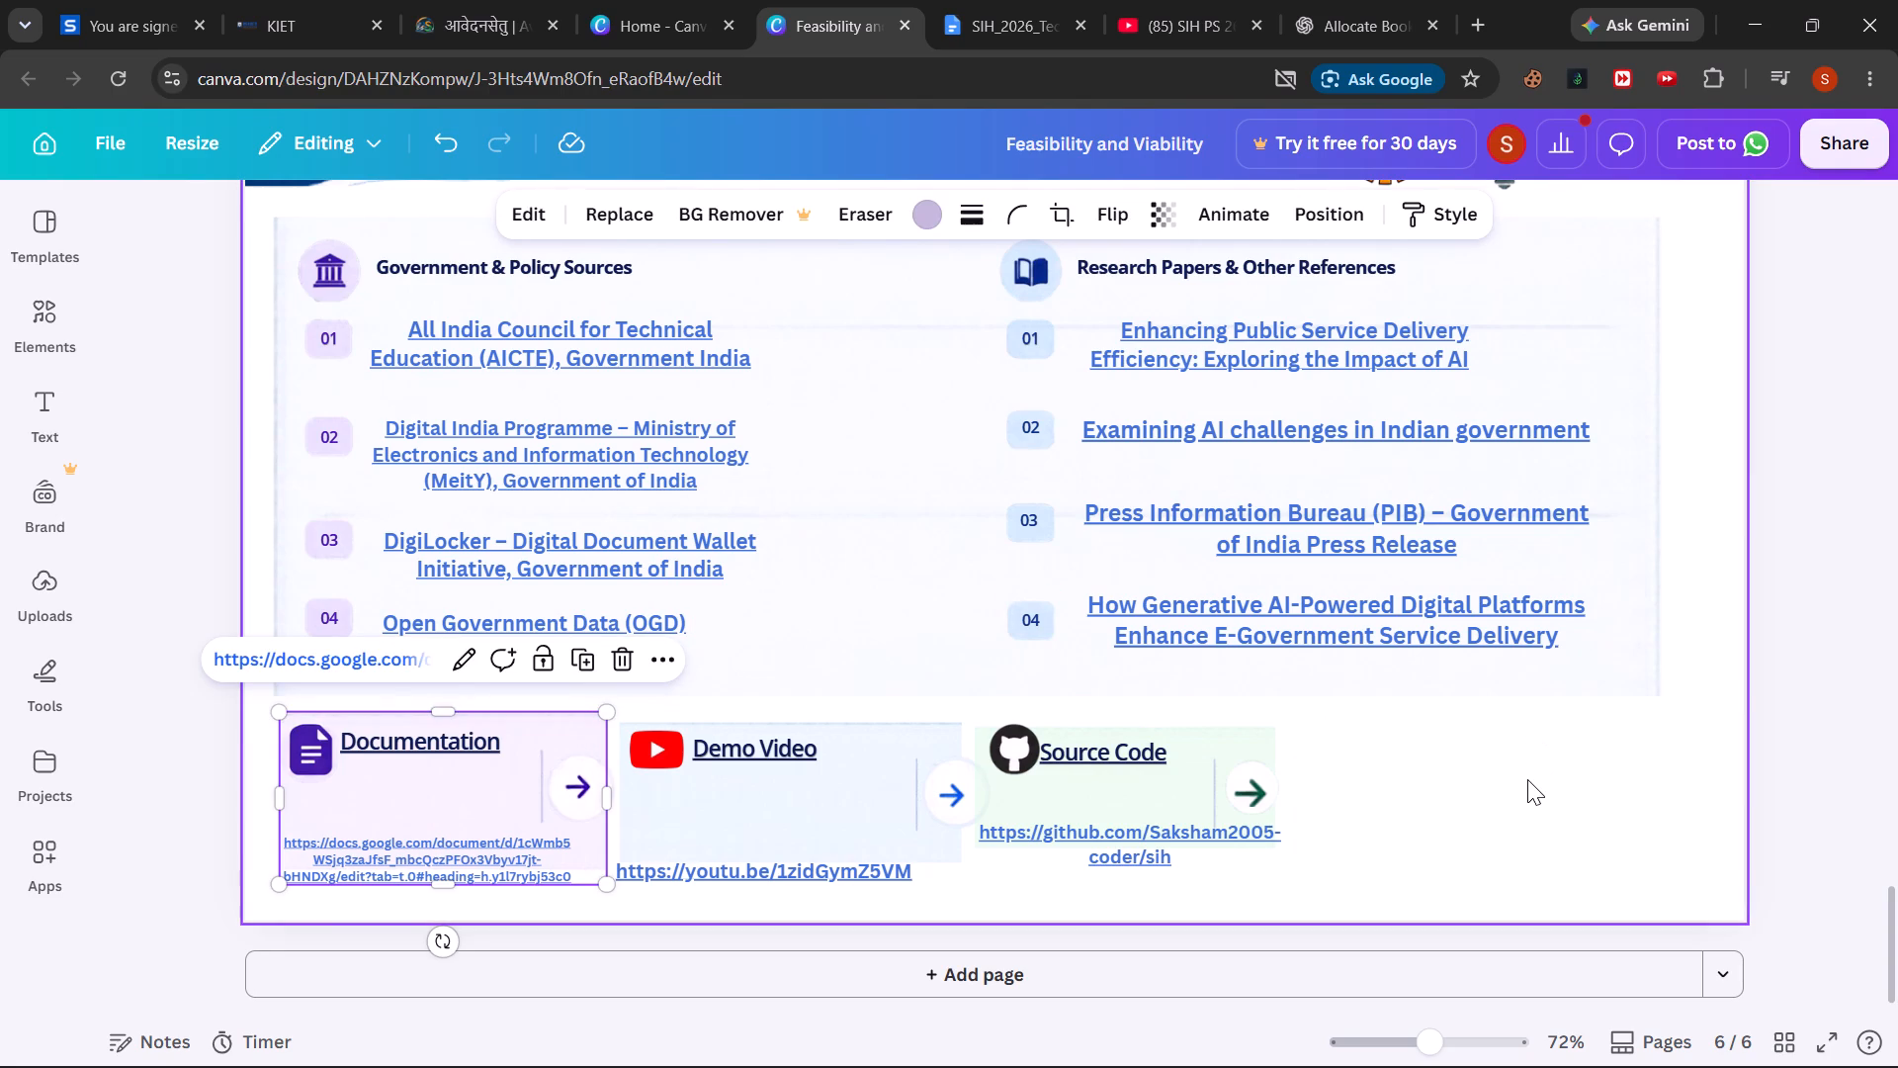
key(ctrl+v)
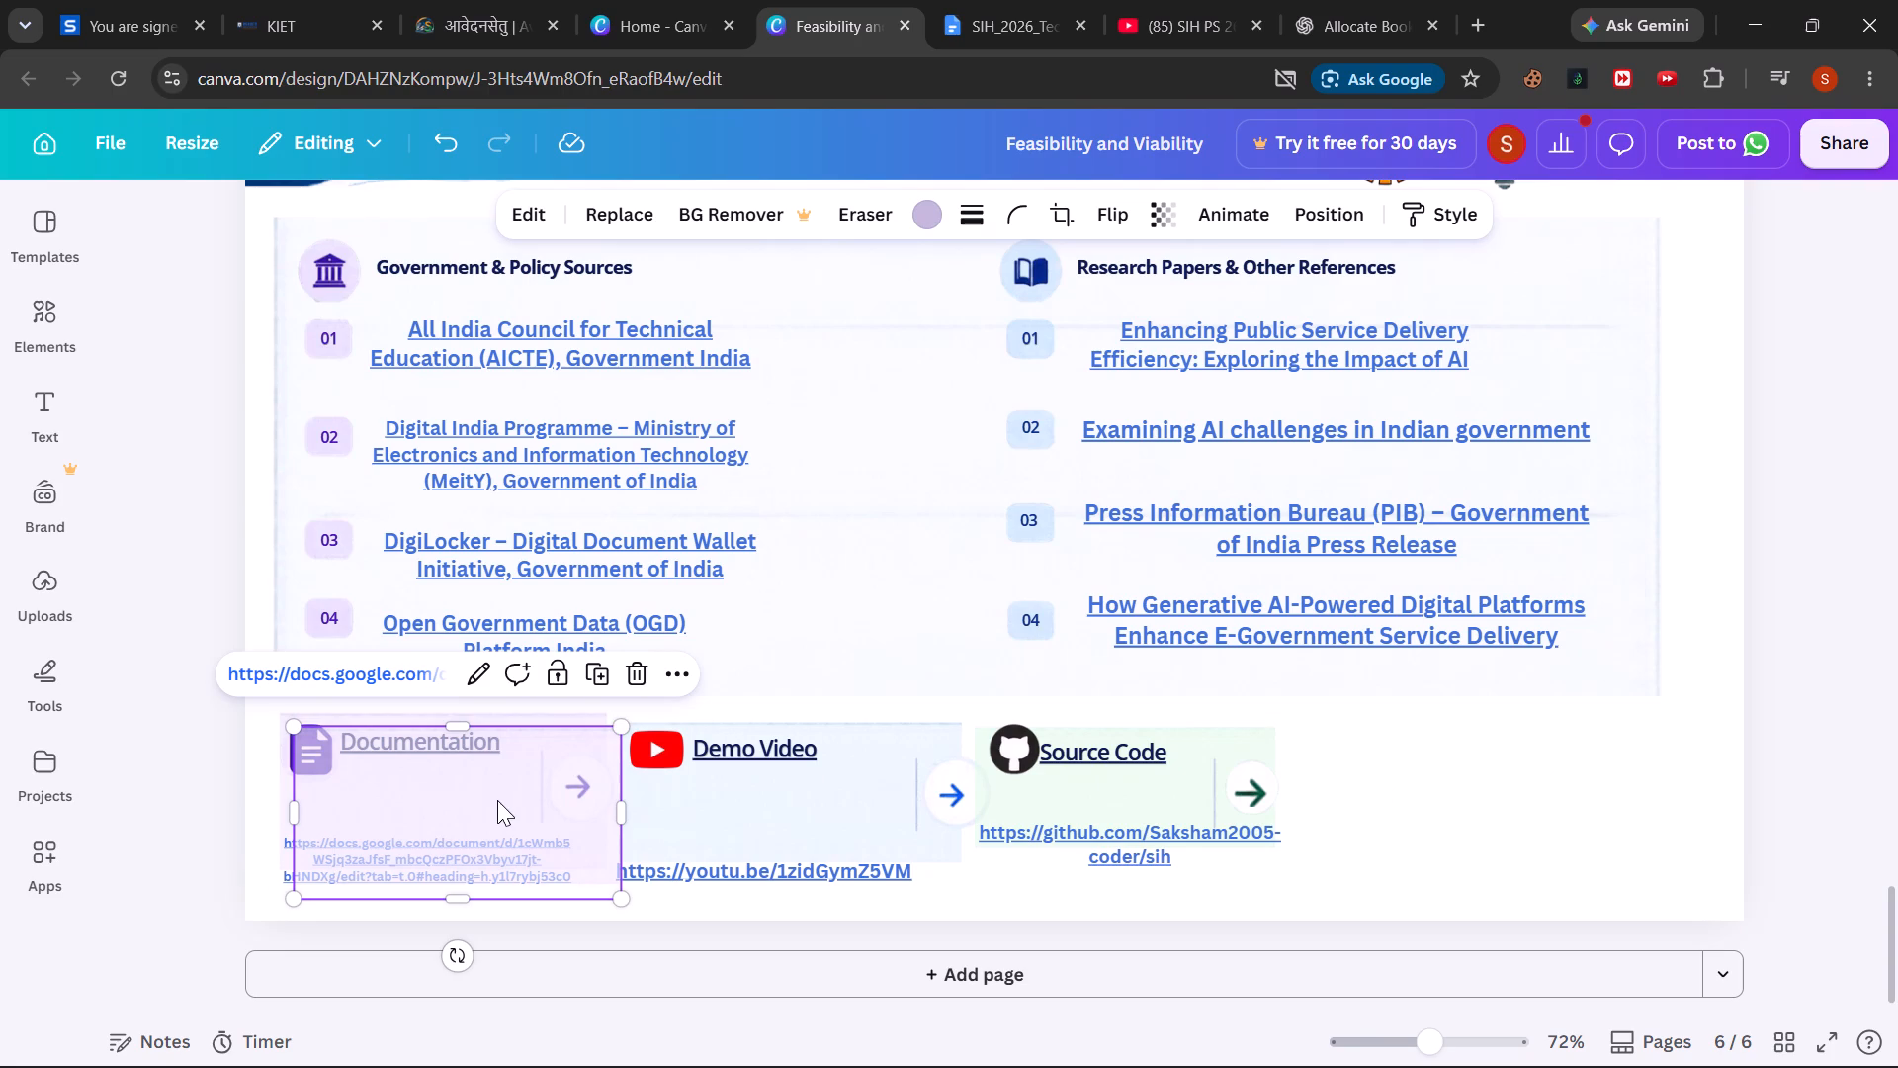
drag(497, 800, 1512, 792)
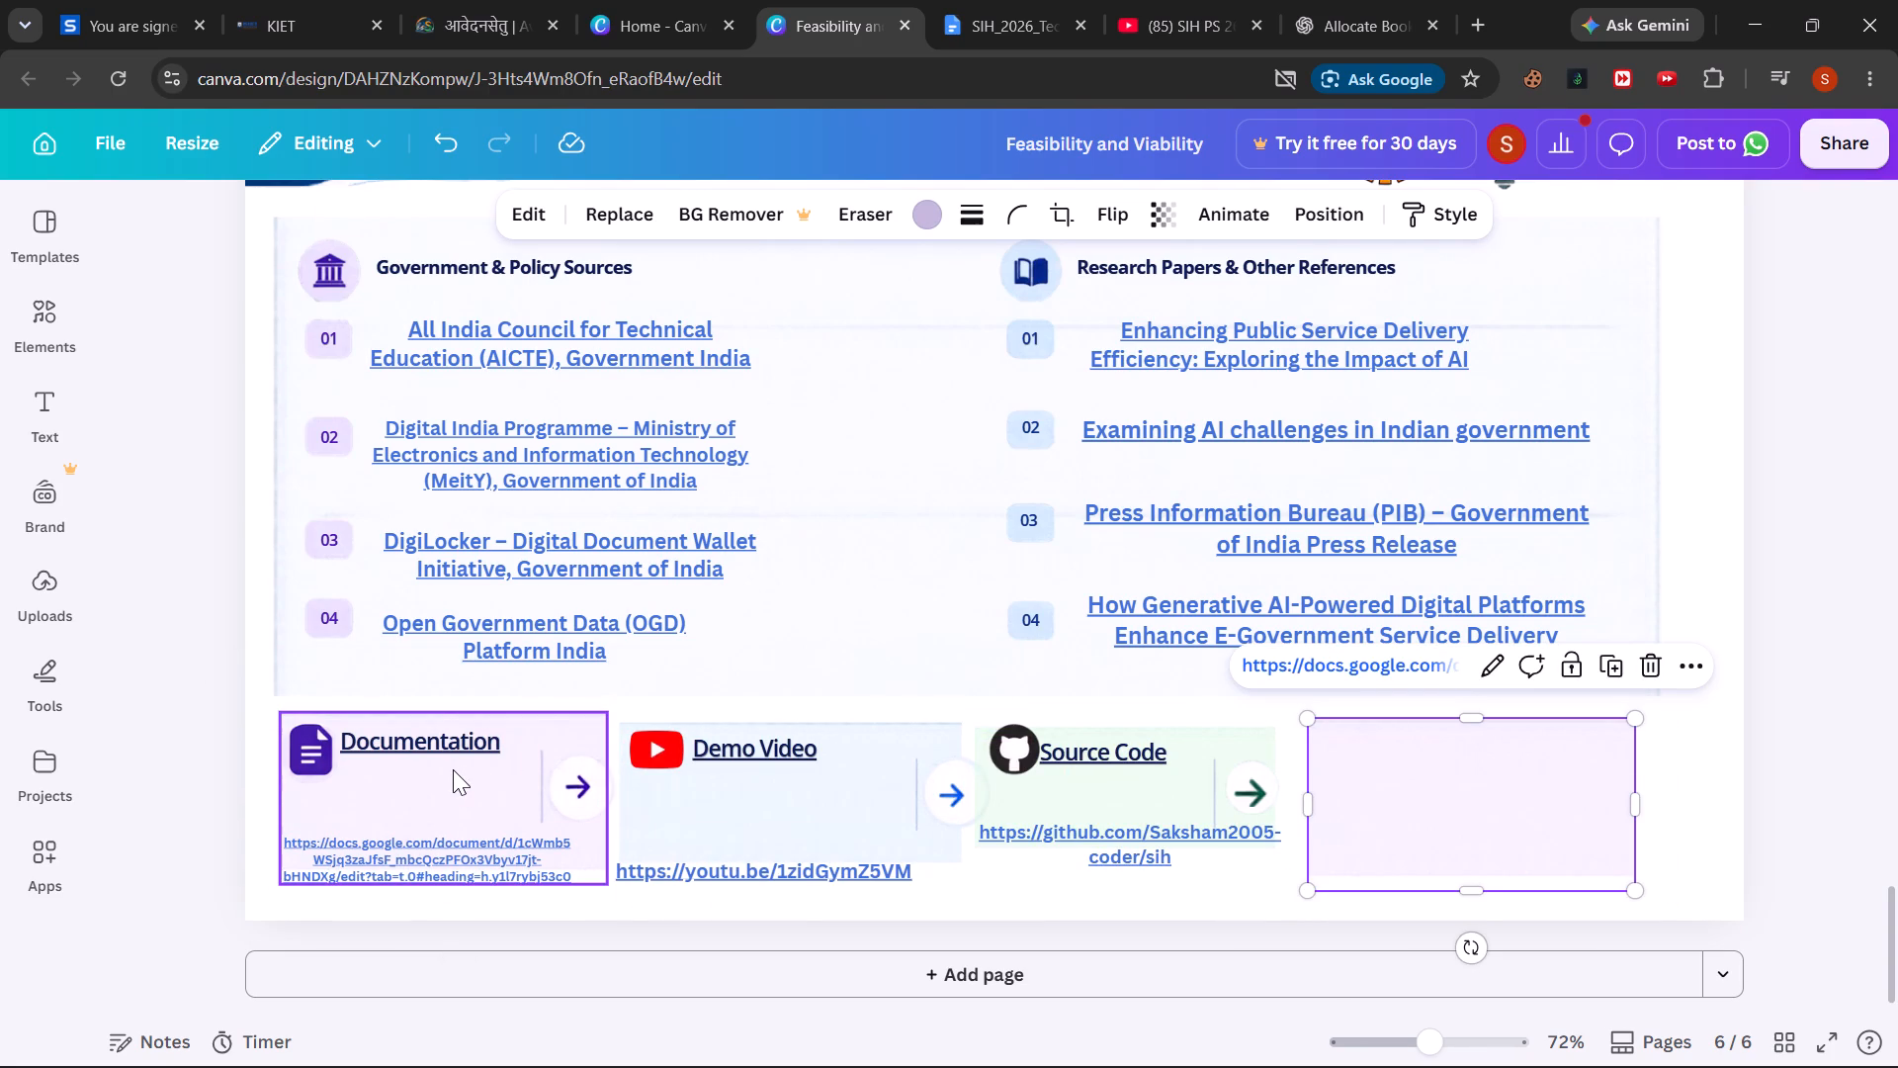
Copy the Documentation card's white circle and arrow onto the right side of the new purple card, with the arrow over the circle.
click(577, 822)
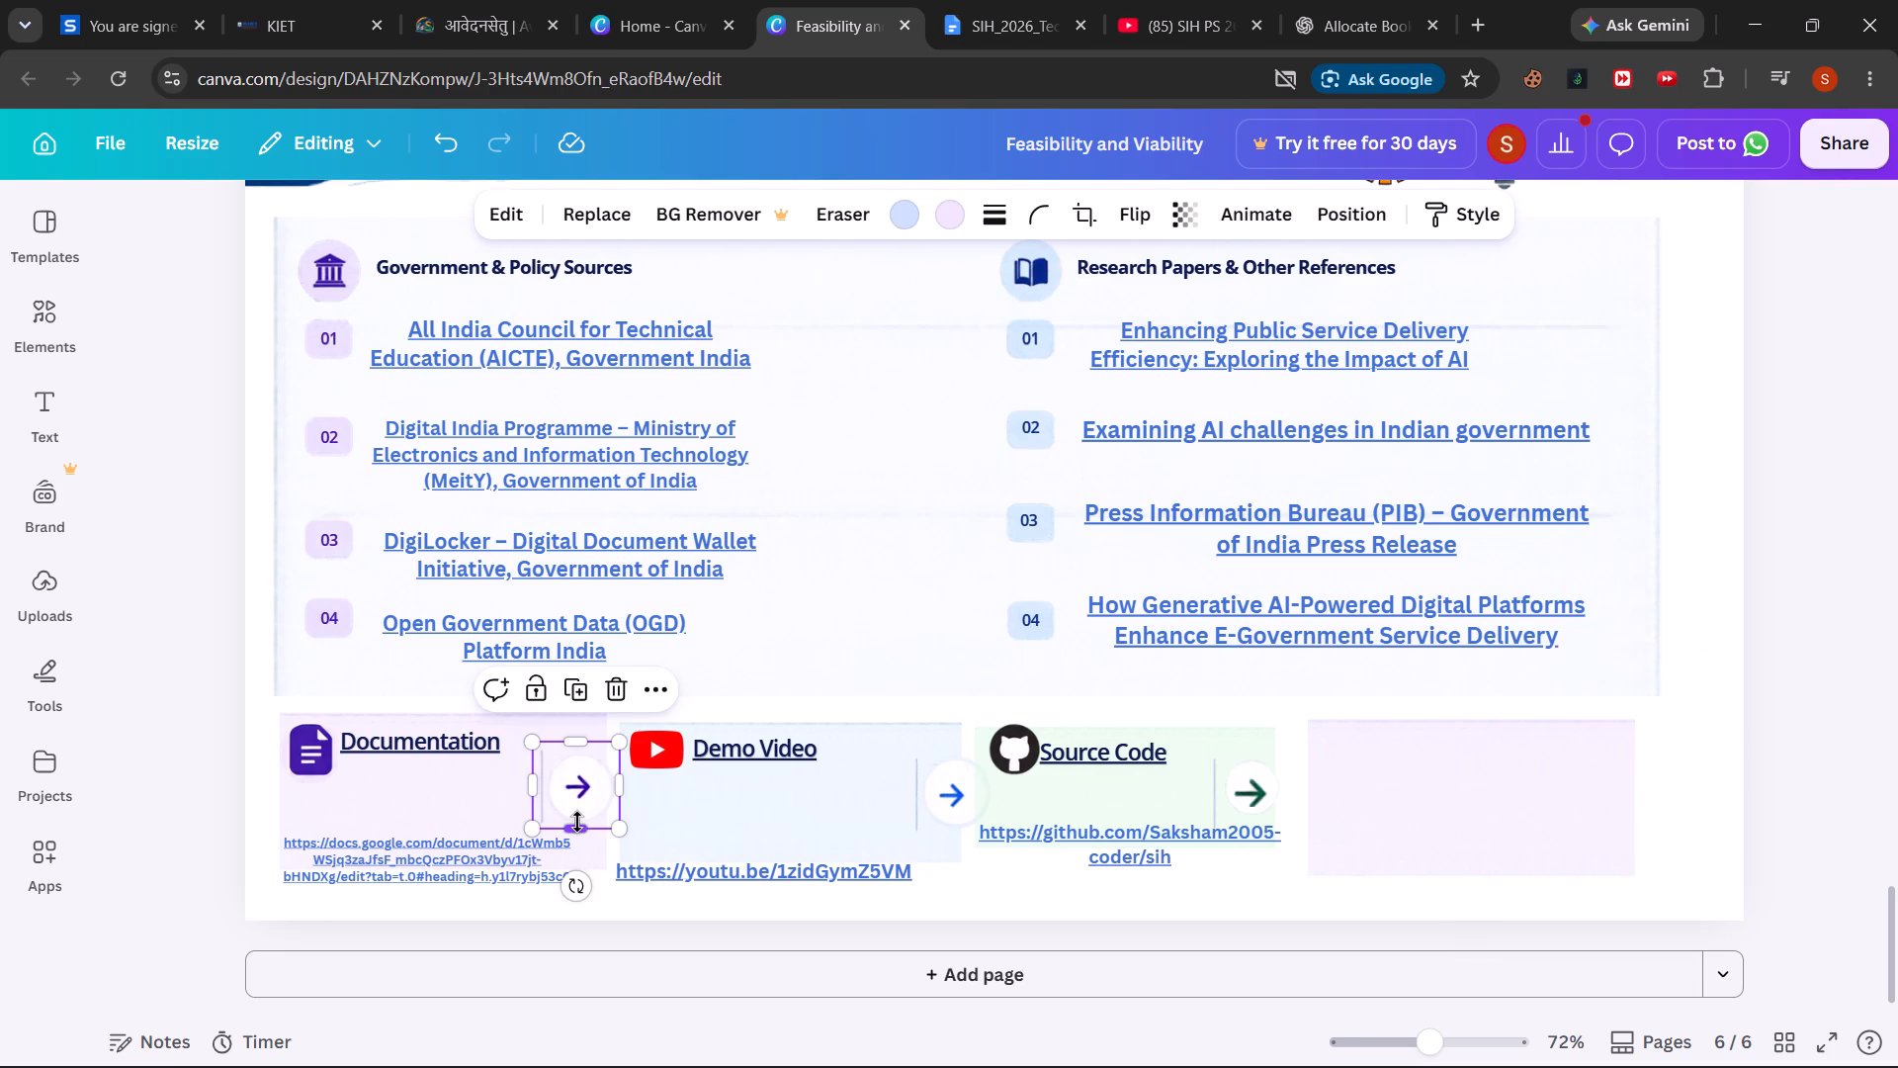
key(ctrl+c)
key(ctrl+v)
drag(589, 802, 1586, 800)
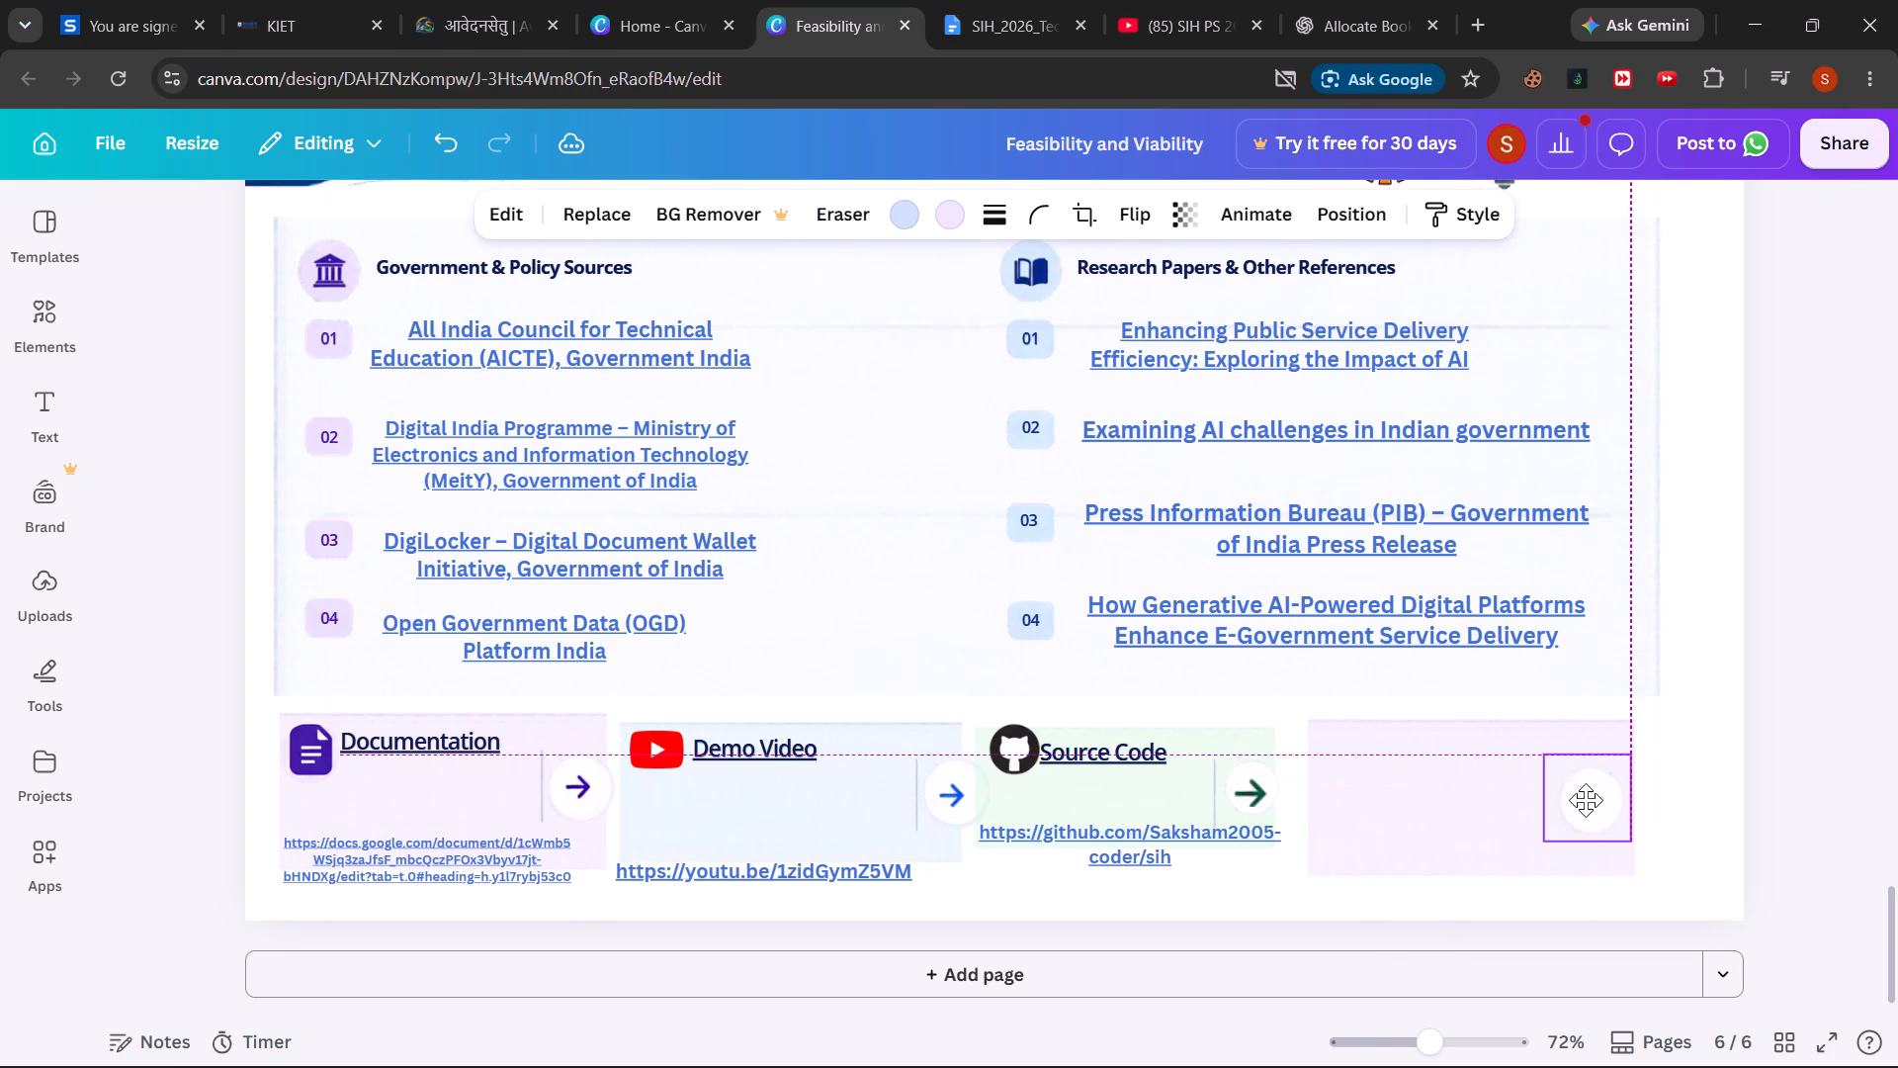
click(580, 787)
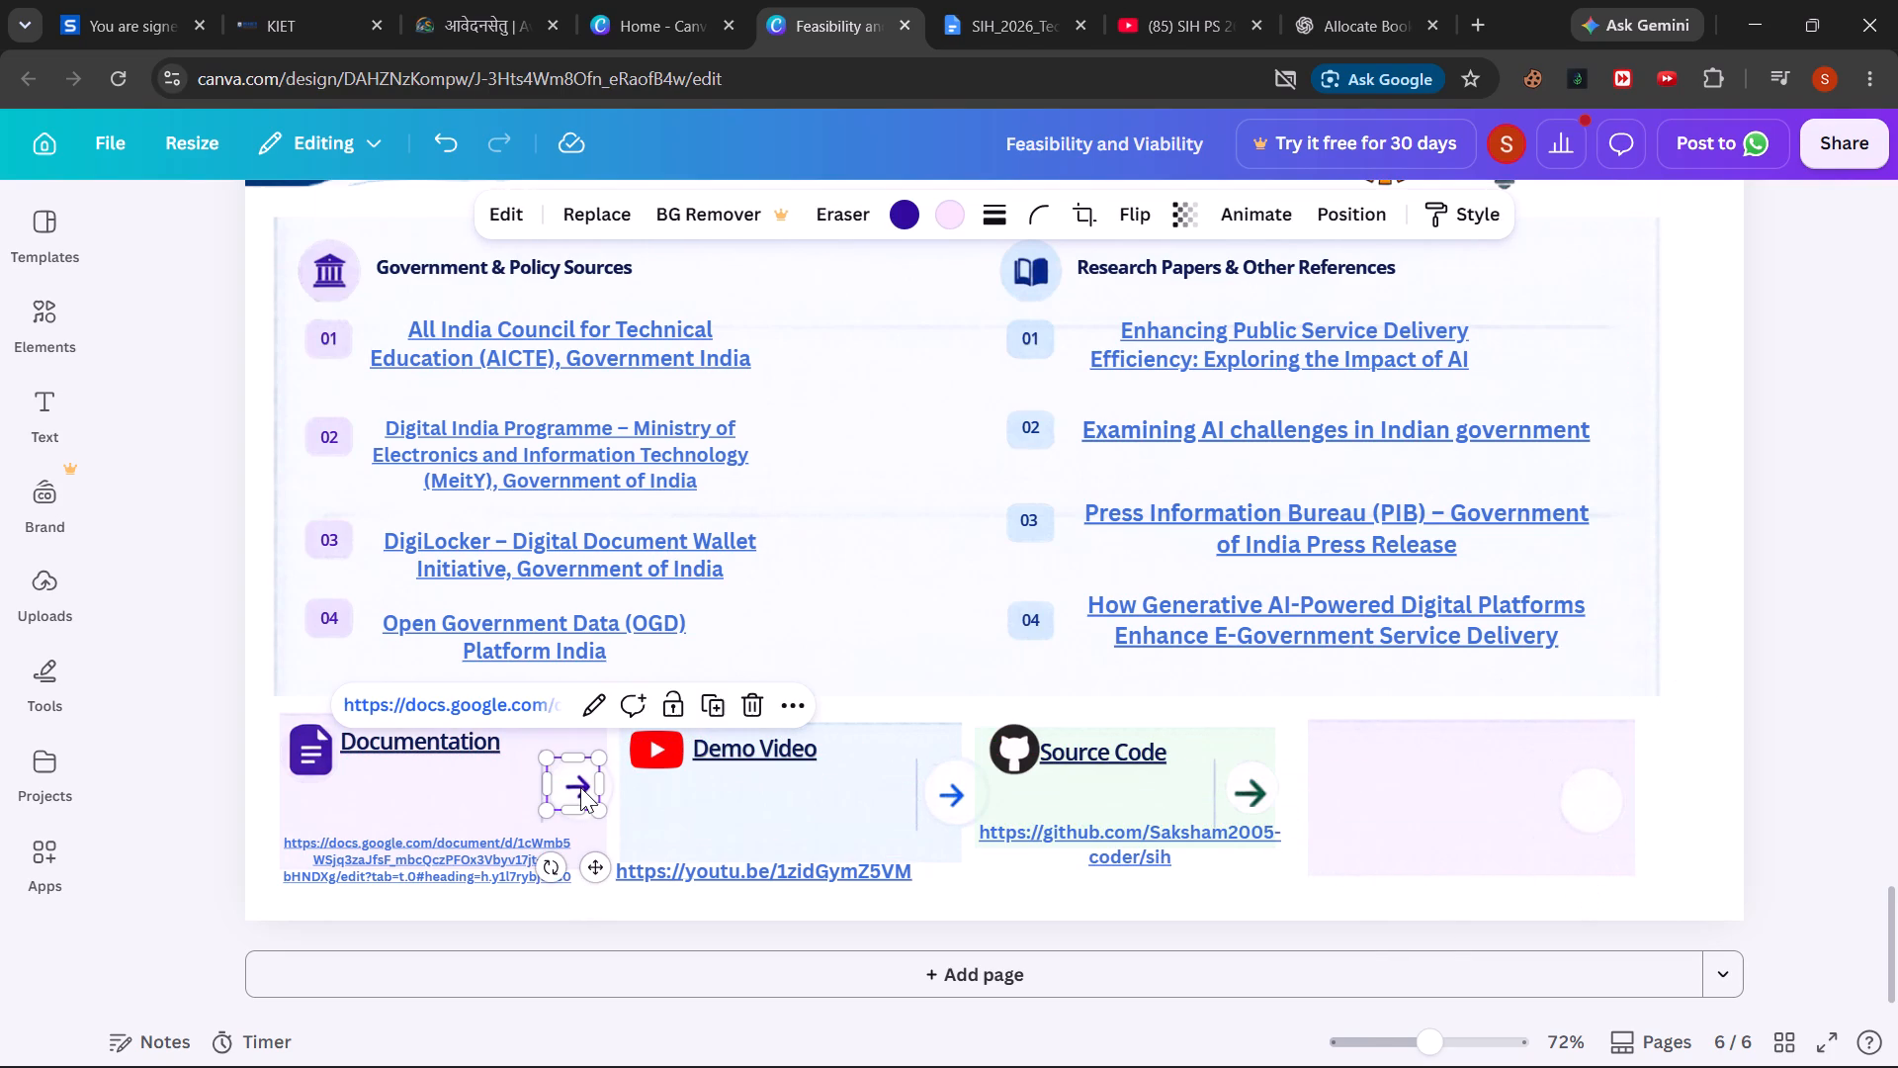
key(ctrl+c)
key(ctrl+v)
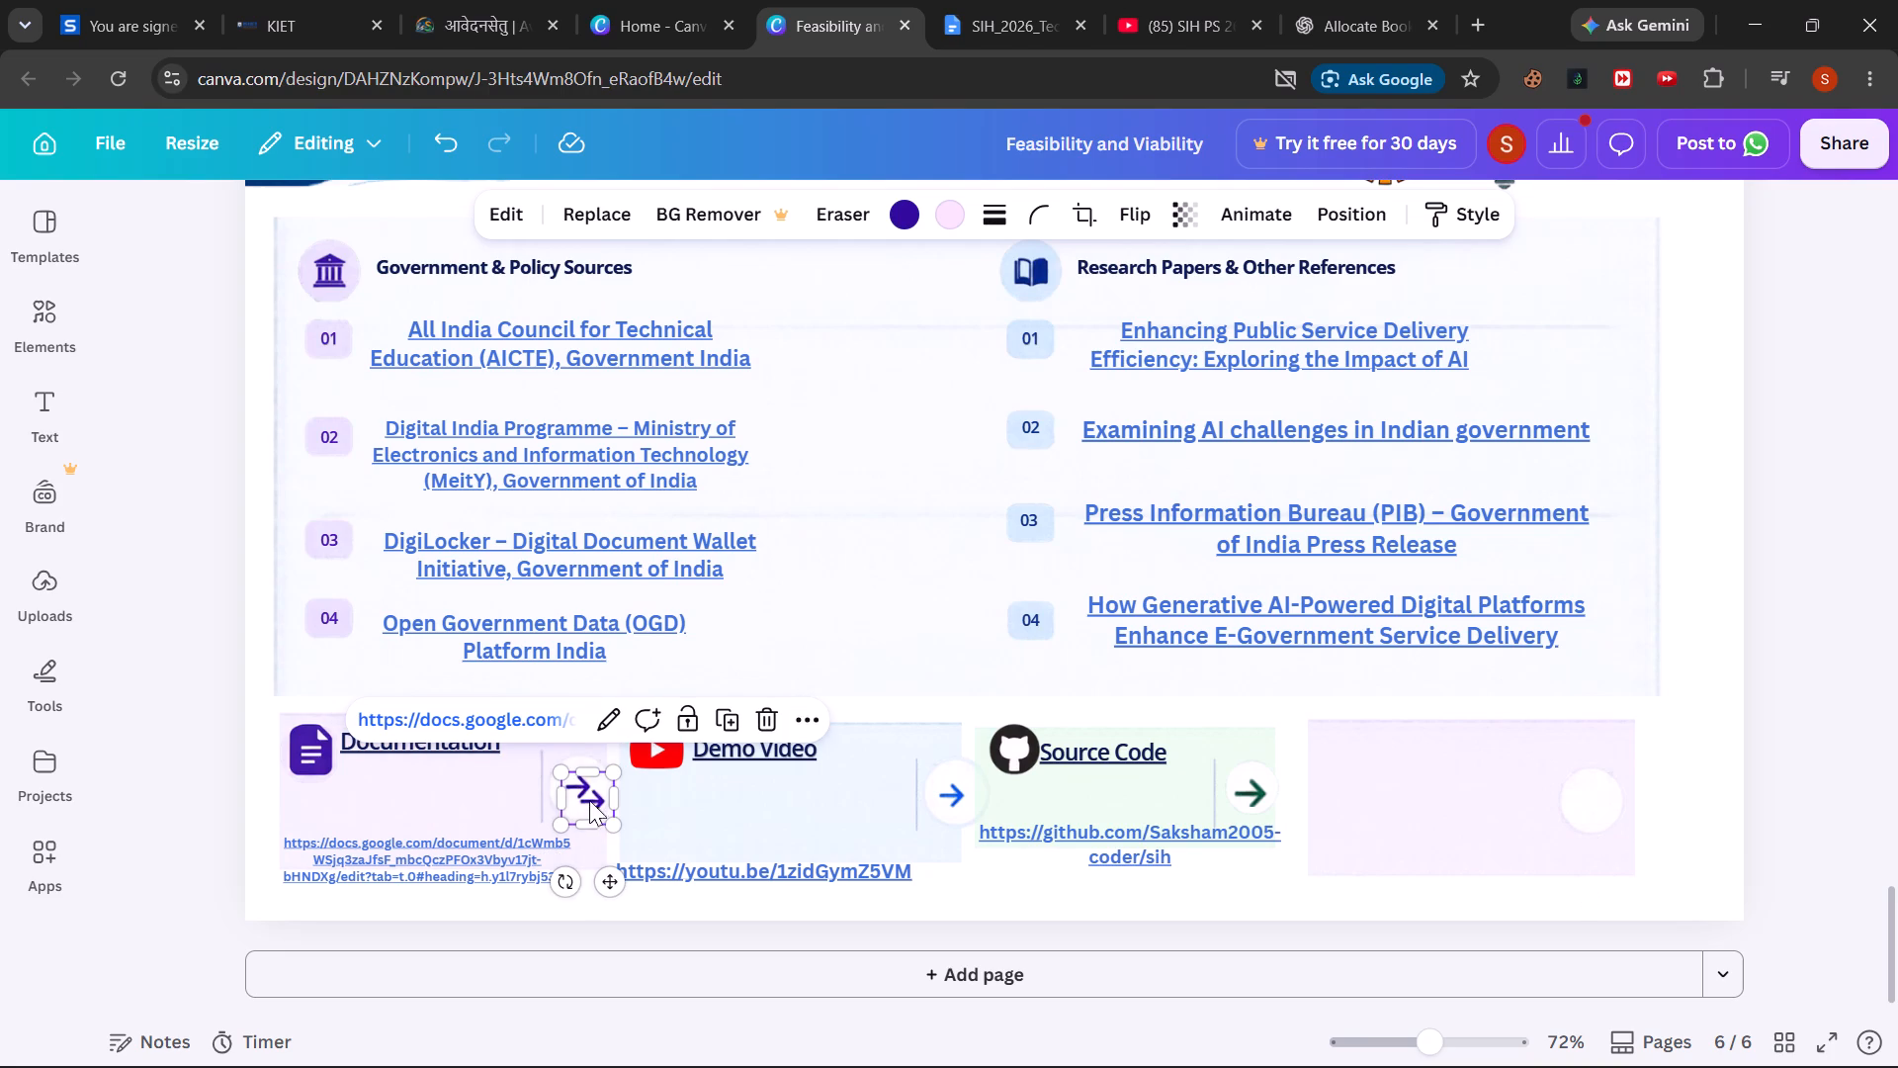
drag(593, 809, 1612, 809)
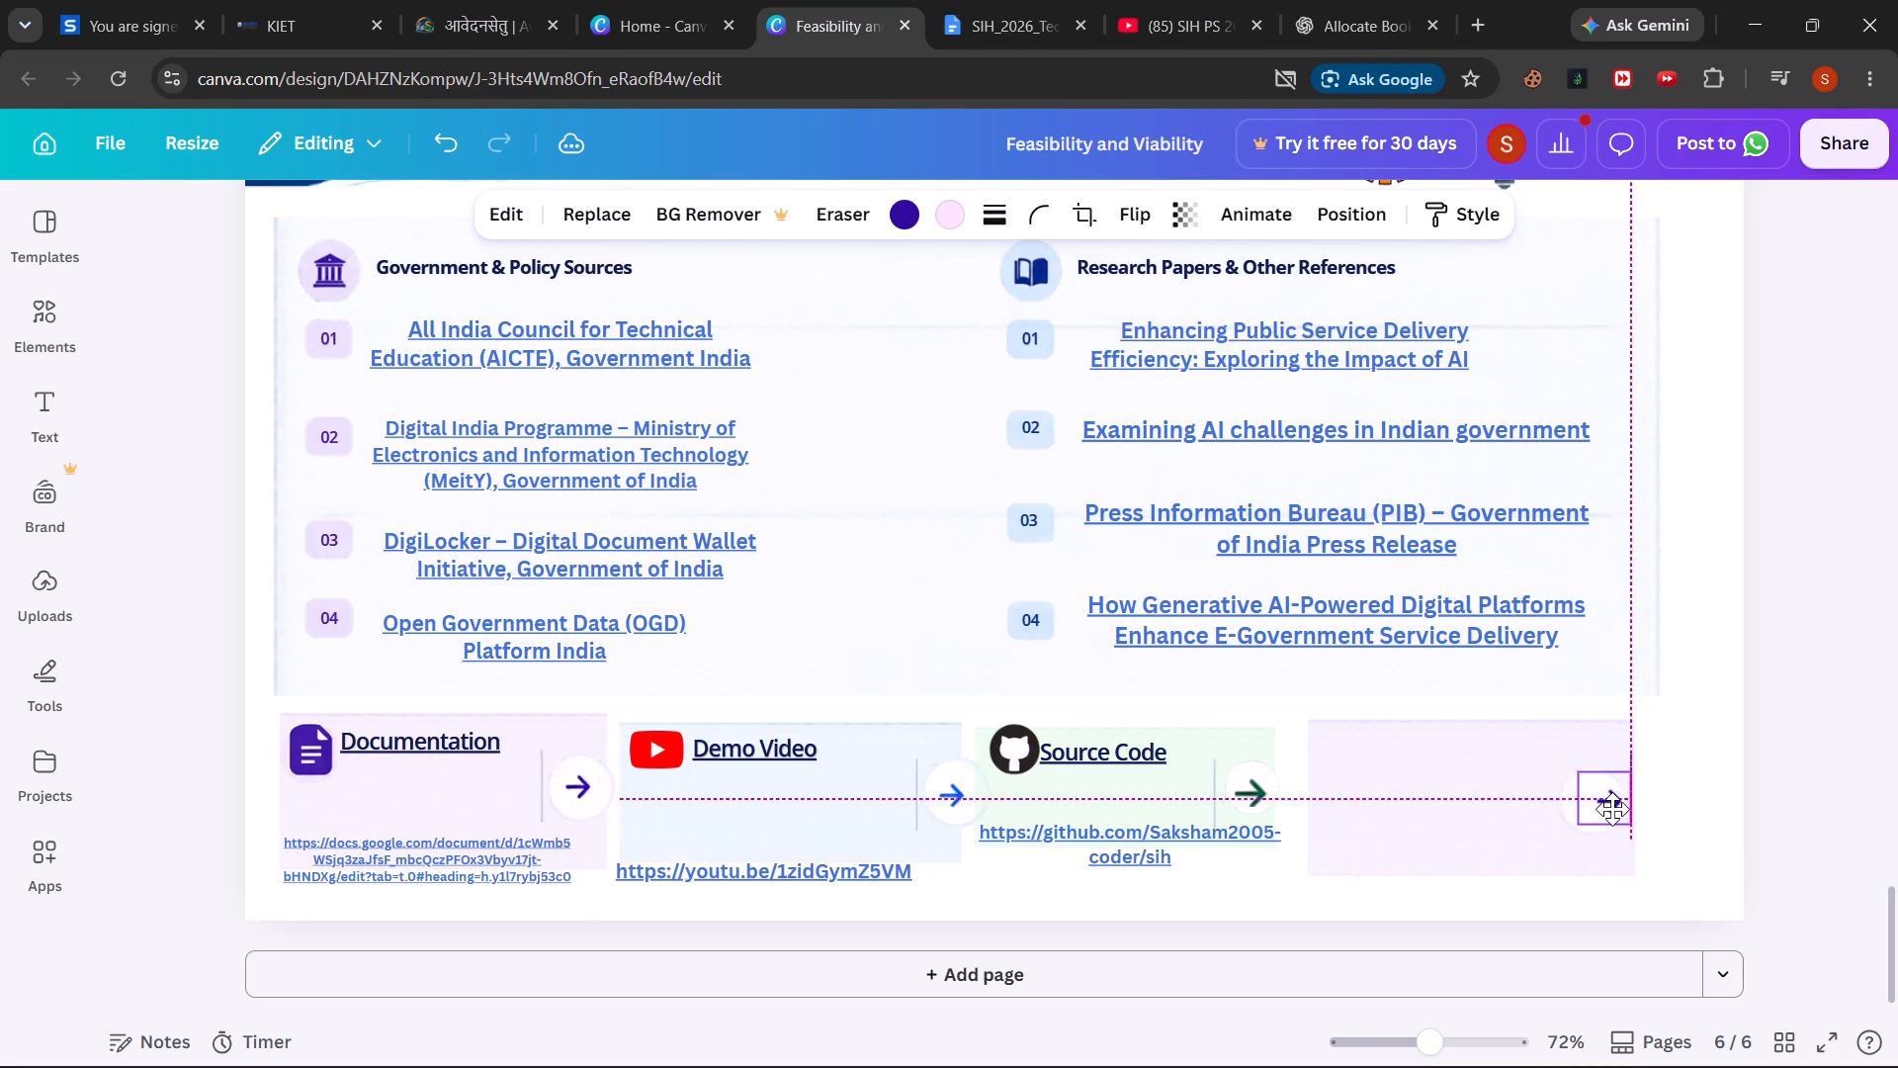
drag(1612, 809, 1590, 800)
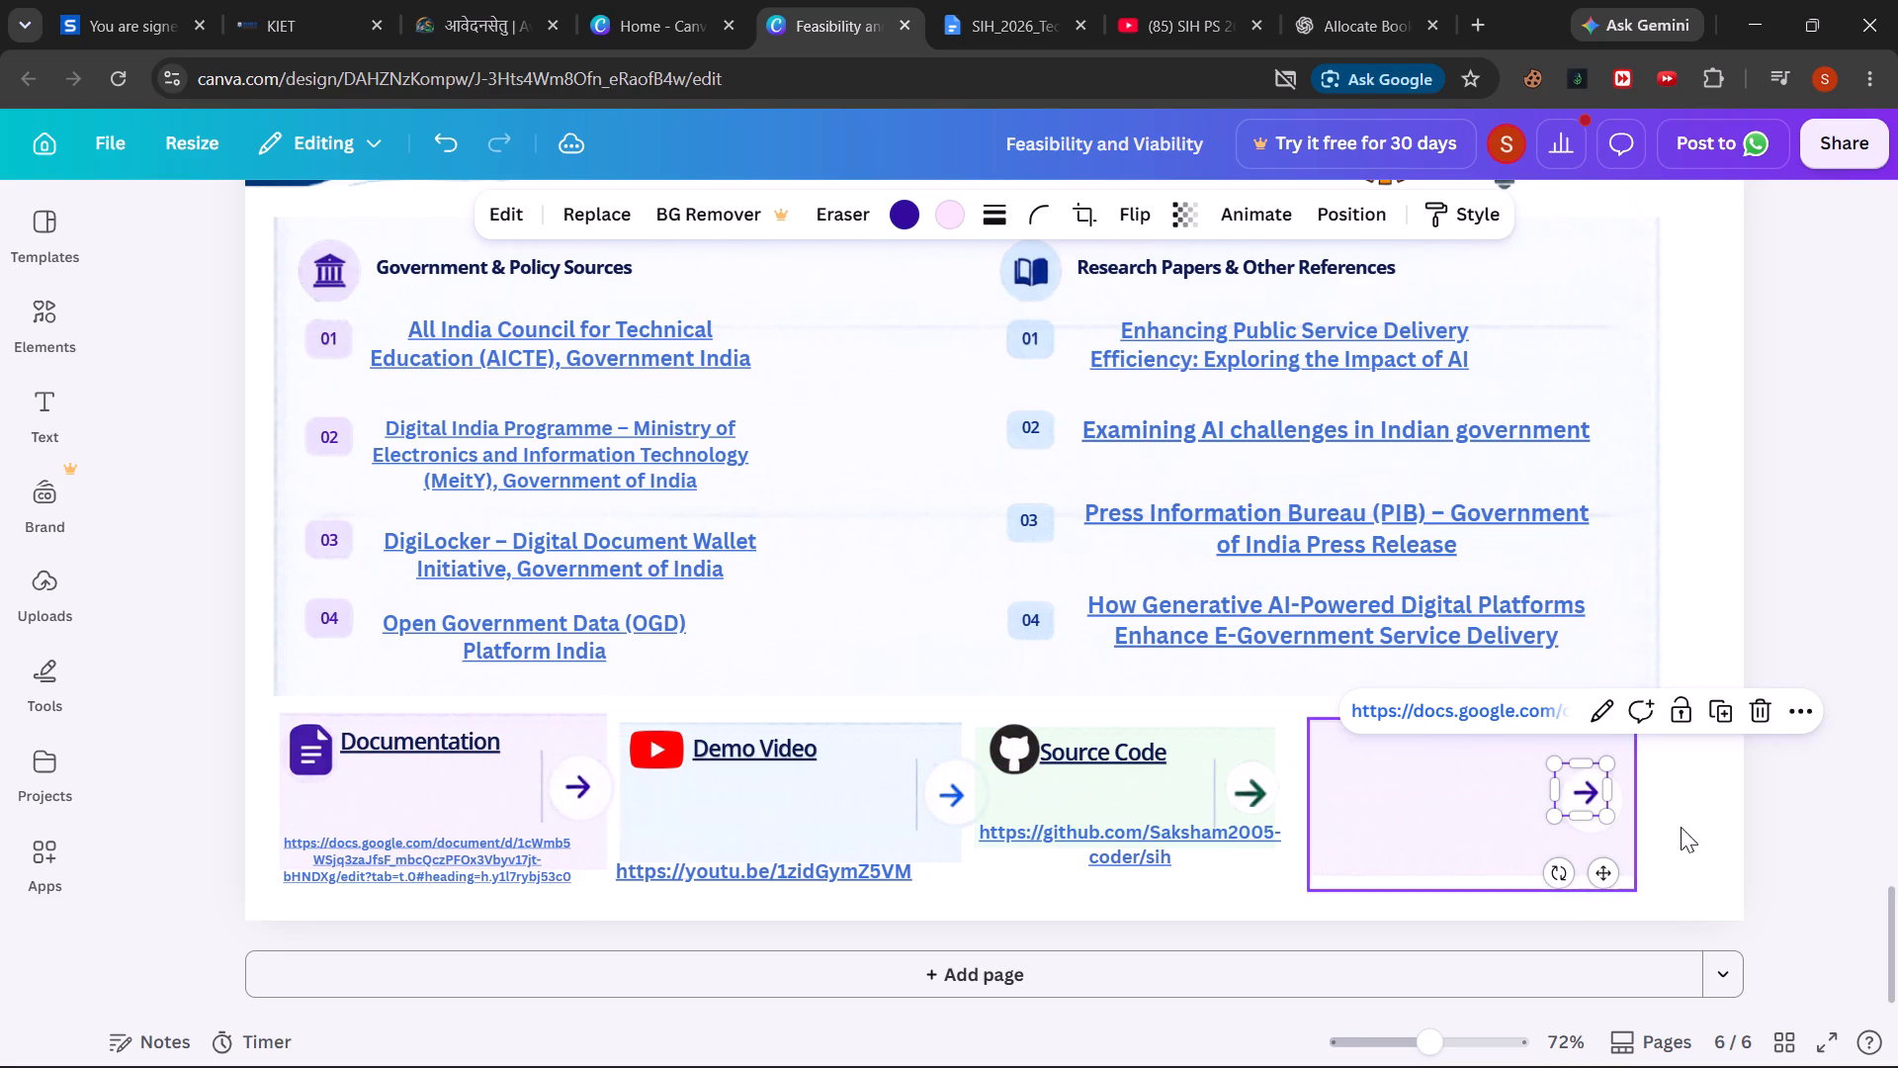
click(1696, 814)
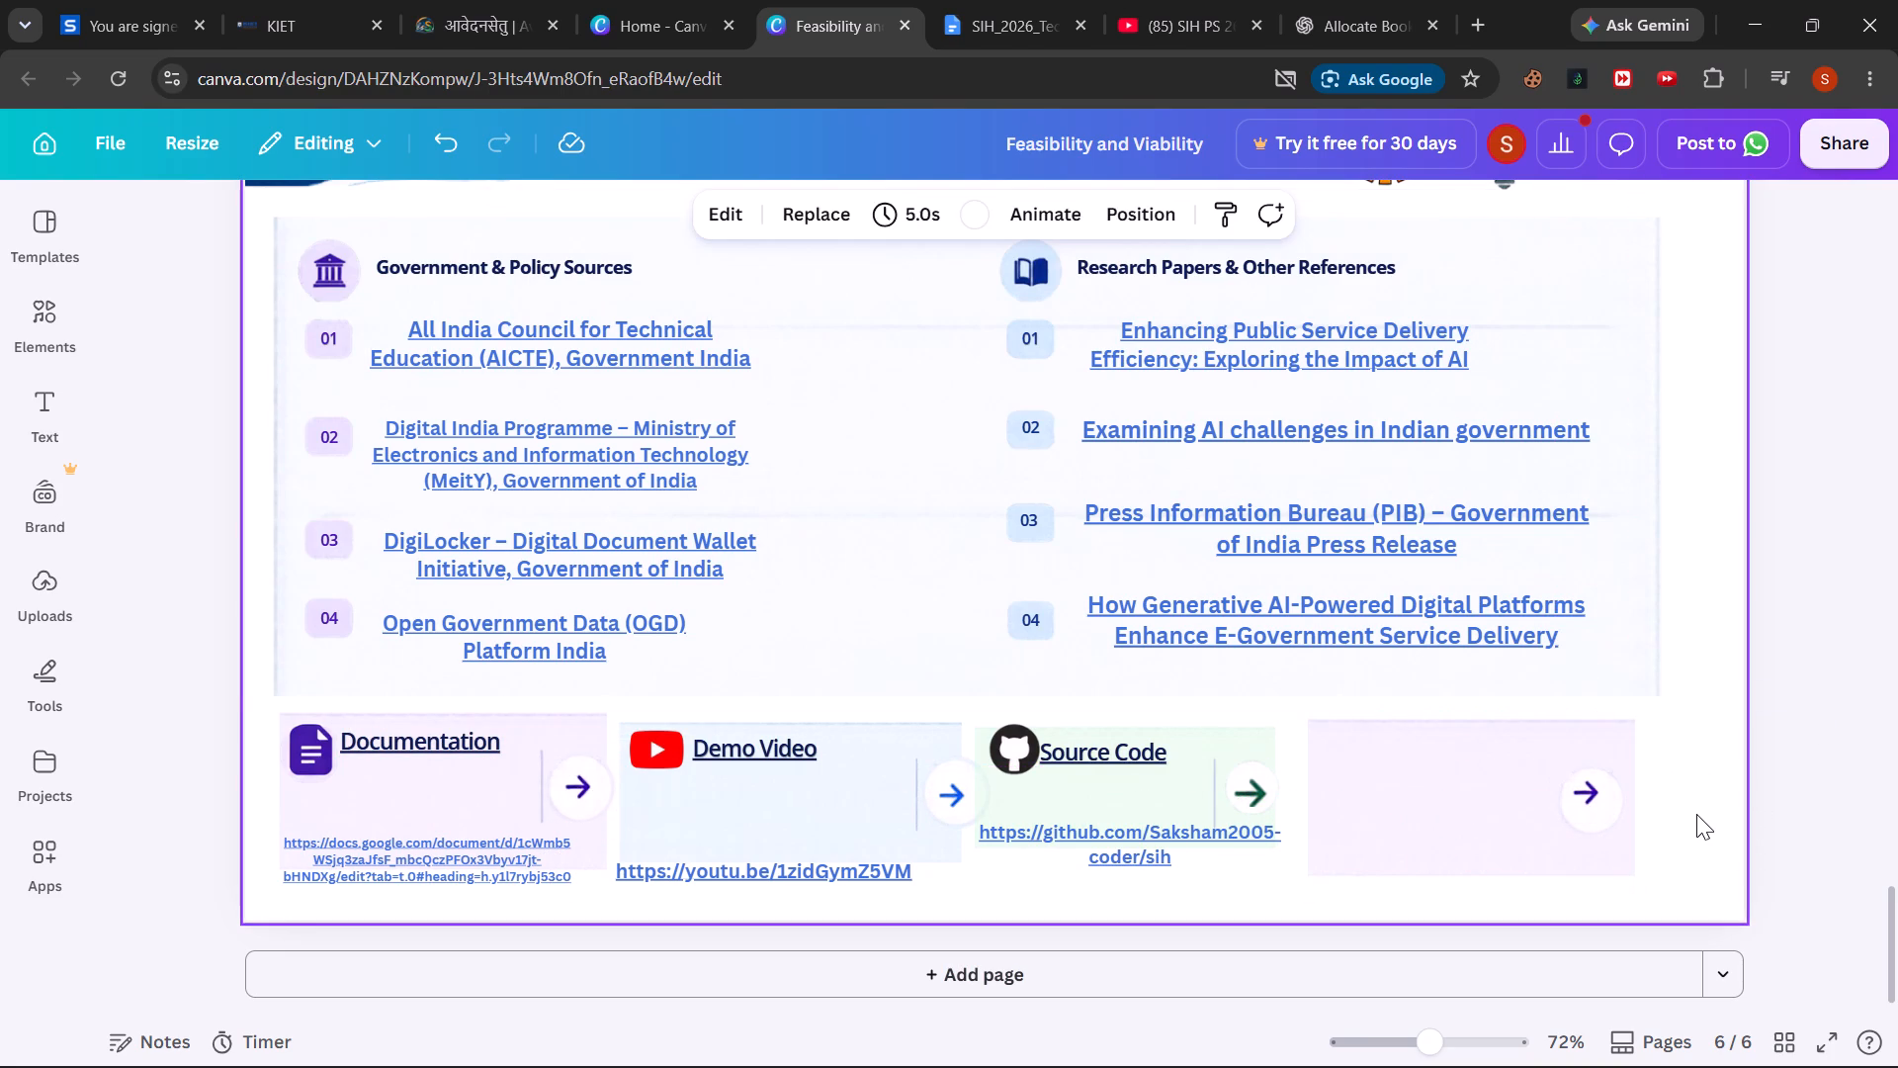
Duplicate the Demo Video heading and place the copy in the upper part of the new purple card.
click(773, 747)
key(ctrl+c)
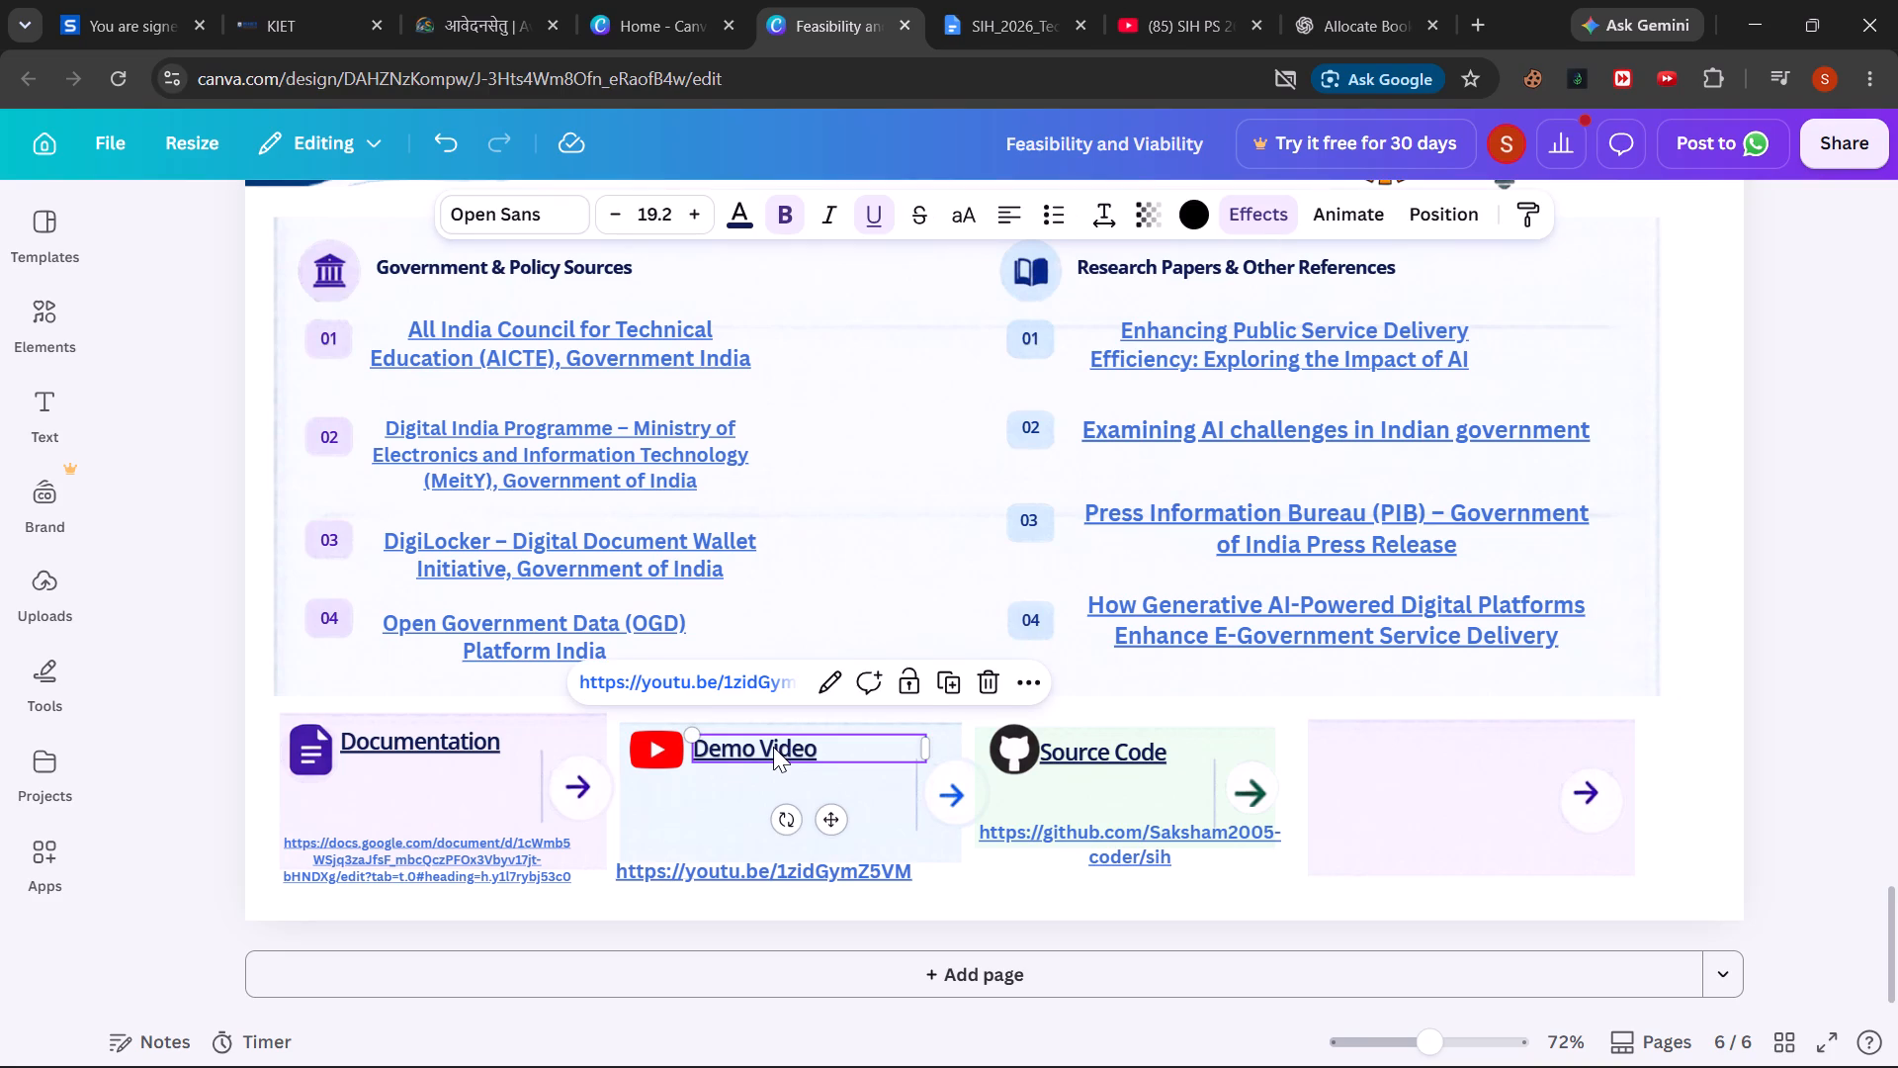
key(ctrl+v)
drag(834, 765, 1394, 736)
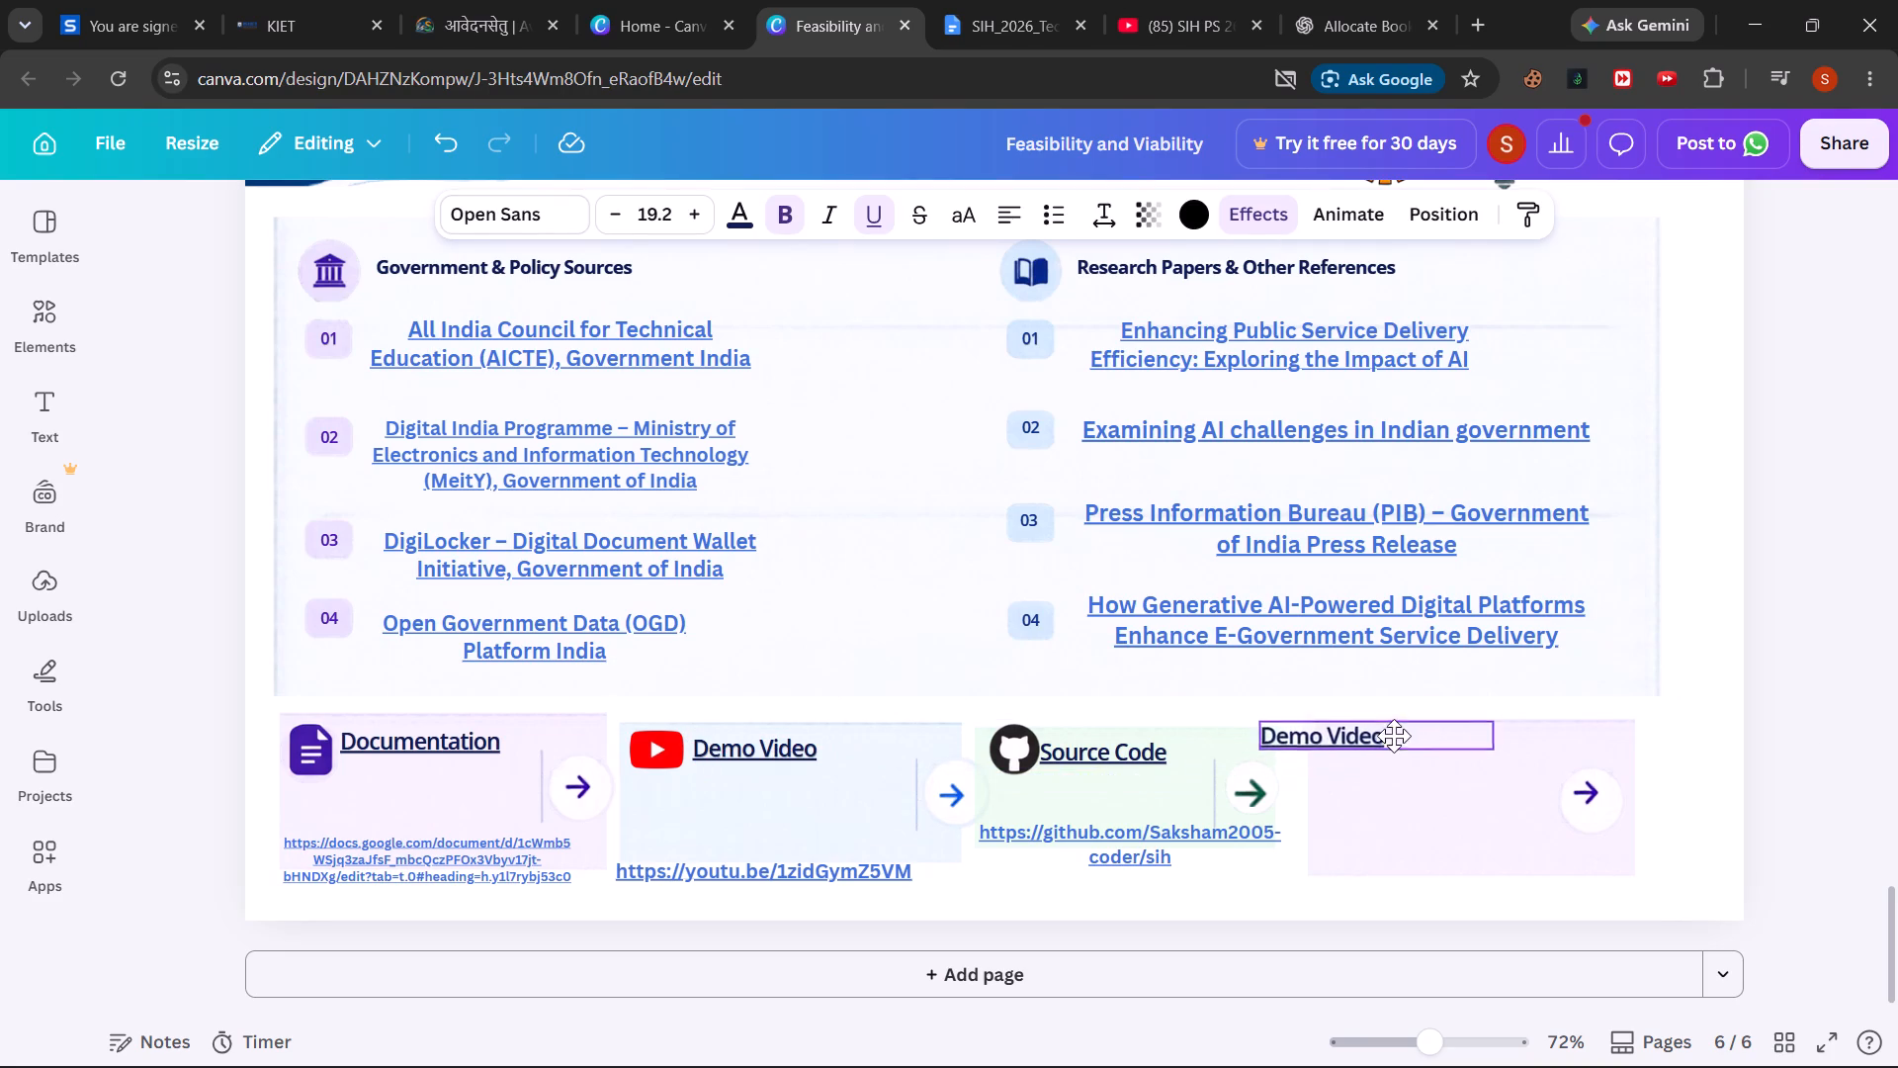
drag(1394, 736, 1489, 757)
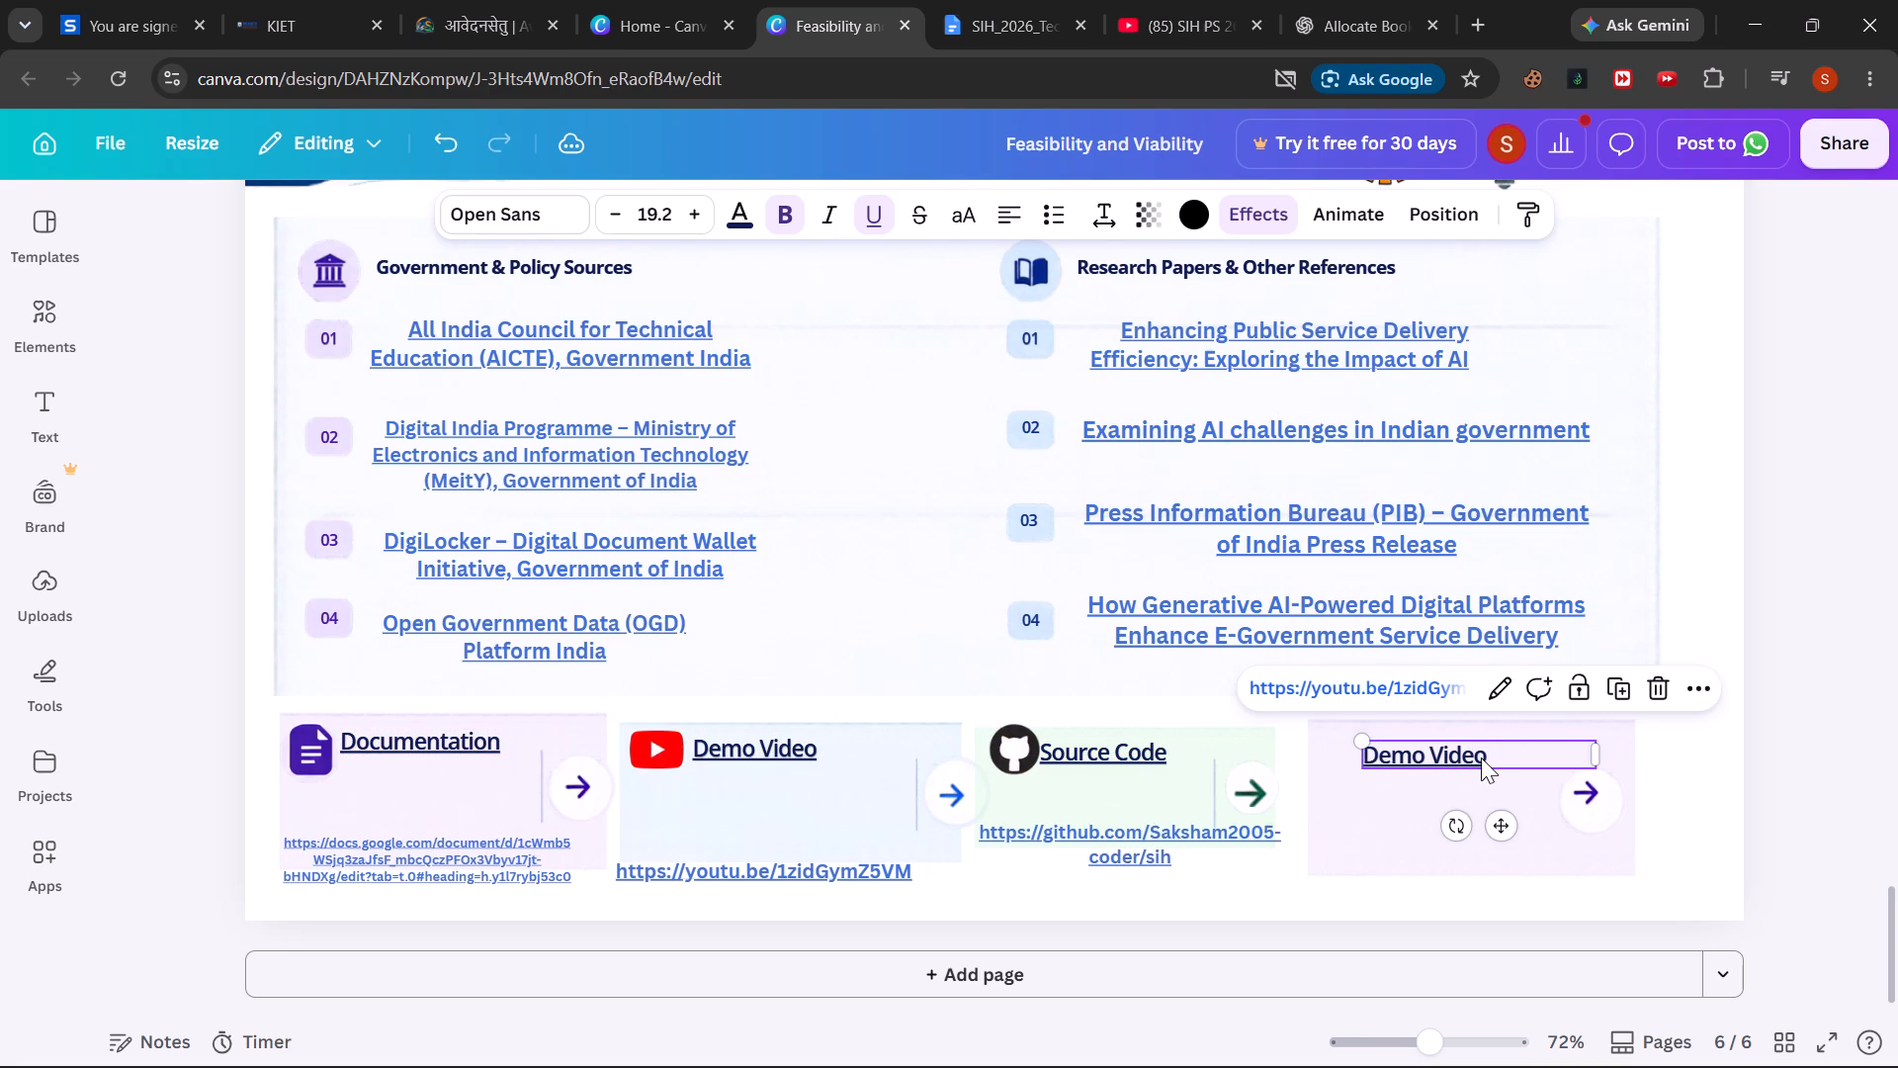
Change the copied heading's text to "Live Link" and shift it slightly right within the new card.
double_click(1477, 757)
key(BackSpace)
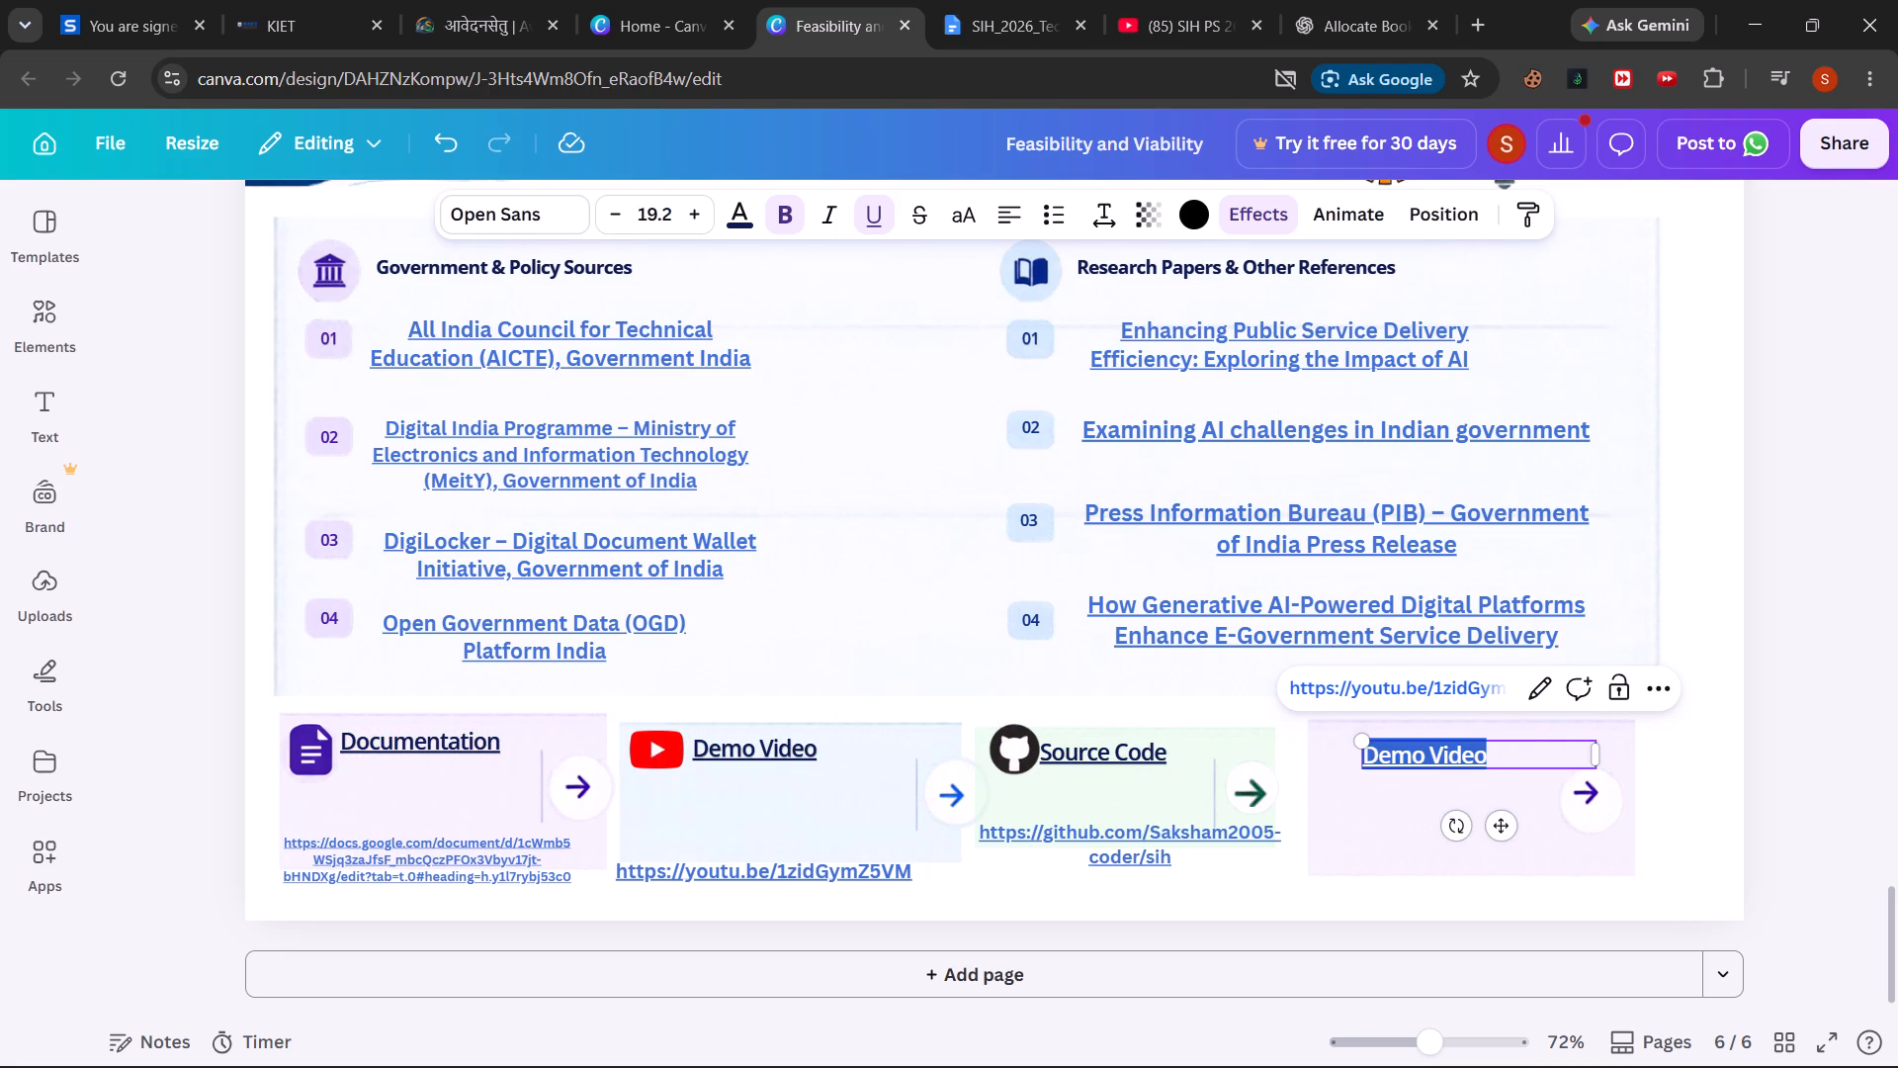
text(Licv)
key(BackSpace)
key(BackSpace)
text(ve LINK)
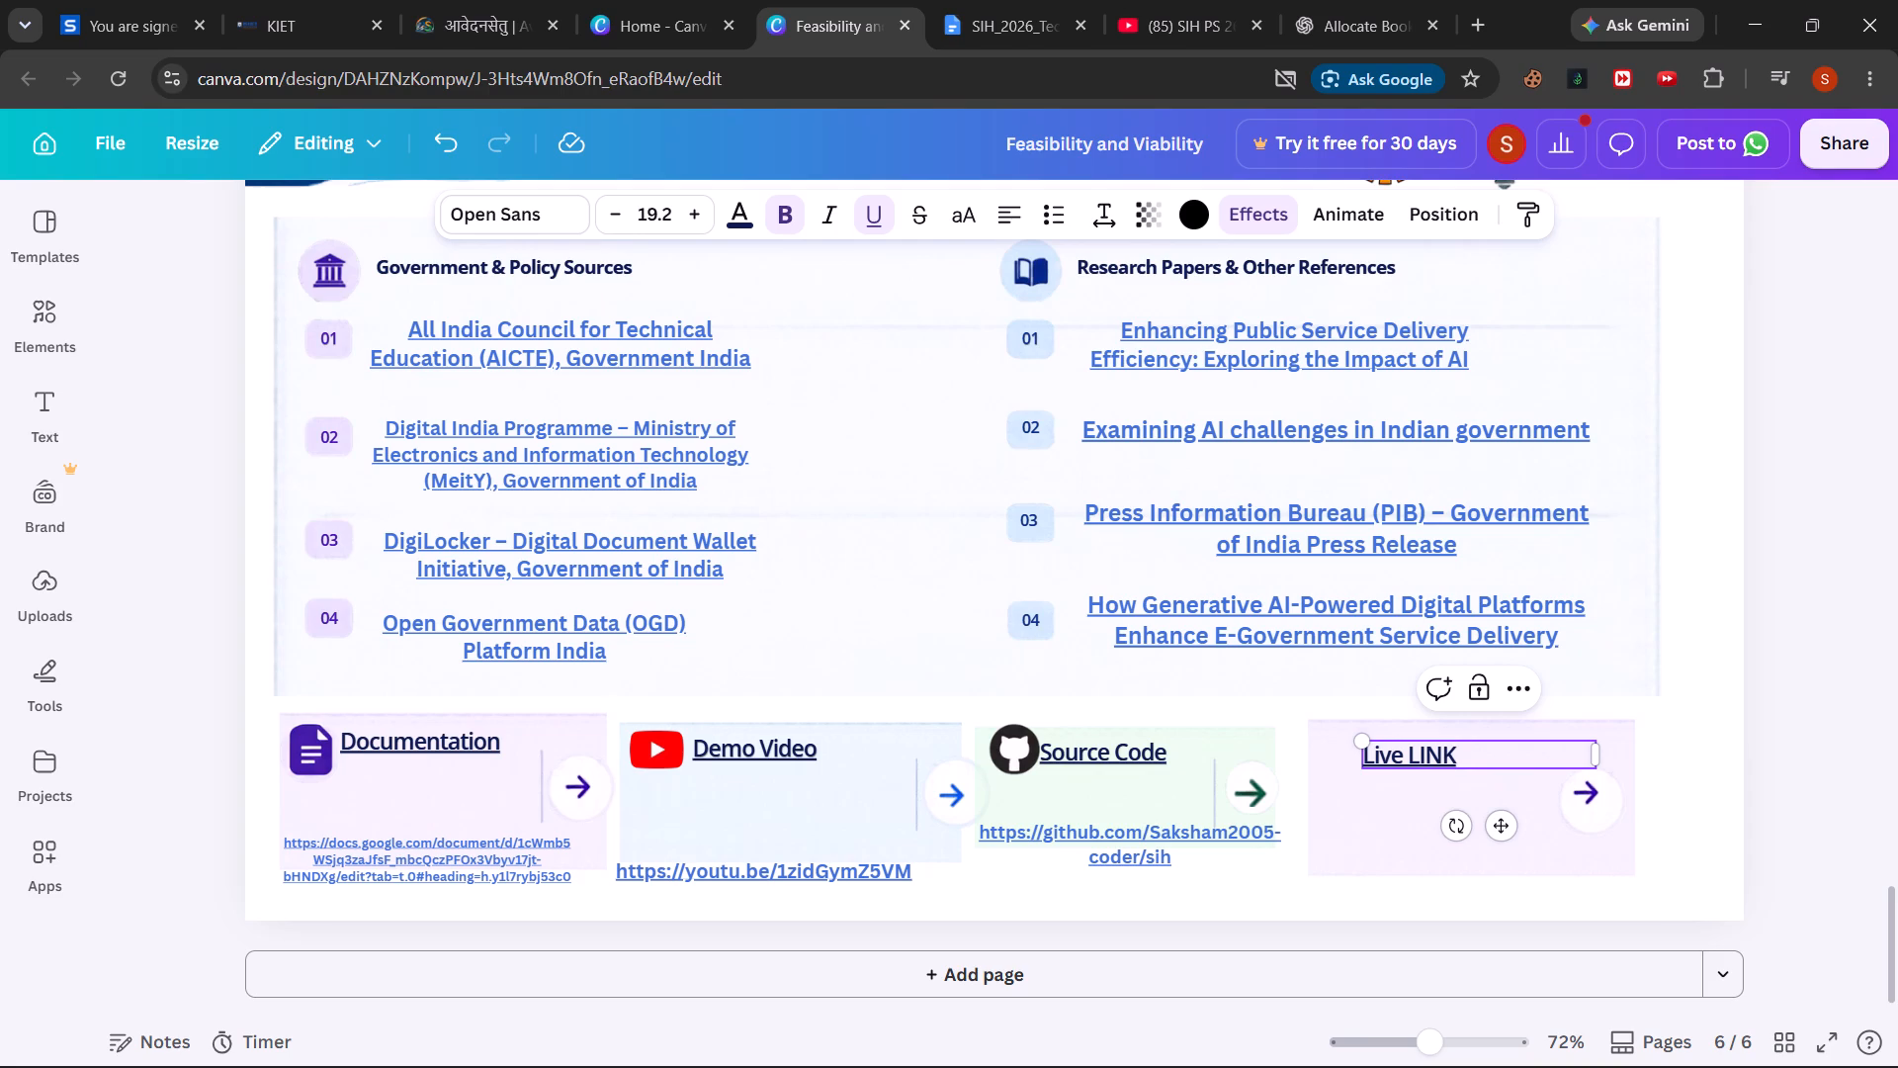
key(BackSpace)
key(BackSpace)
key(BackSpace)
text(ink)
click(1336, 826)
drag(1462, 746, 1510, 748)
click(1368, 840)
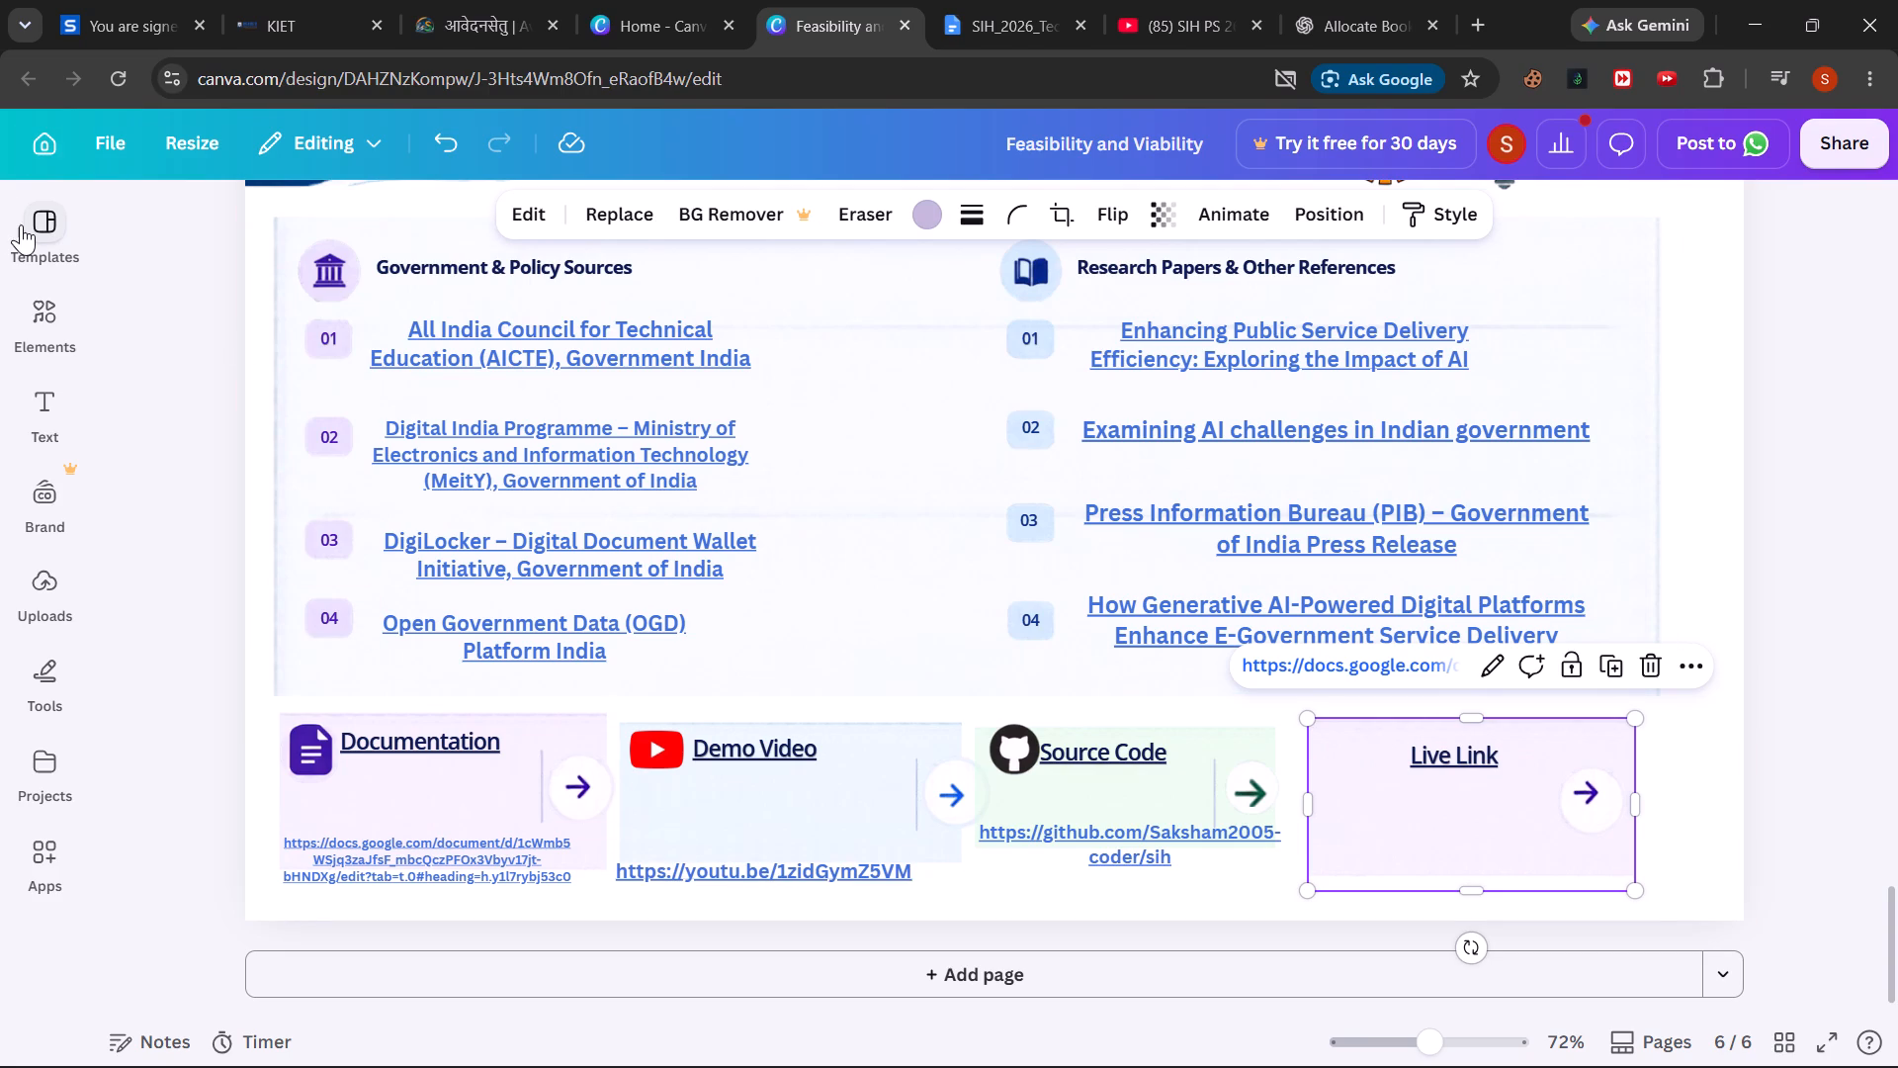
Search the elements library for "play button" and look through the results for a suitable card icon.
click(46, 235)
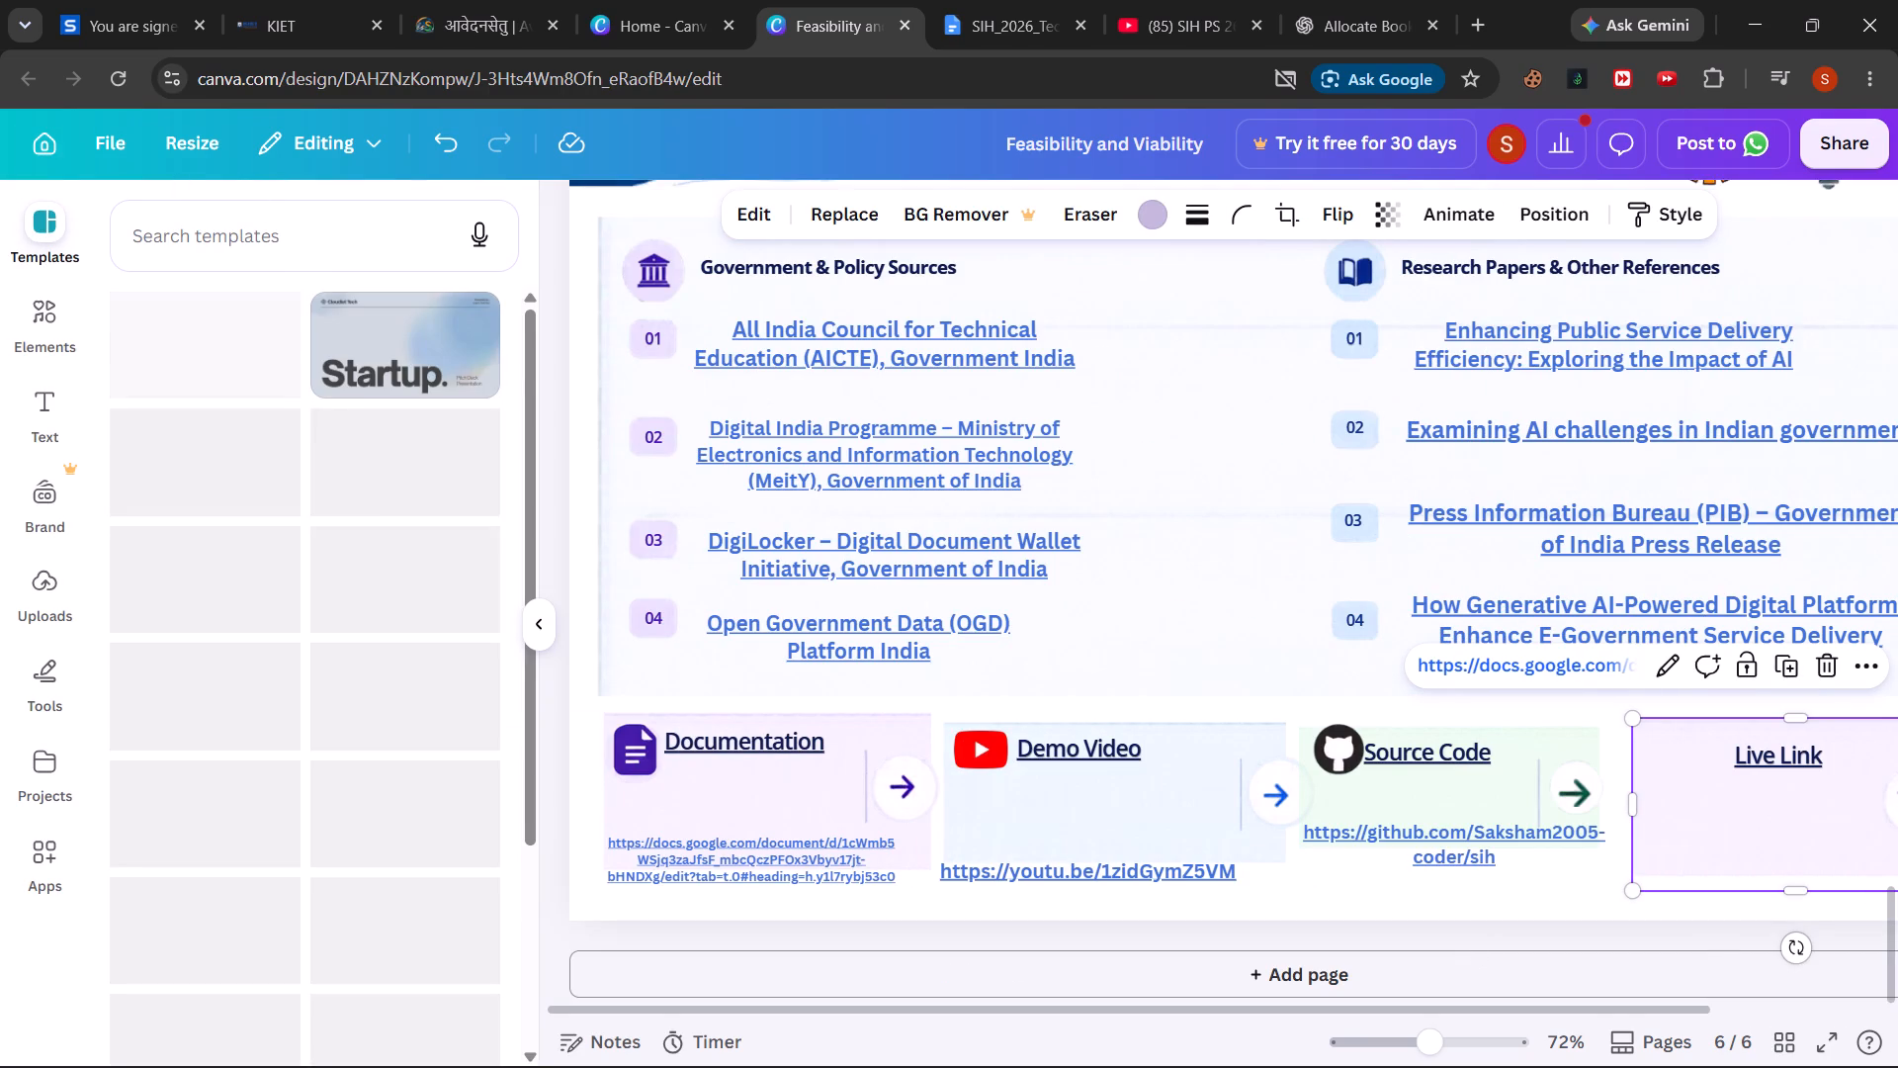
click(262, 229)
click(46, 325)
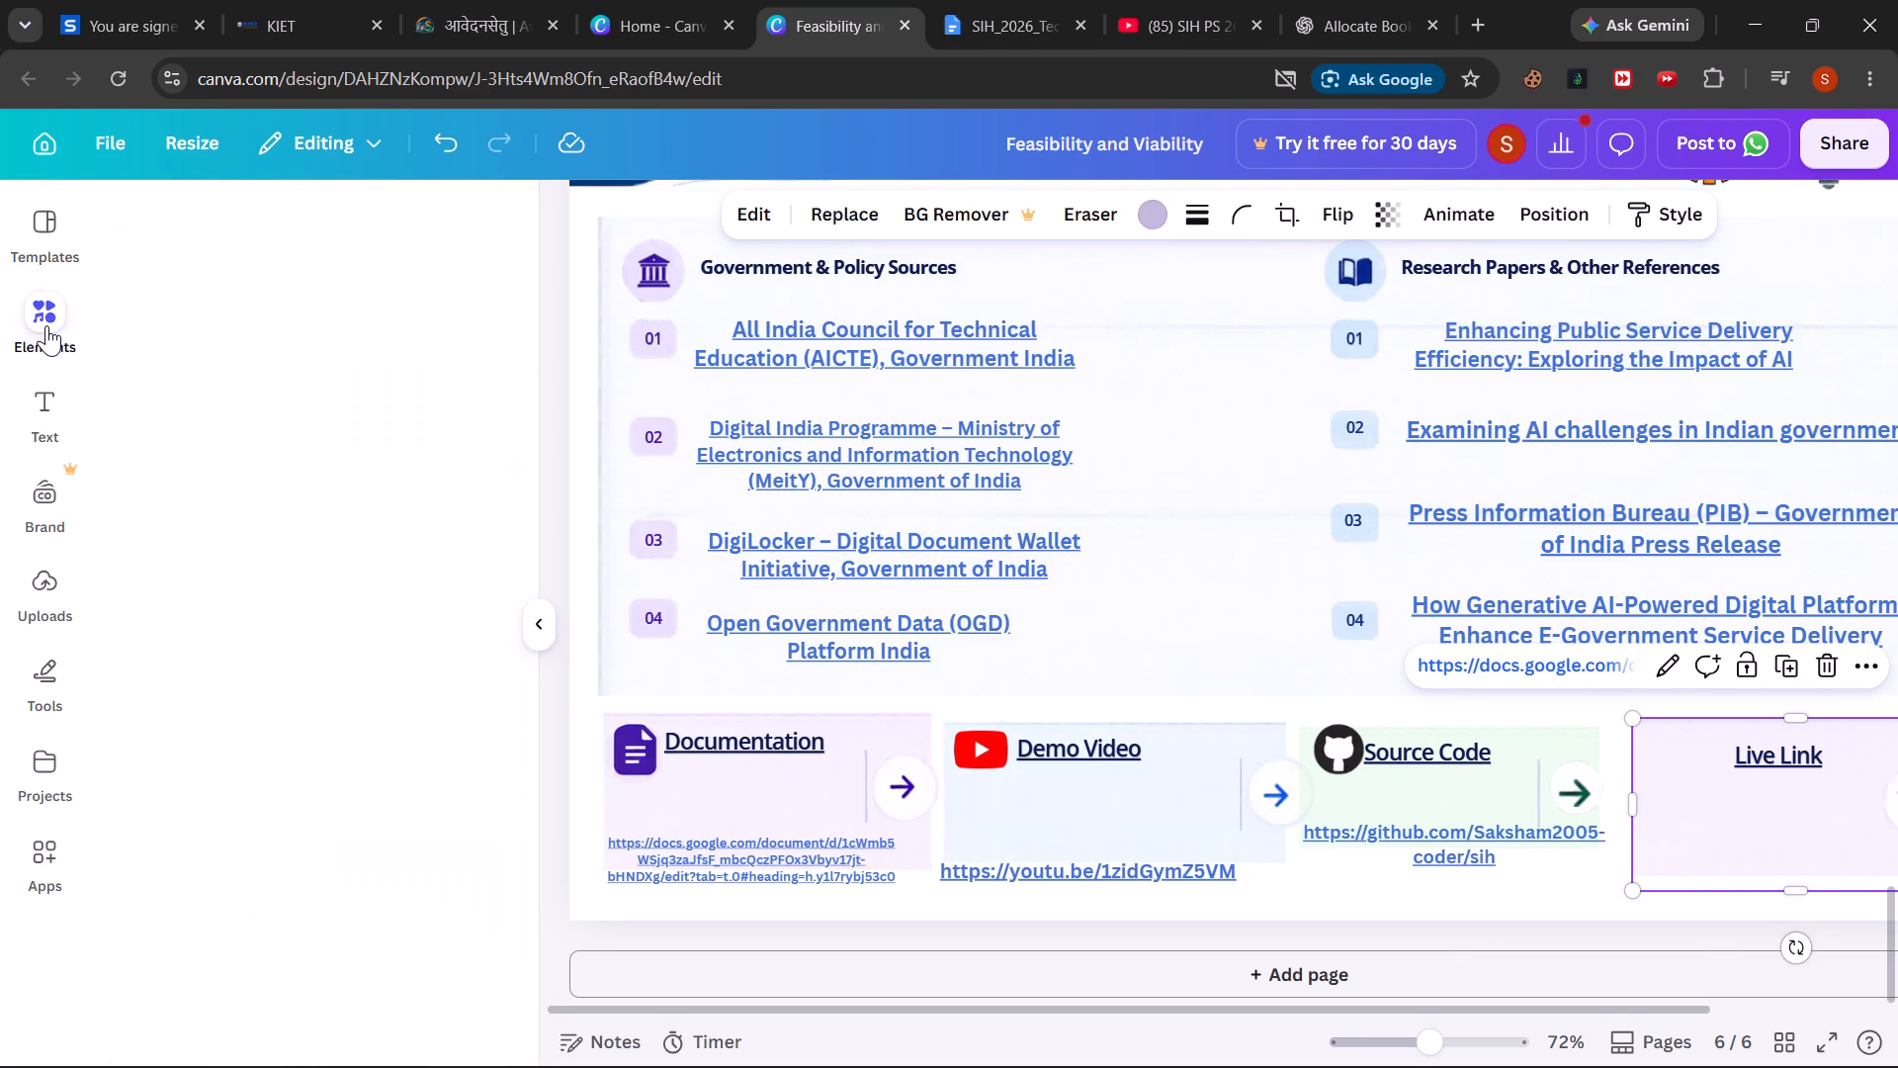
click(263, 236)
text(ol)
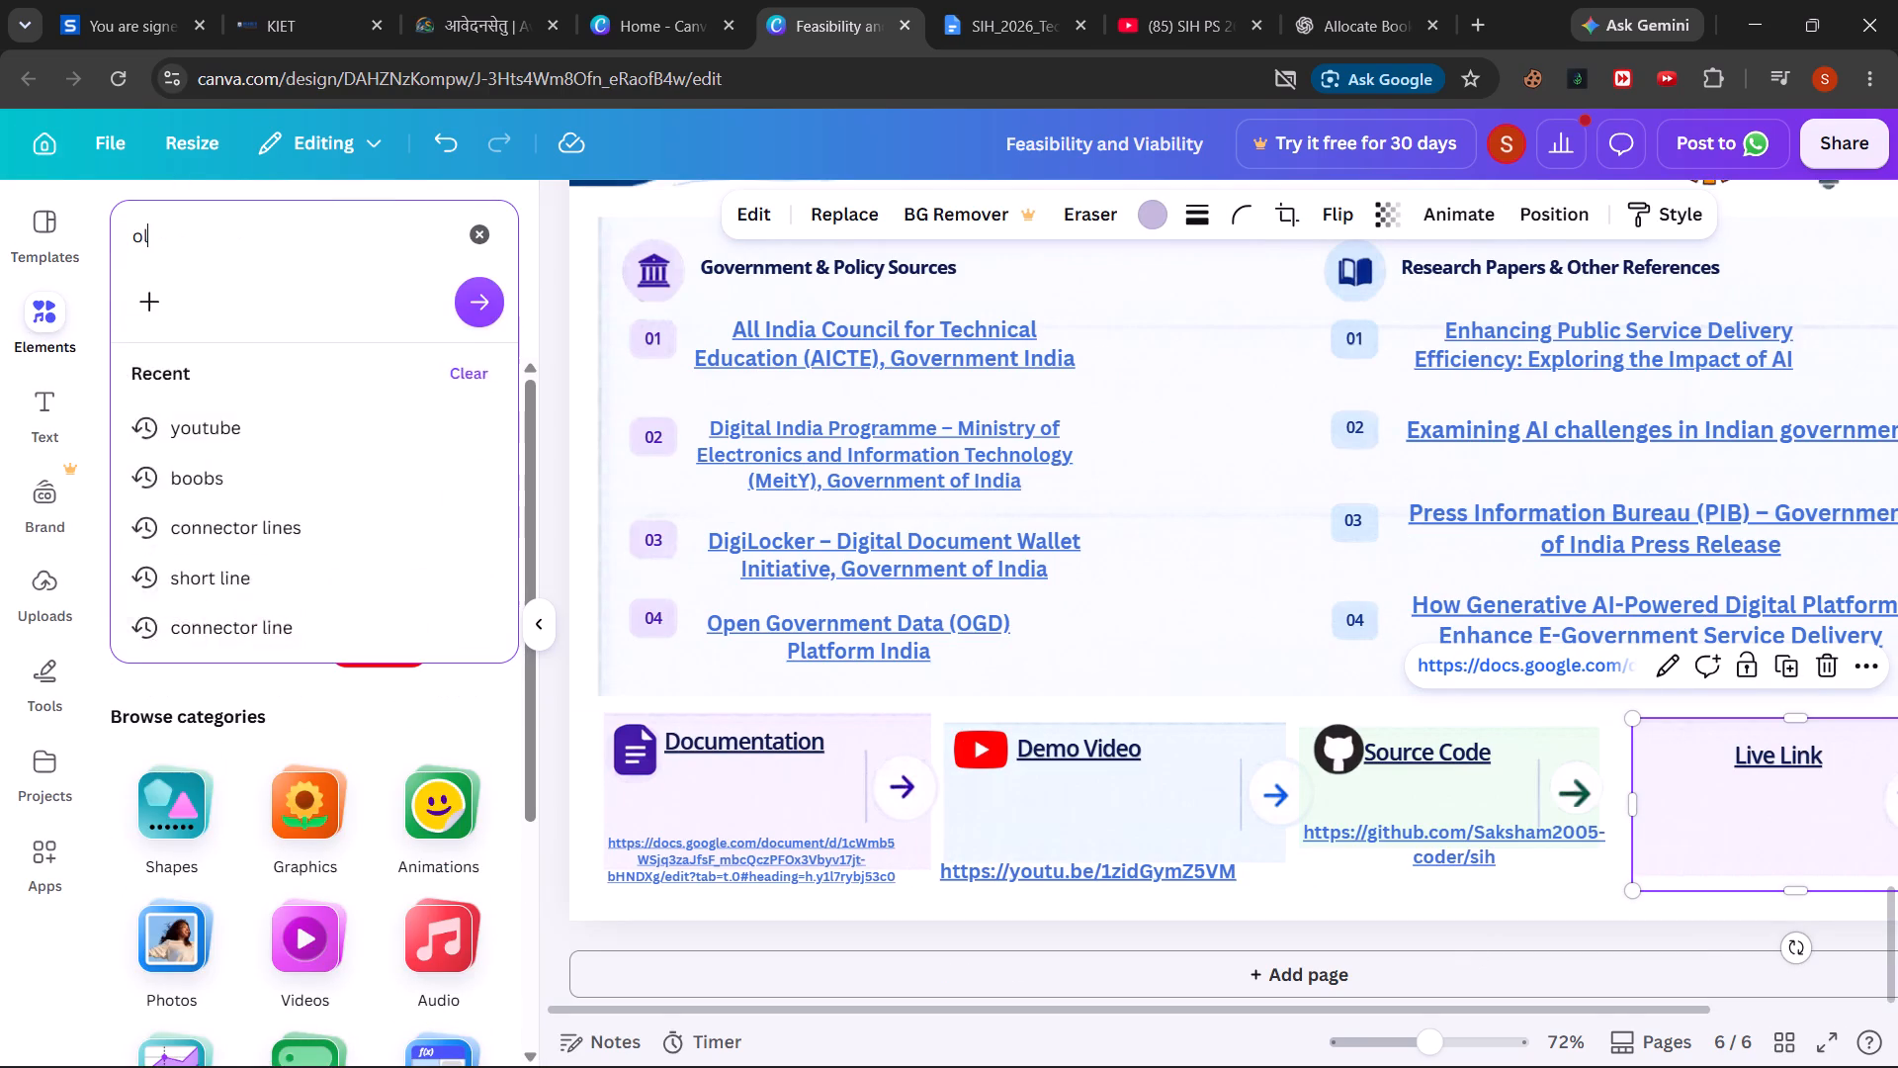
key(BackSpace)
key(BackSpace)
text(play)
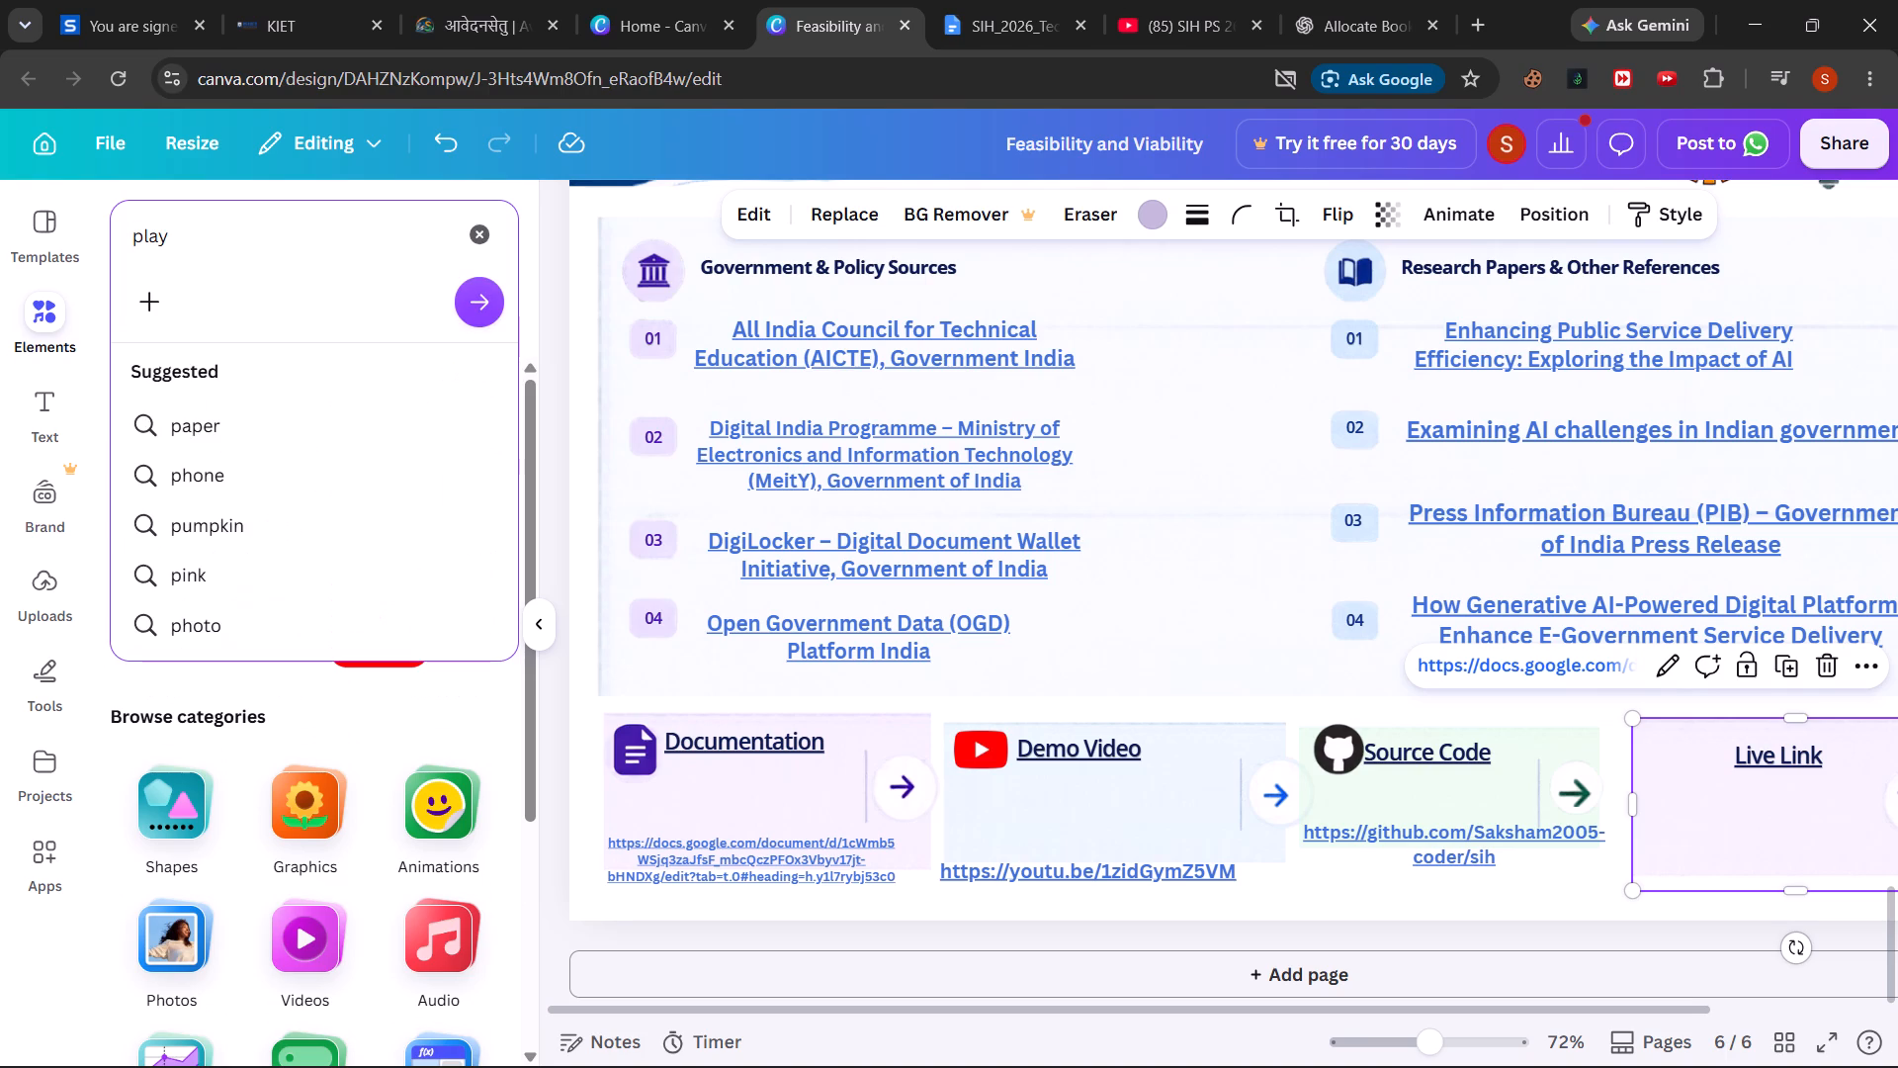
click(209, 424)
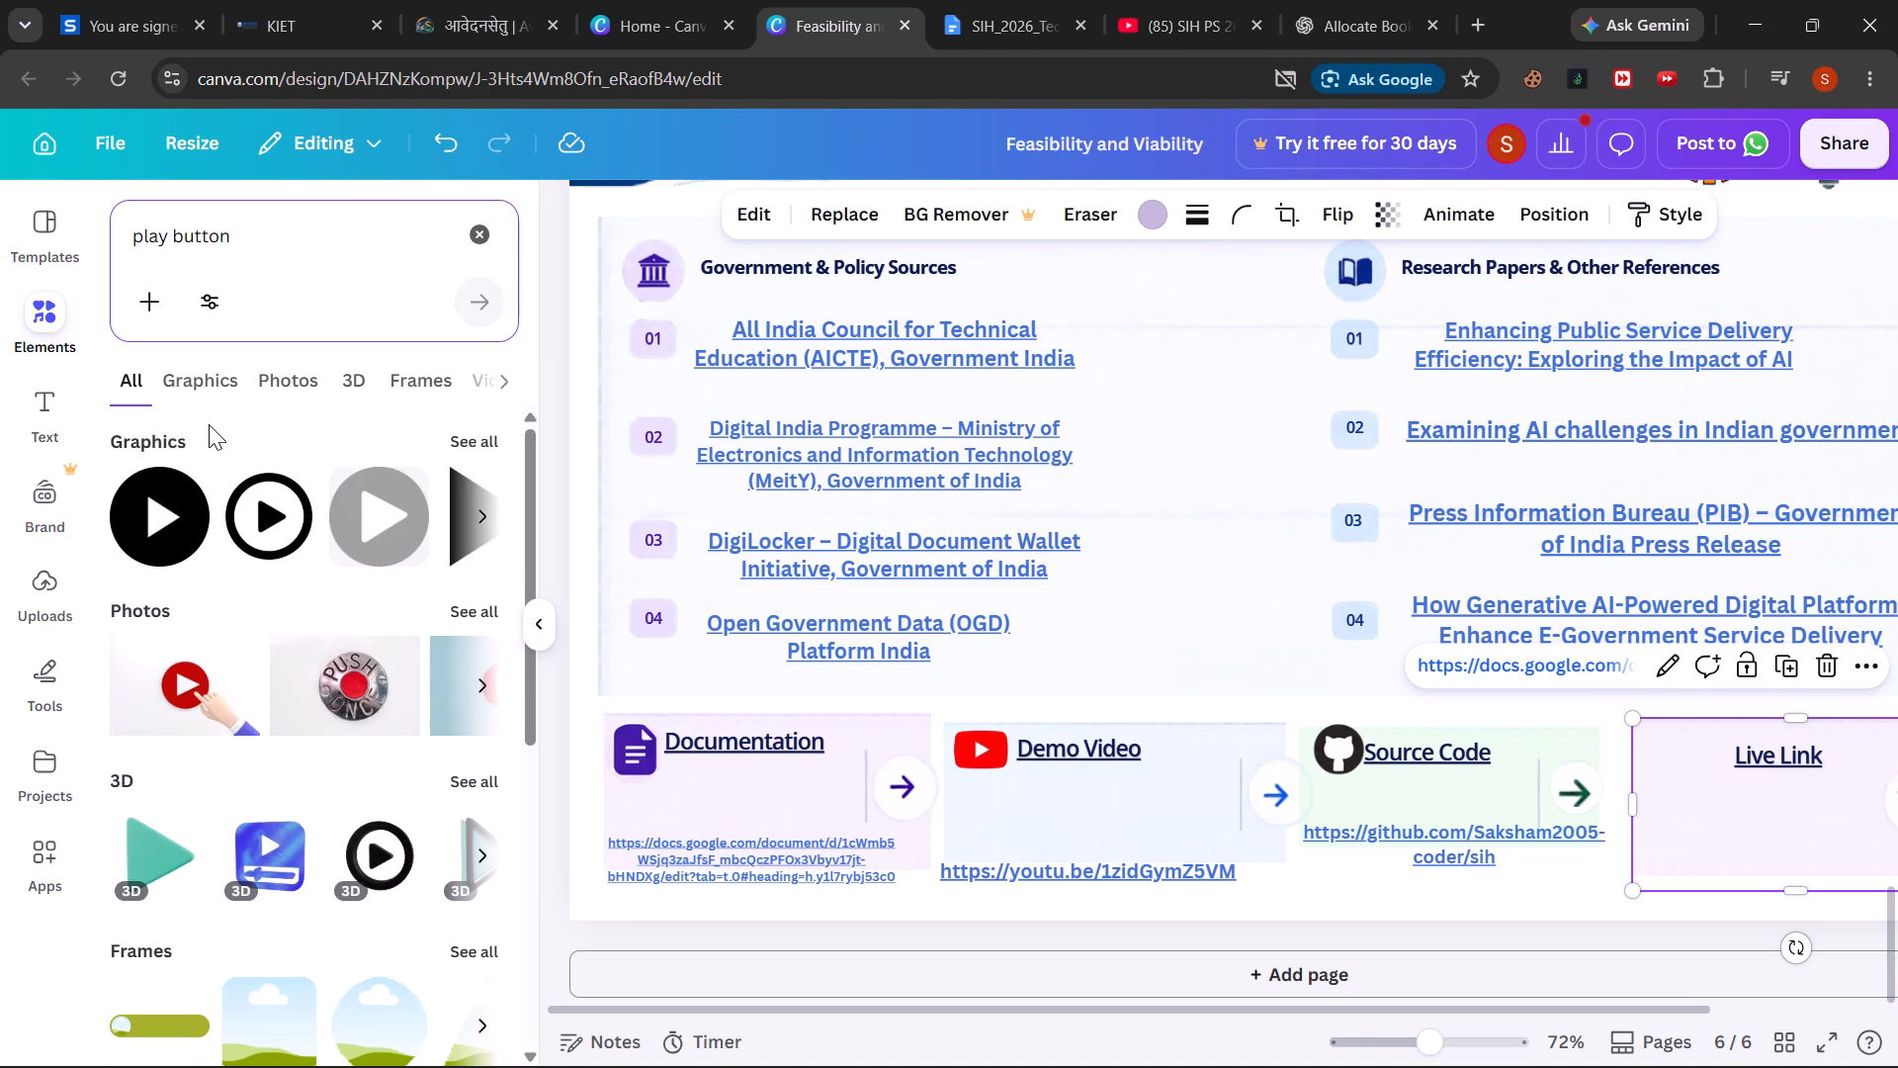
scroll(273, 781, down, 4)
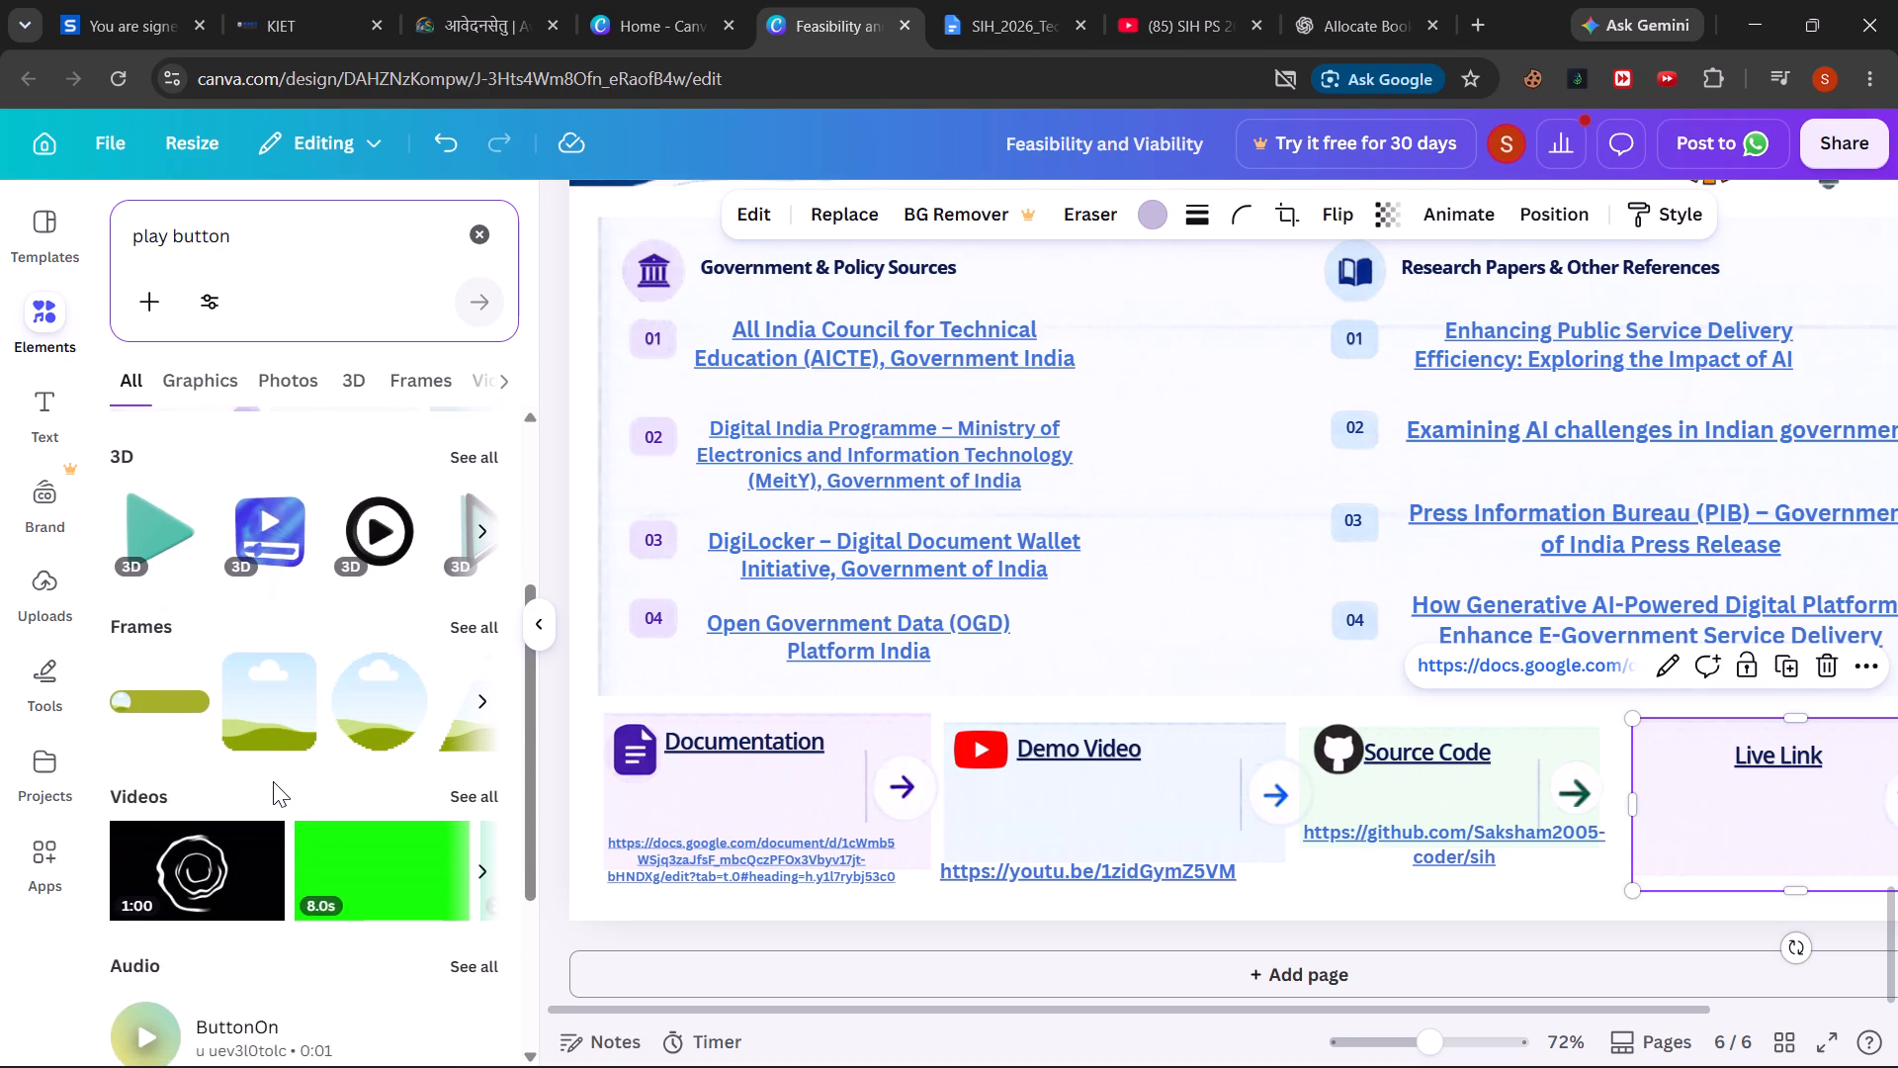
scroll(273, 781, down, 3)
scroll(273, 781, up, 7)
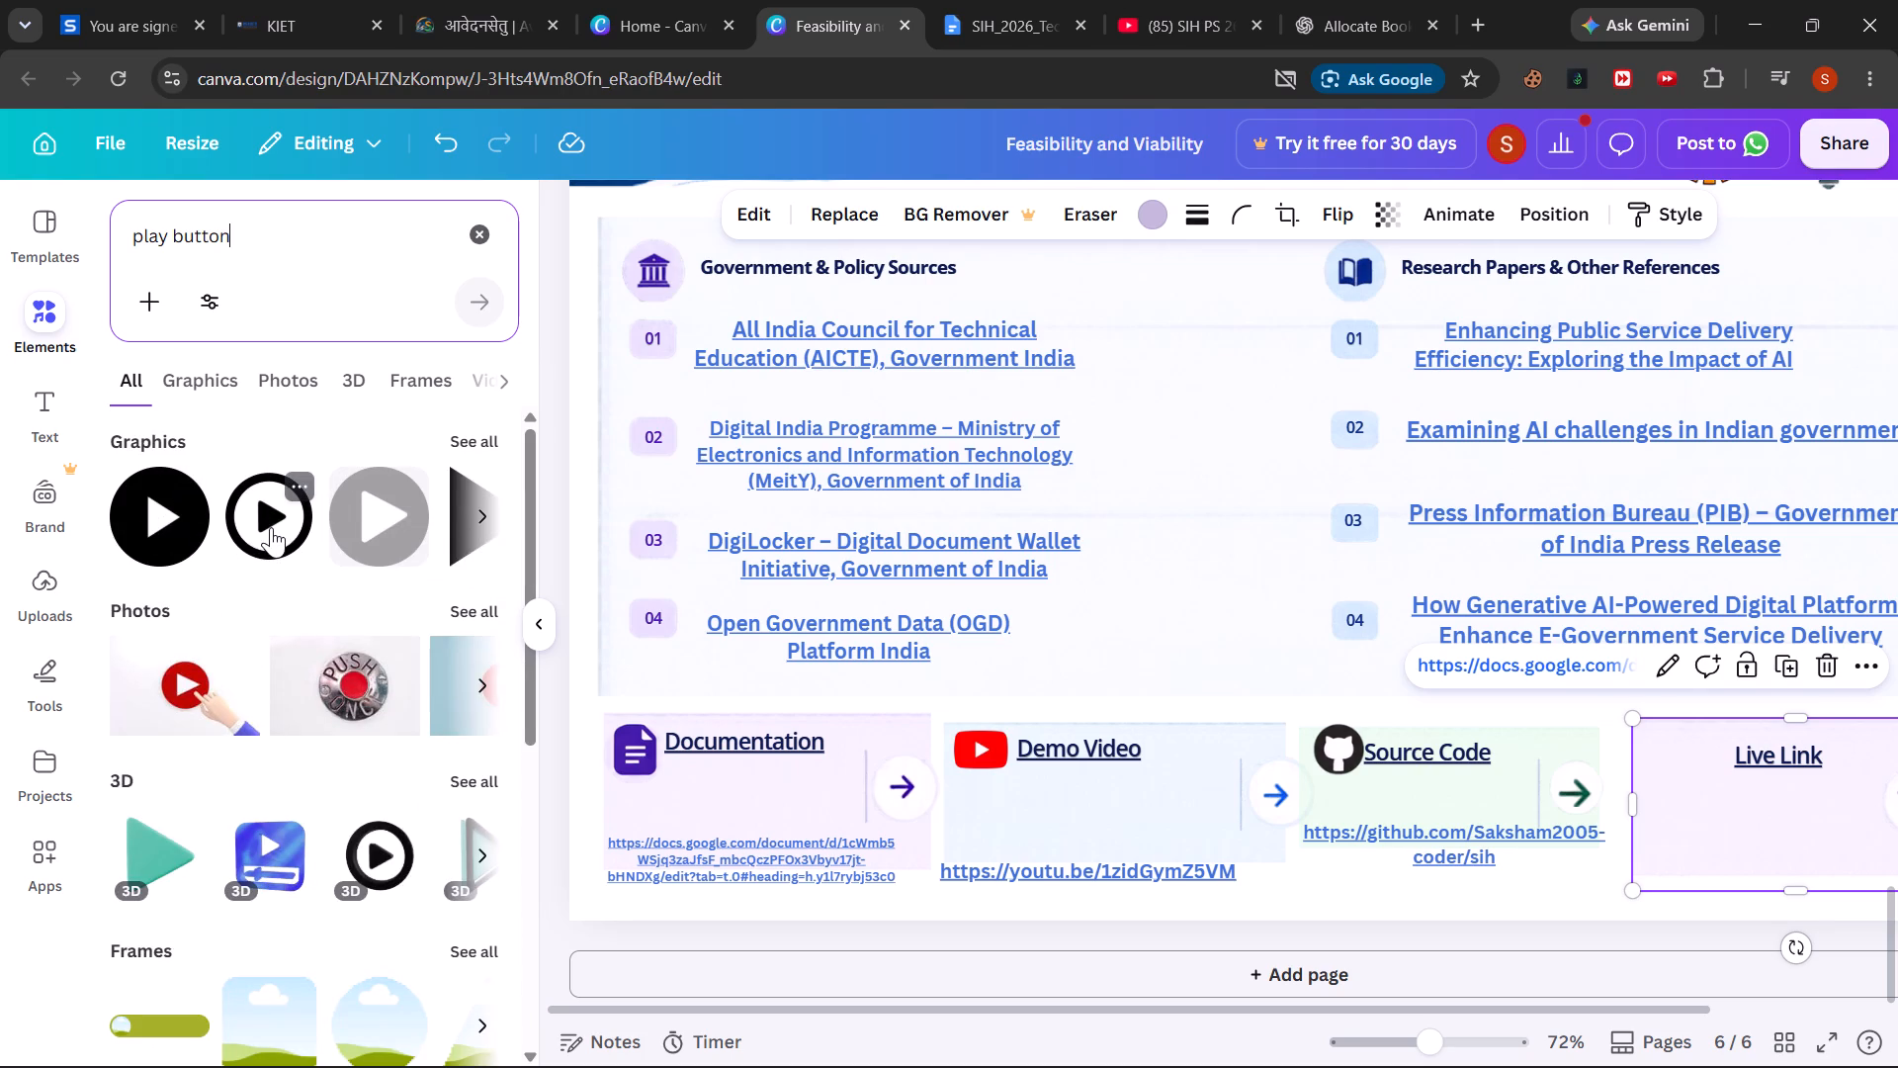
Search the elements library for "website icon" and add the thin-lined black globe graphic to the page.
click(483, 244)
text(website)
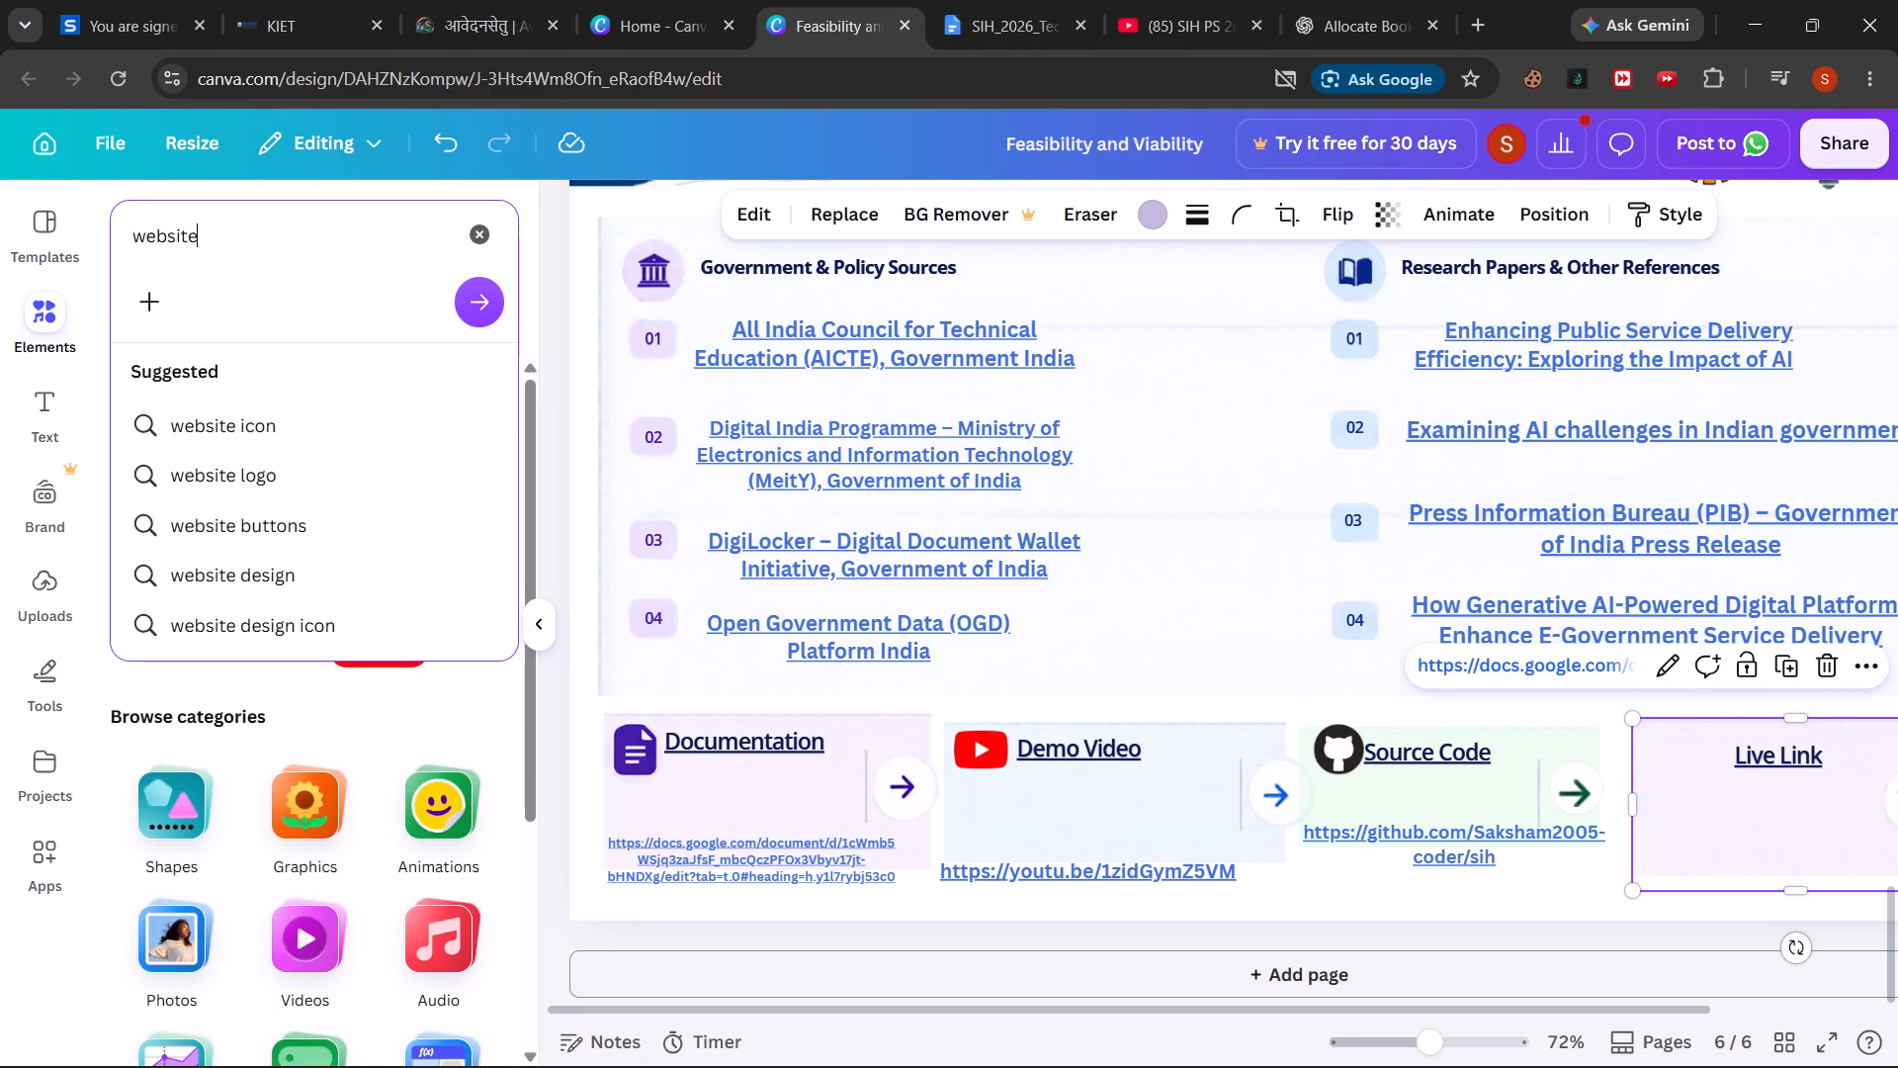
click(330, 431)
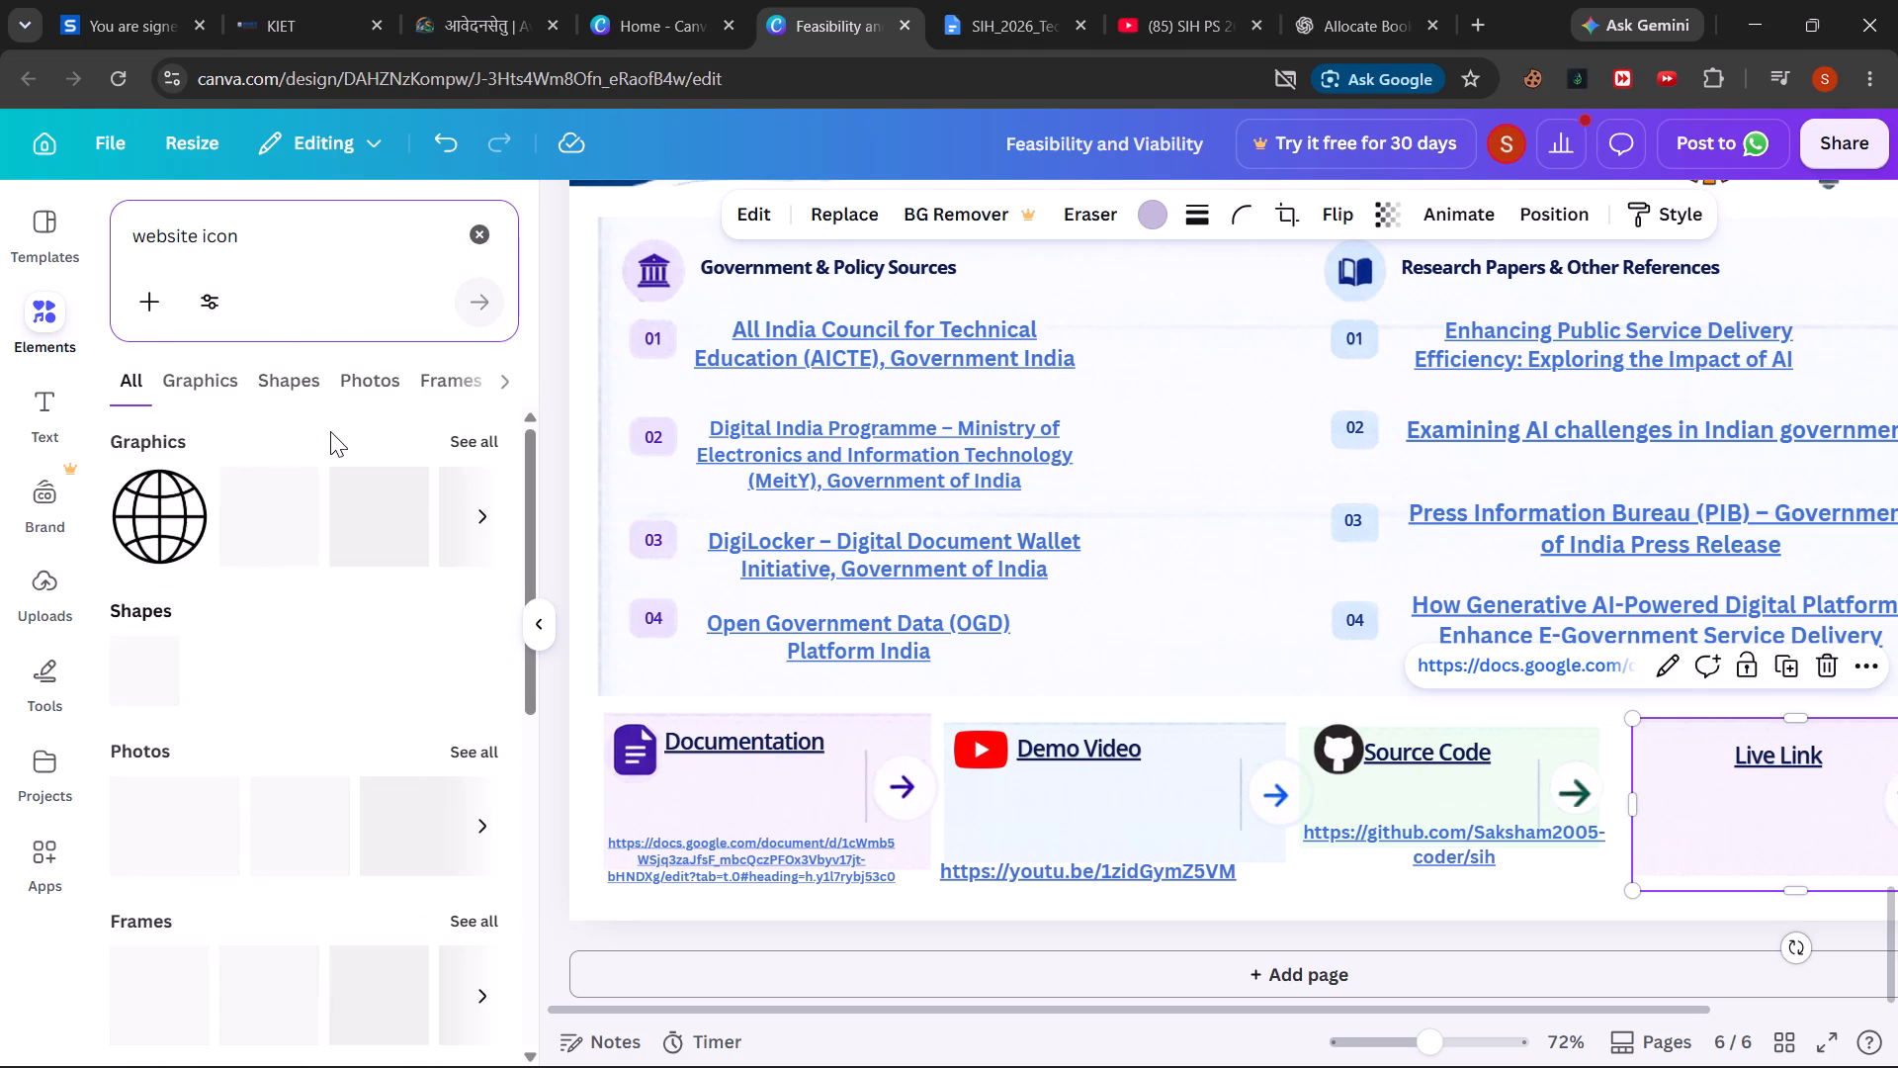
click(155, 509)
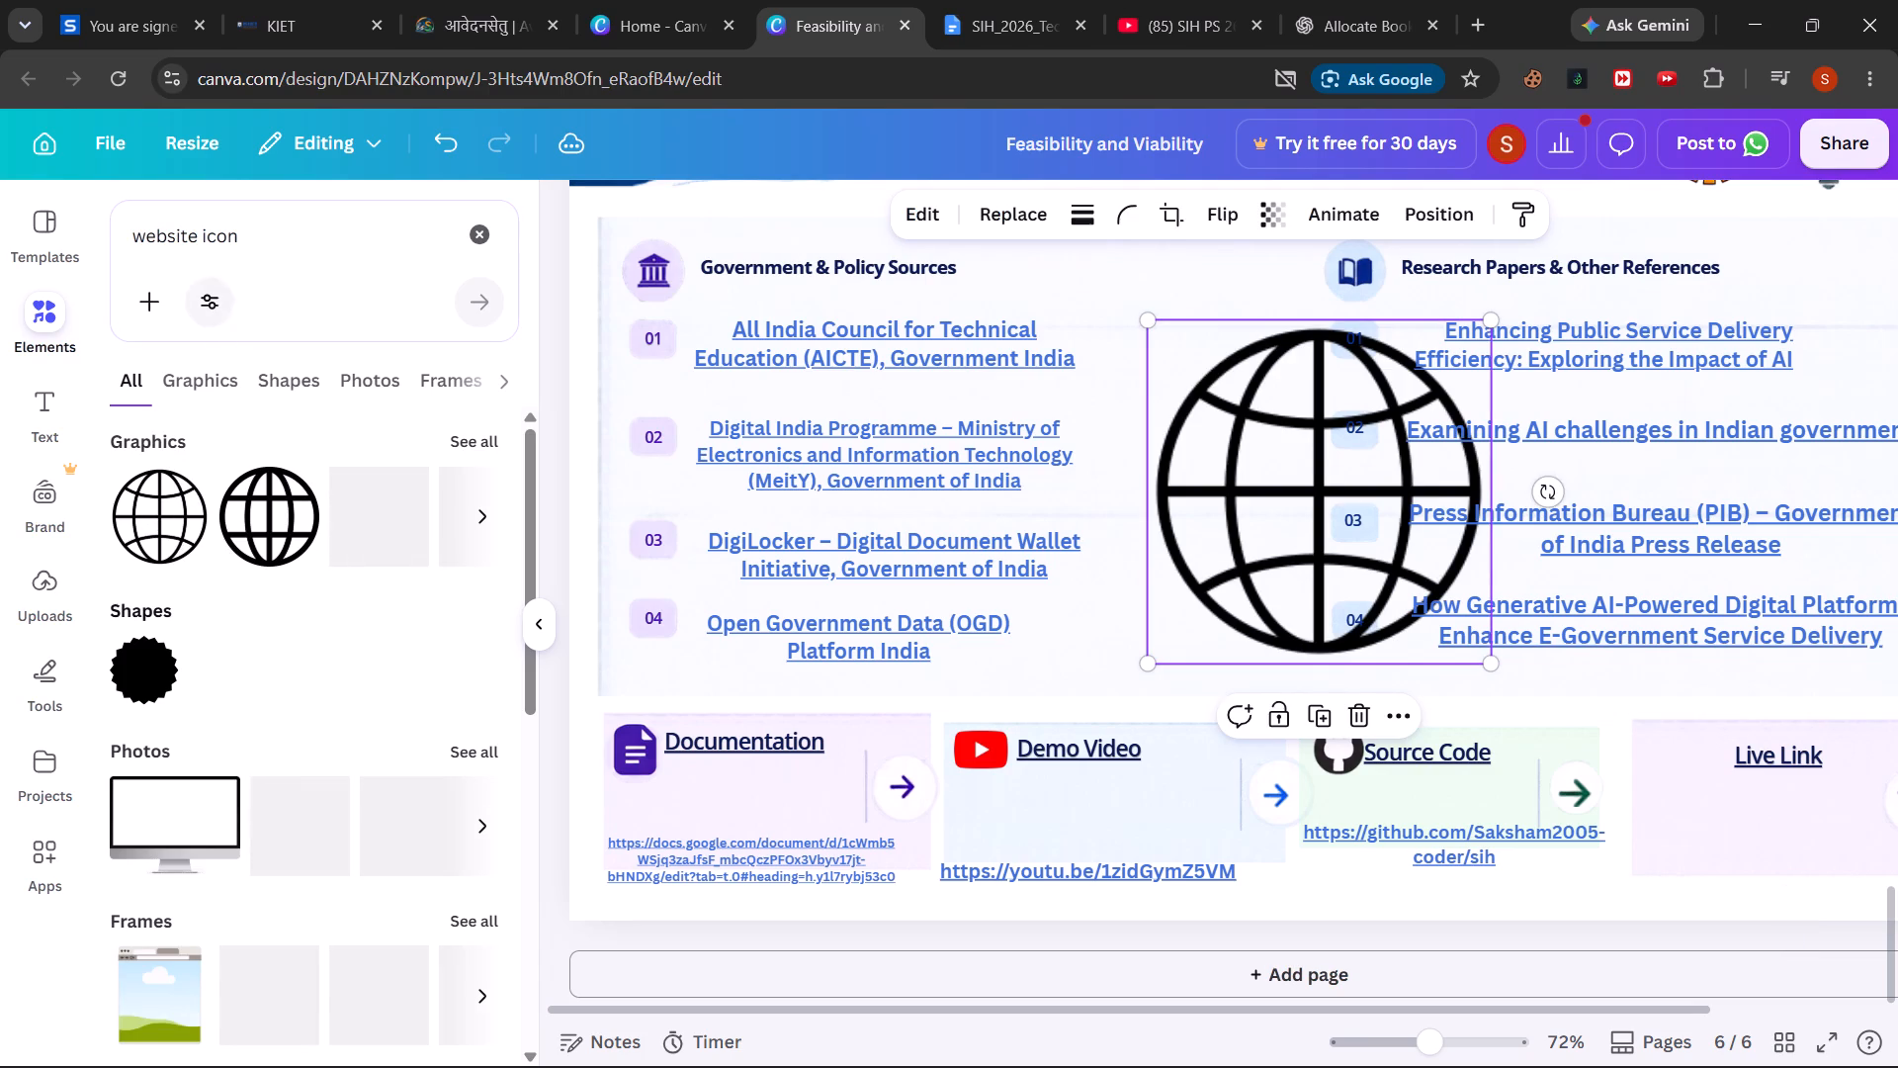
click(41, 318)
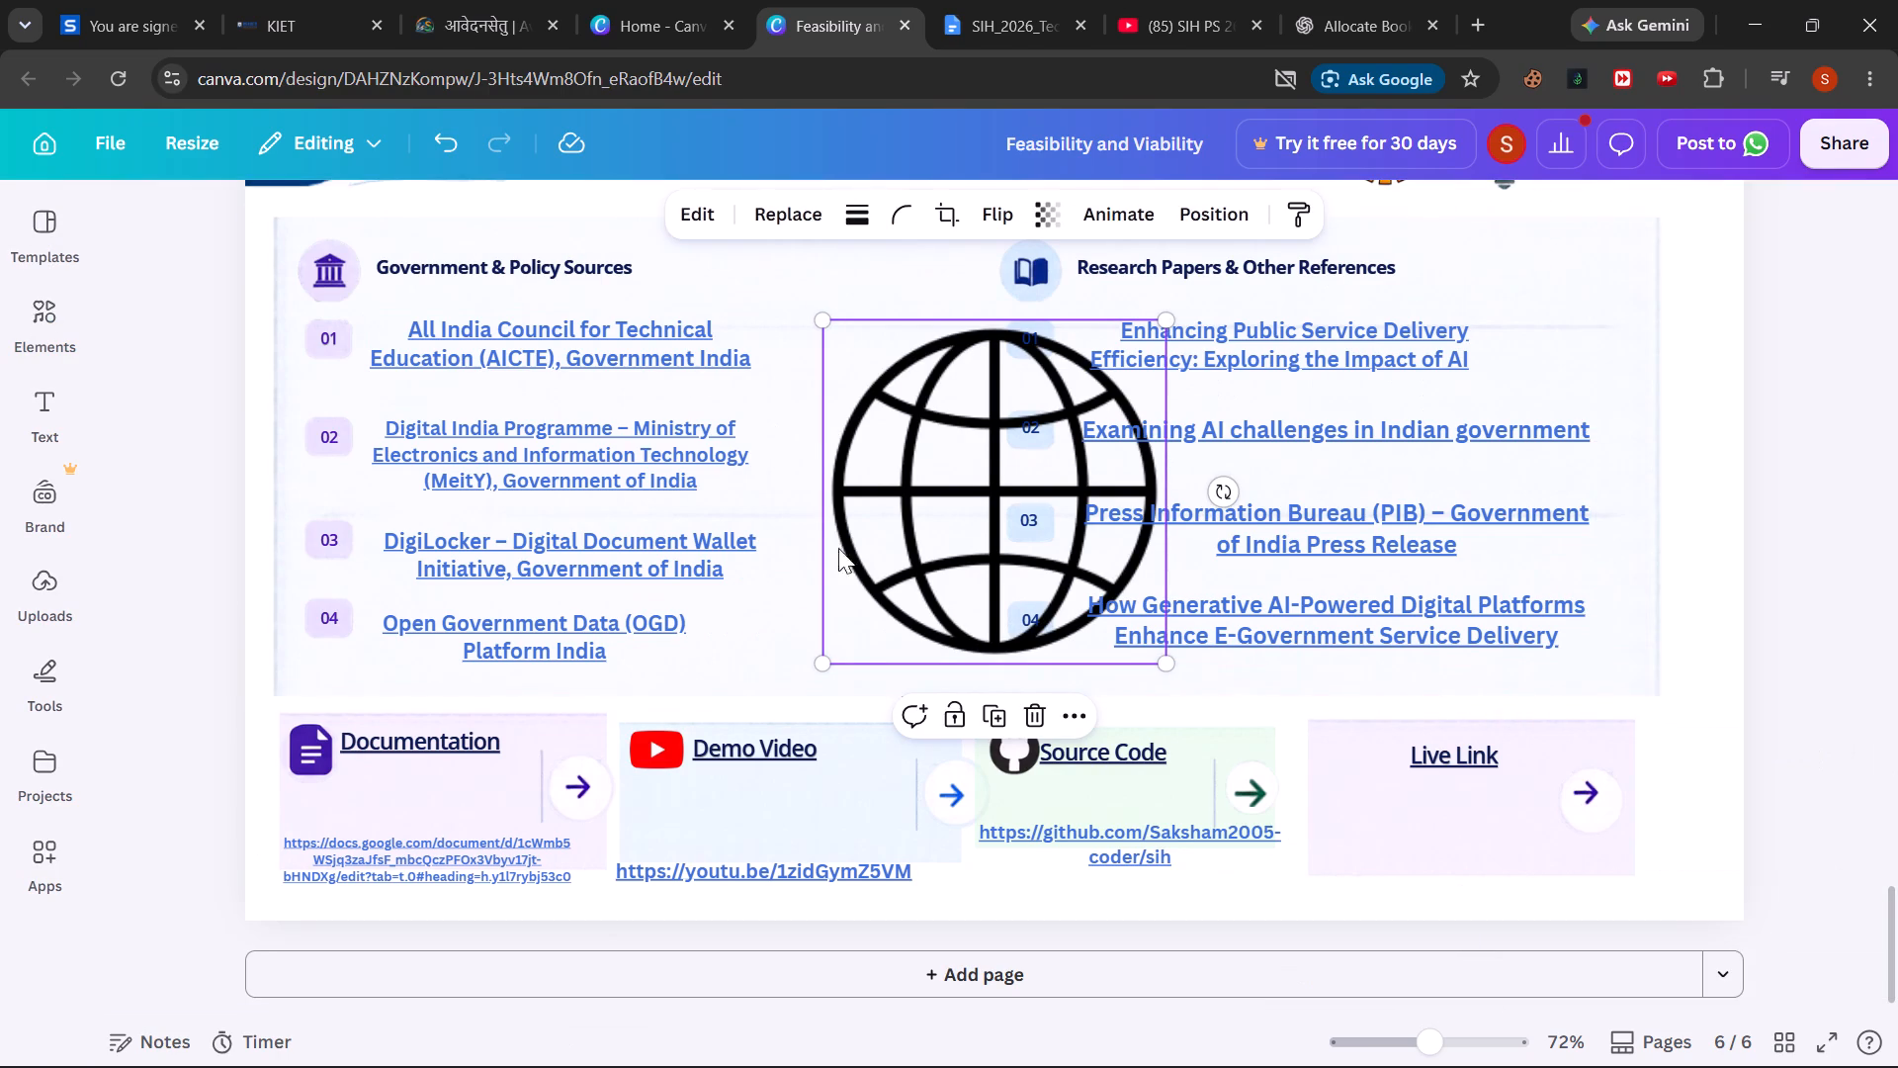
Shrink the globe graphic to a small icon and place it beside the Live Link heading in the new purple card.
drag(819, 659, 902, 483)
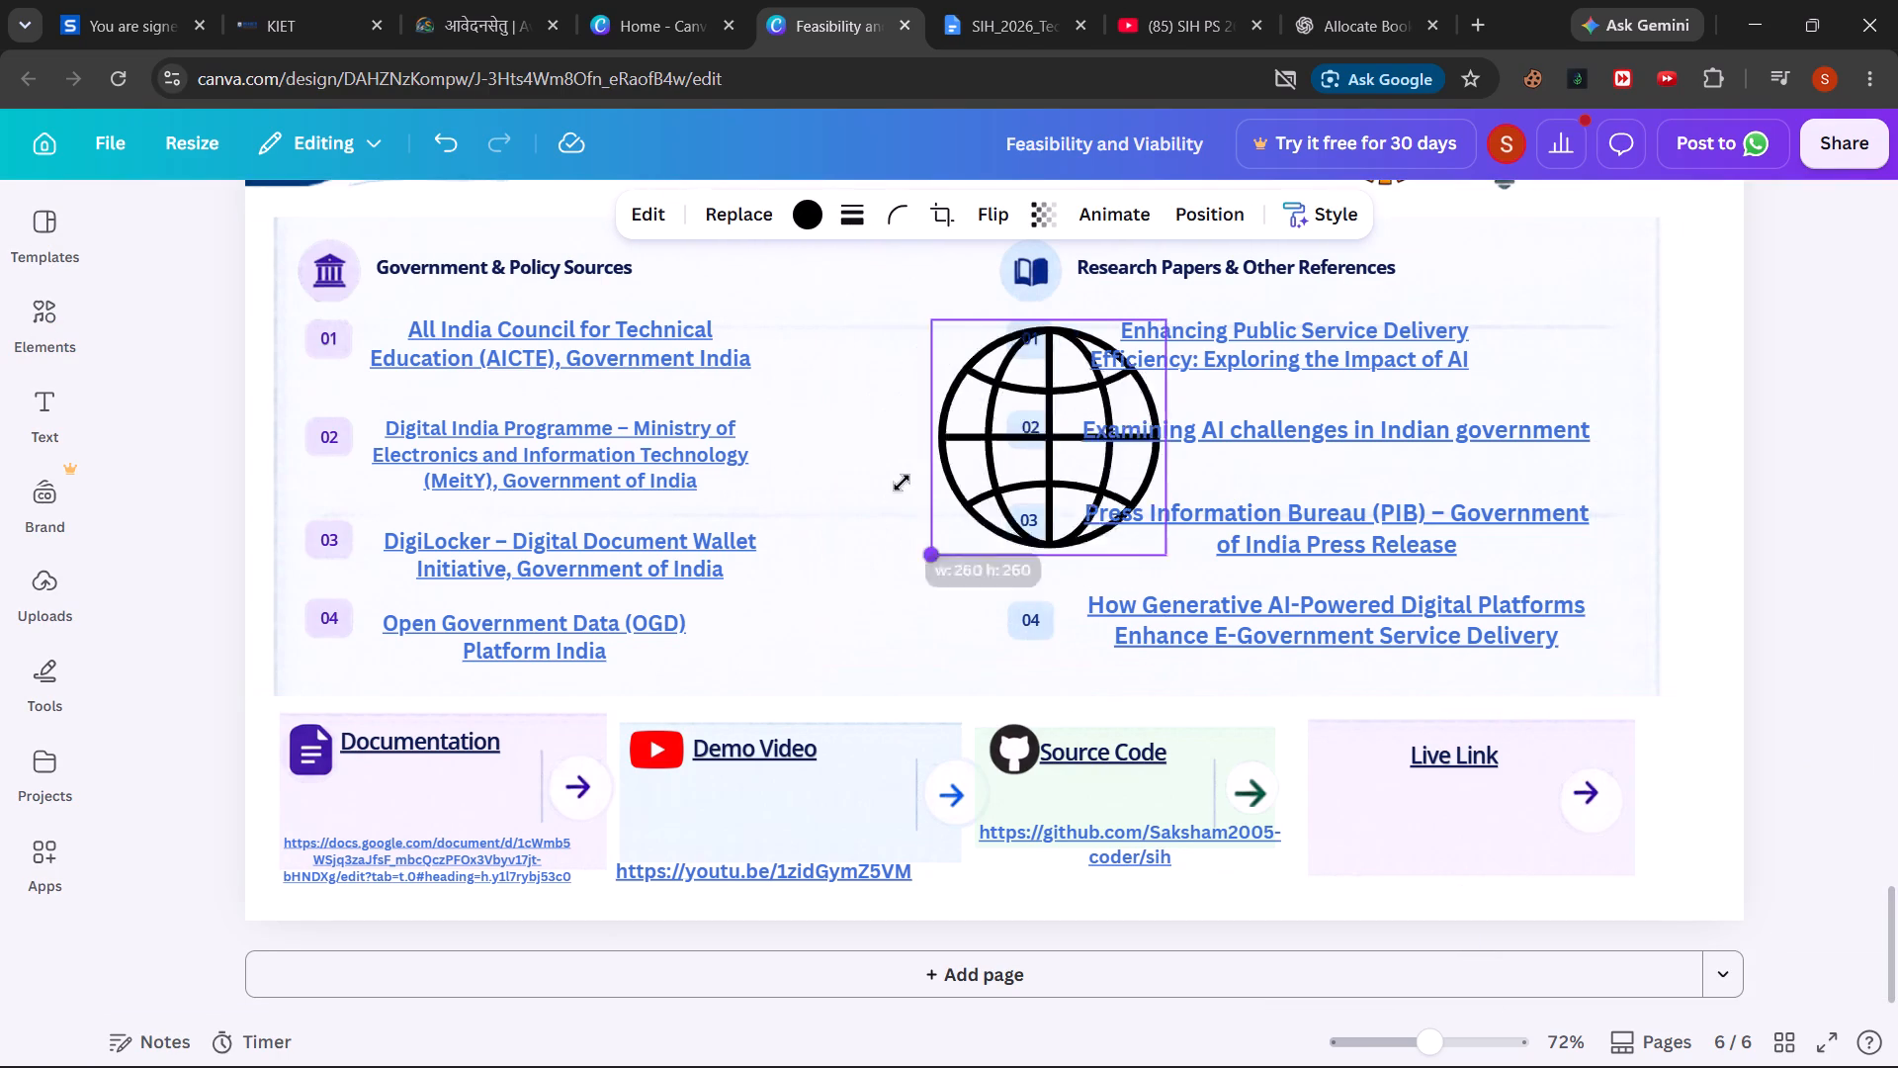
drag(902, 483, 1041, 347)
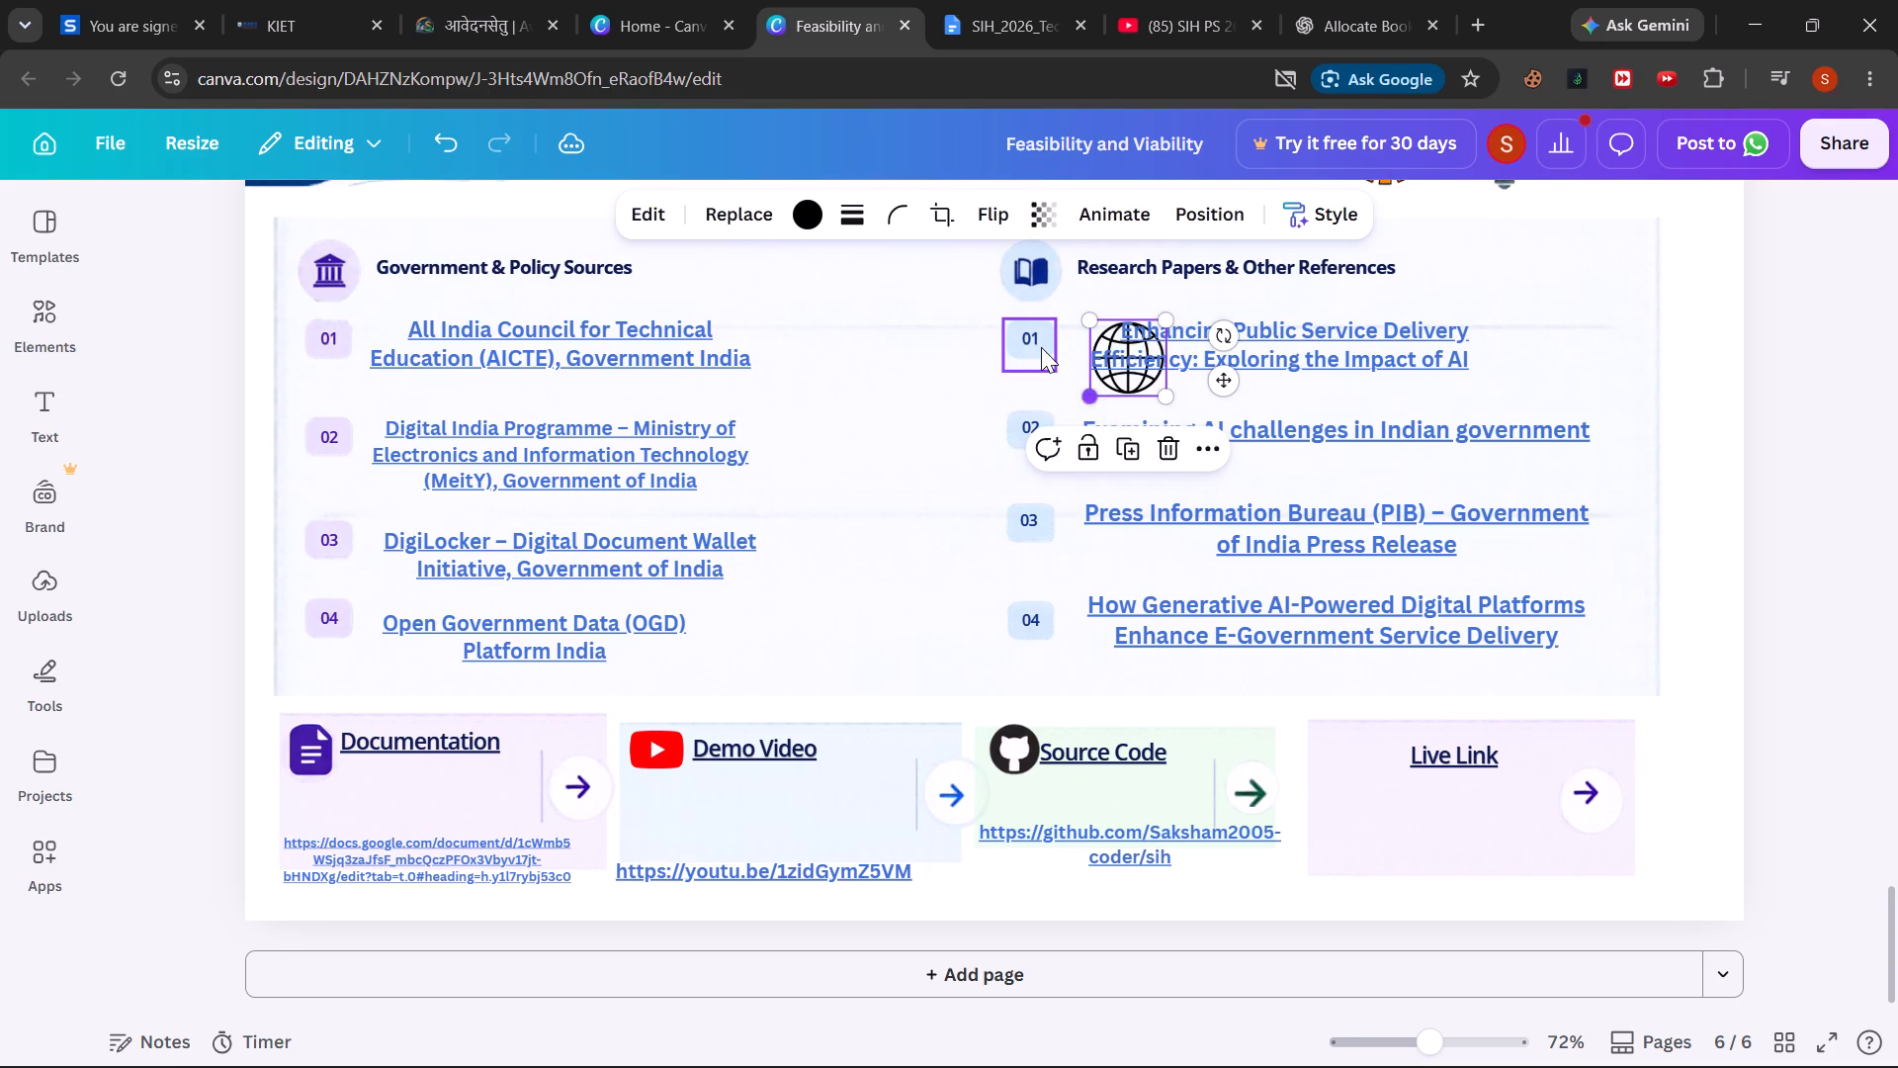
drag(1140, 353, 1144, 362)
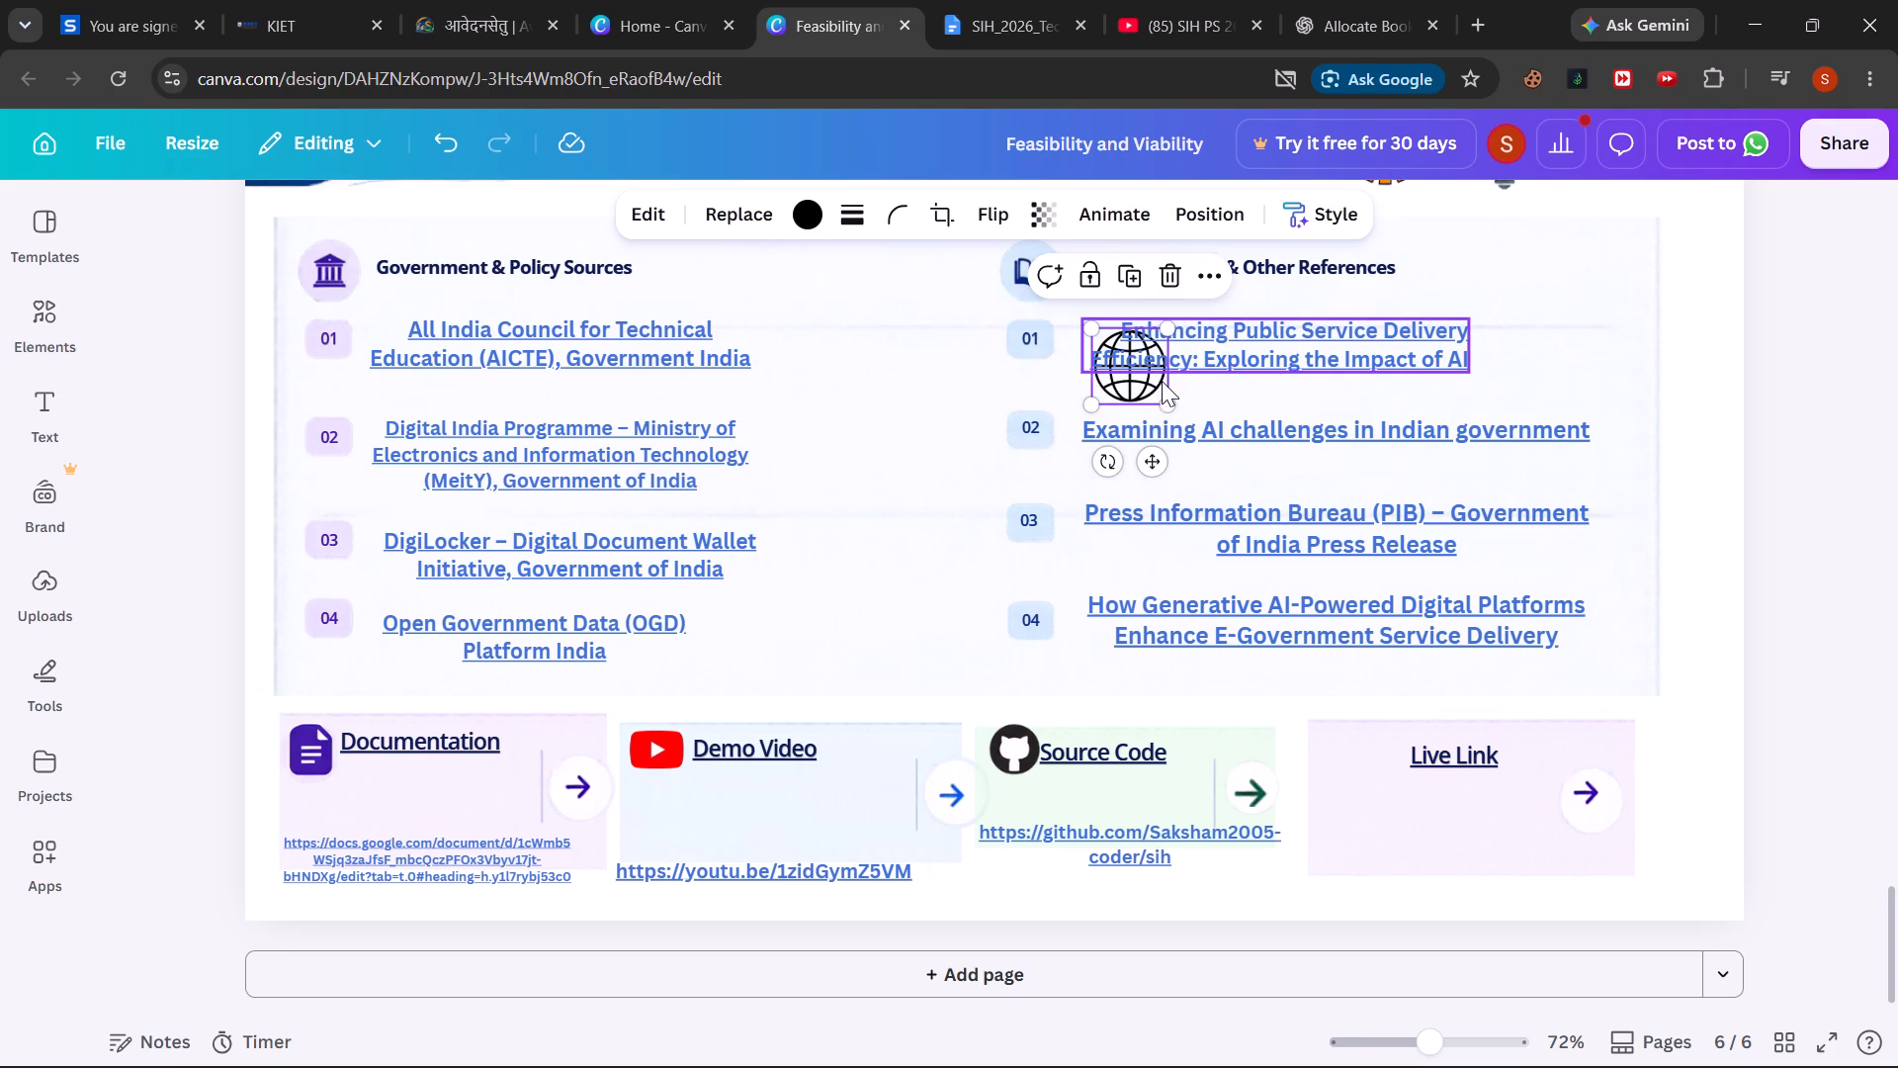
drag(1138, 384, 1391, 682)
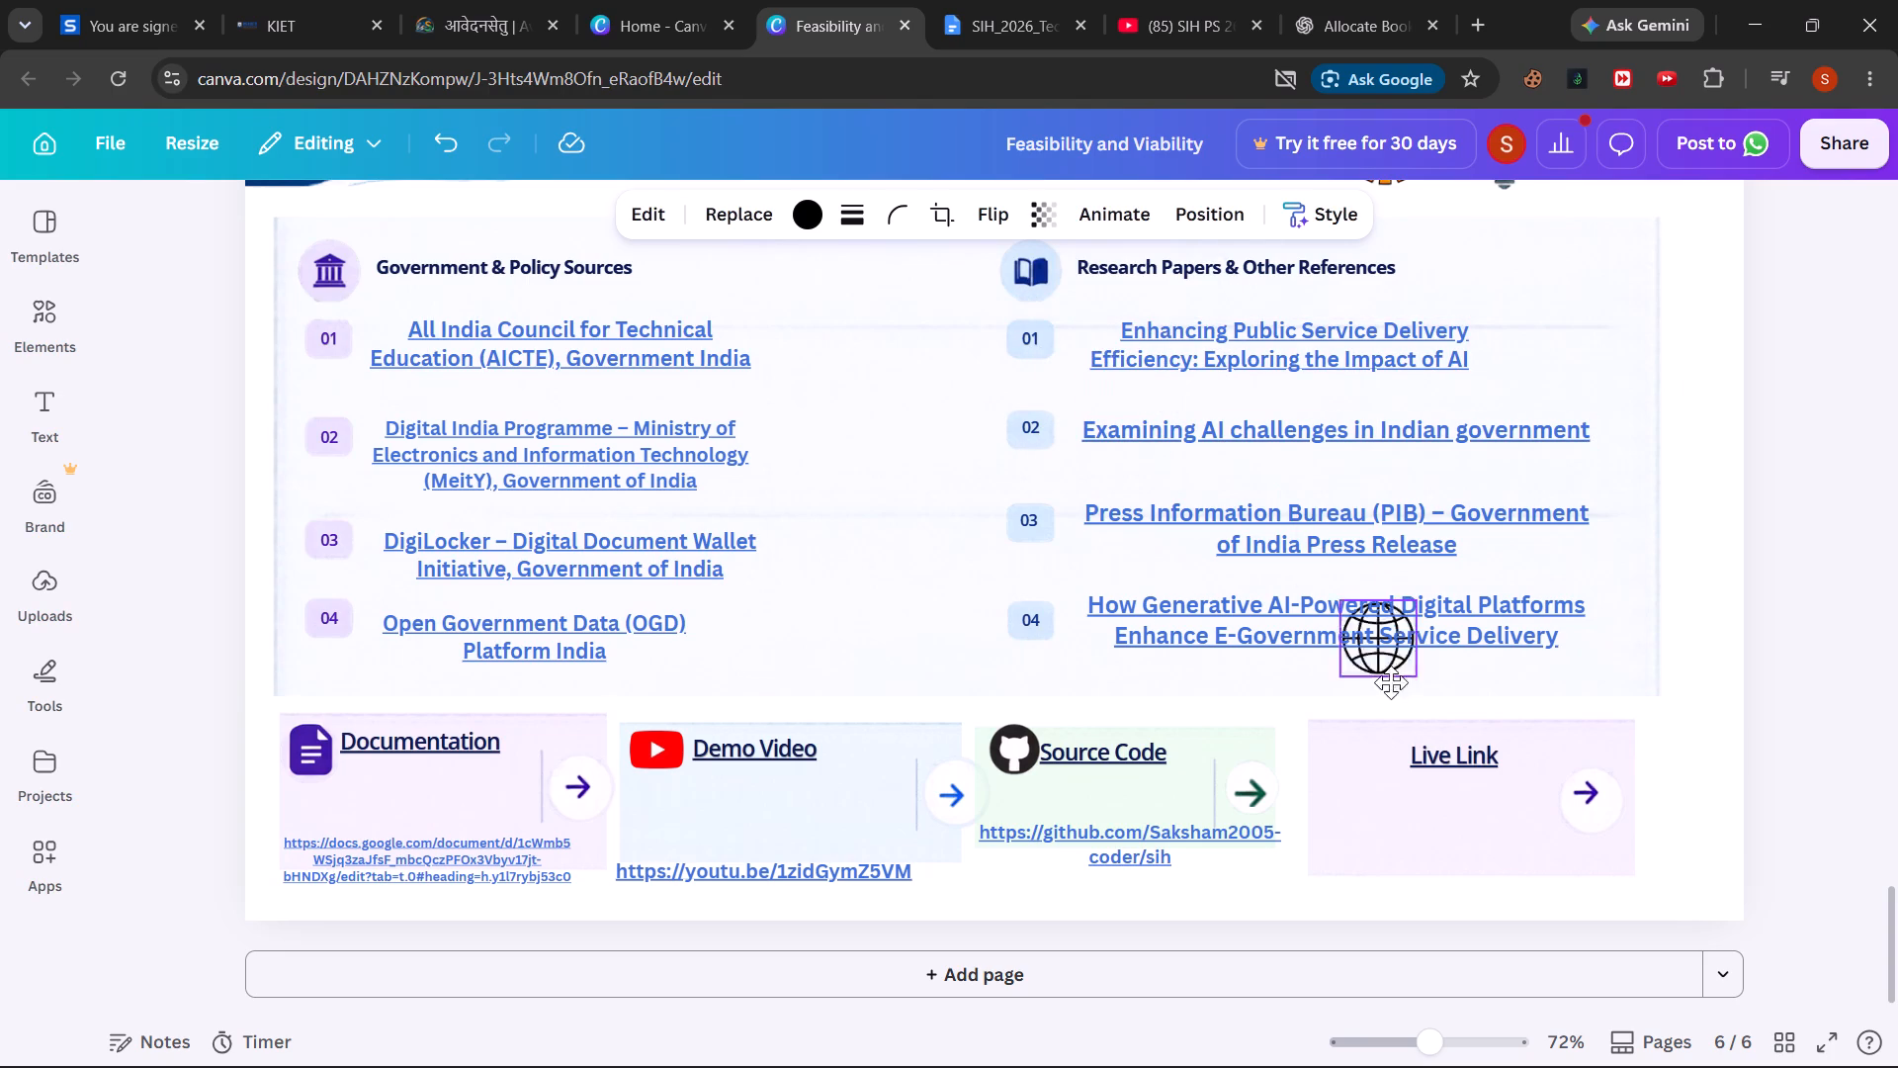
drag(1391, 682, 1372, 772)
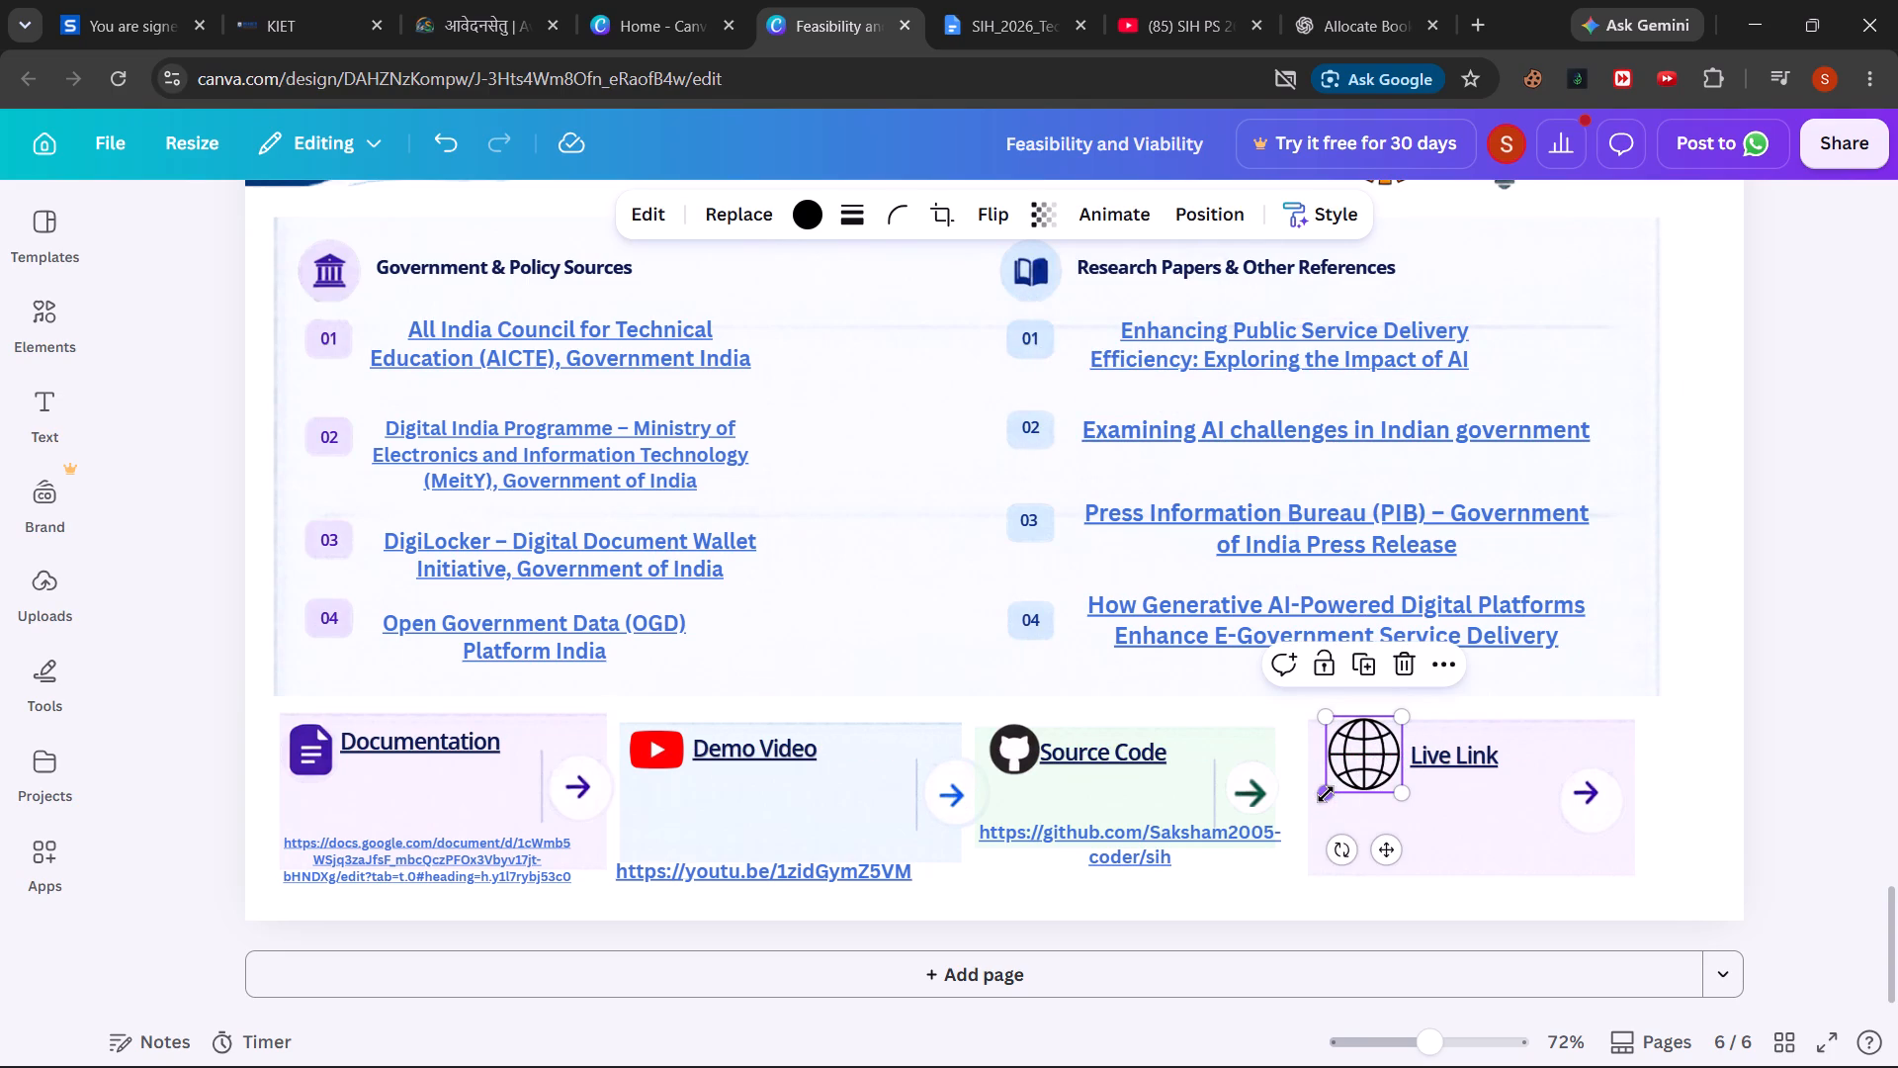
drag(1326, 794, 1346, 751)
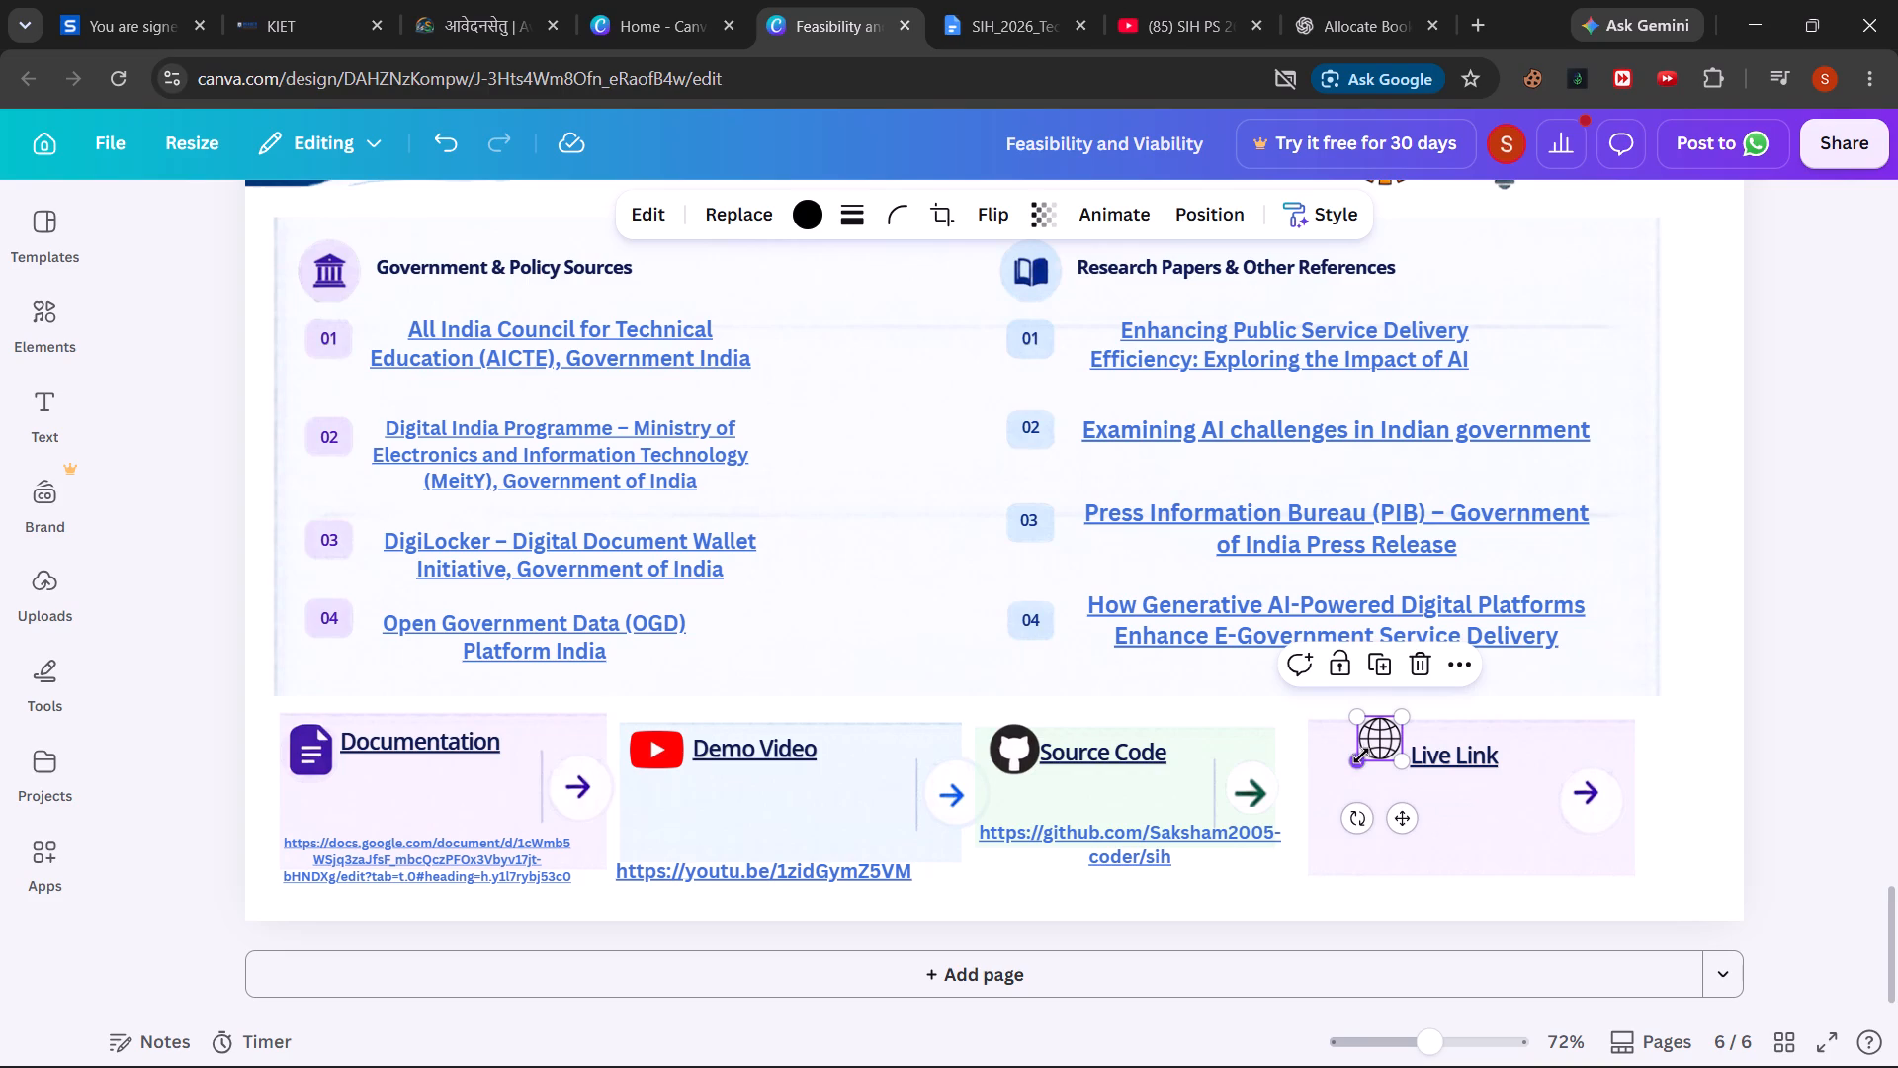
click(1360, 762)
drag(1380, 756, 1376, 759)
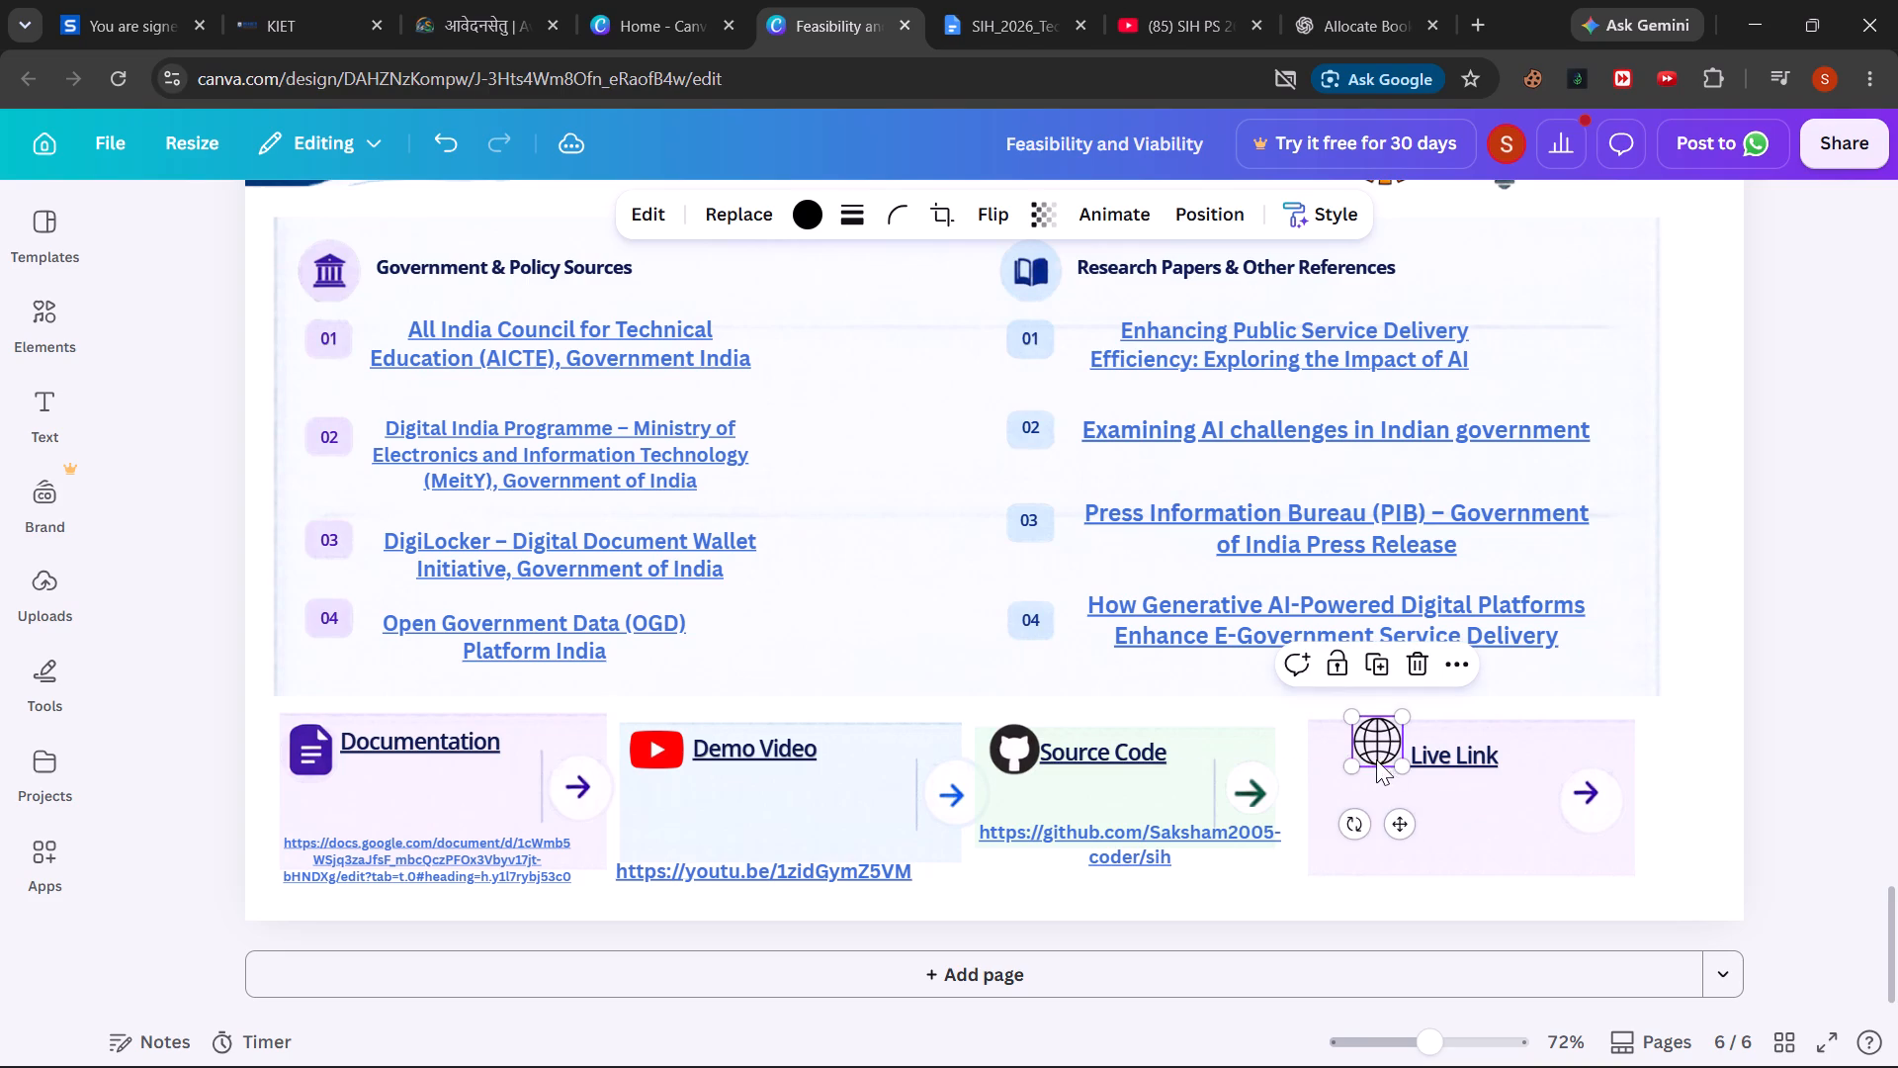
drag(1376, 759, 1350, 771)
click(887, 597)
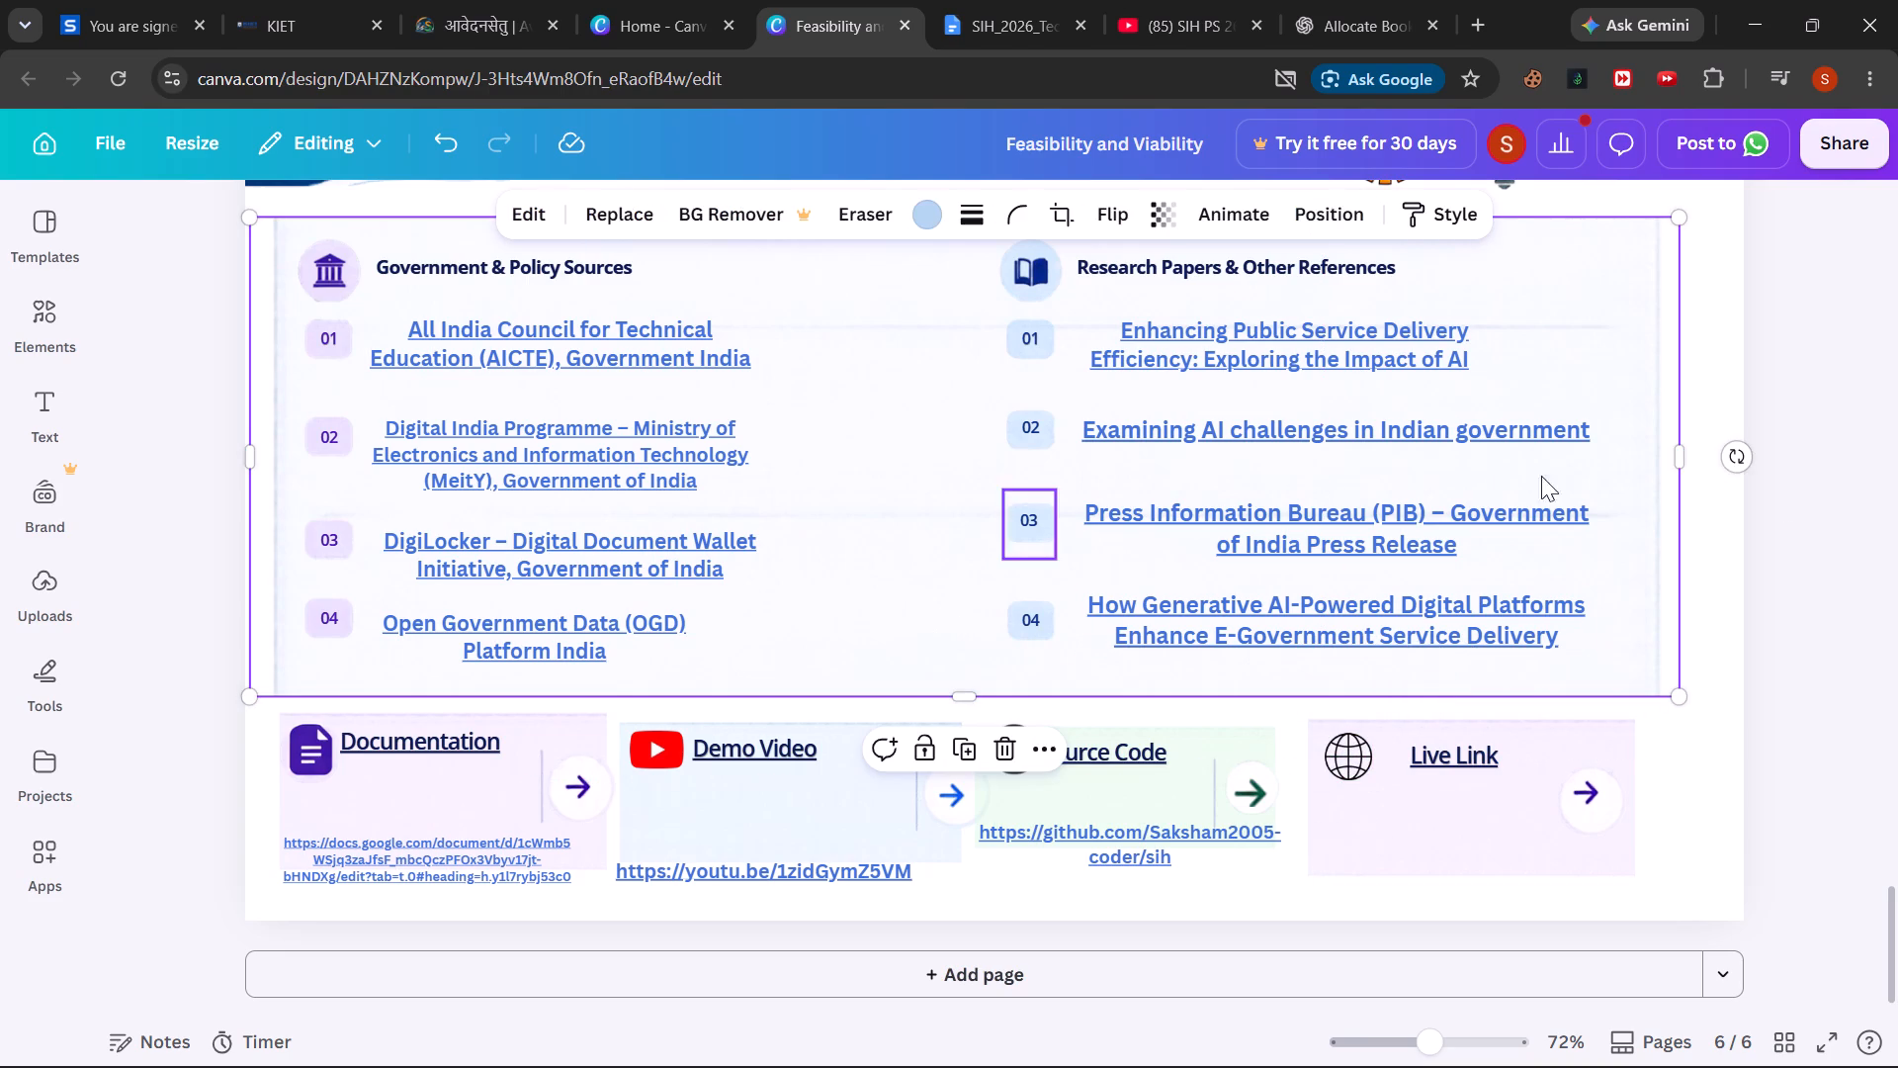
click(1831, 545)
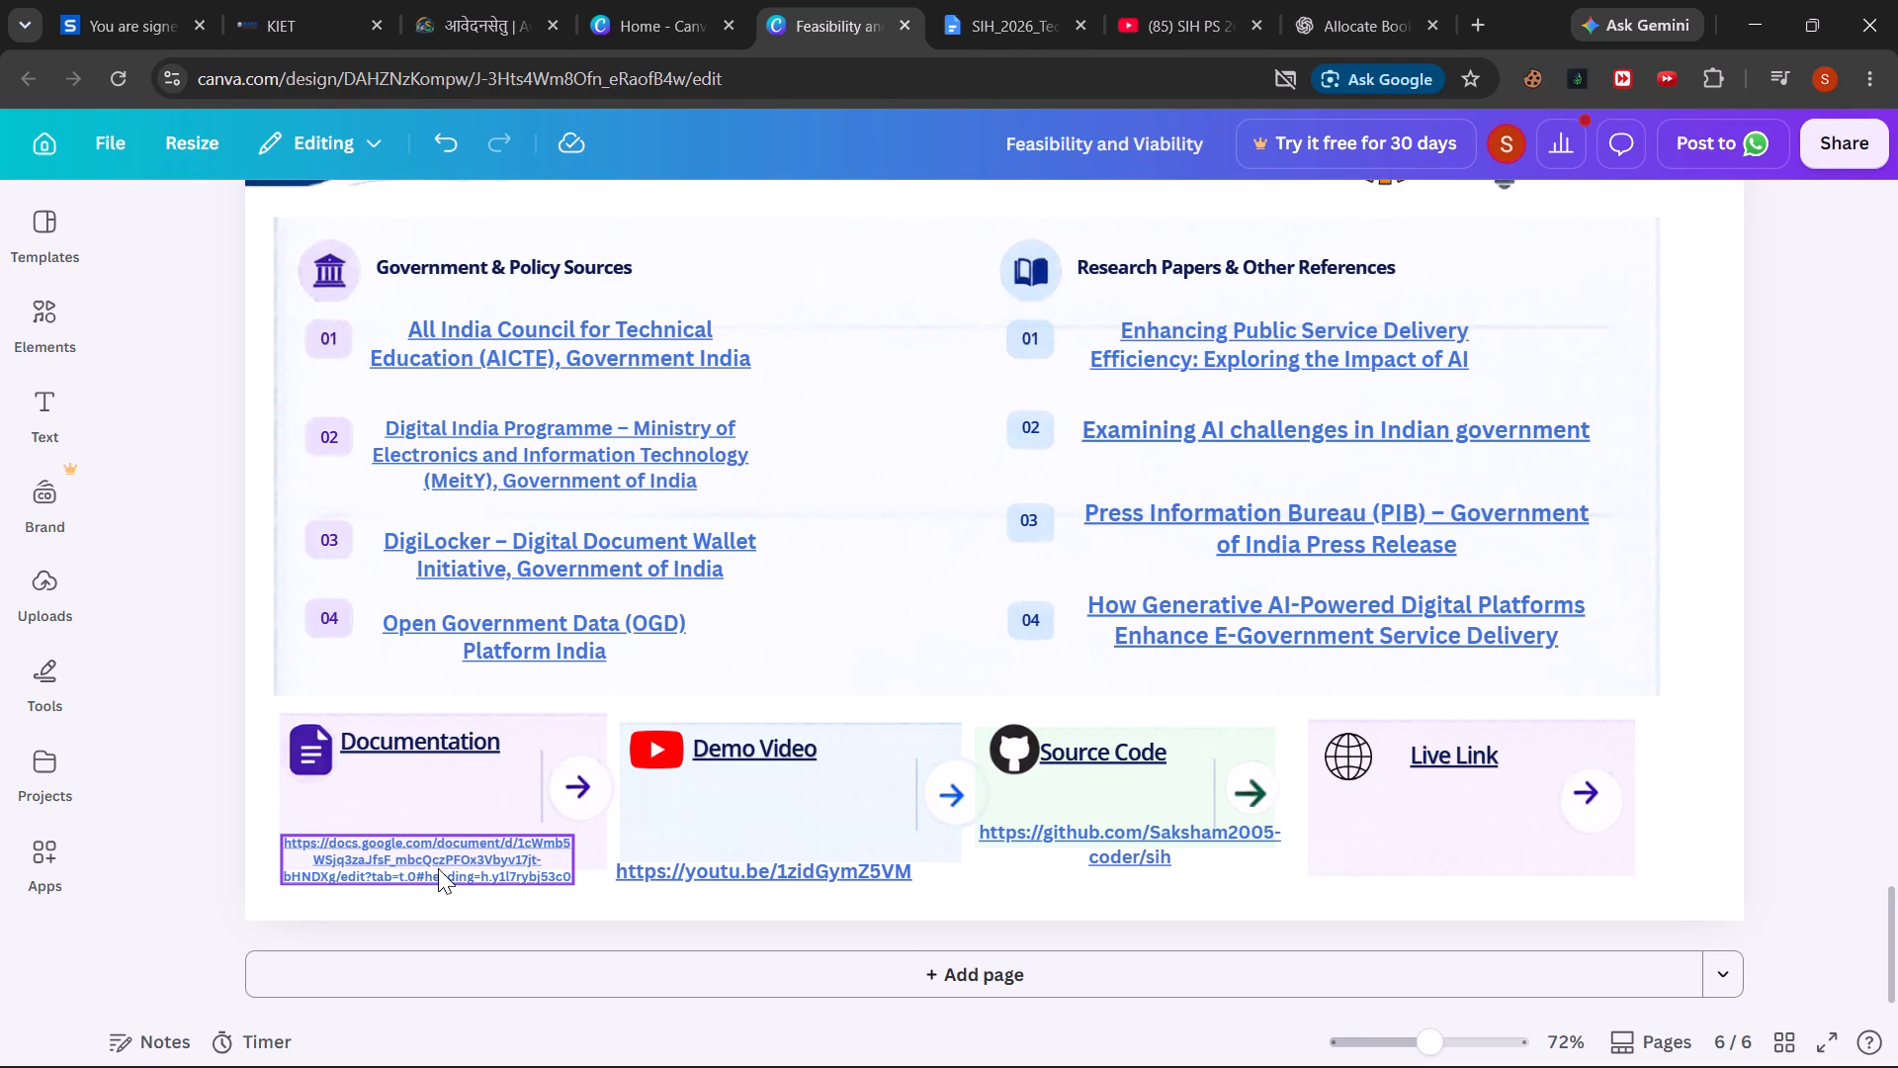
Move the Google Docs, YouTube and GitHub link texts out of their cards into the middle of the references panel above.
drag(419, 848, 844, 424)
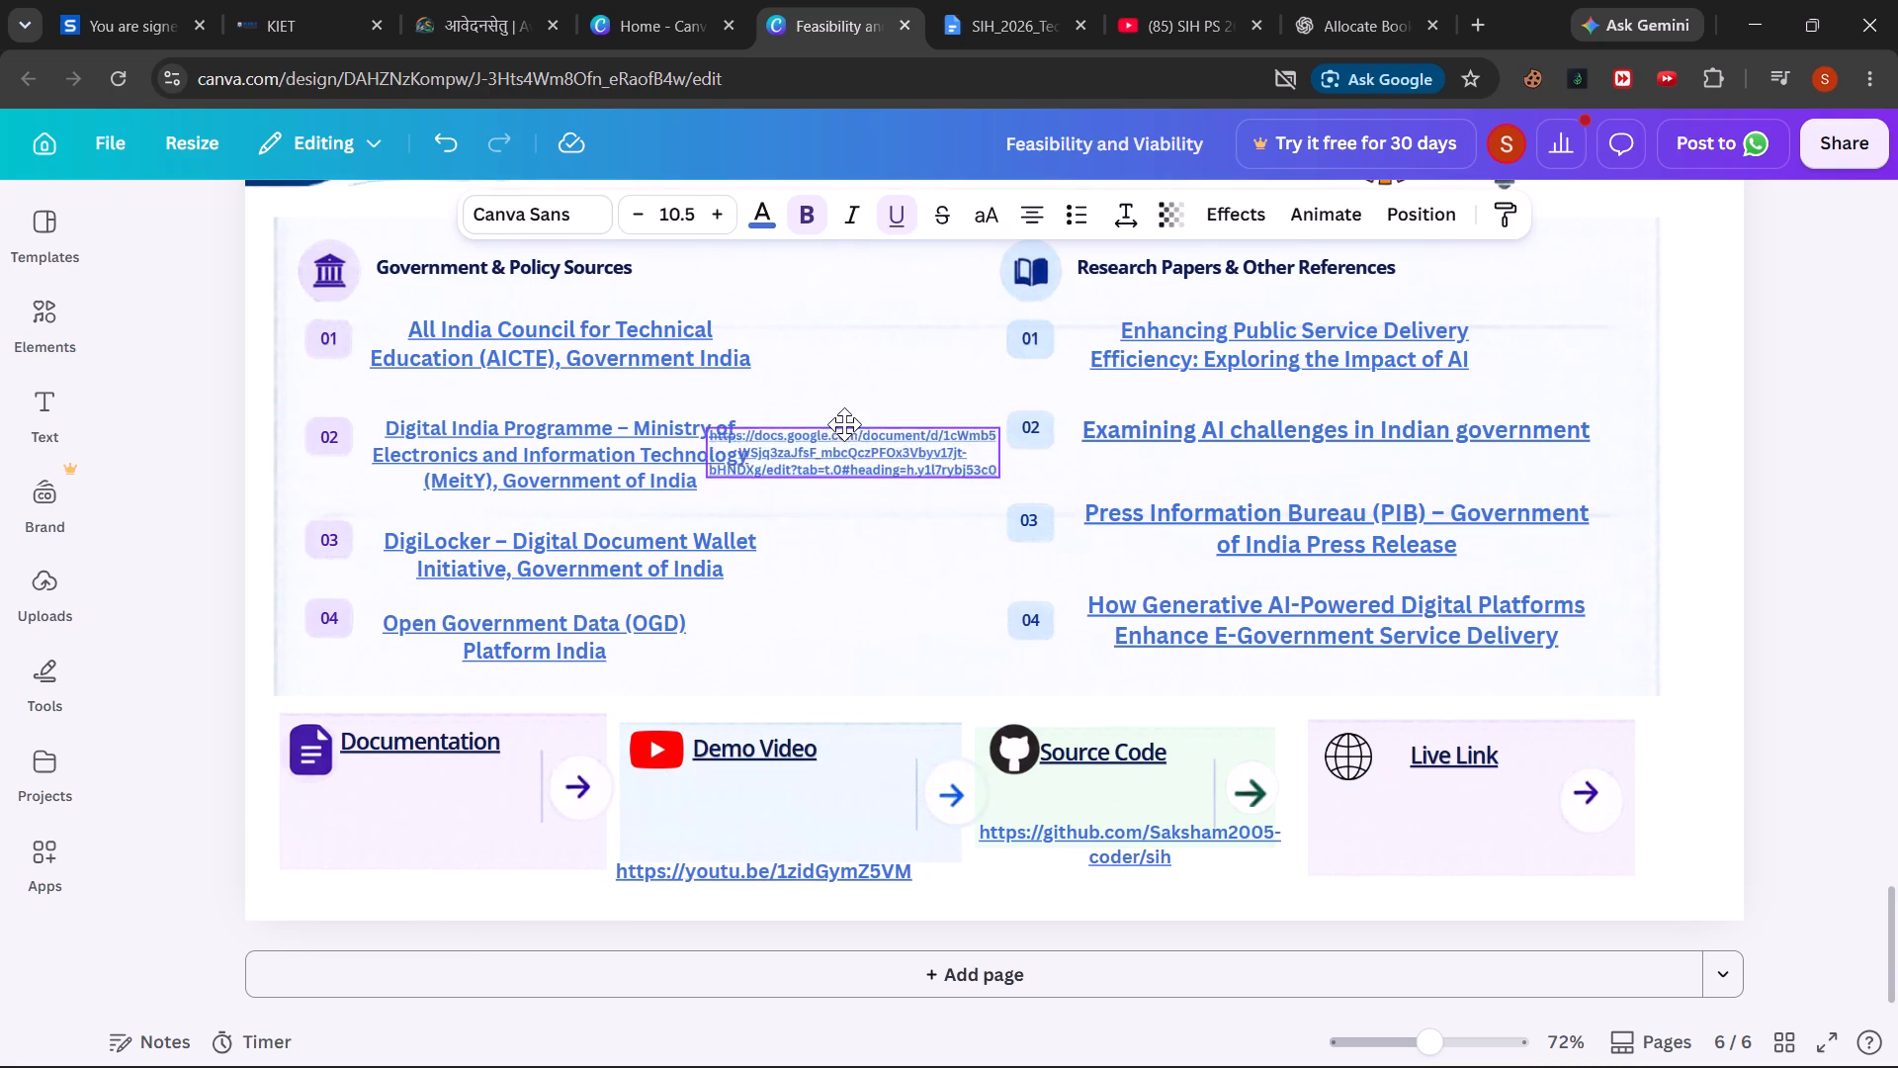
drag(844, 424, 842, 341)
drag(708, 882, 831, 485)
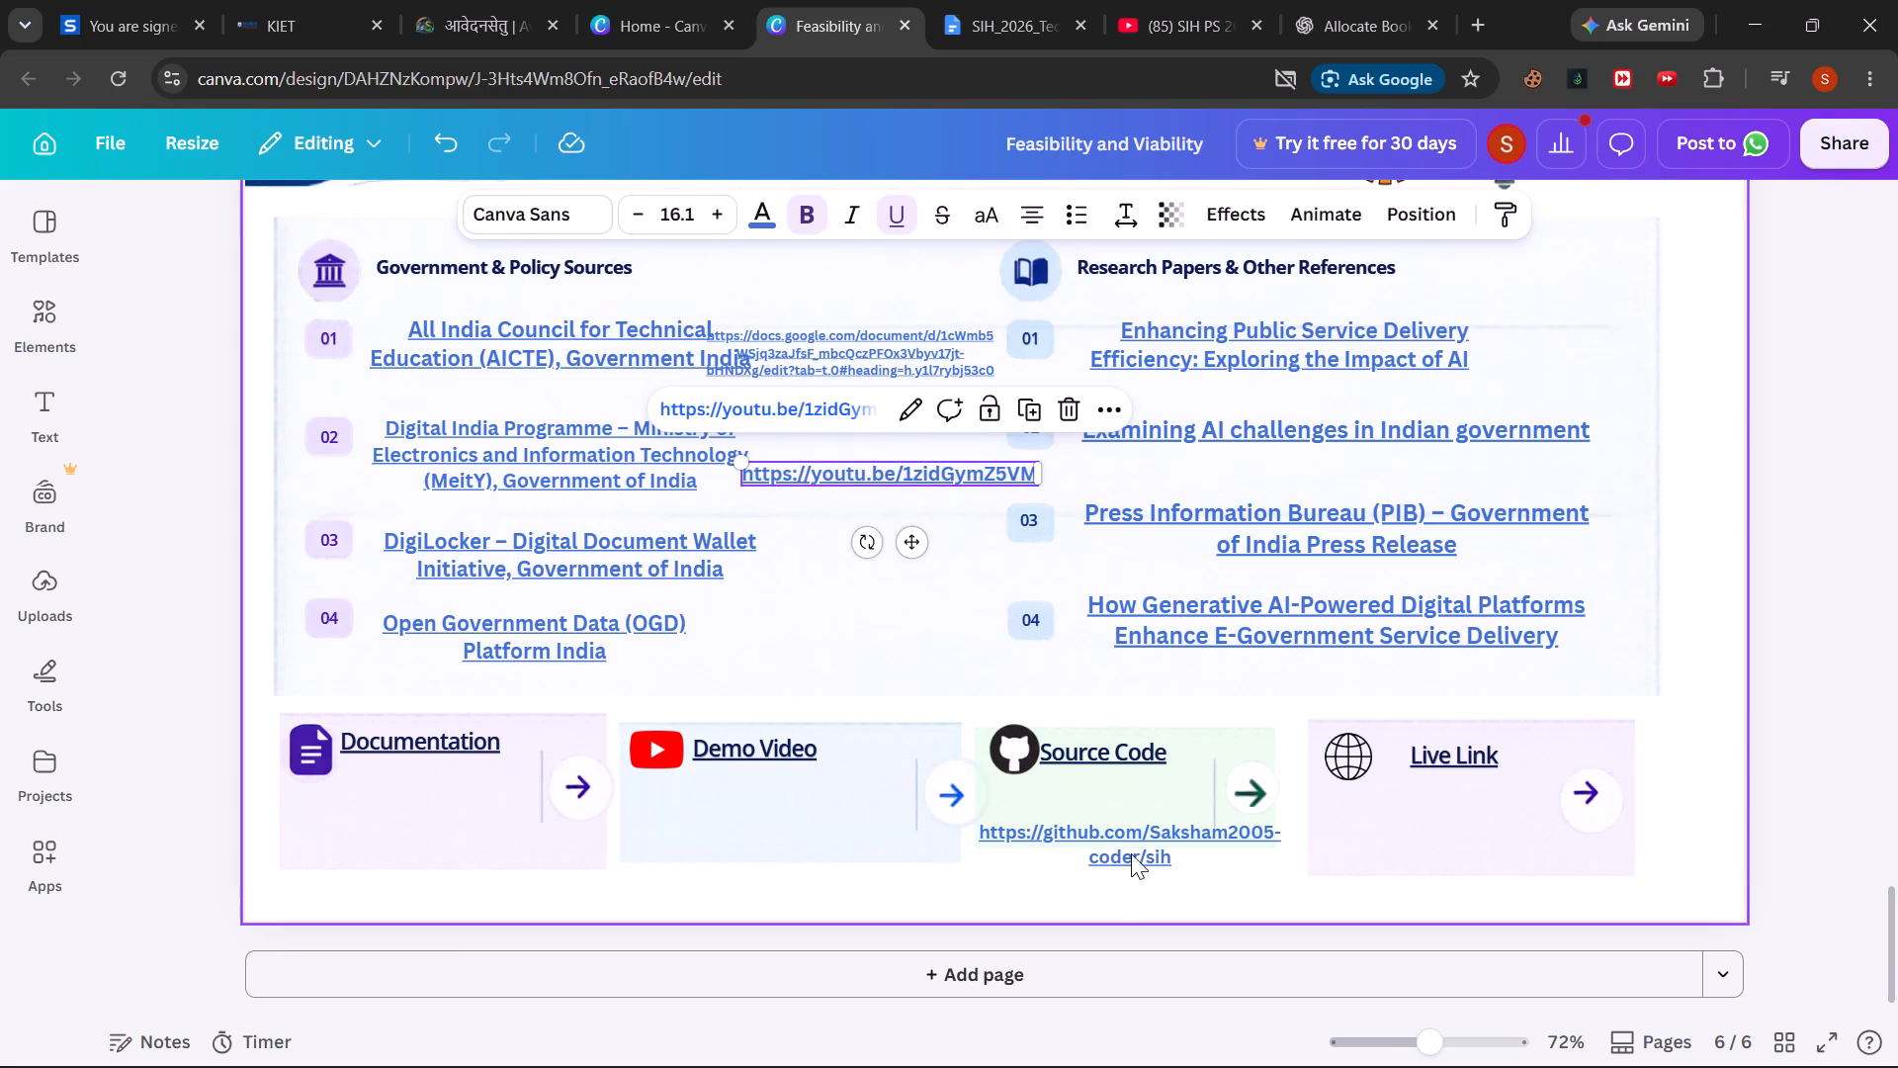
drag(1134, 840, 860, 586)
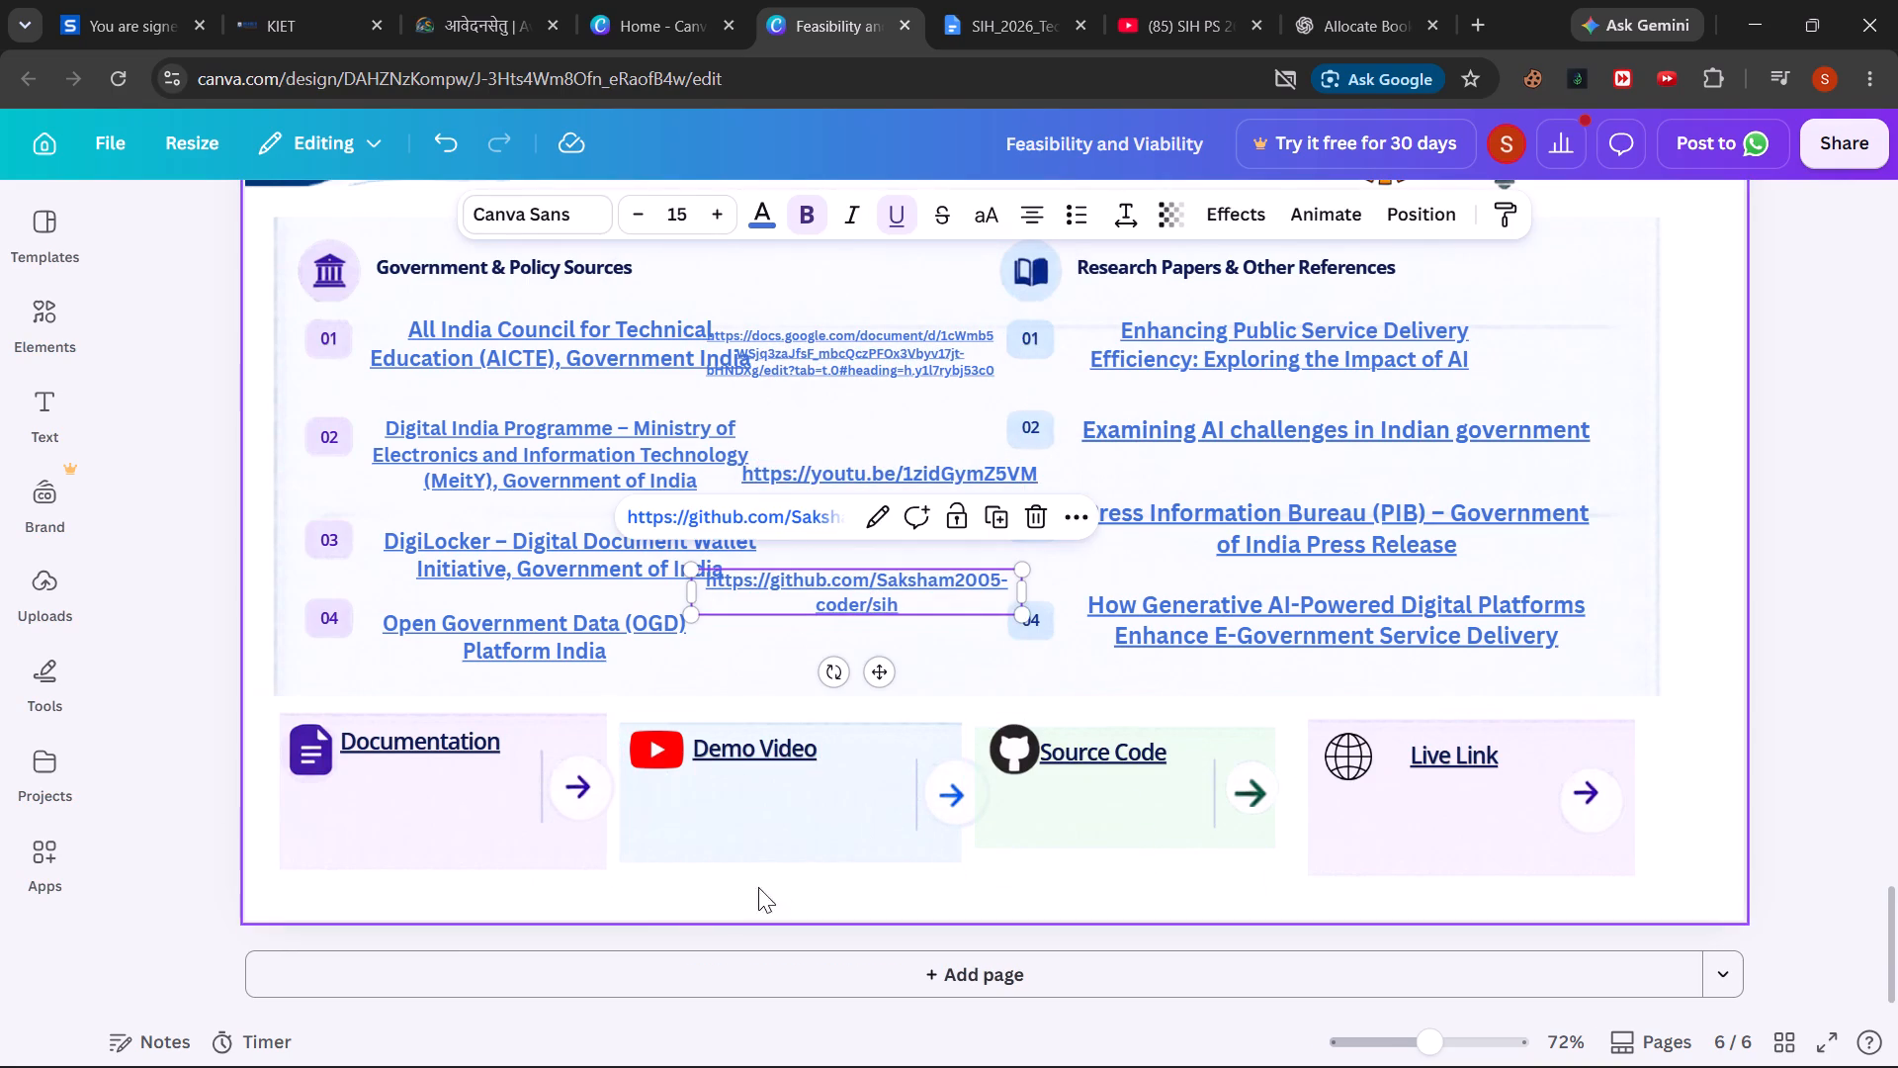
Shift the purple backgrounds of the Documentation and Live Link cards slightly outward and down.
drag(470, 806, 464, 817)
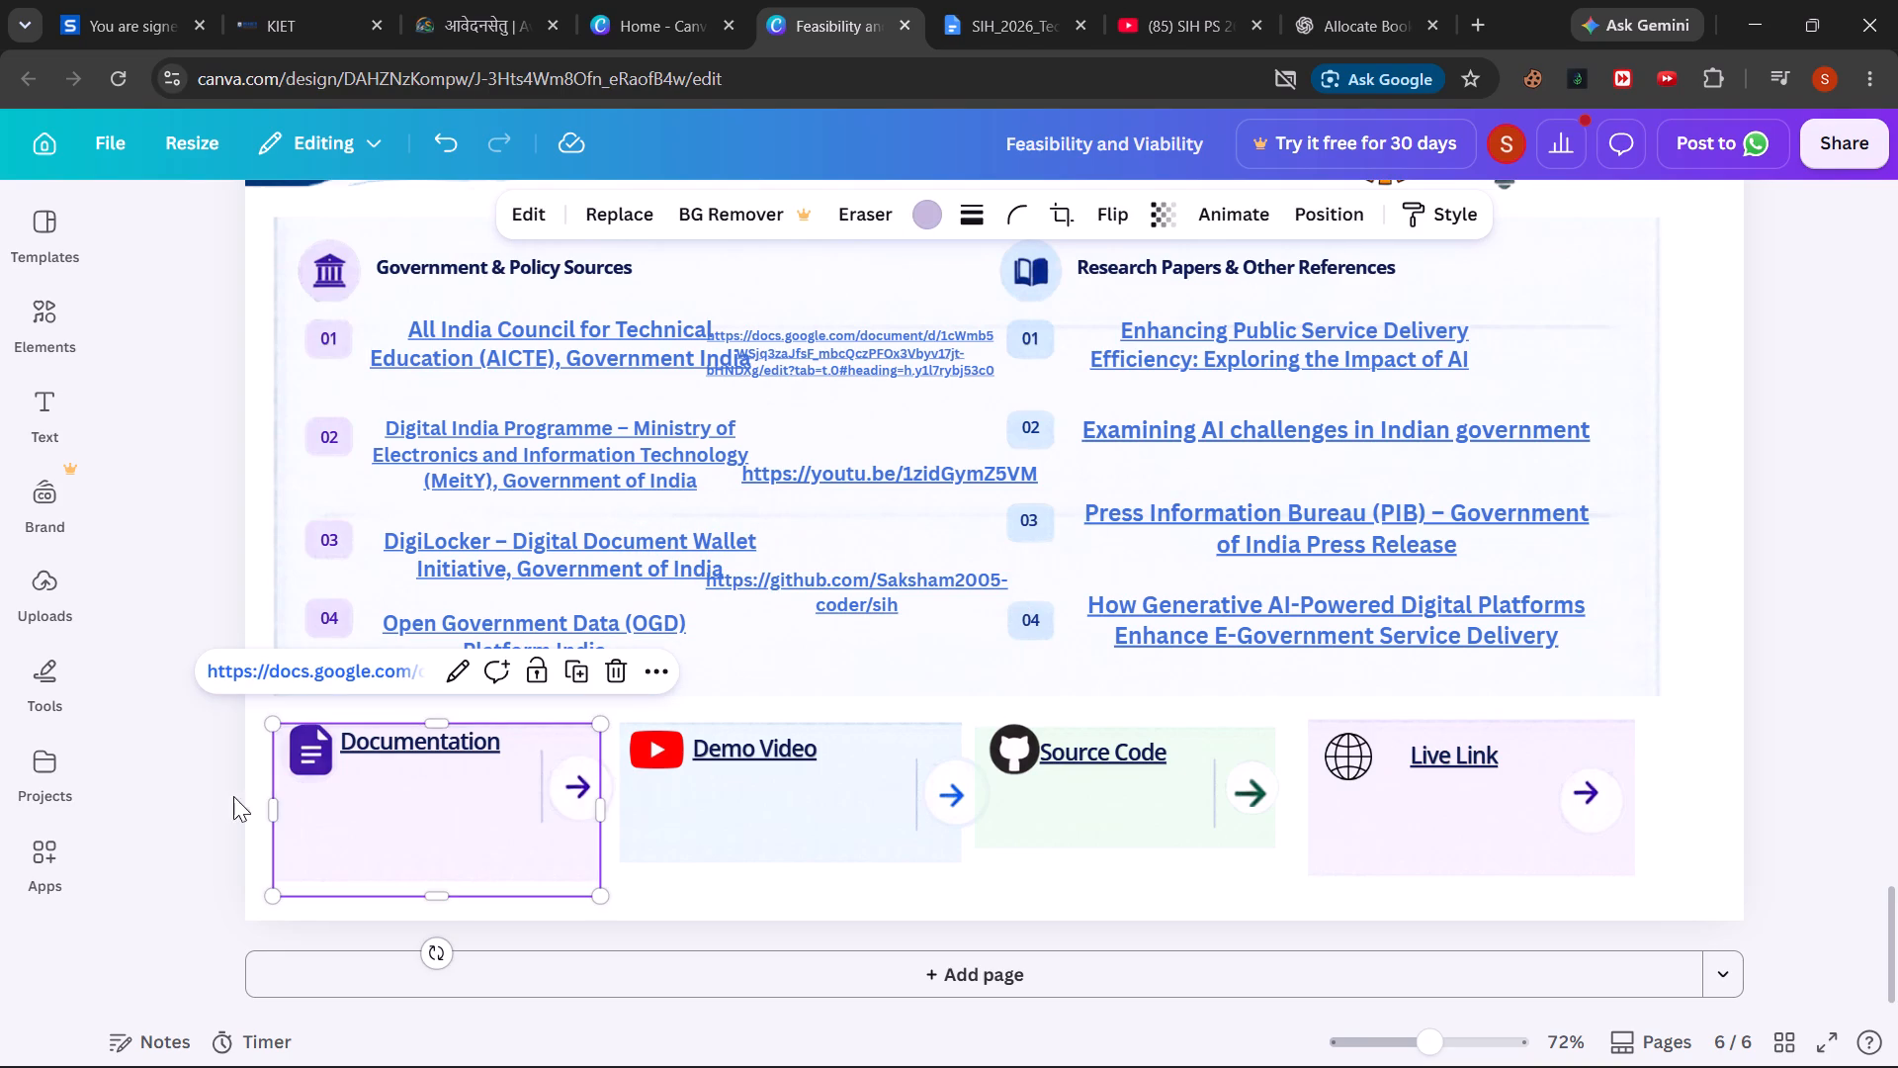
click(180, 796)
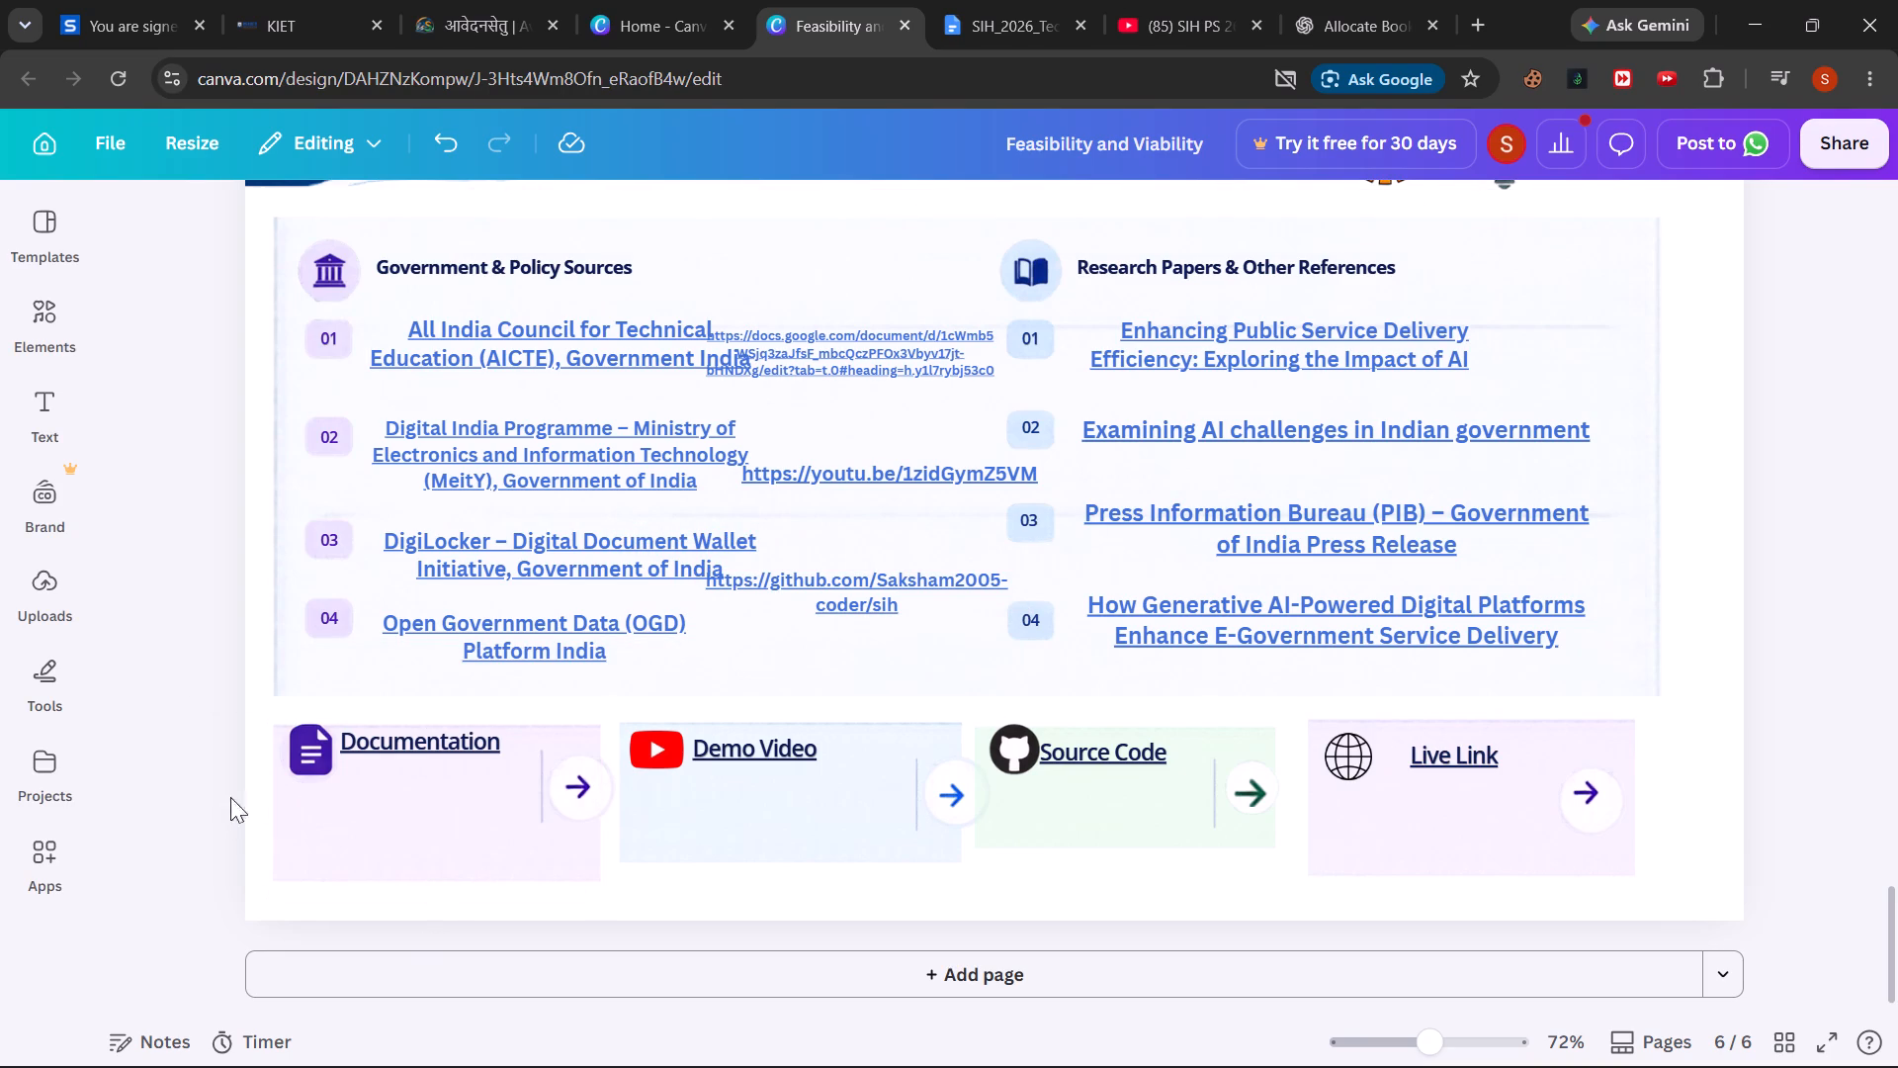
drag(1472, 831, 1496, 832)
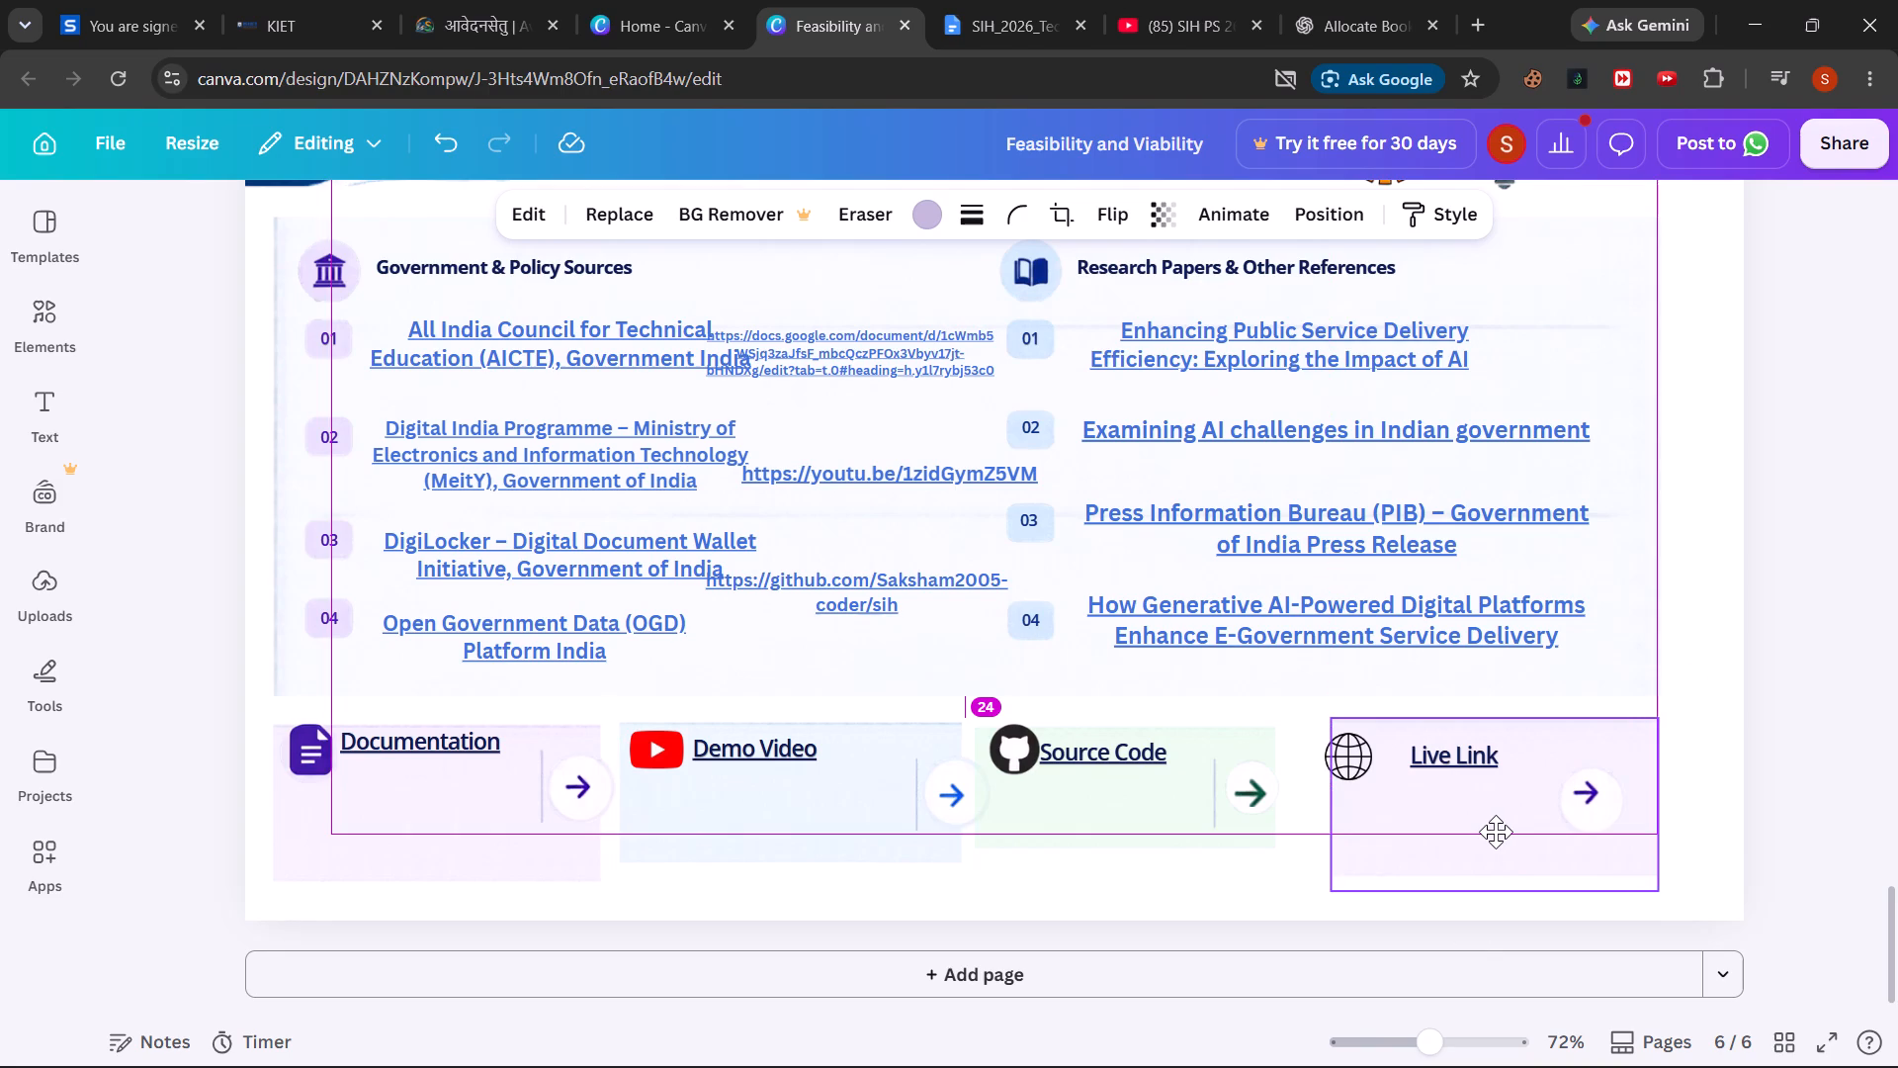
drag(1496, 832, 1494, 841)
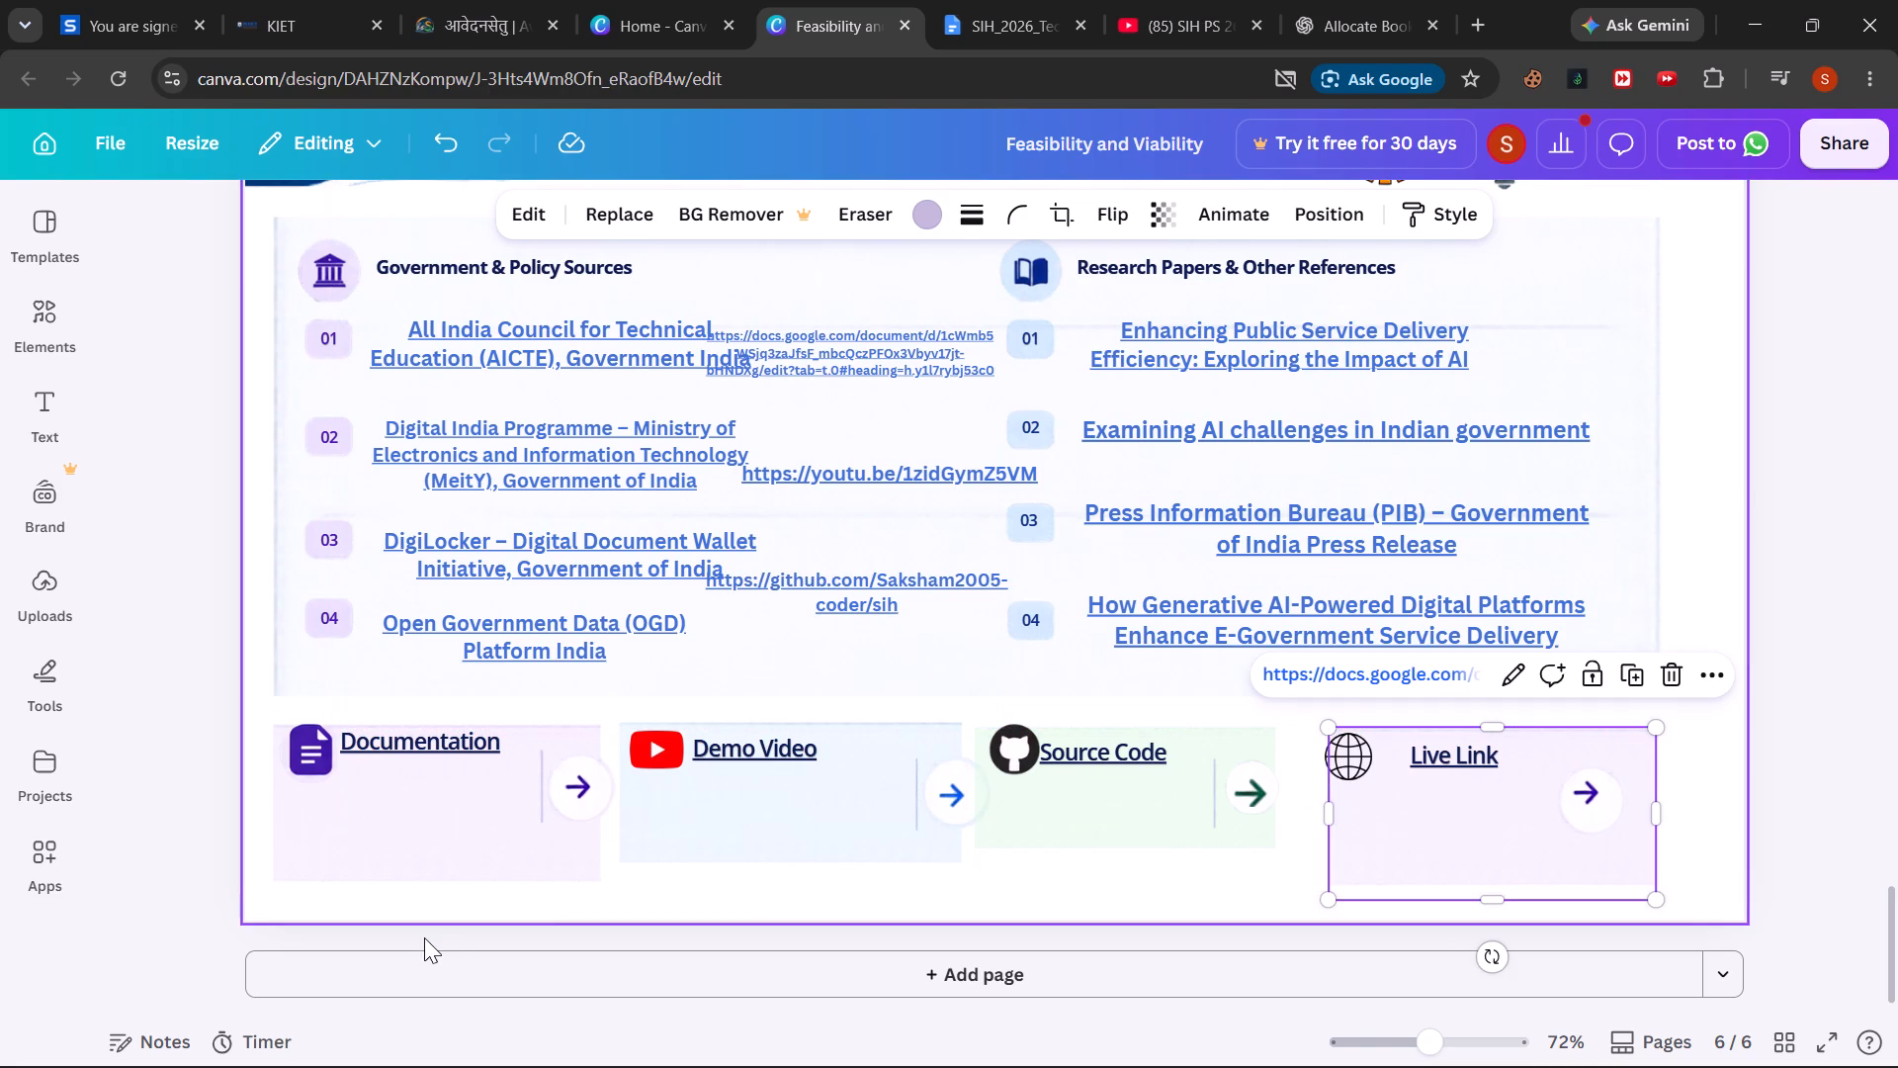
click(167, 730)
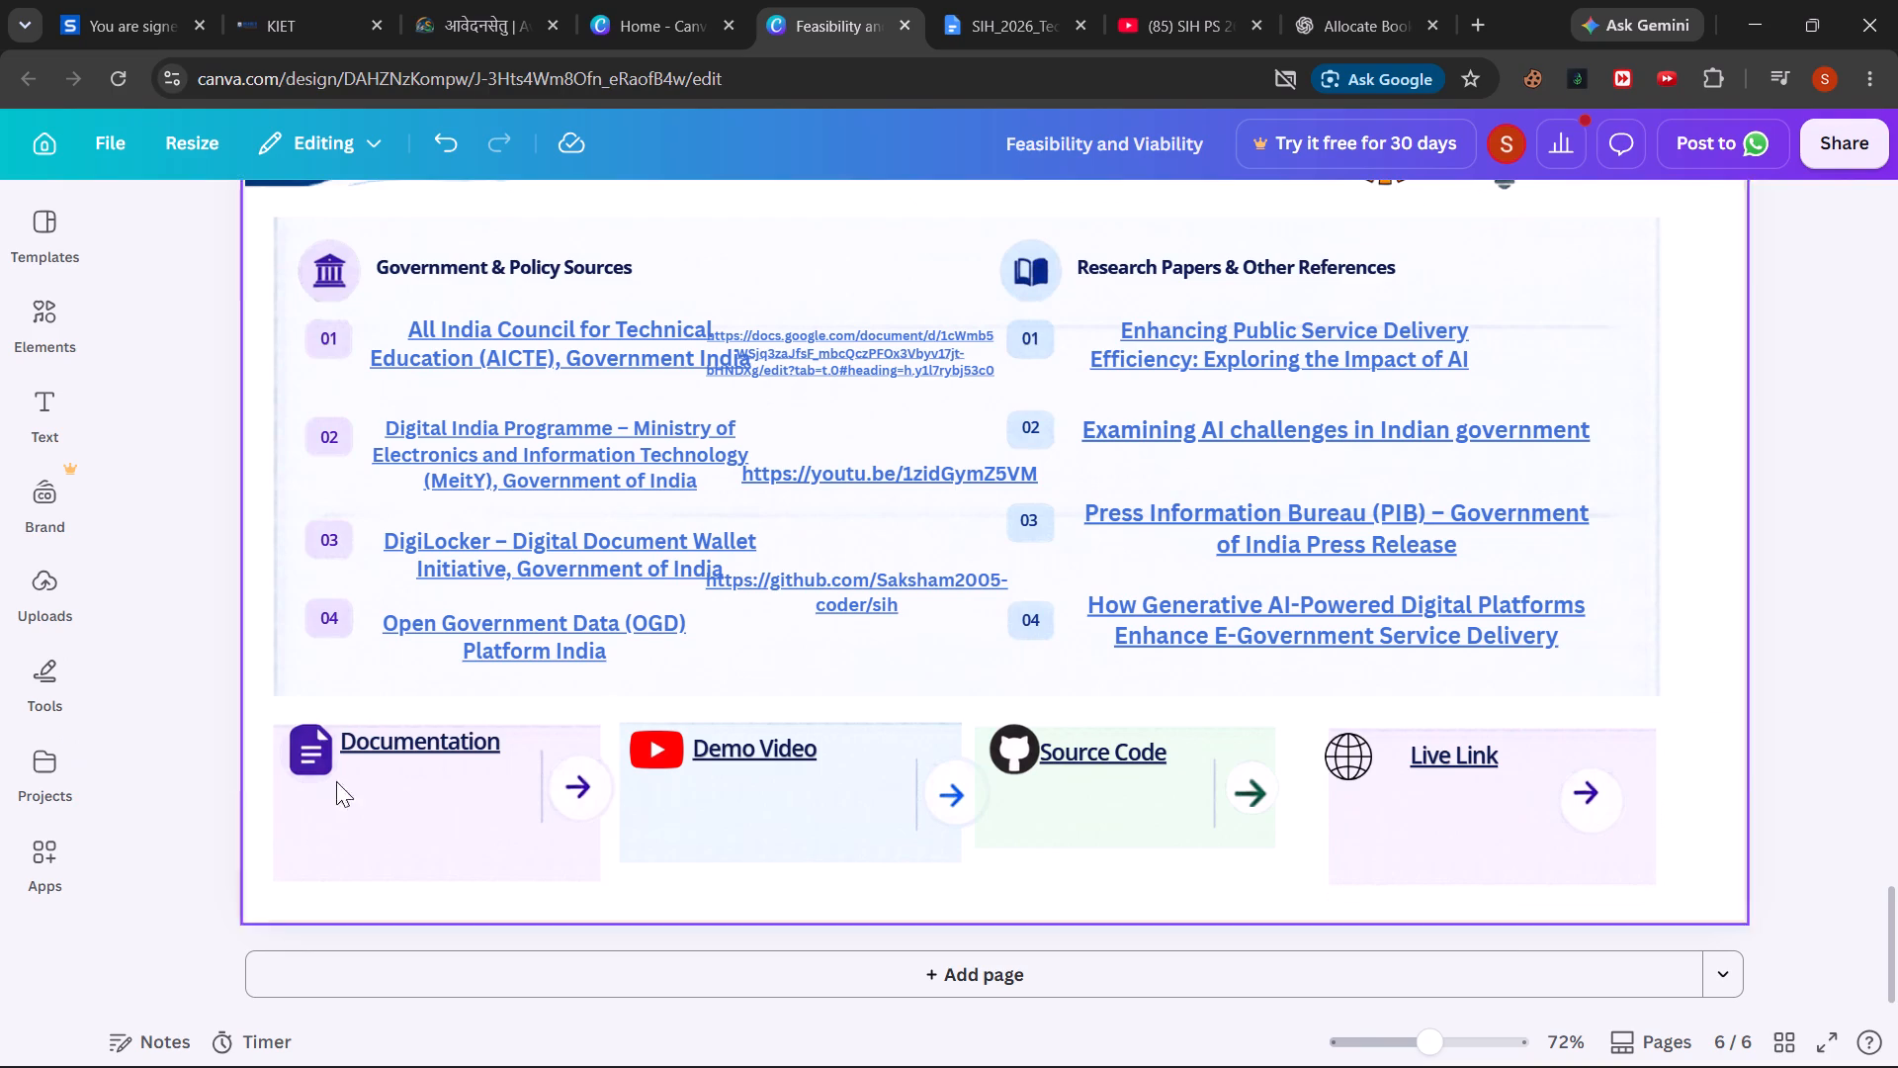
Shorten the Live Link card's purple background by raising its bottom edge slightly.
click(378, 817)
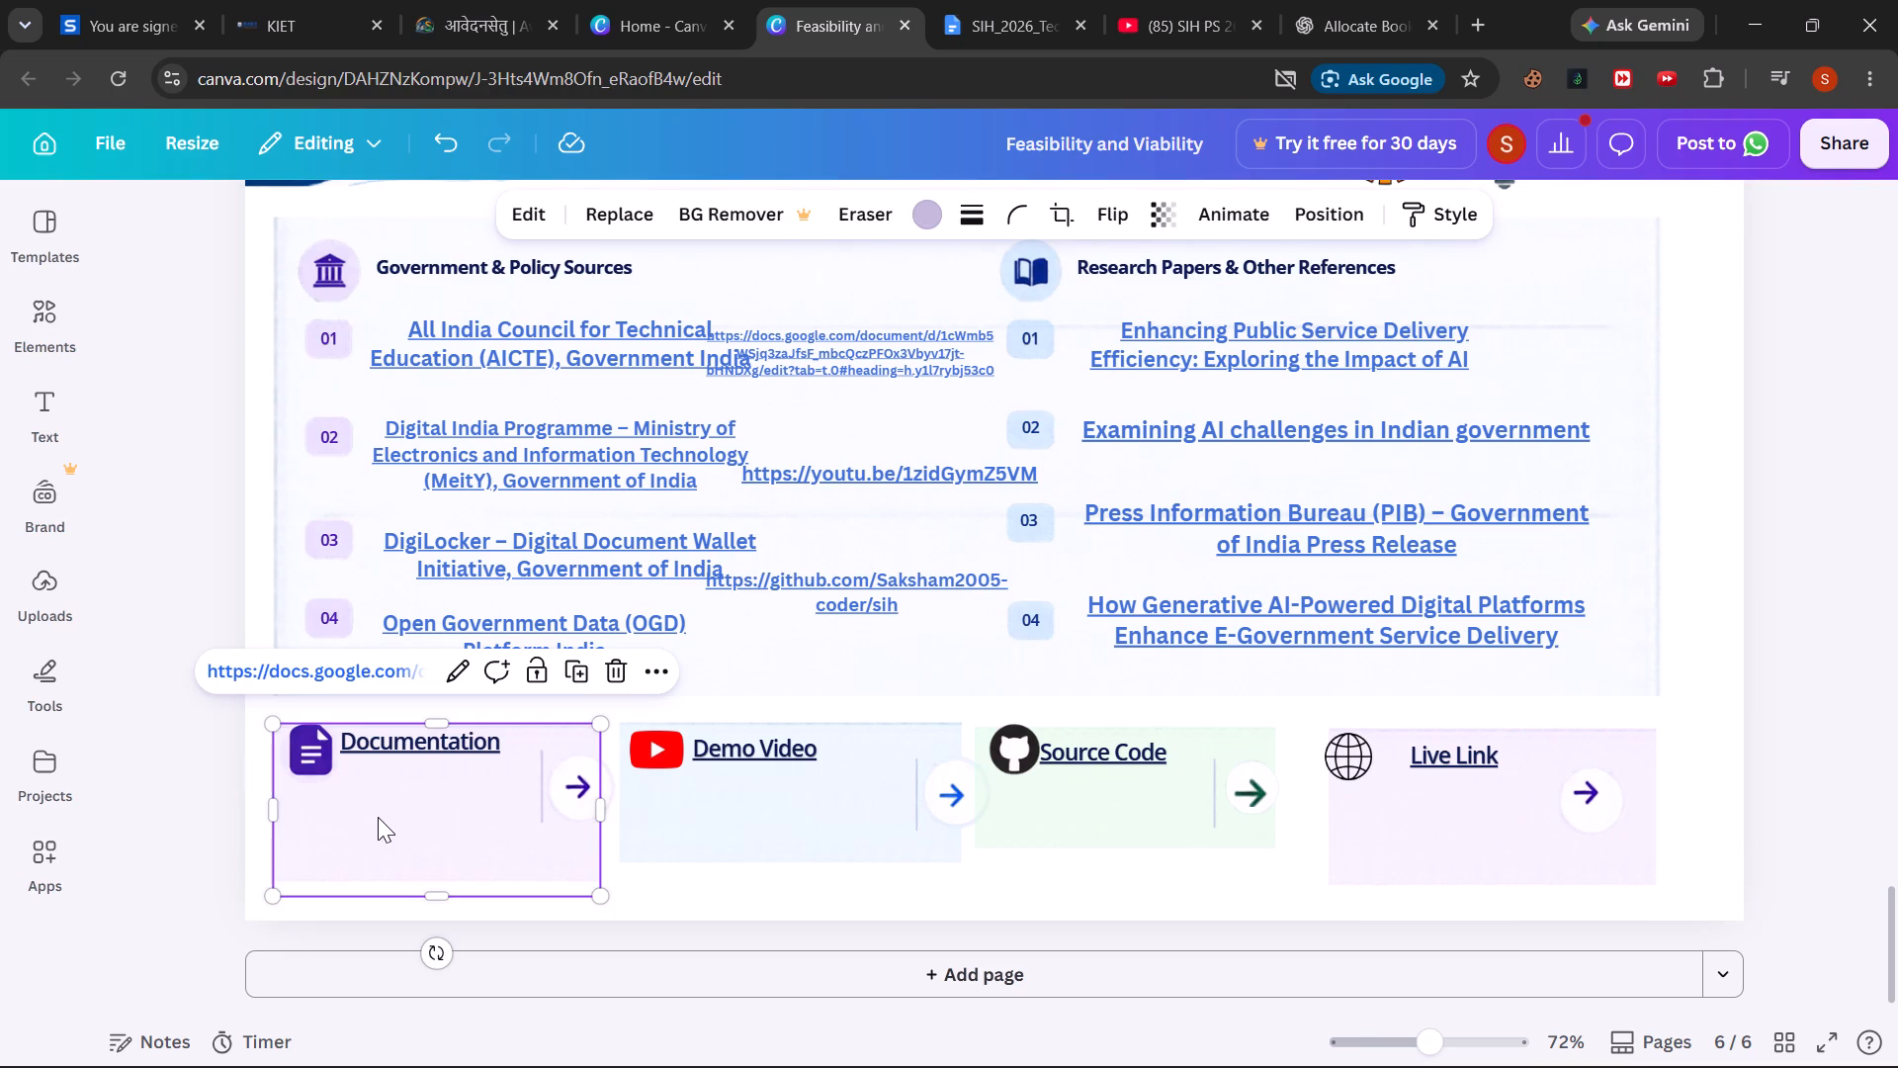
click(1465, 856)
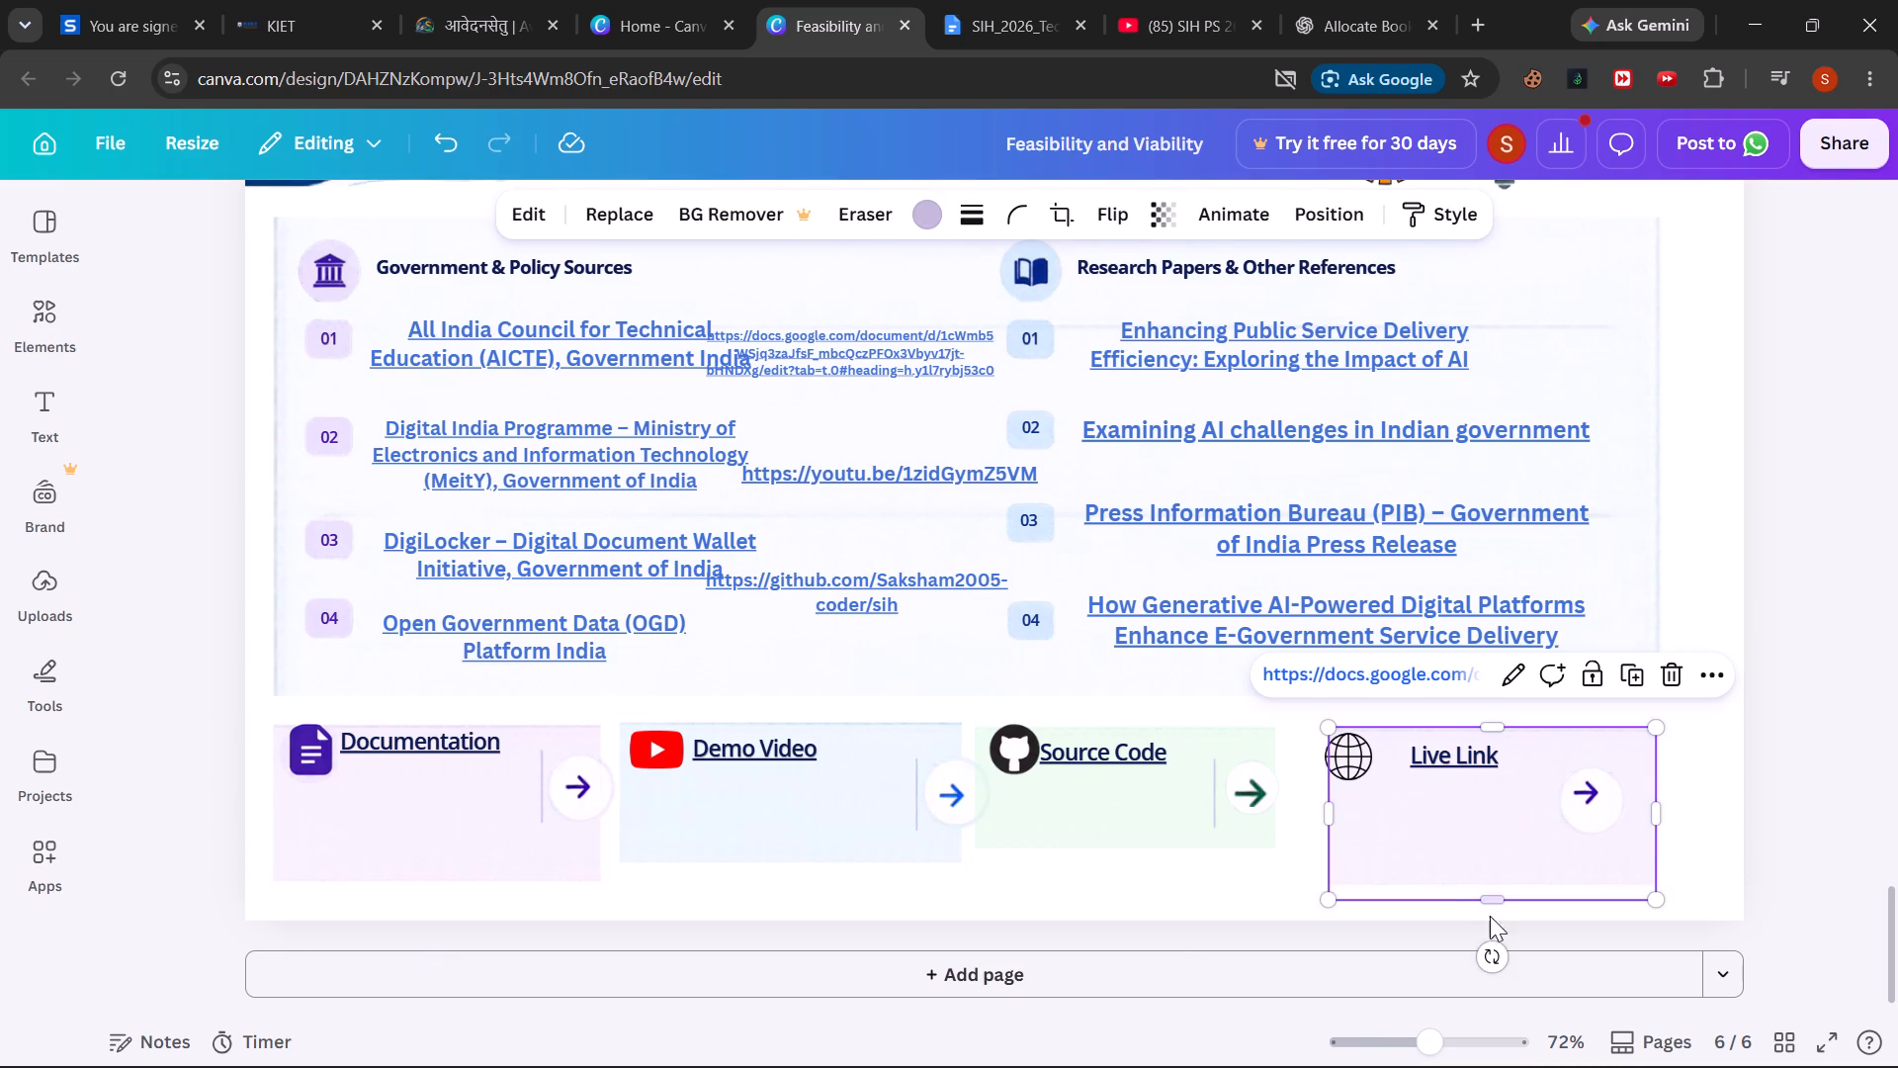
drag(1494, 900, 1494, 885)
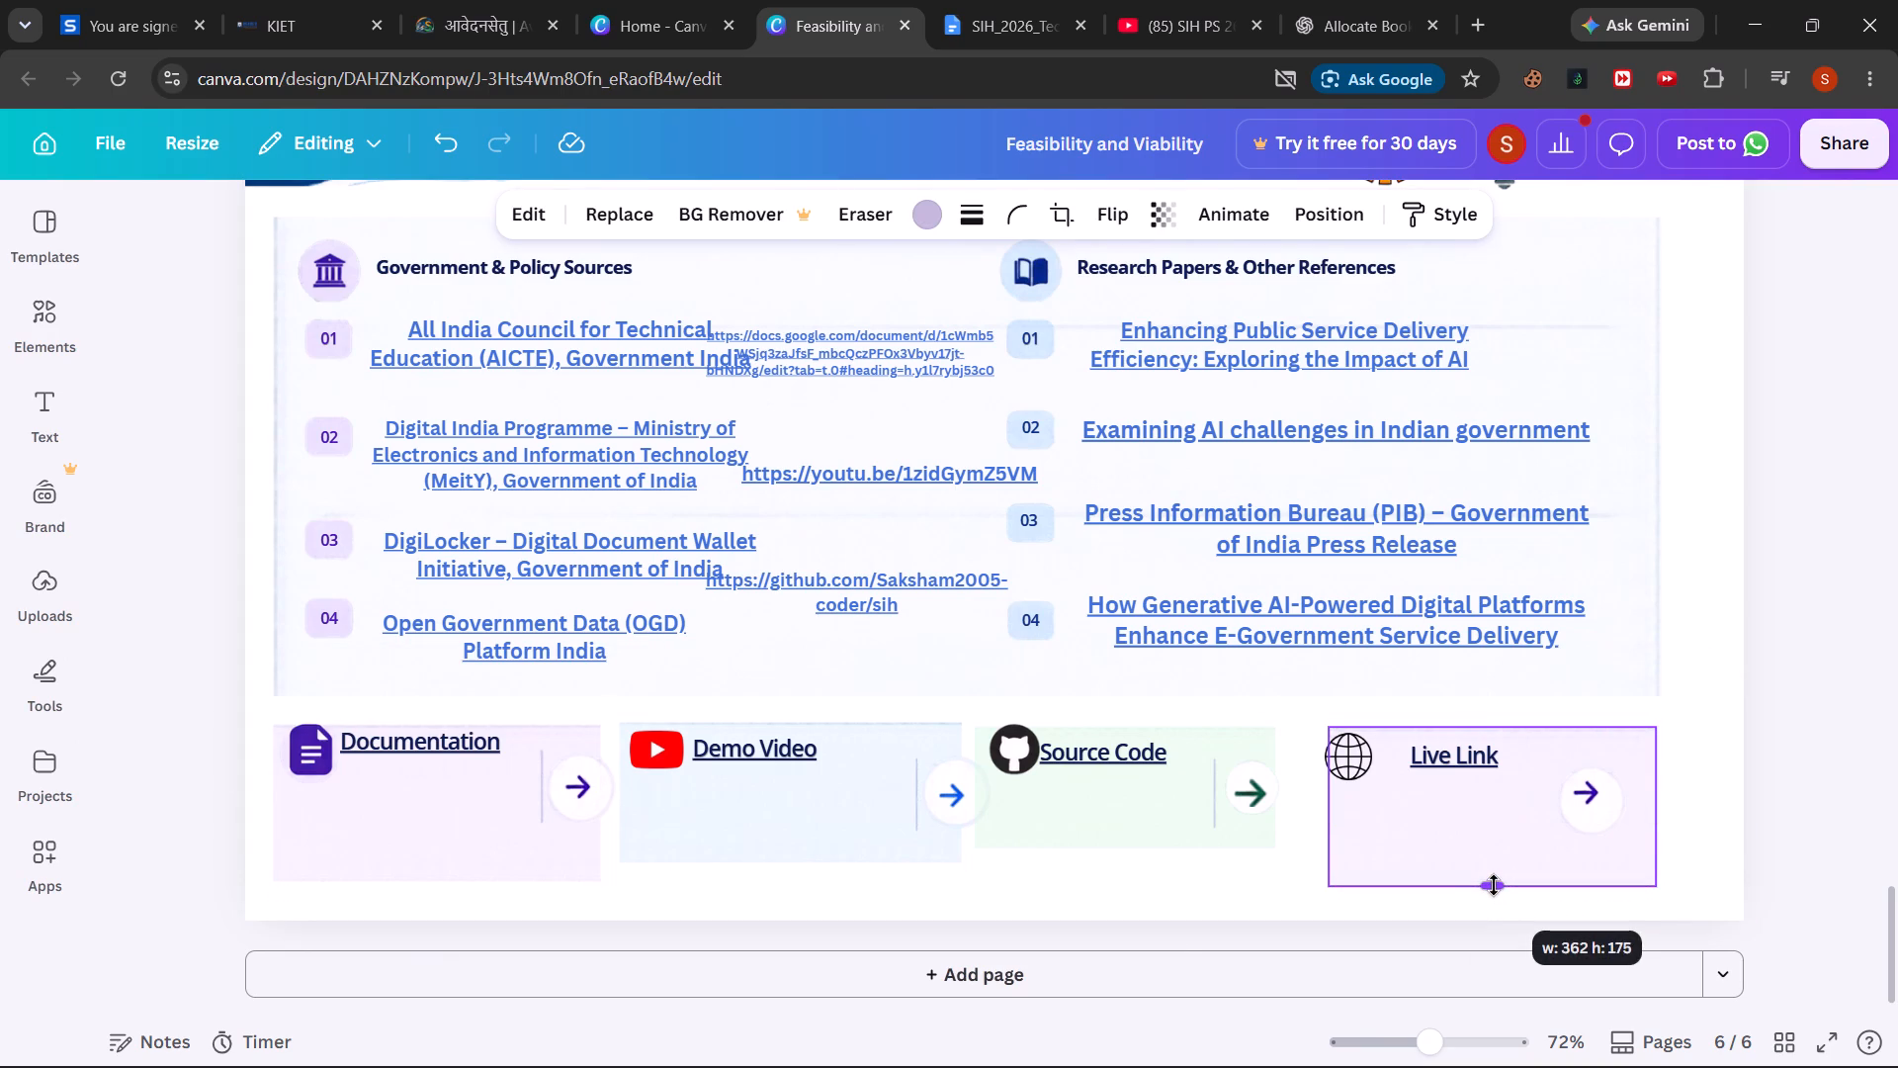
drag(1494, 885, 1493, 889)
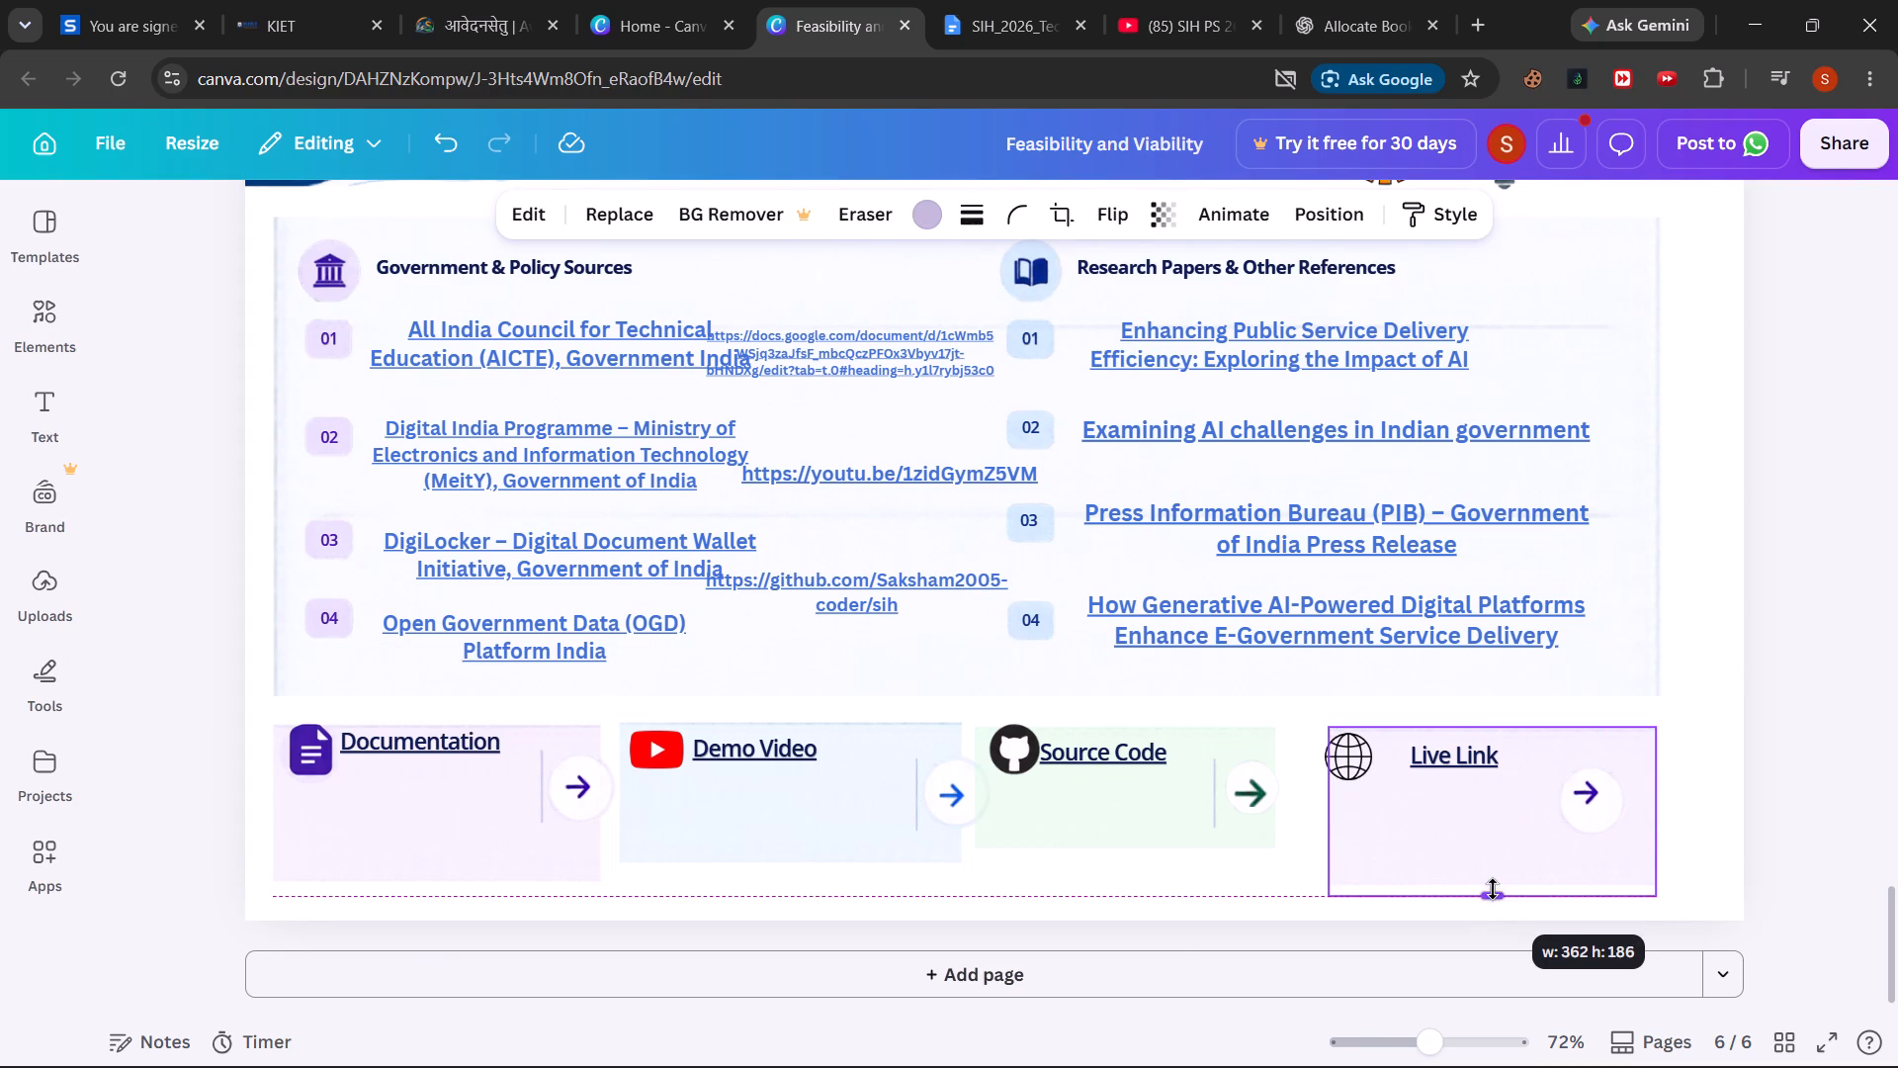
drag(1493, 889, 1493, 879)
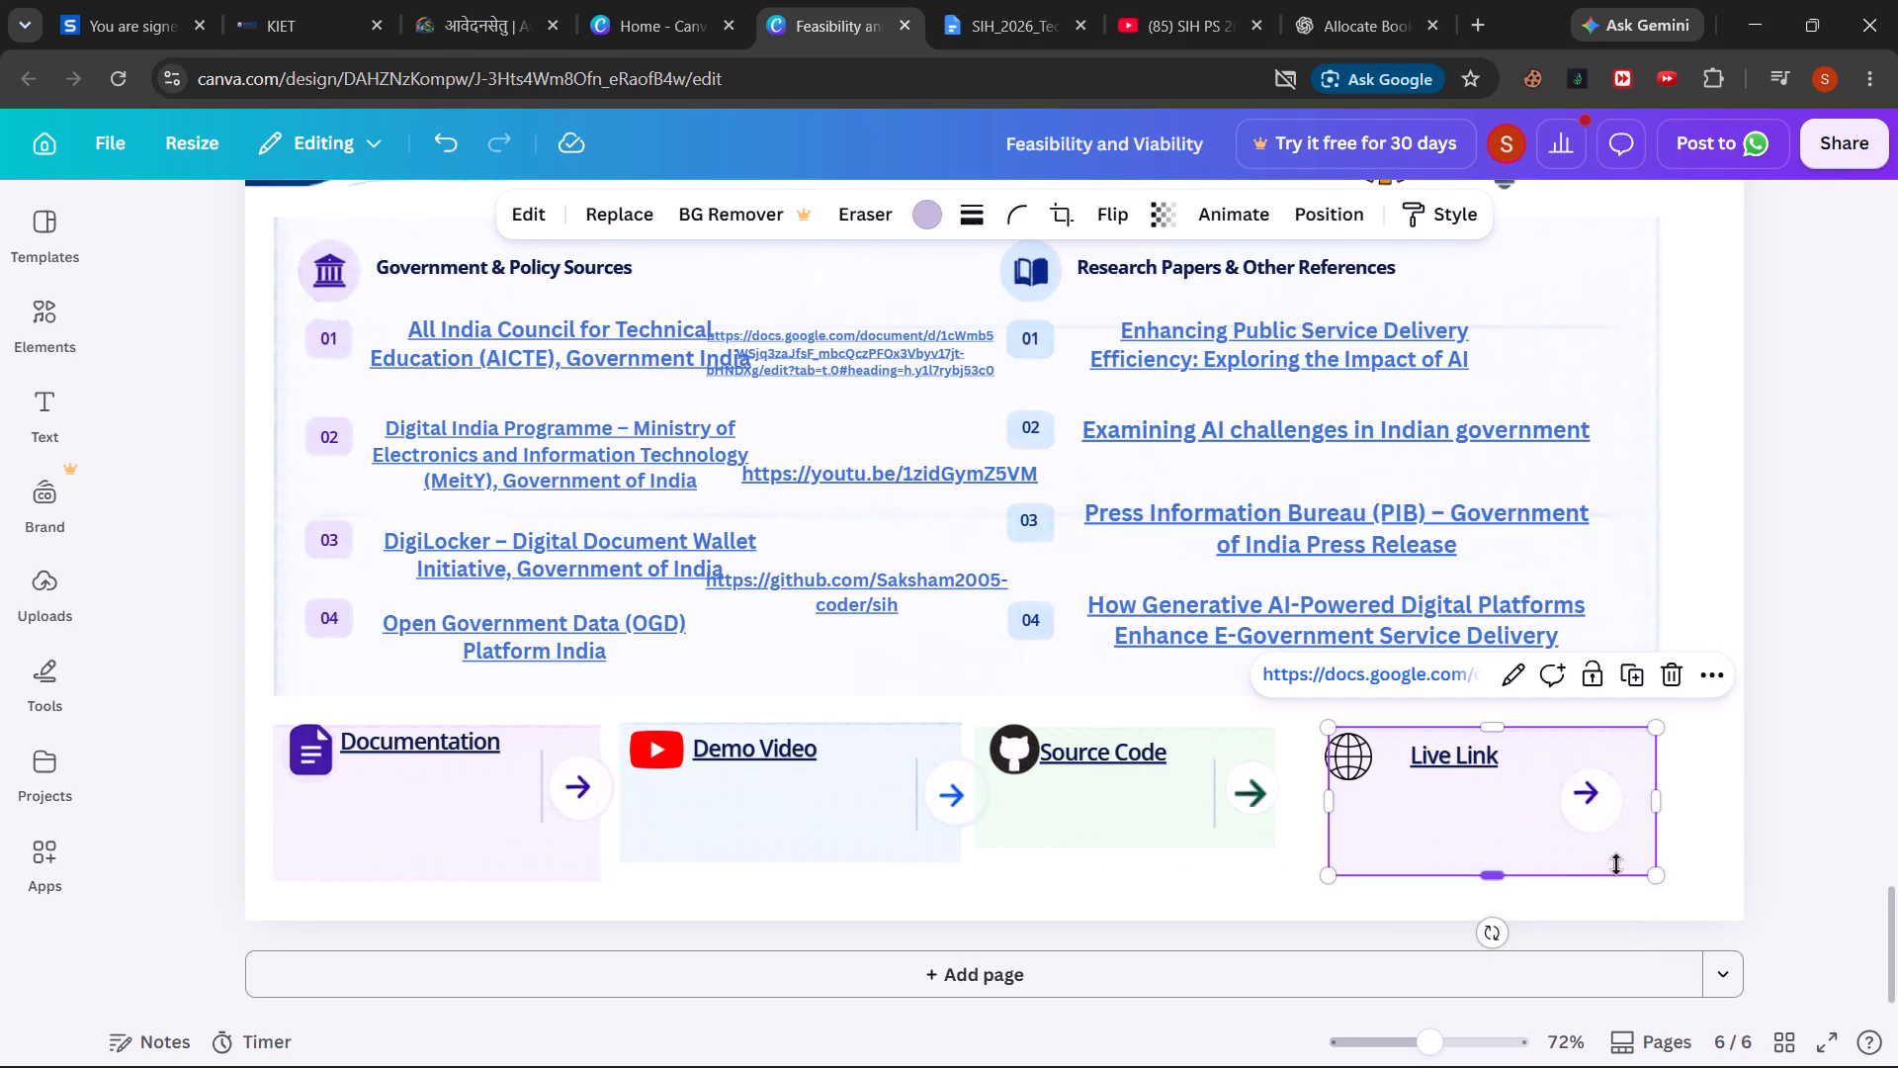
click(1819, 788)
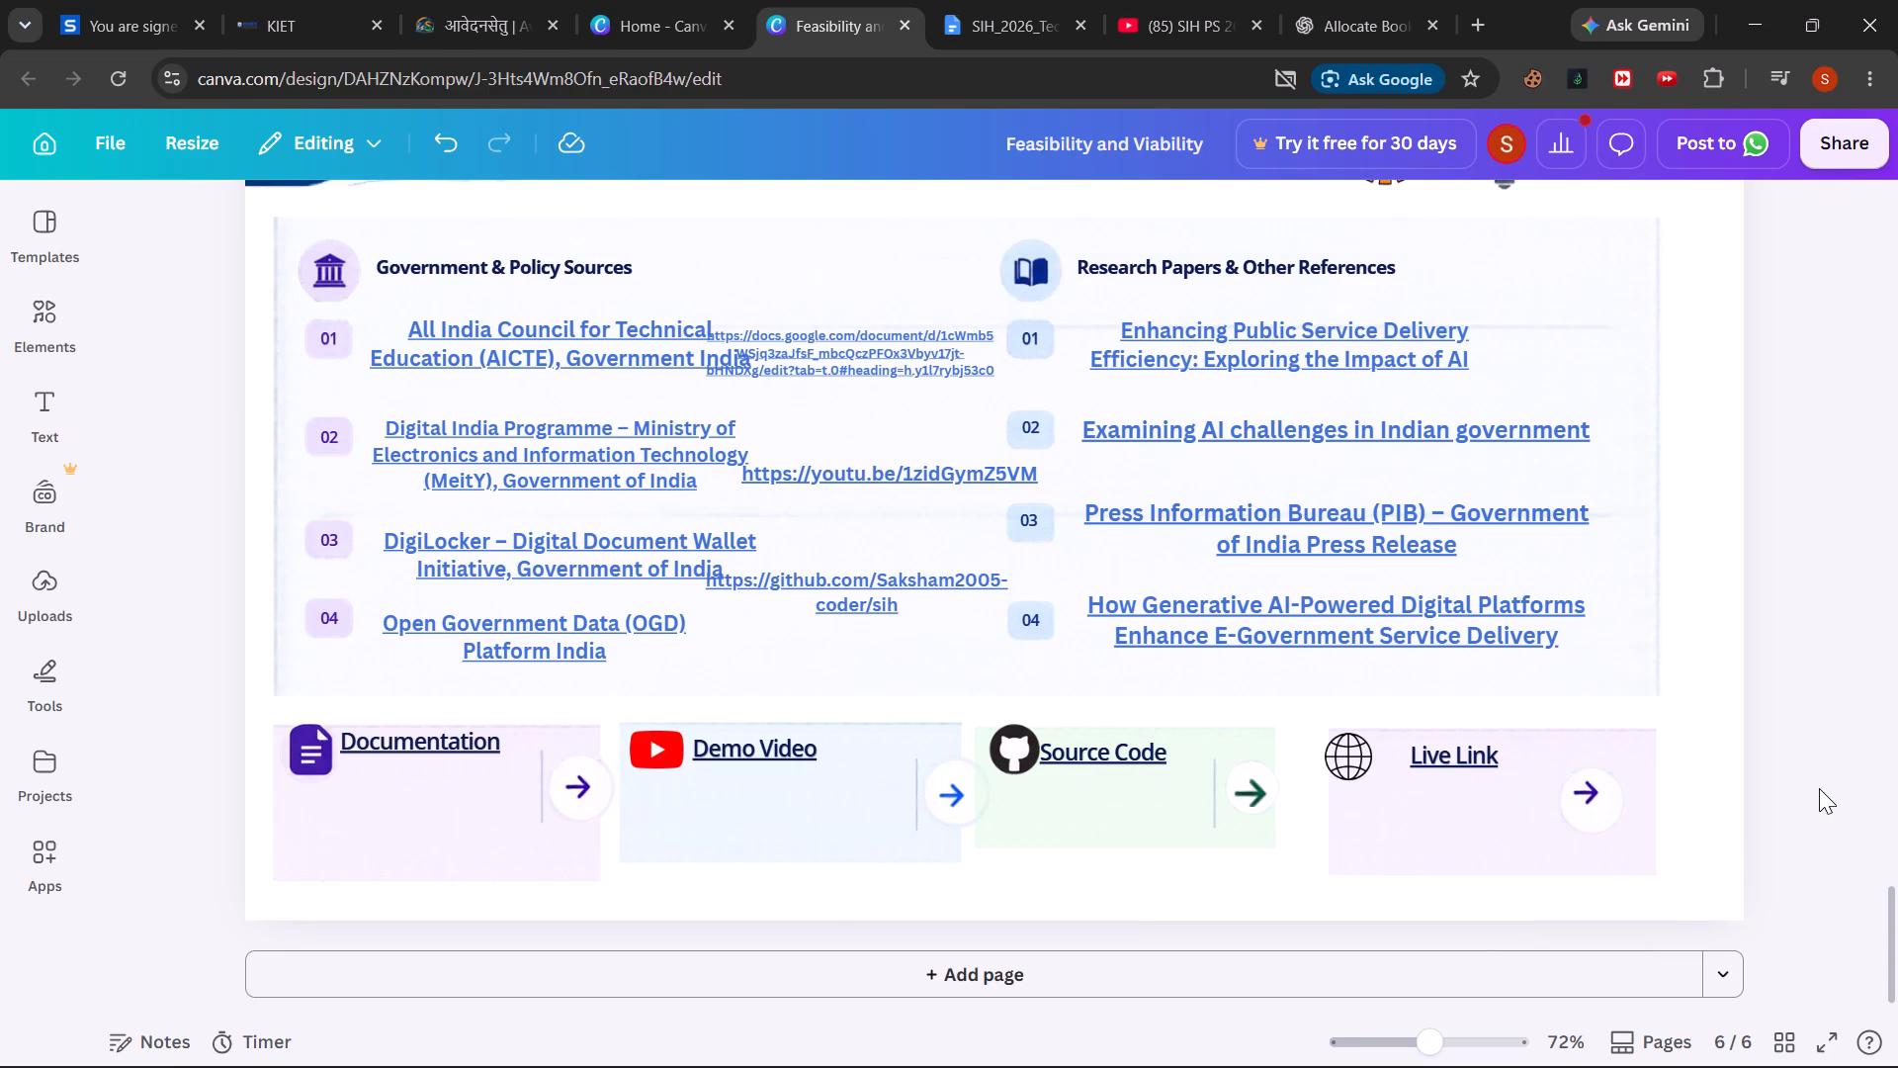
click(1510, 817)
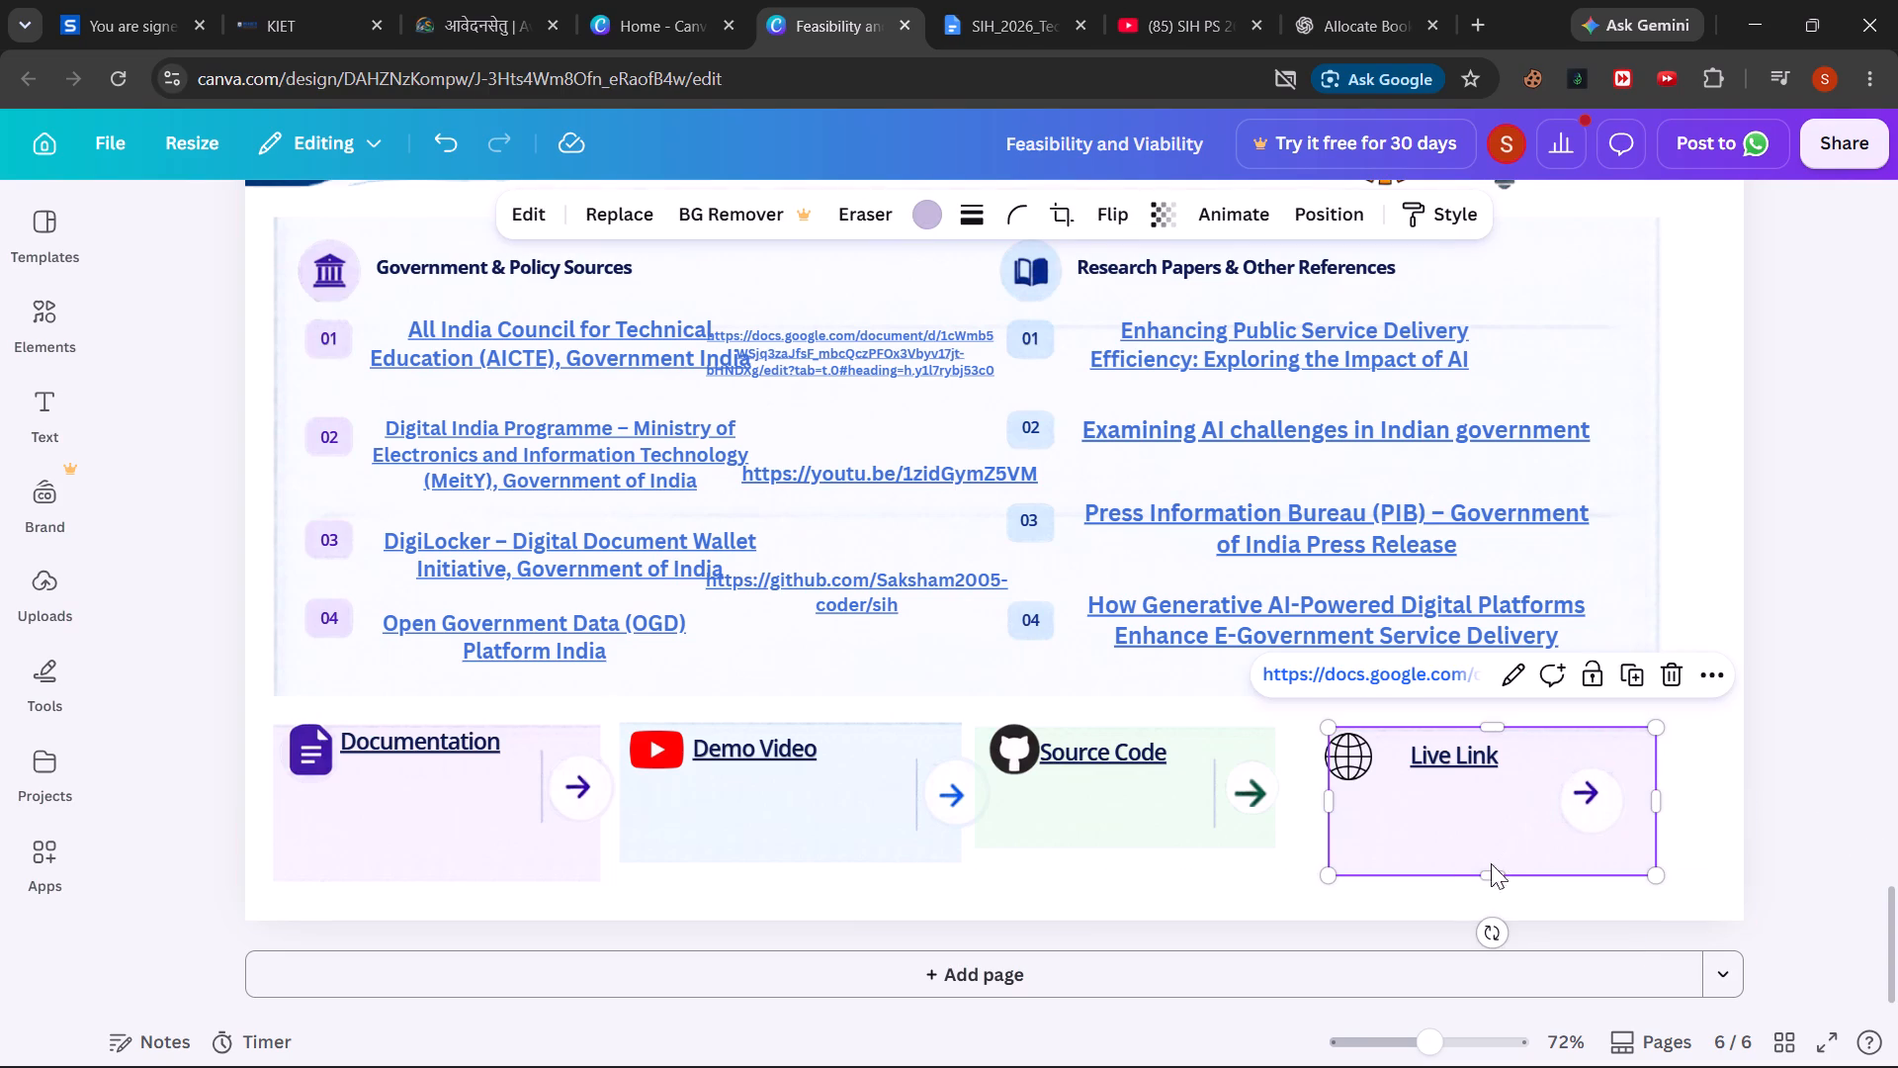
click(1490, 870)
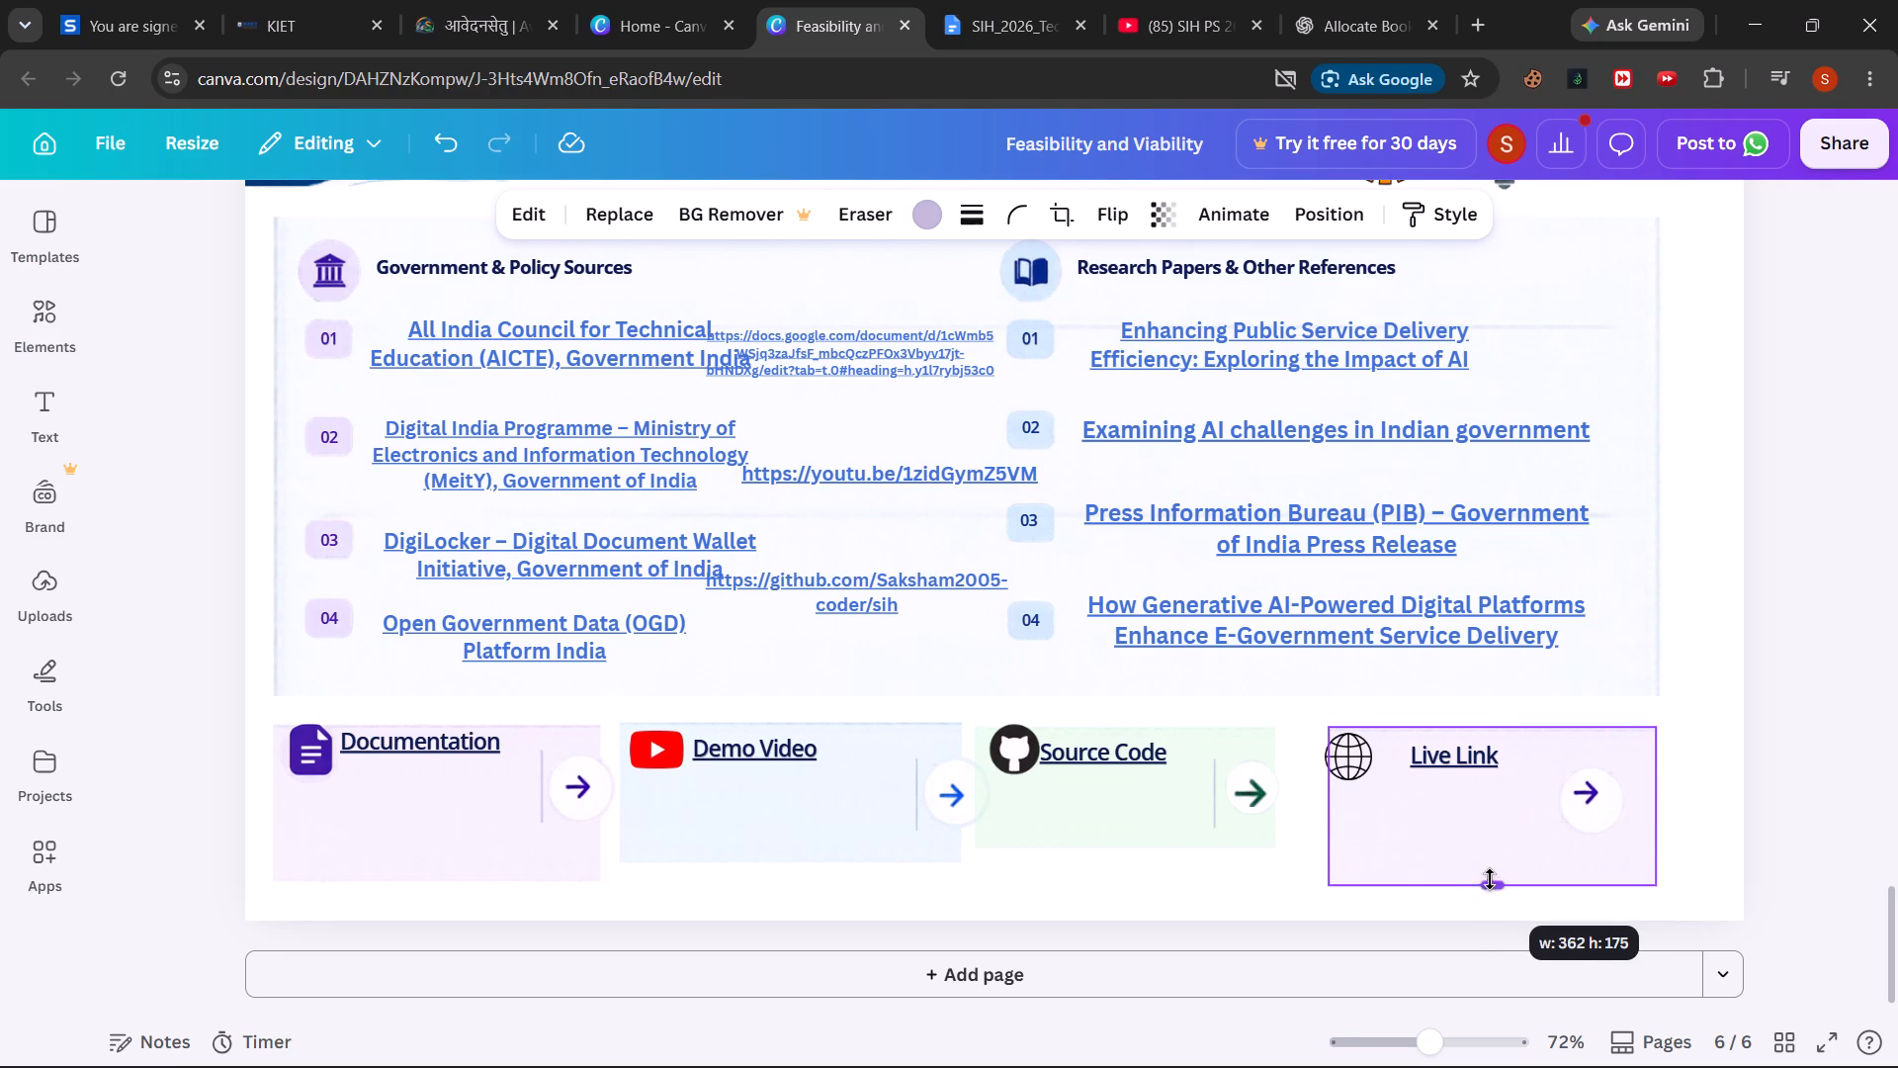
click(1820, 799)
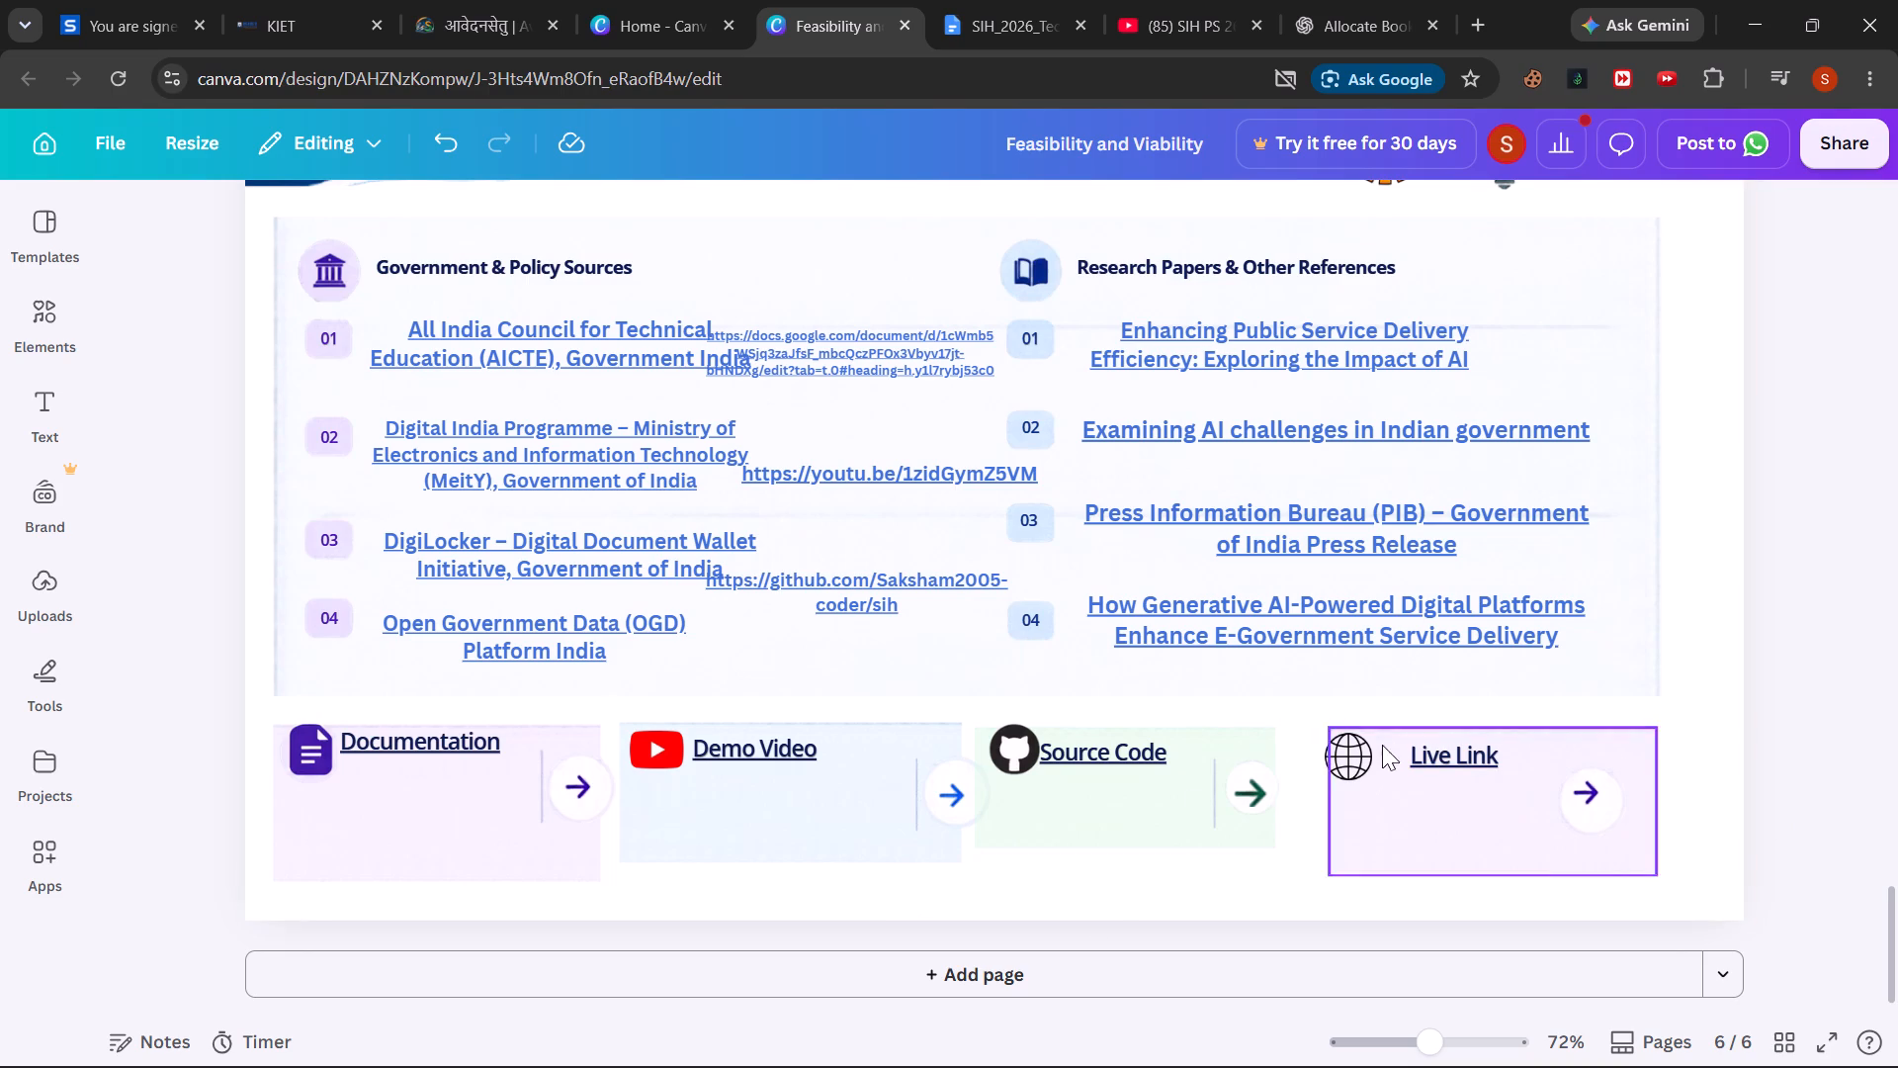
Nudge the globe icon right and the Live Link heading slightly left so they sit together inside the card.
click(1352, 757)
drag(1352, 757, 1369, 757)
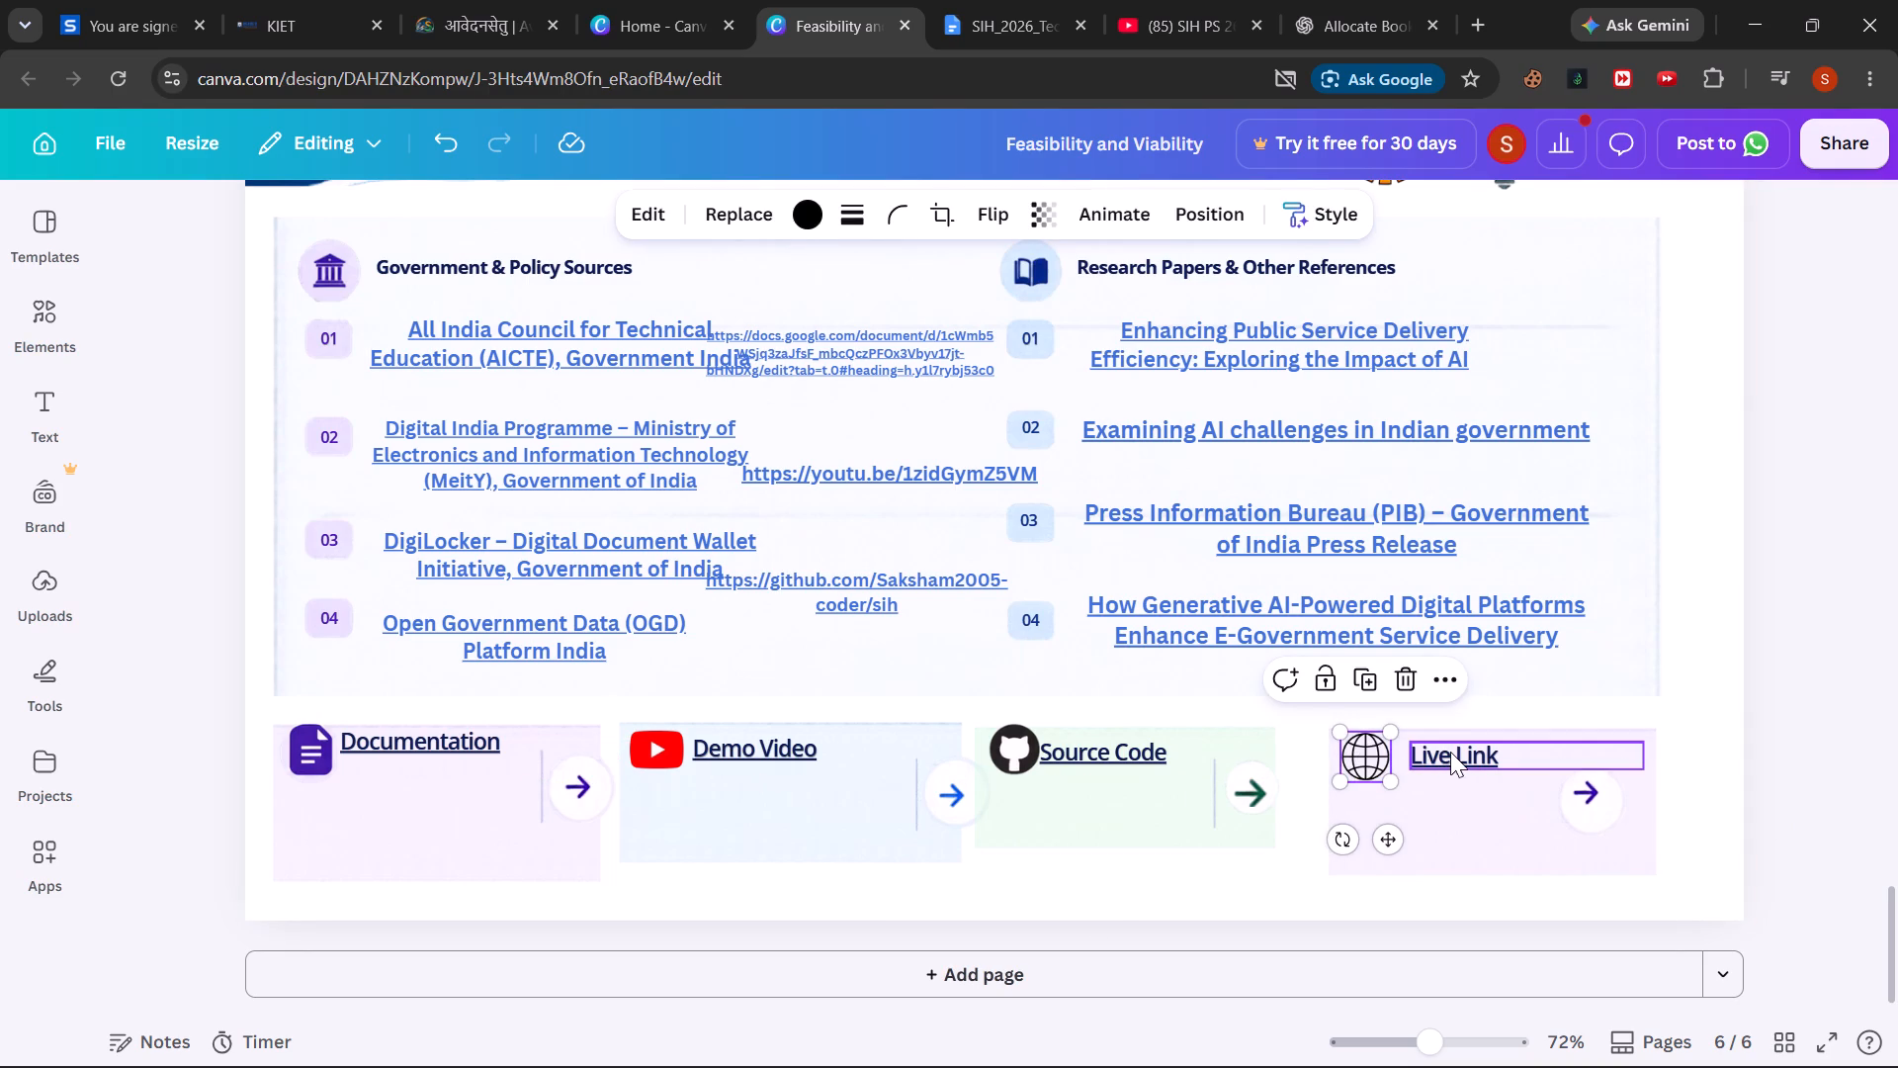
click(1450, 752)
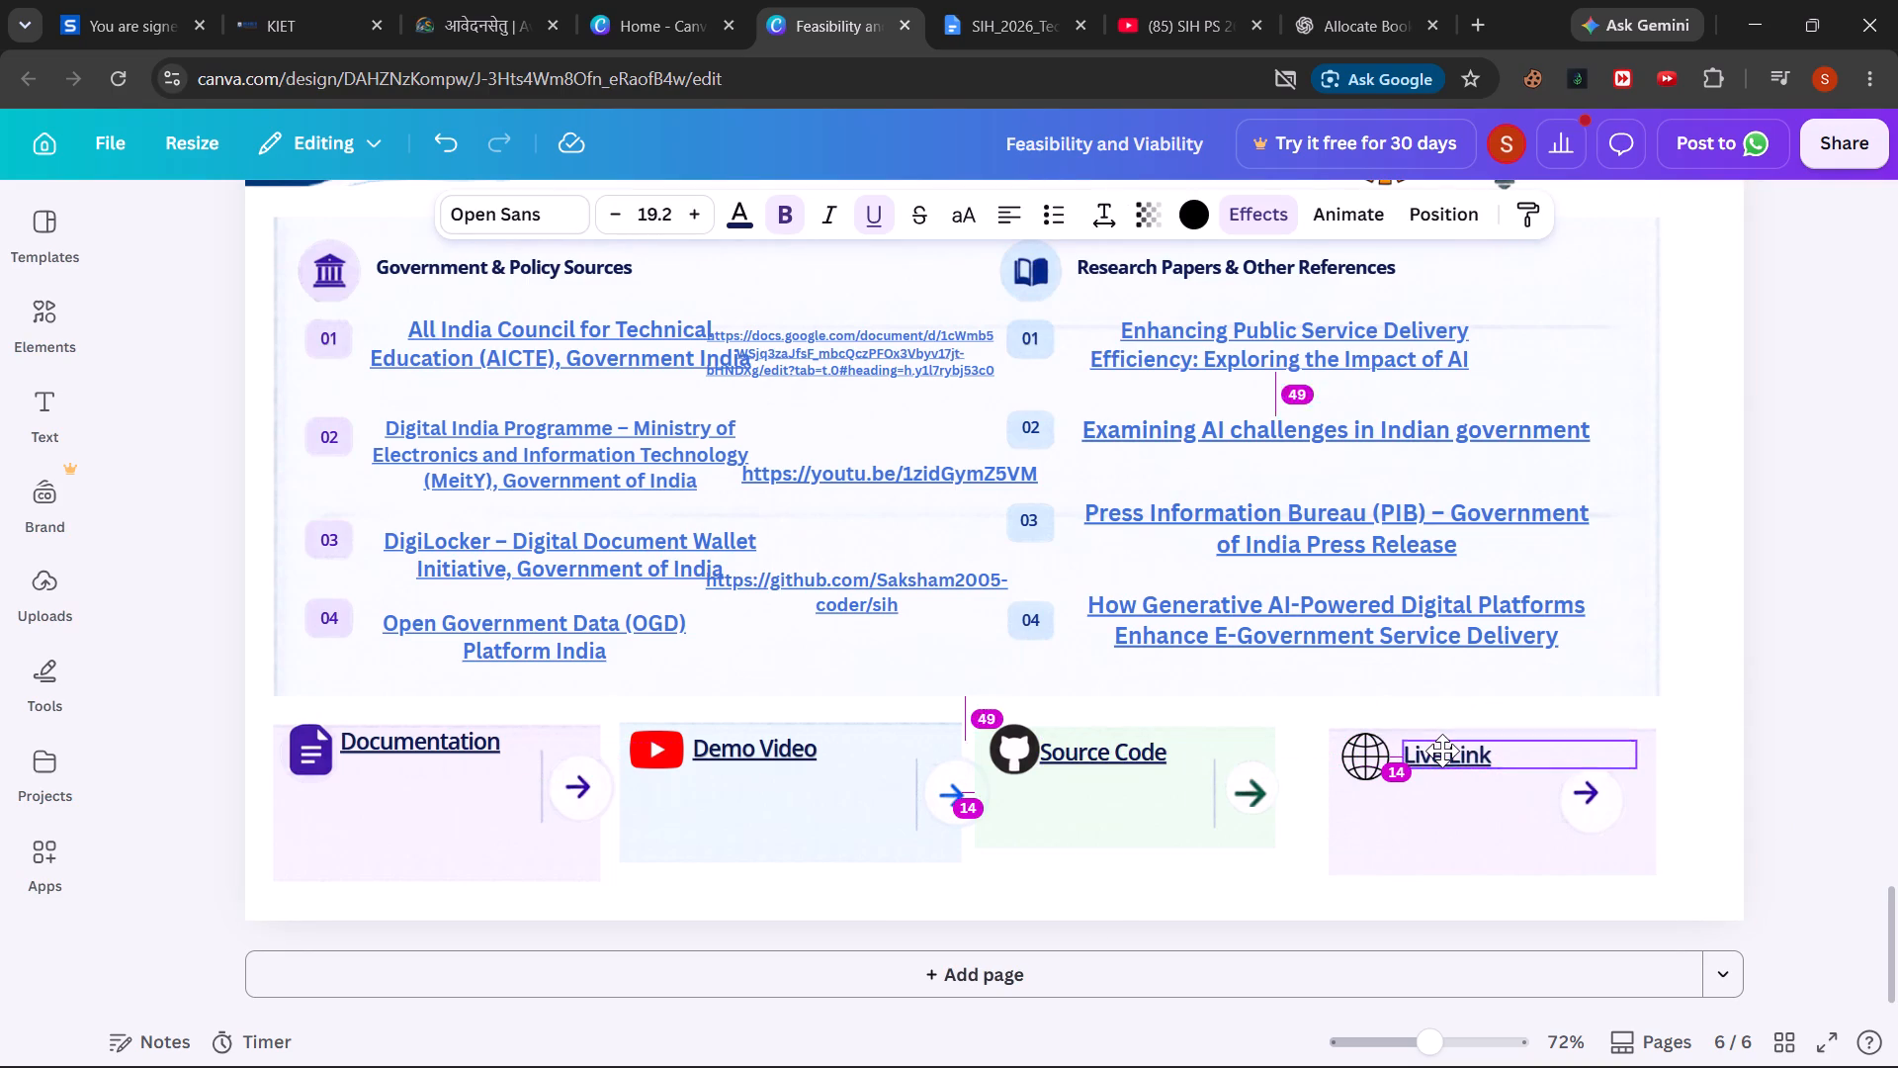
click(1406, 803)
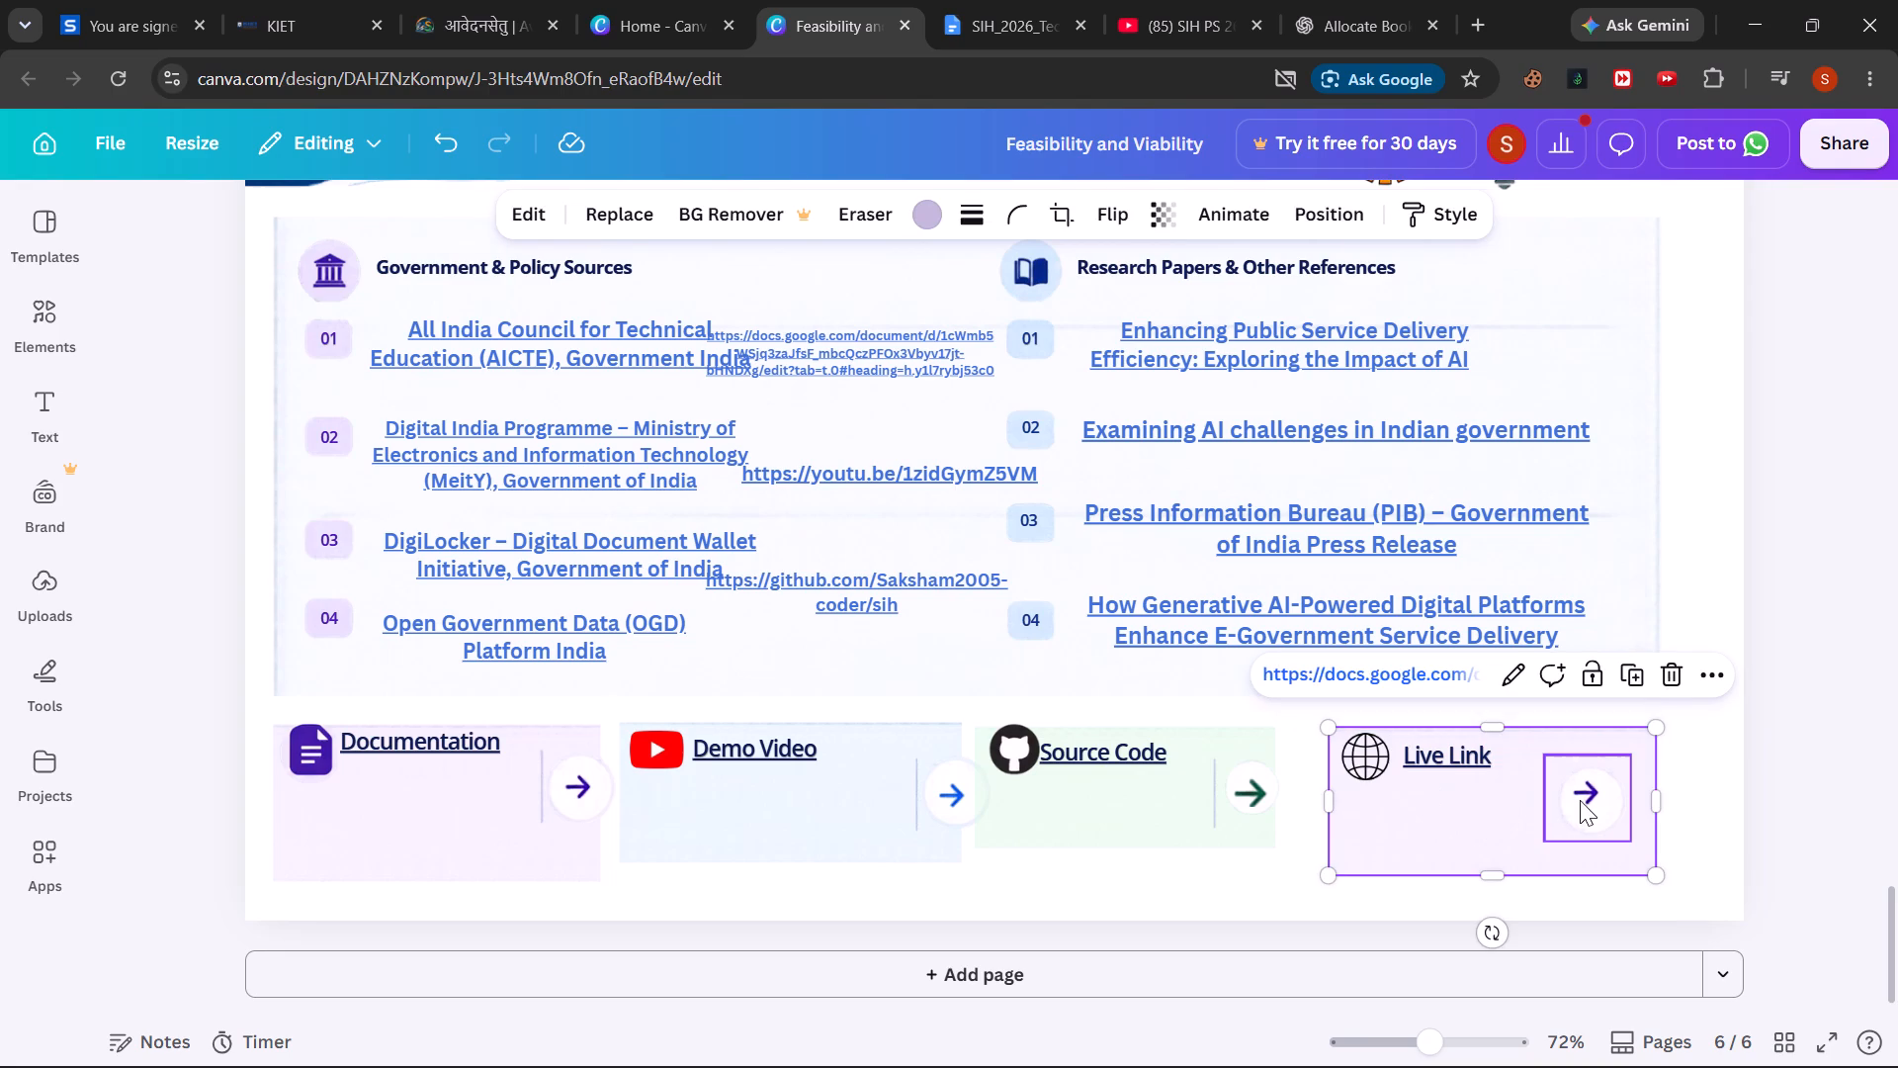
Move the white circle to the Live Link card's right edge, narrow it slightly, and place the purple arrow over it.
drag(1596, 819, 1619, 819)
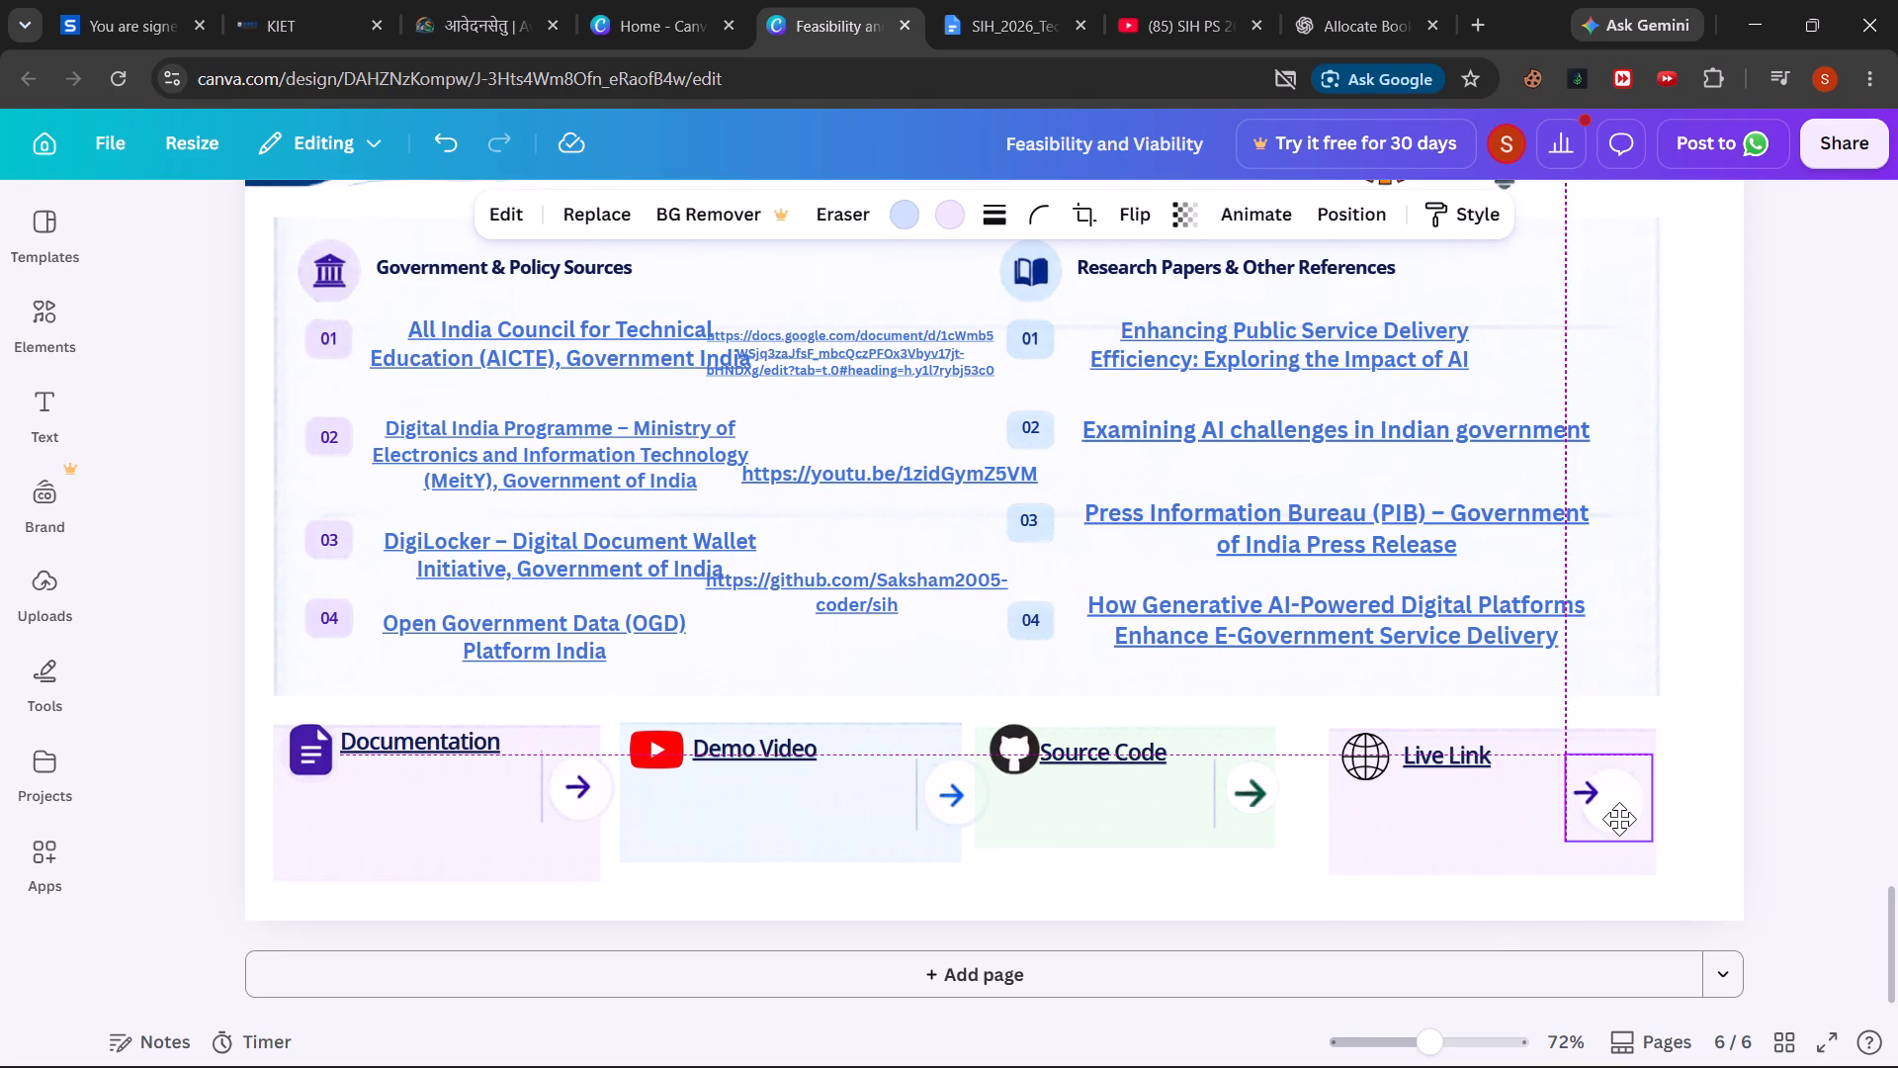
drag(1619, 819, 1624, 819)
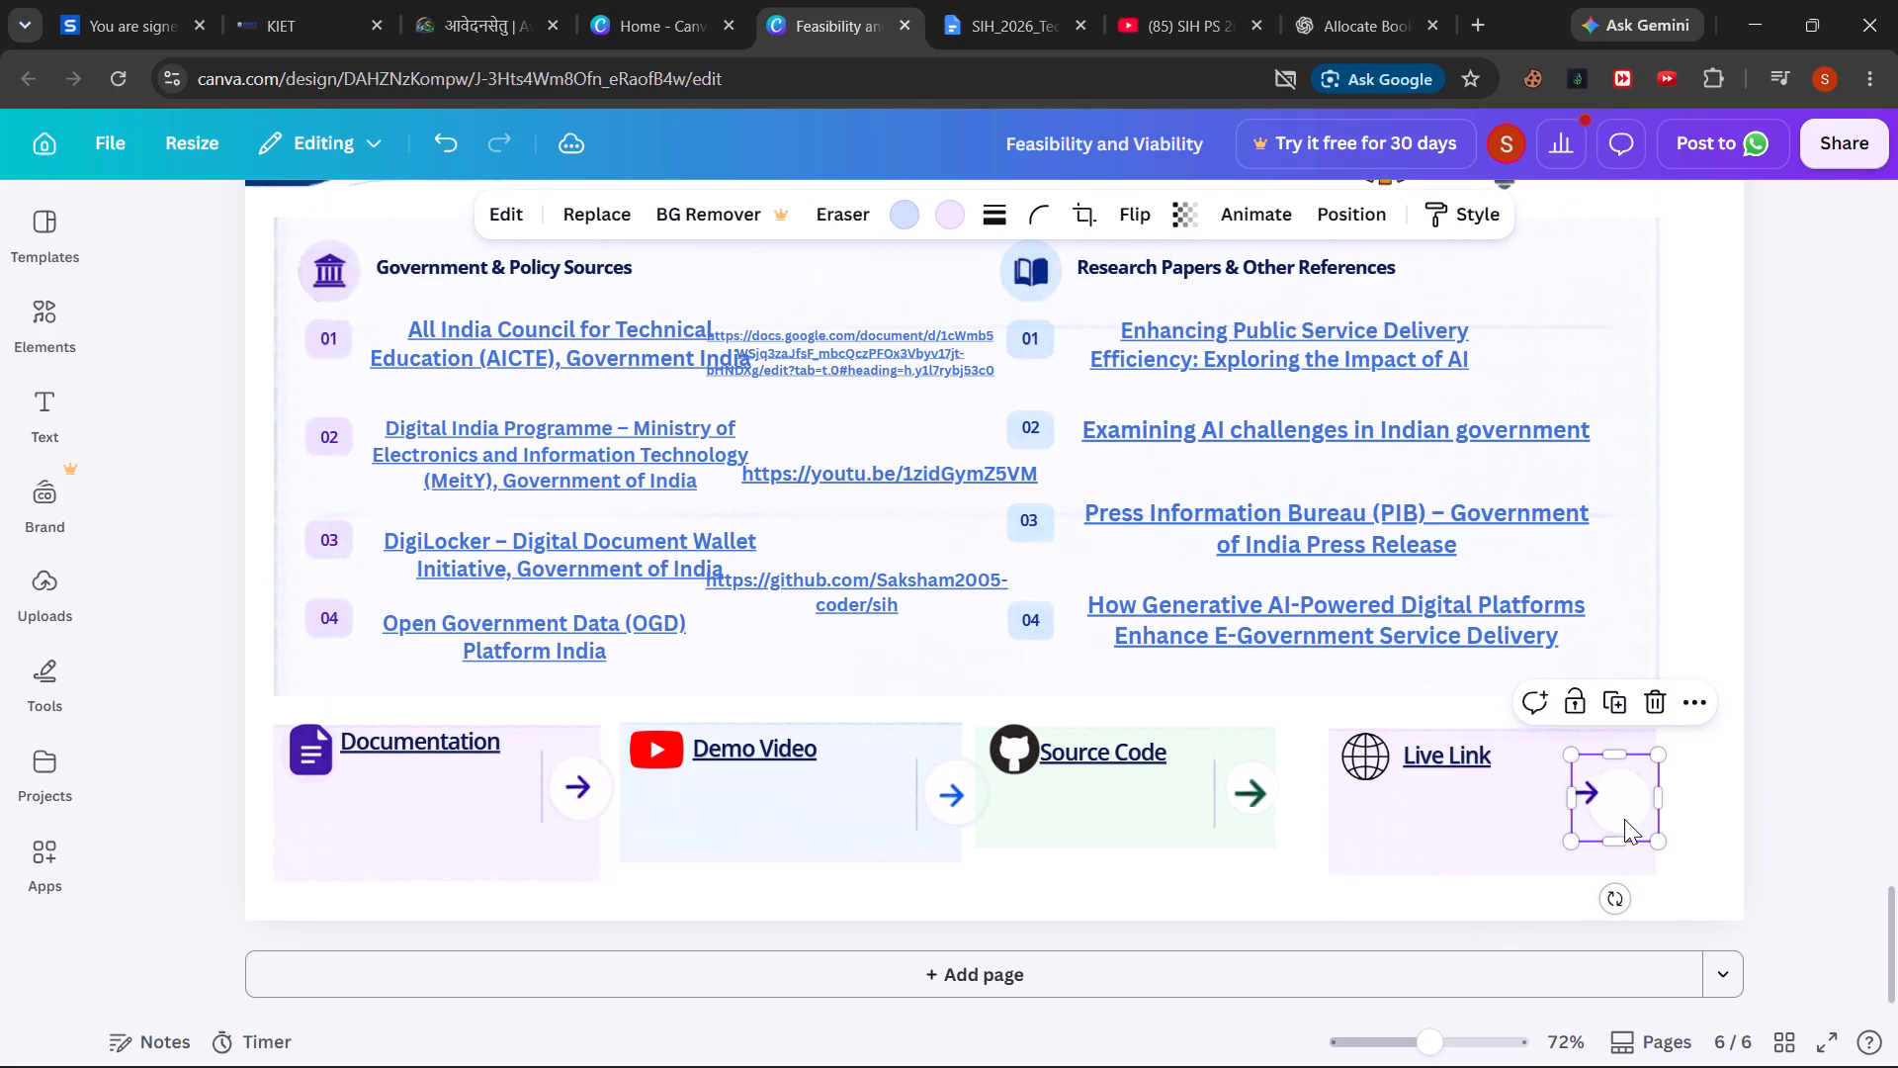
drag(1578, 792, 1591, 799)
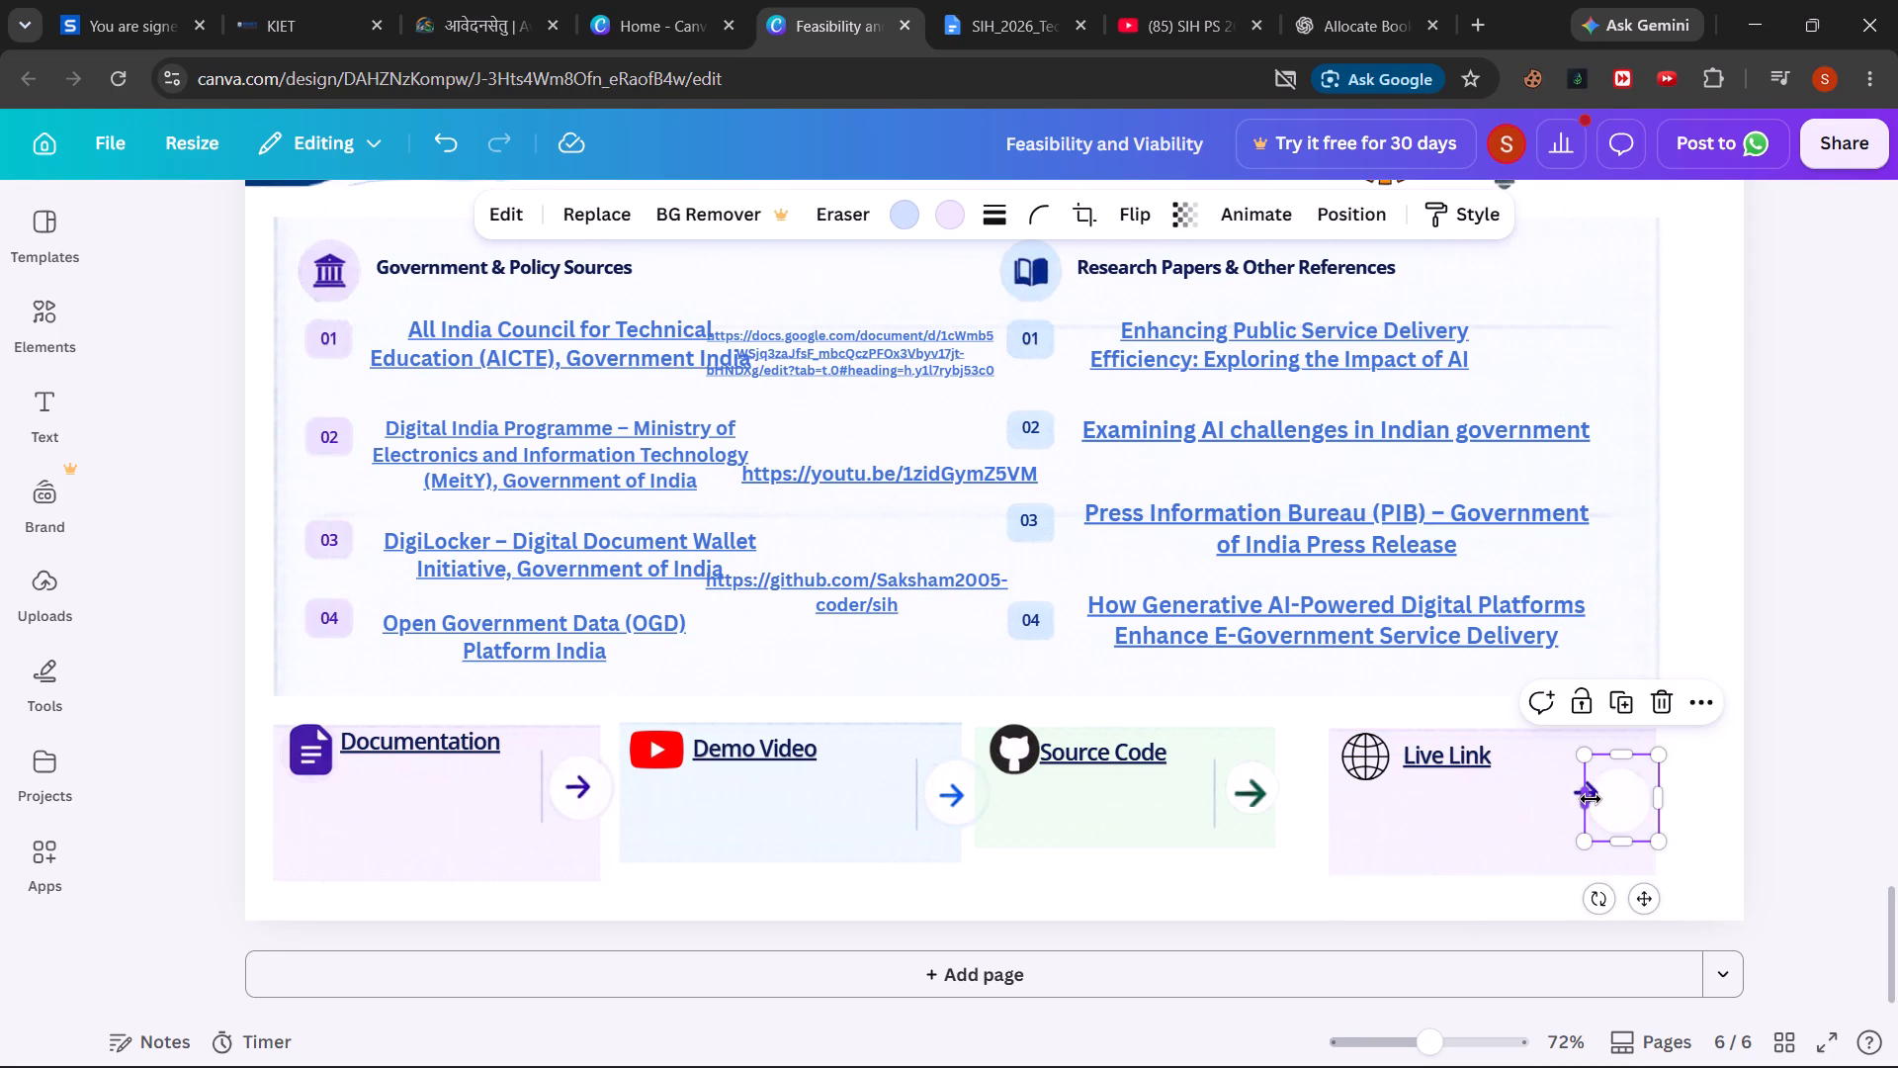
click(1559, 803)
click(1584, 793)
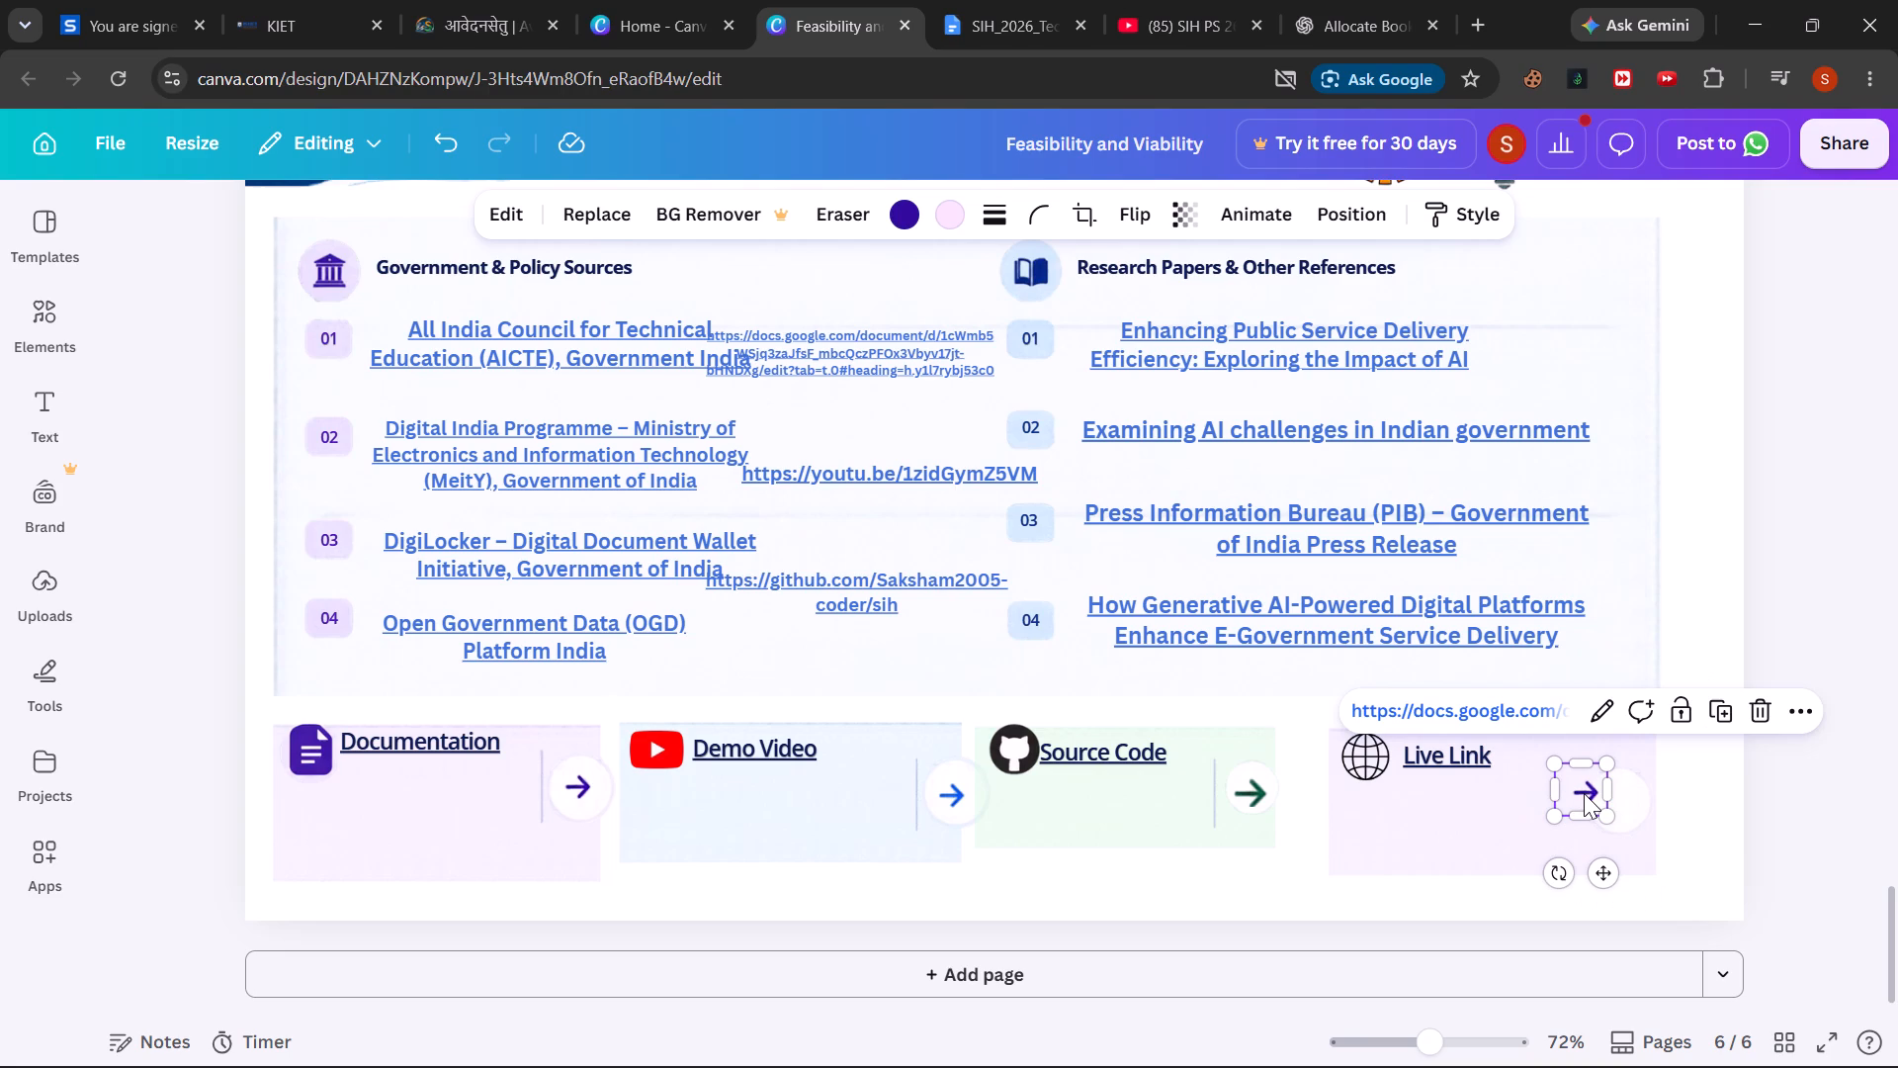
drag(1584, 793, 1614, 801)
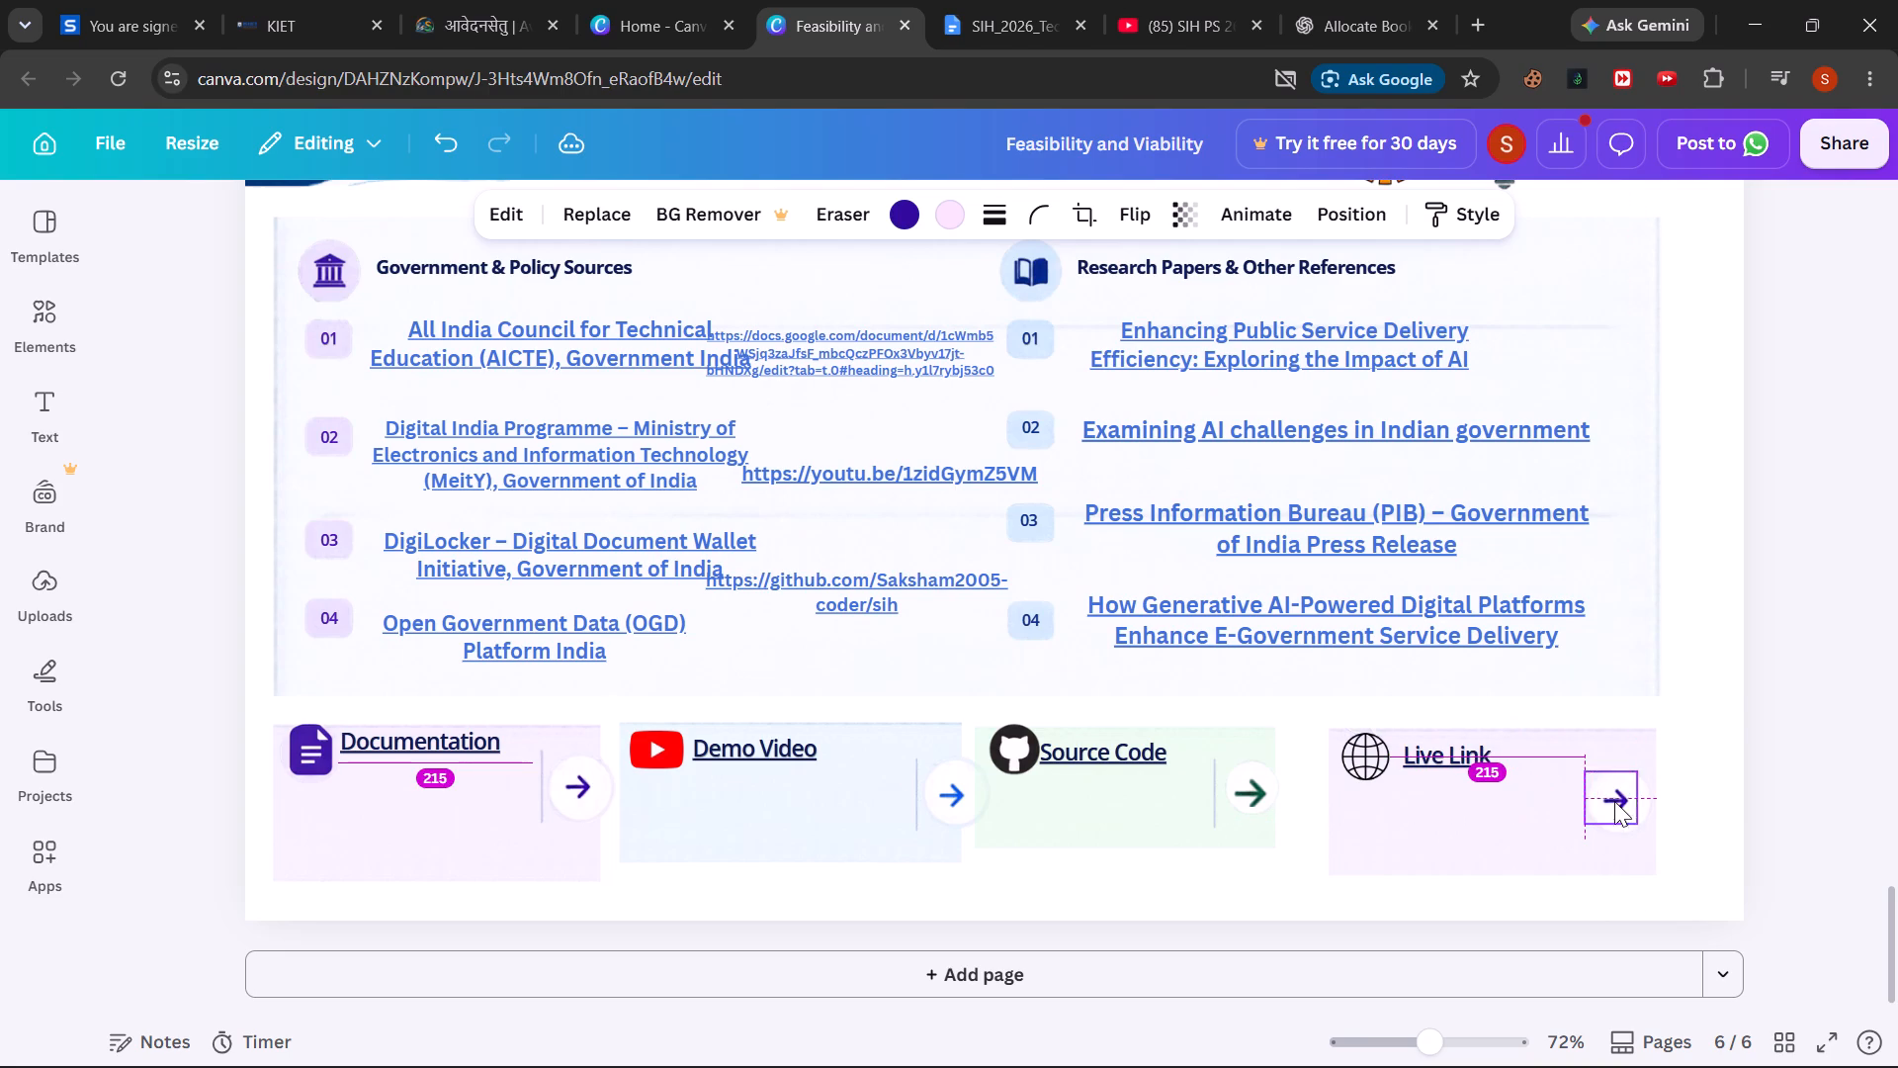
click(1498, 820)
click(1625, 786)
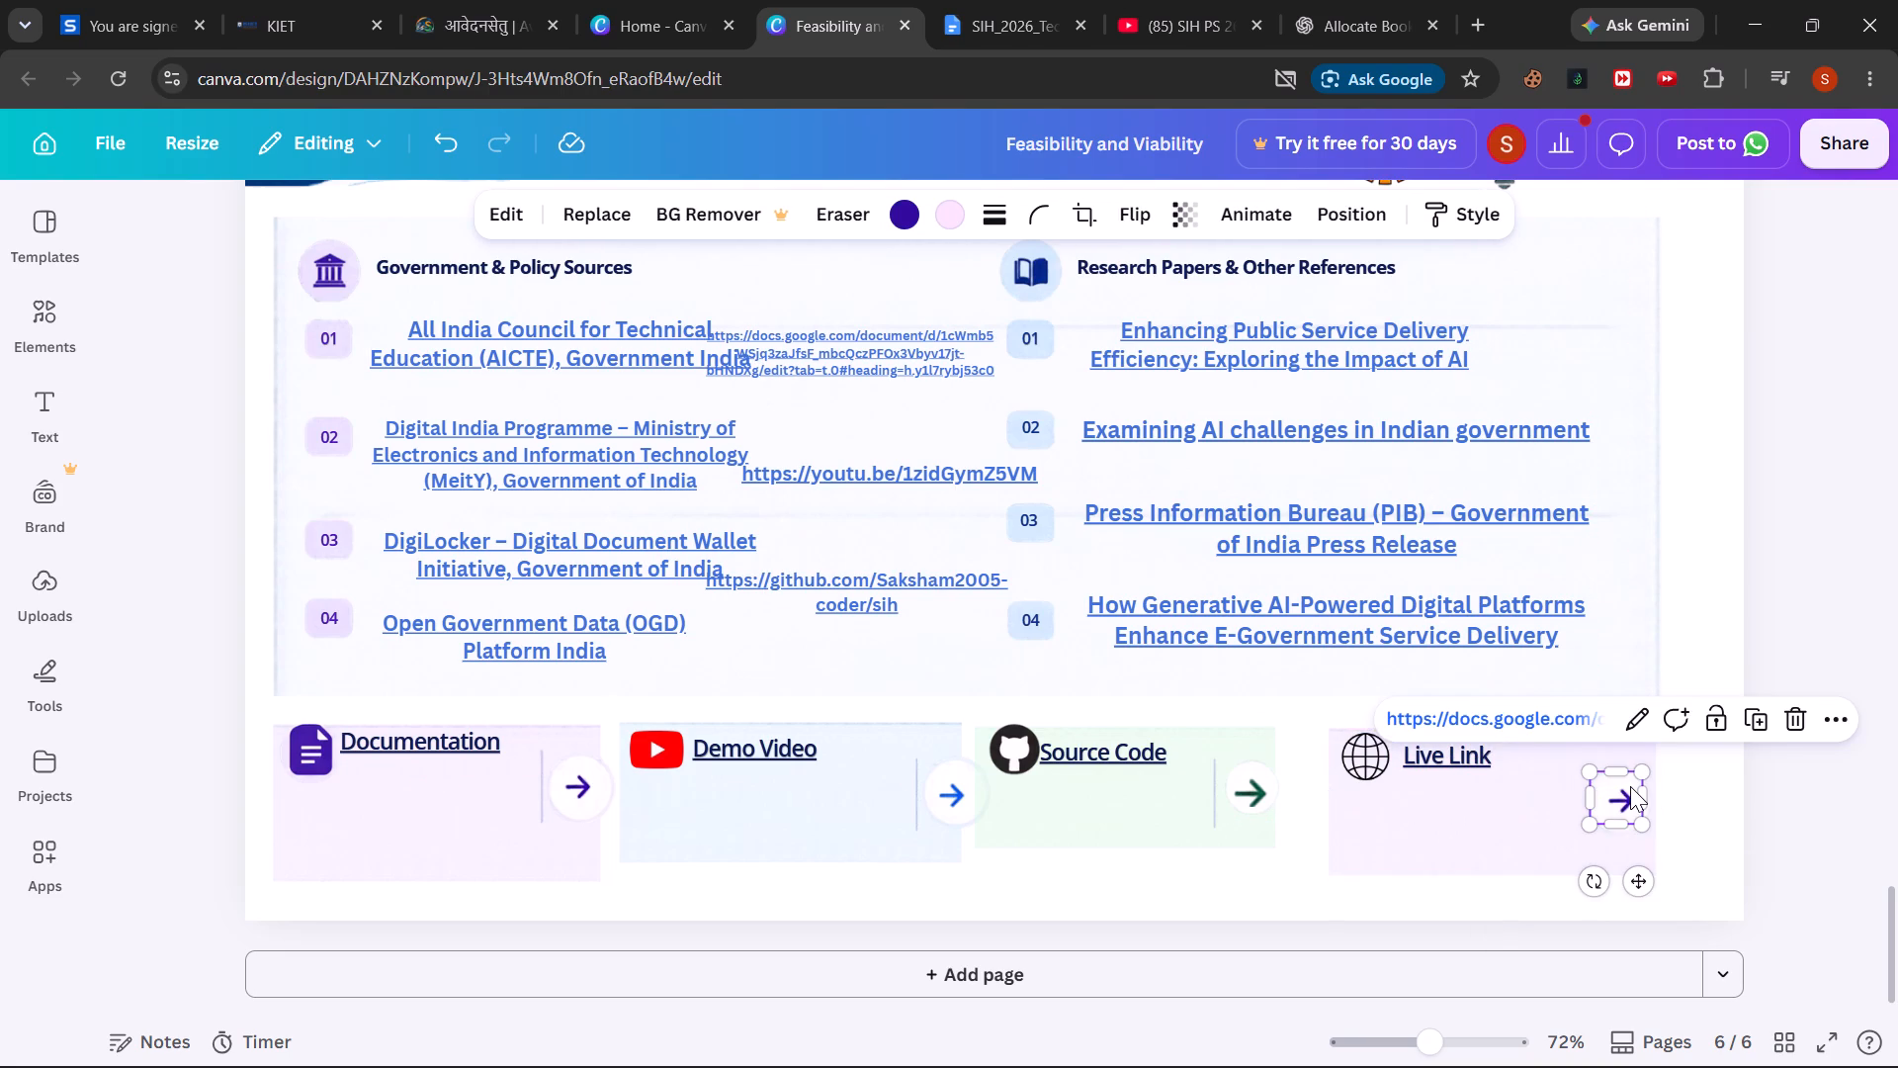
Undo the last arrow move and reposition the purple arrow centrally over the Live Link card's white circle.
key(ctrl+z)
click(1540, 800)
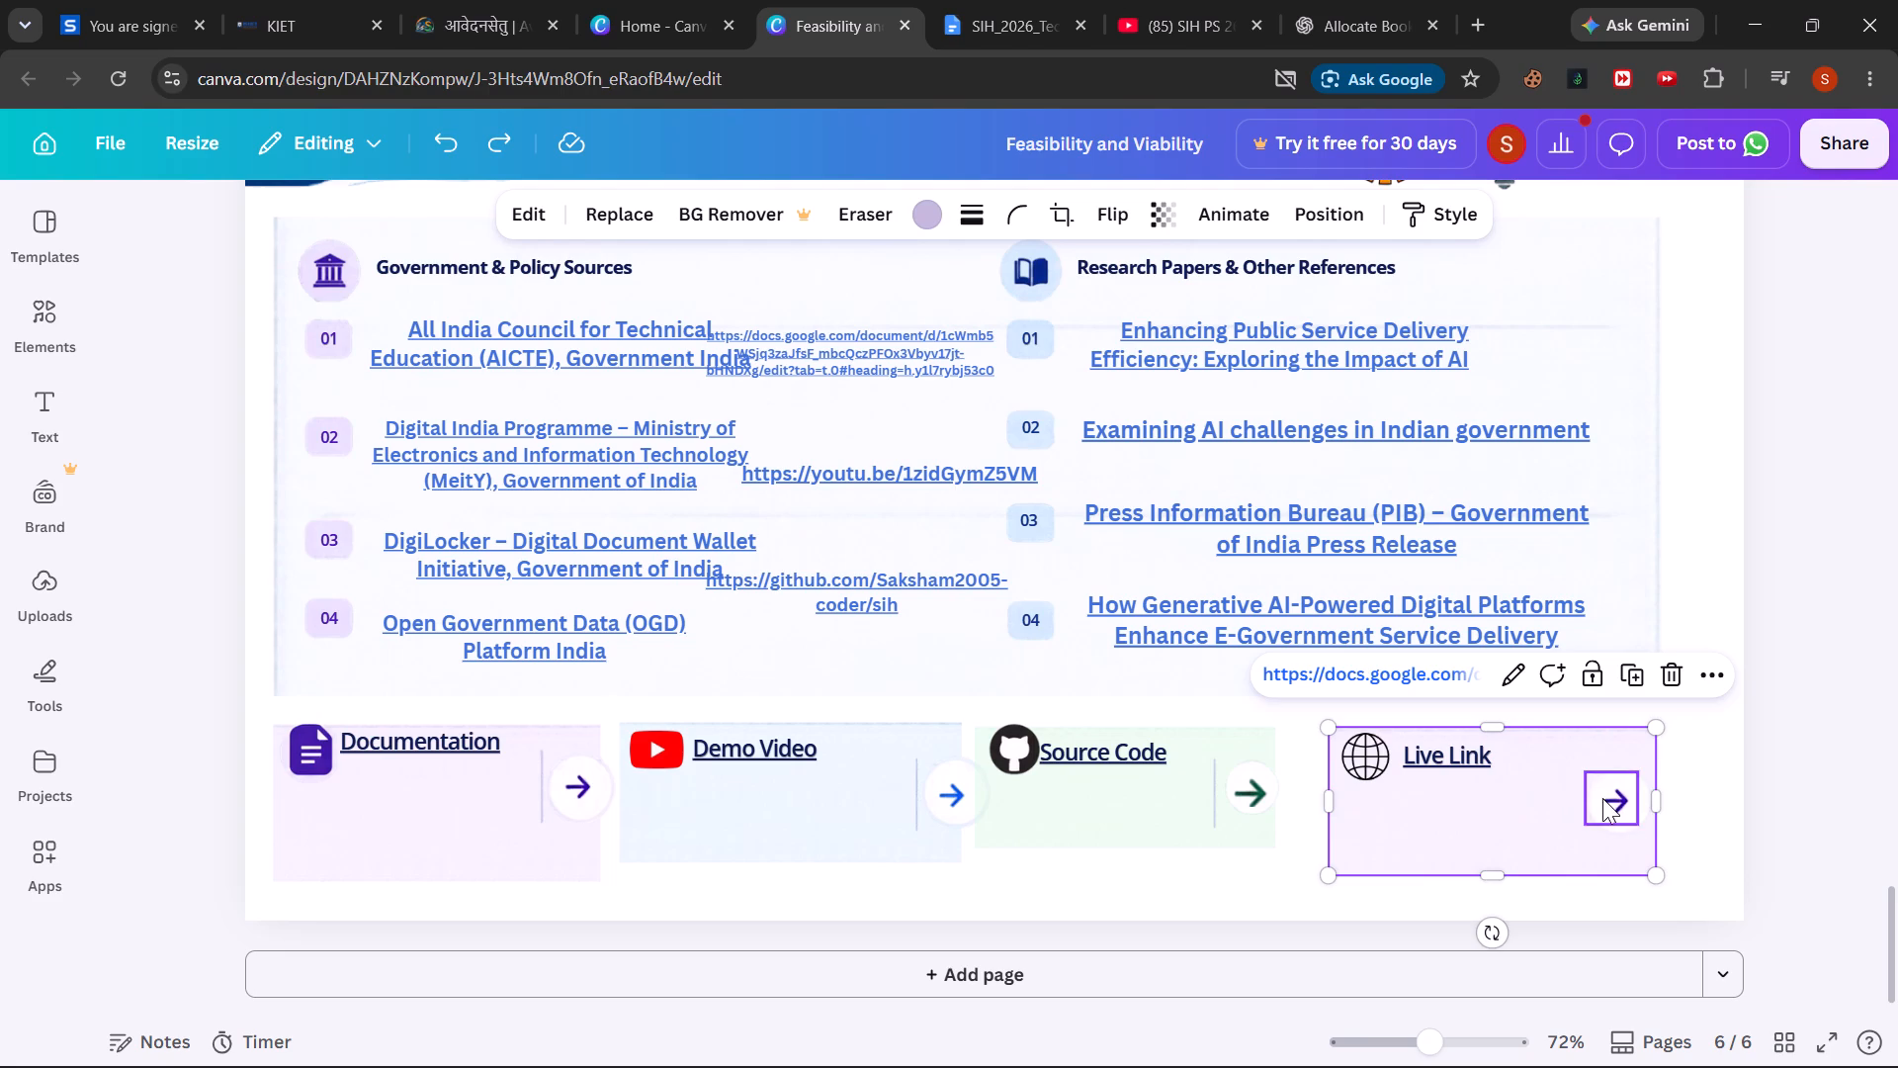
click(1605, 798)
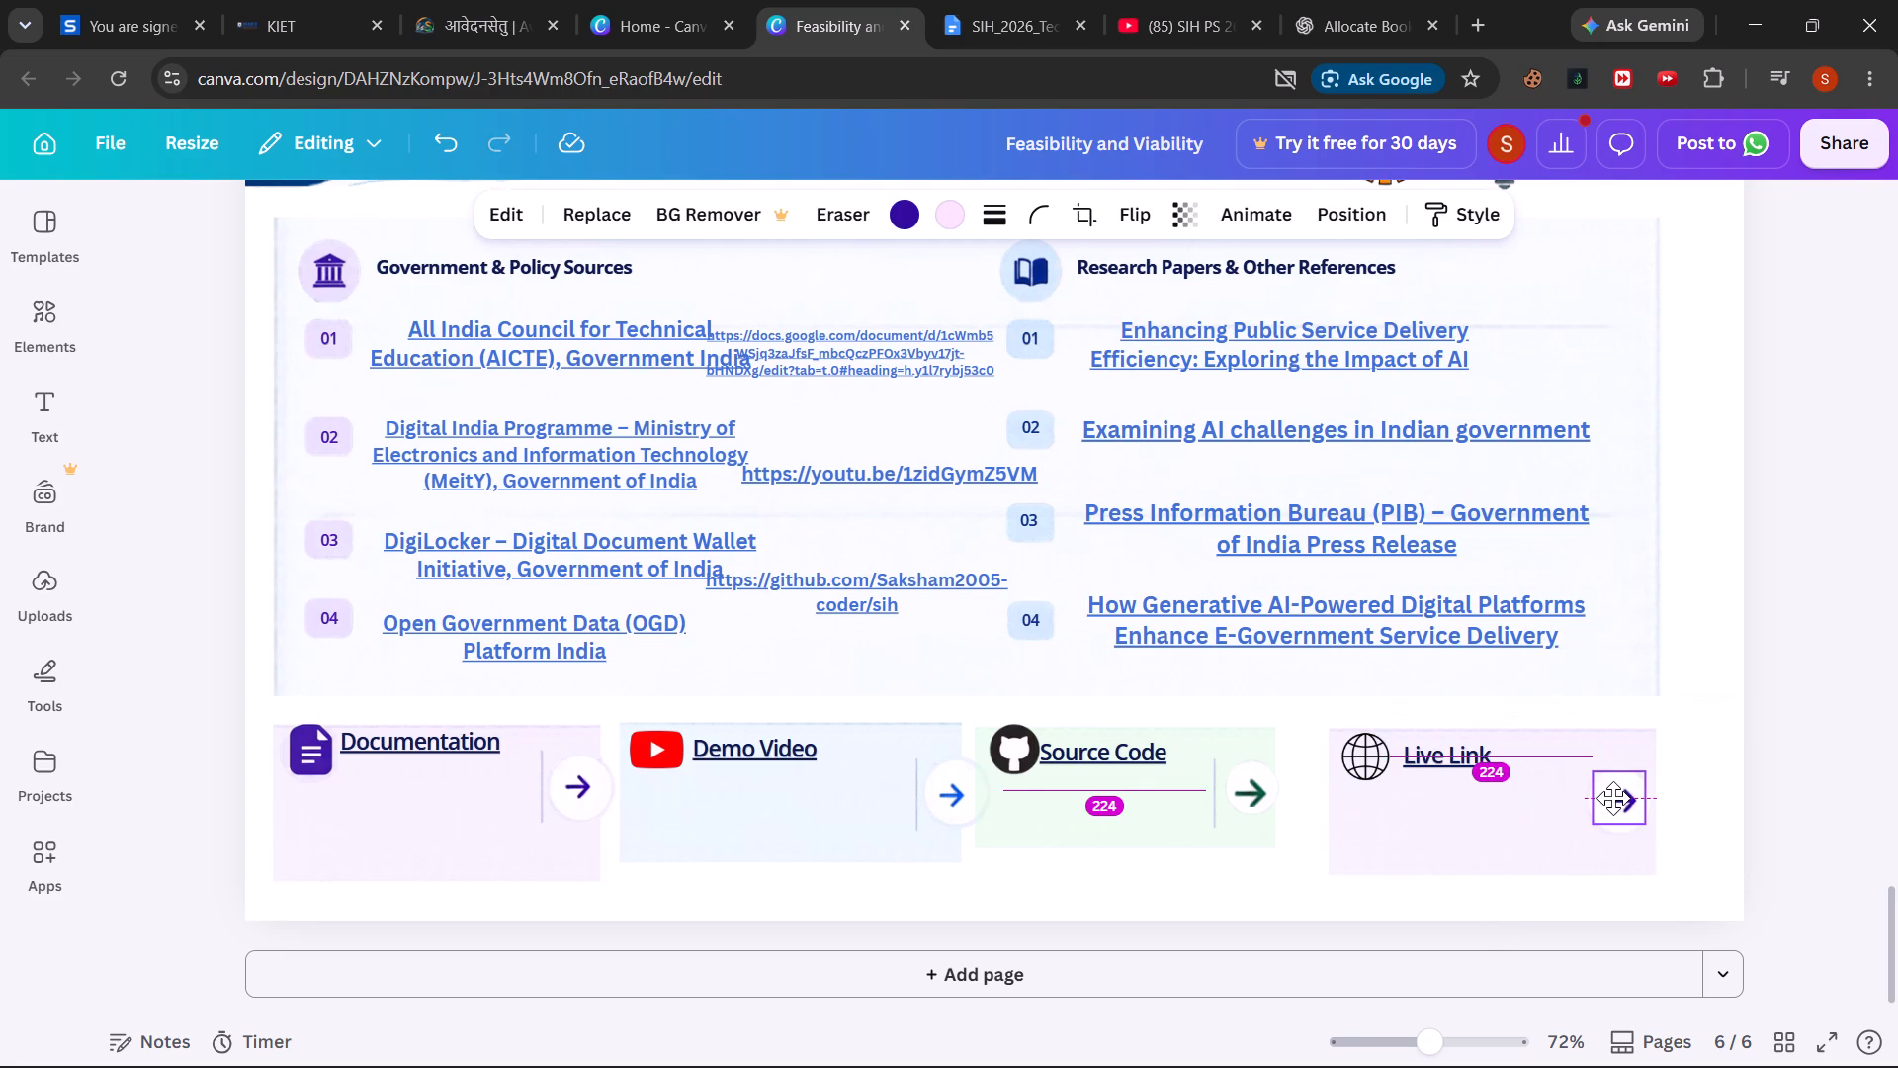
click(1500, 826)
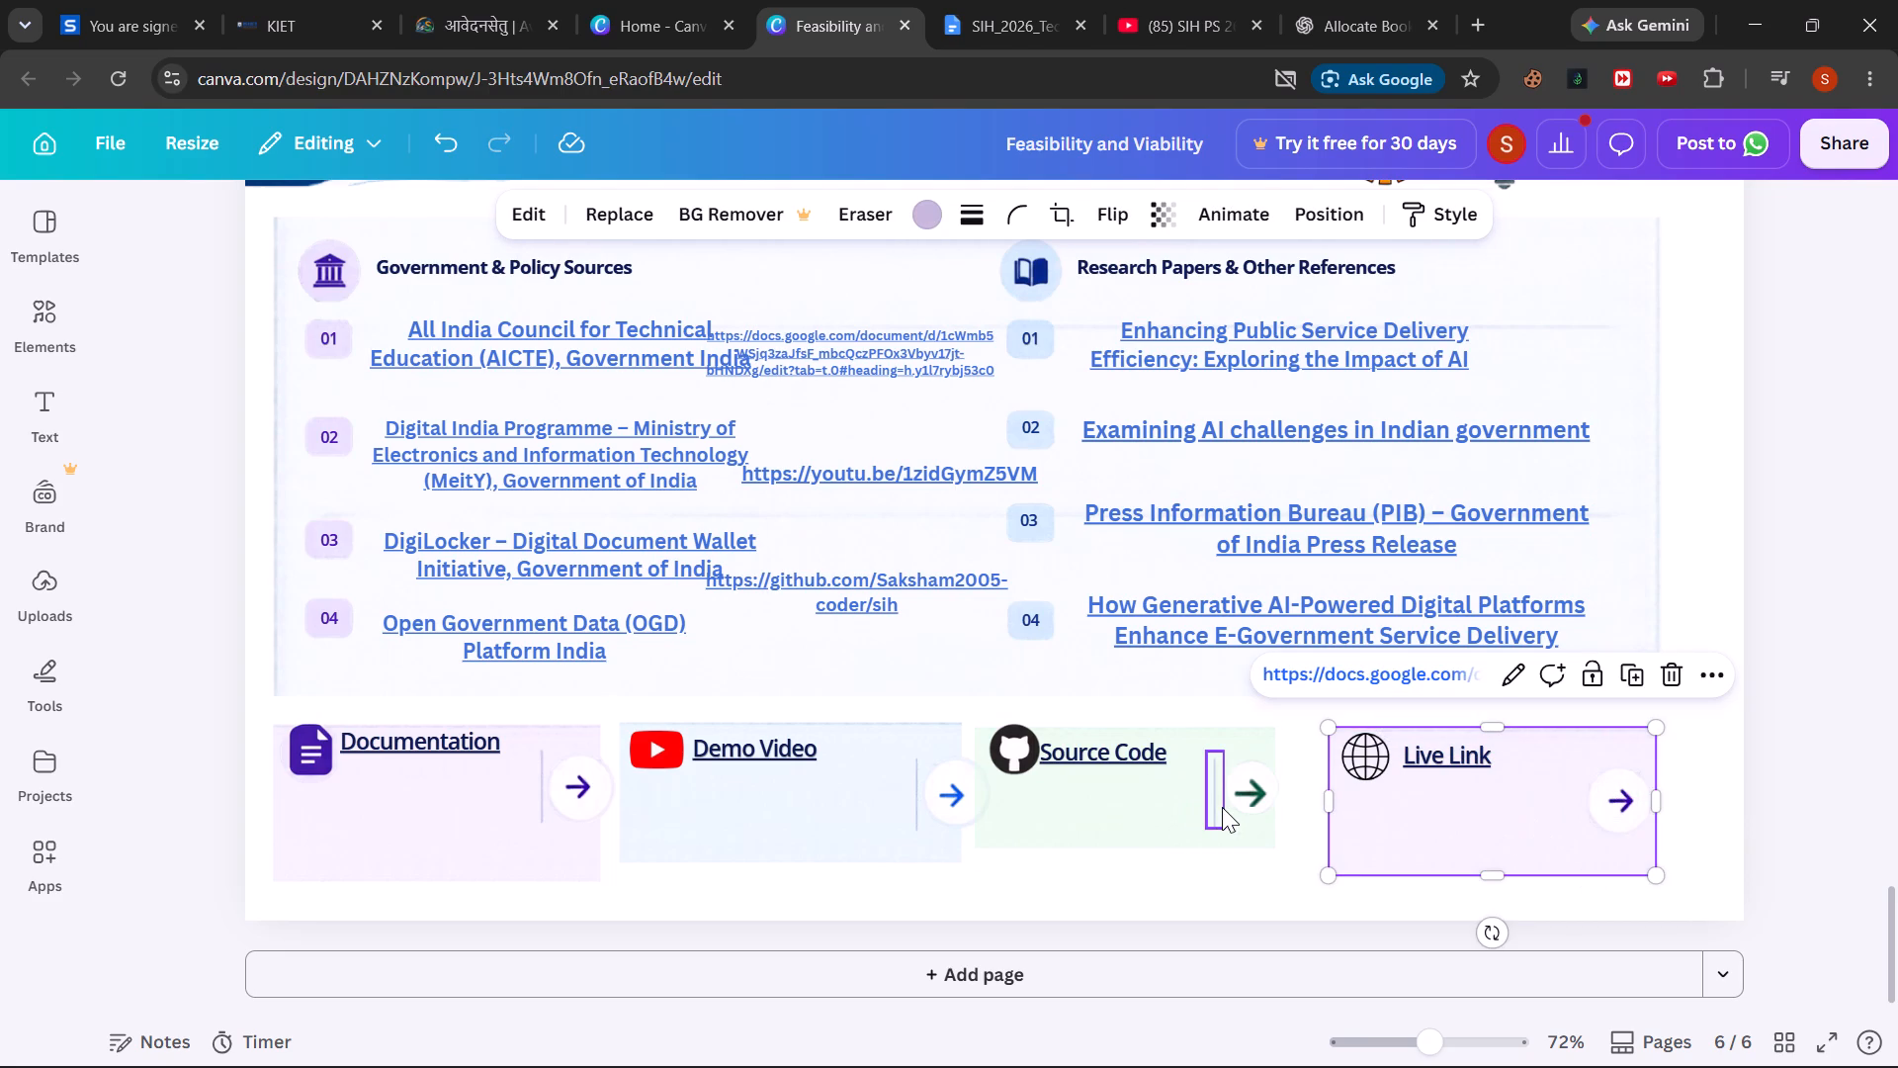
Move the thin vertical divider from the Source Code card to the Live Link card, just left of its arrow circle.
drag(1214, 807, 1558, 828)
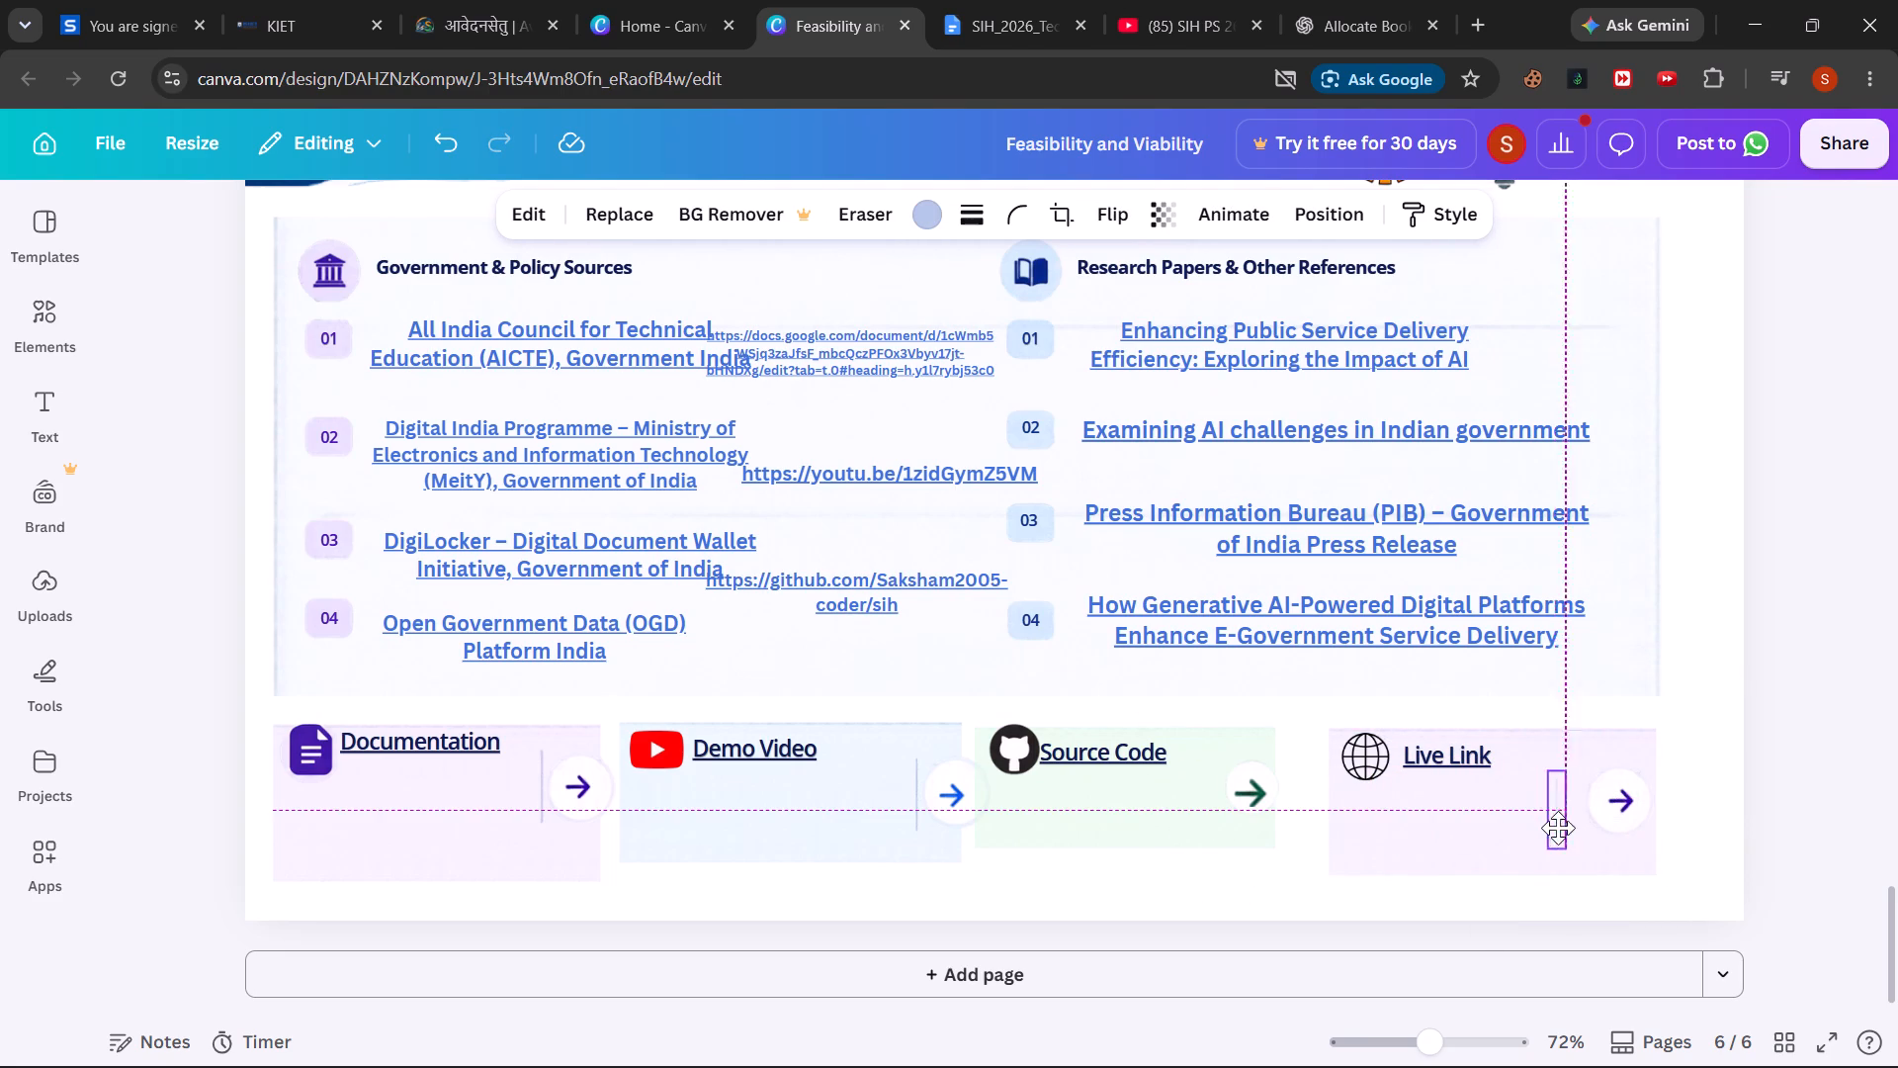
drag(1558, 828, 1576, 823)
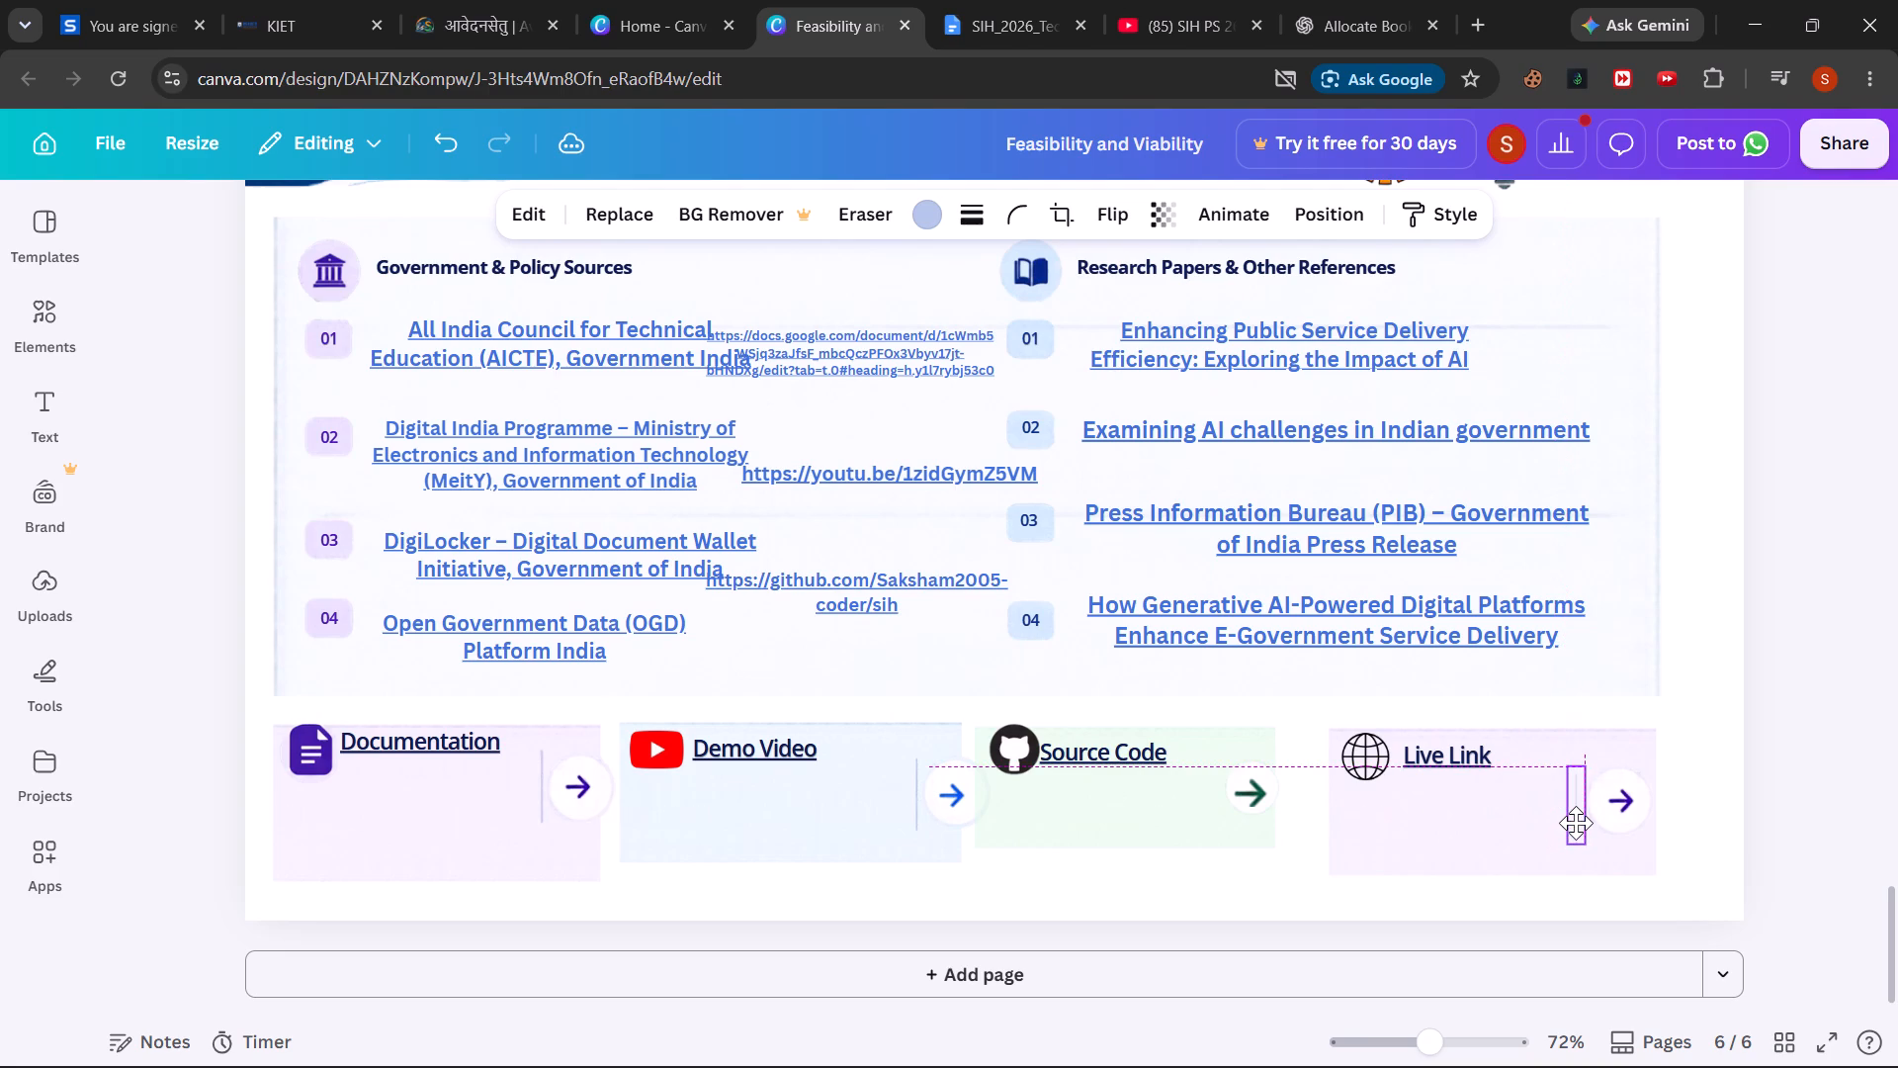
drag(1576, 823, 1576, 824)
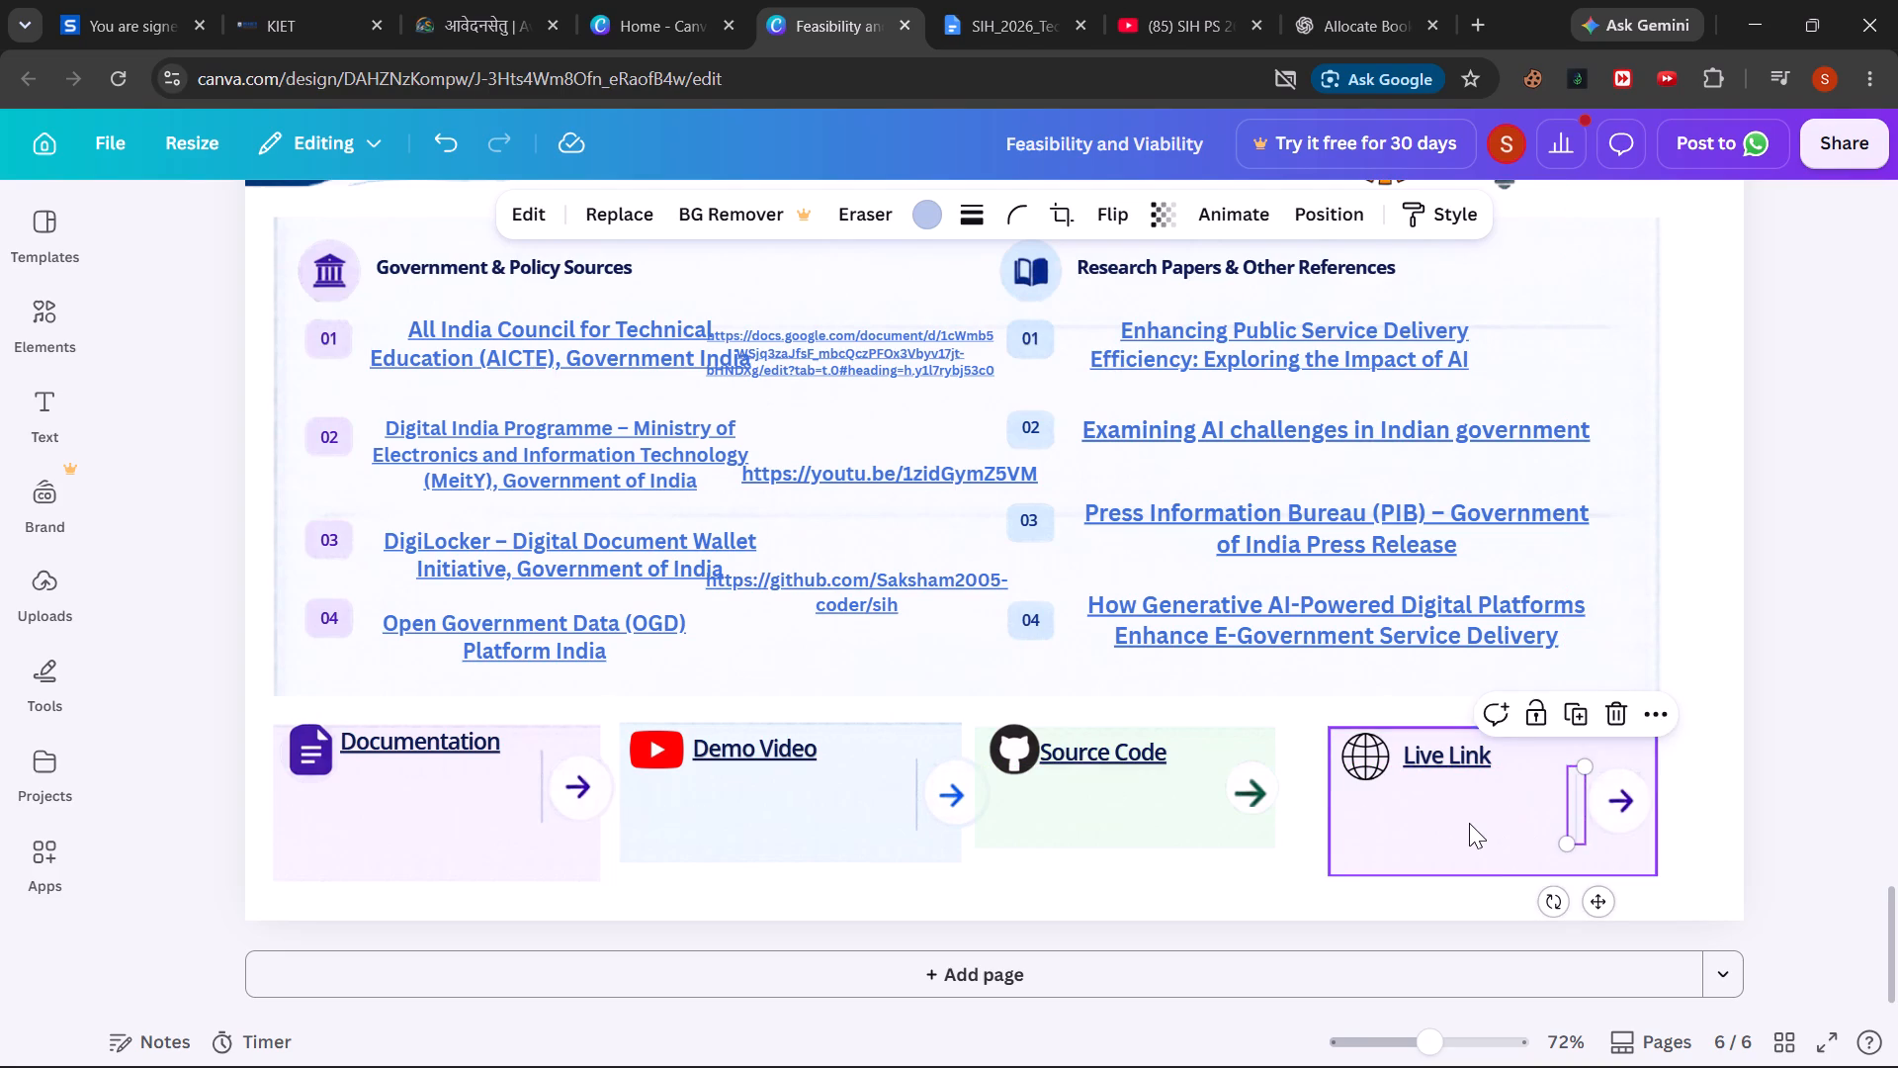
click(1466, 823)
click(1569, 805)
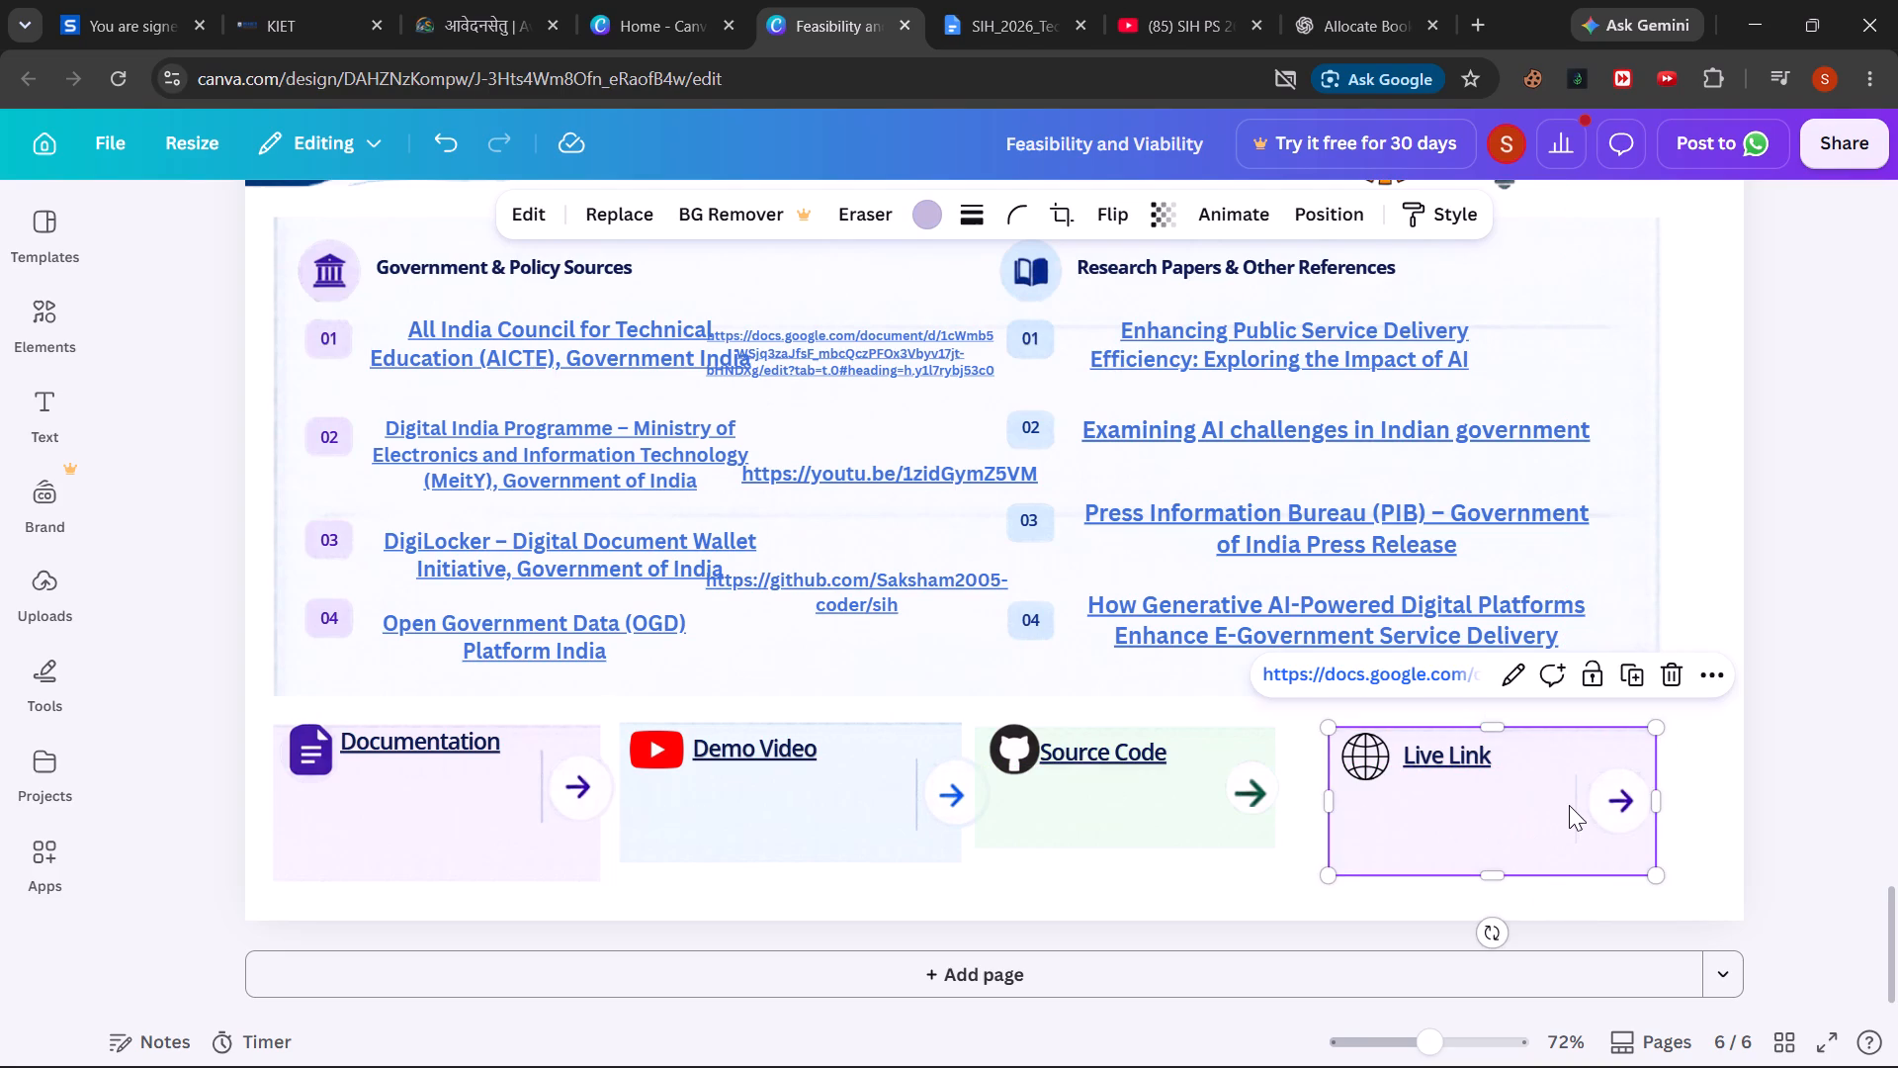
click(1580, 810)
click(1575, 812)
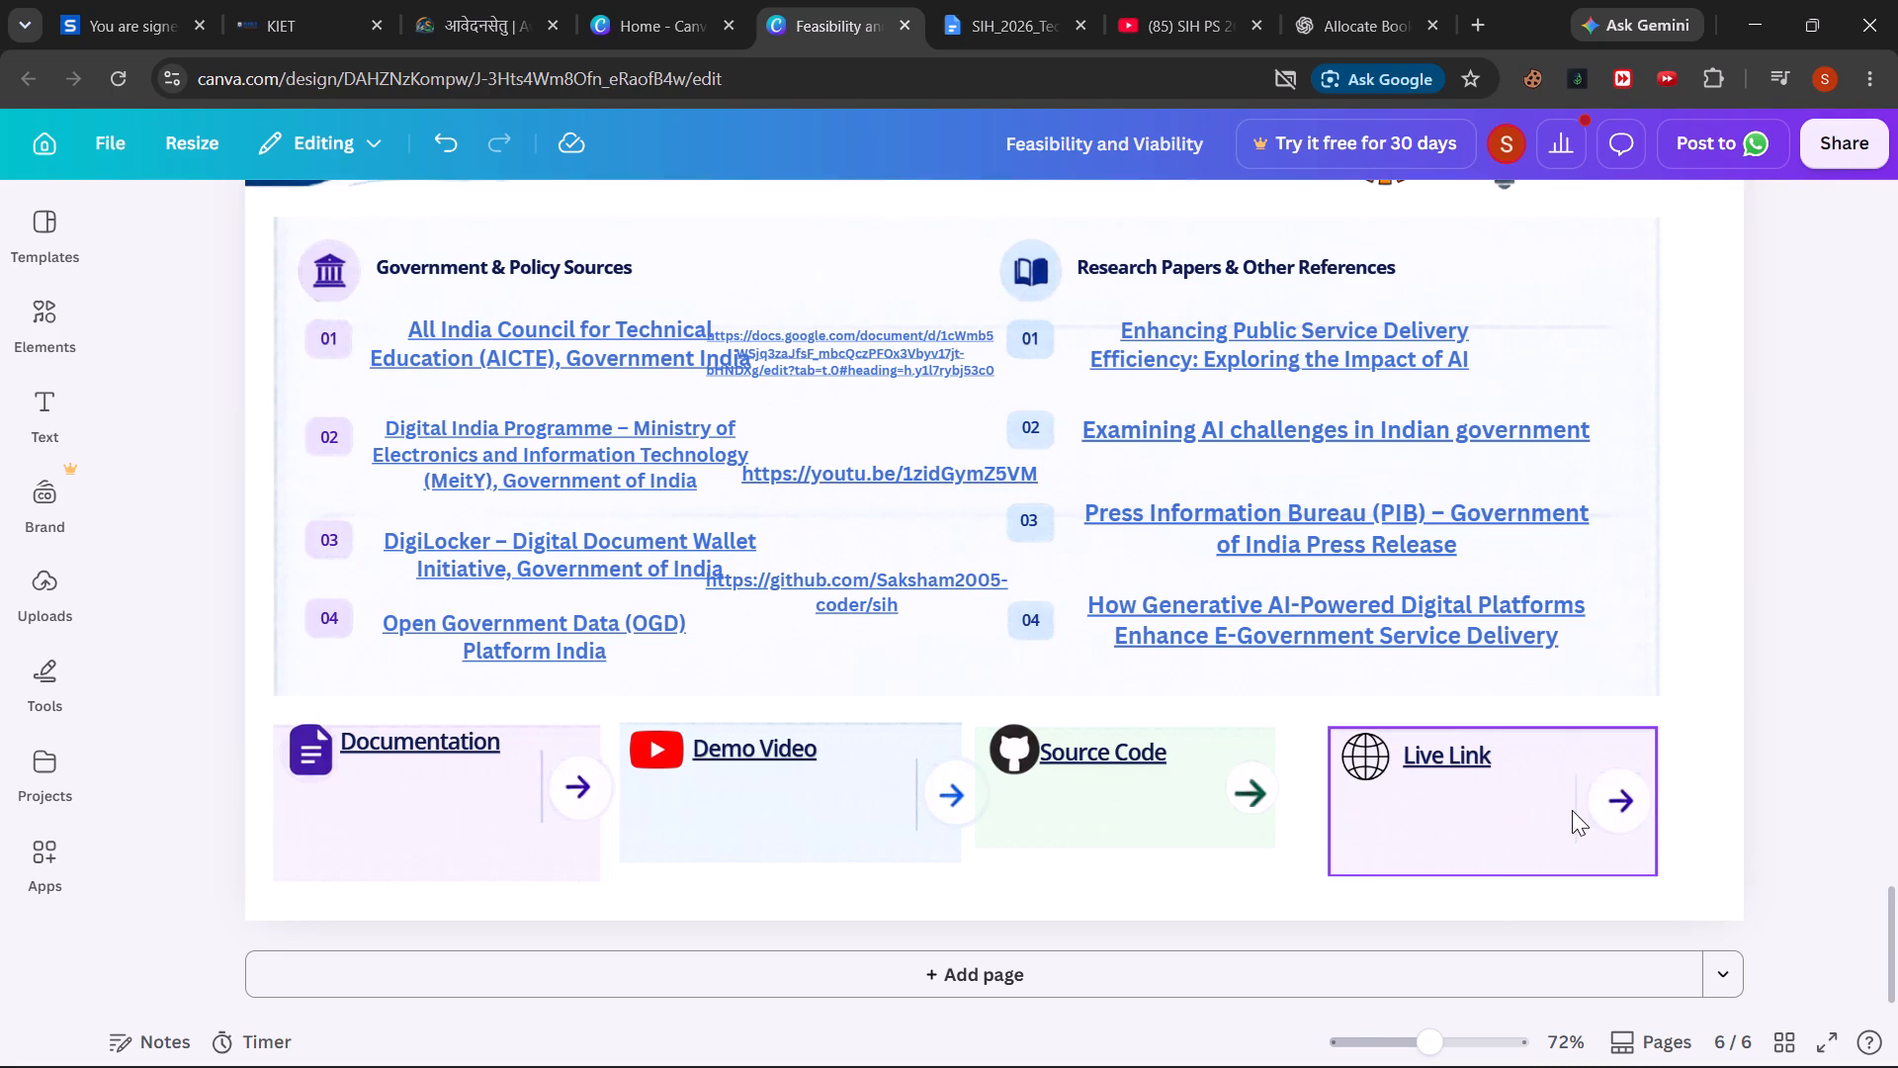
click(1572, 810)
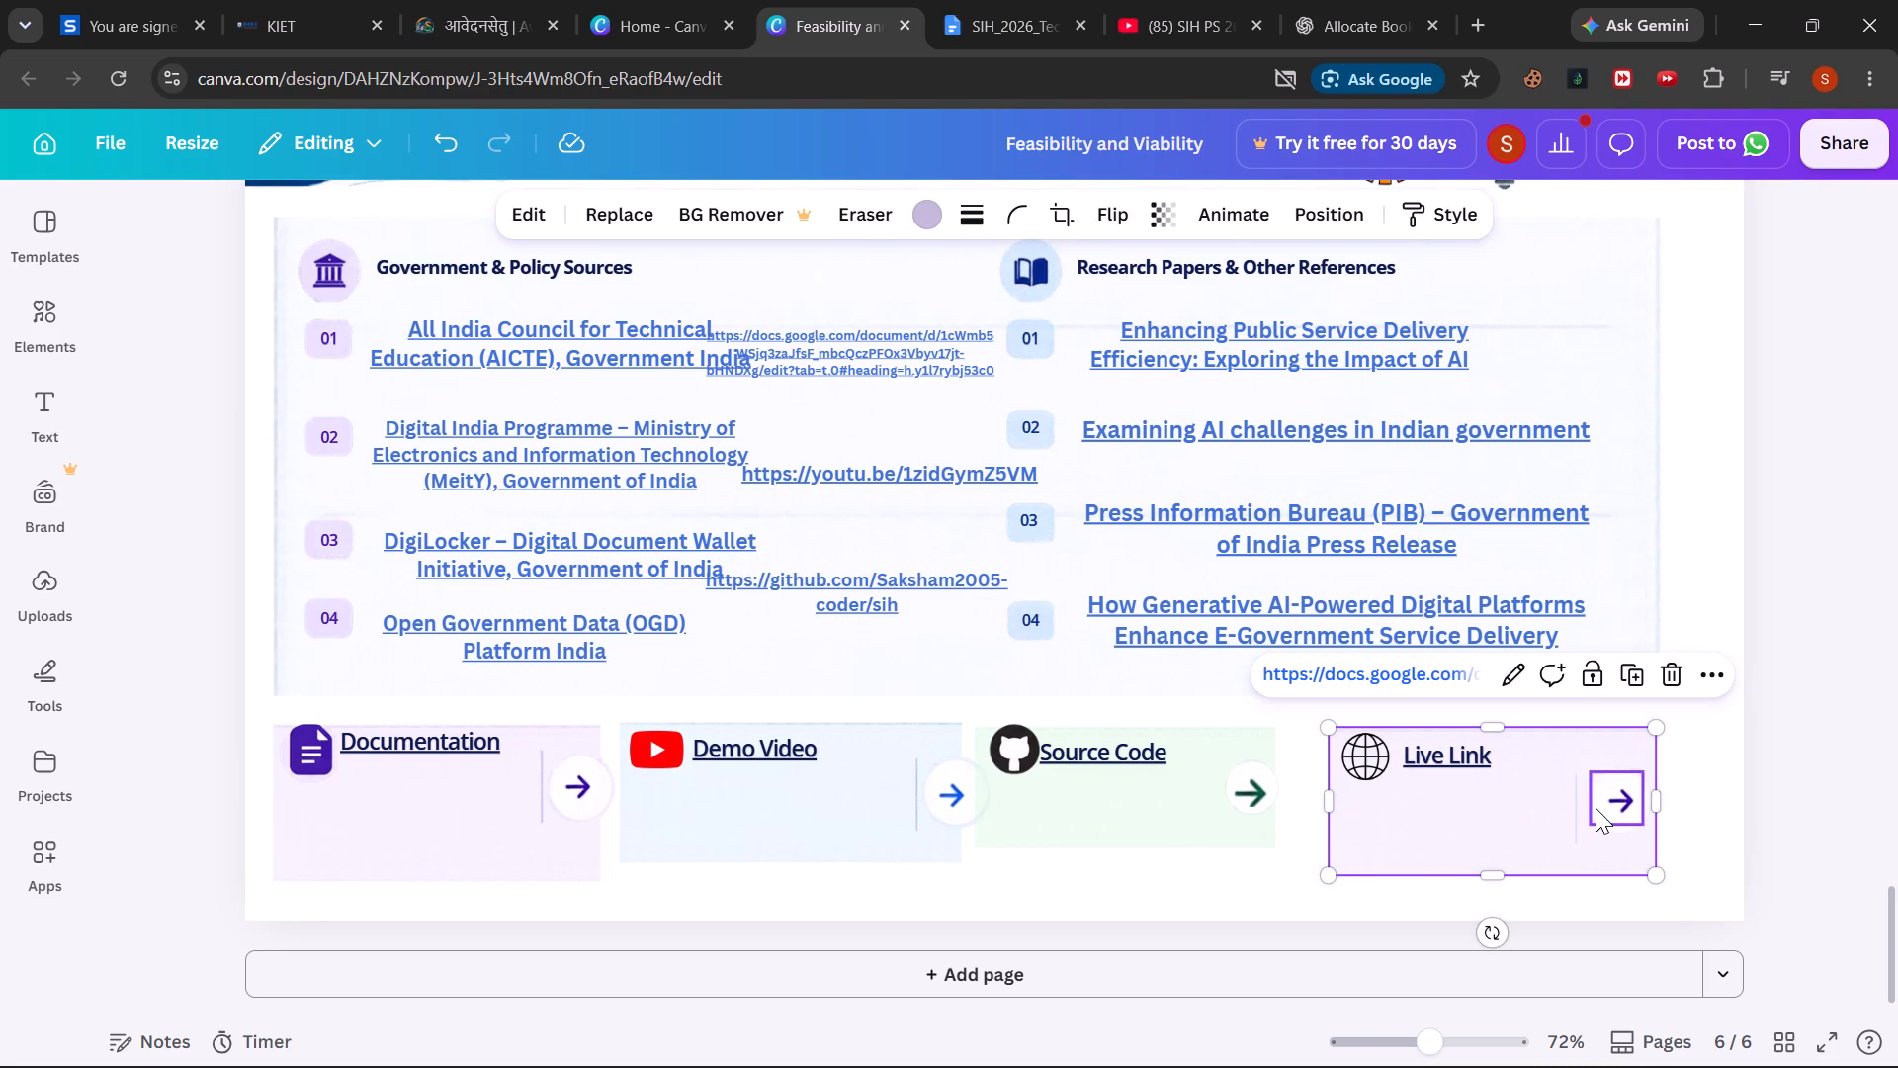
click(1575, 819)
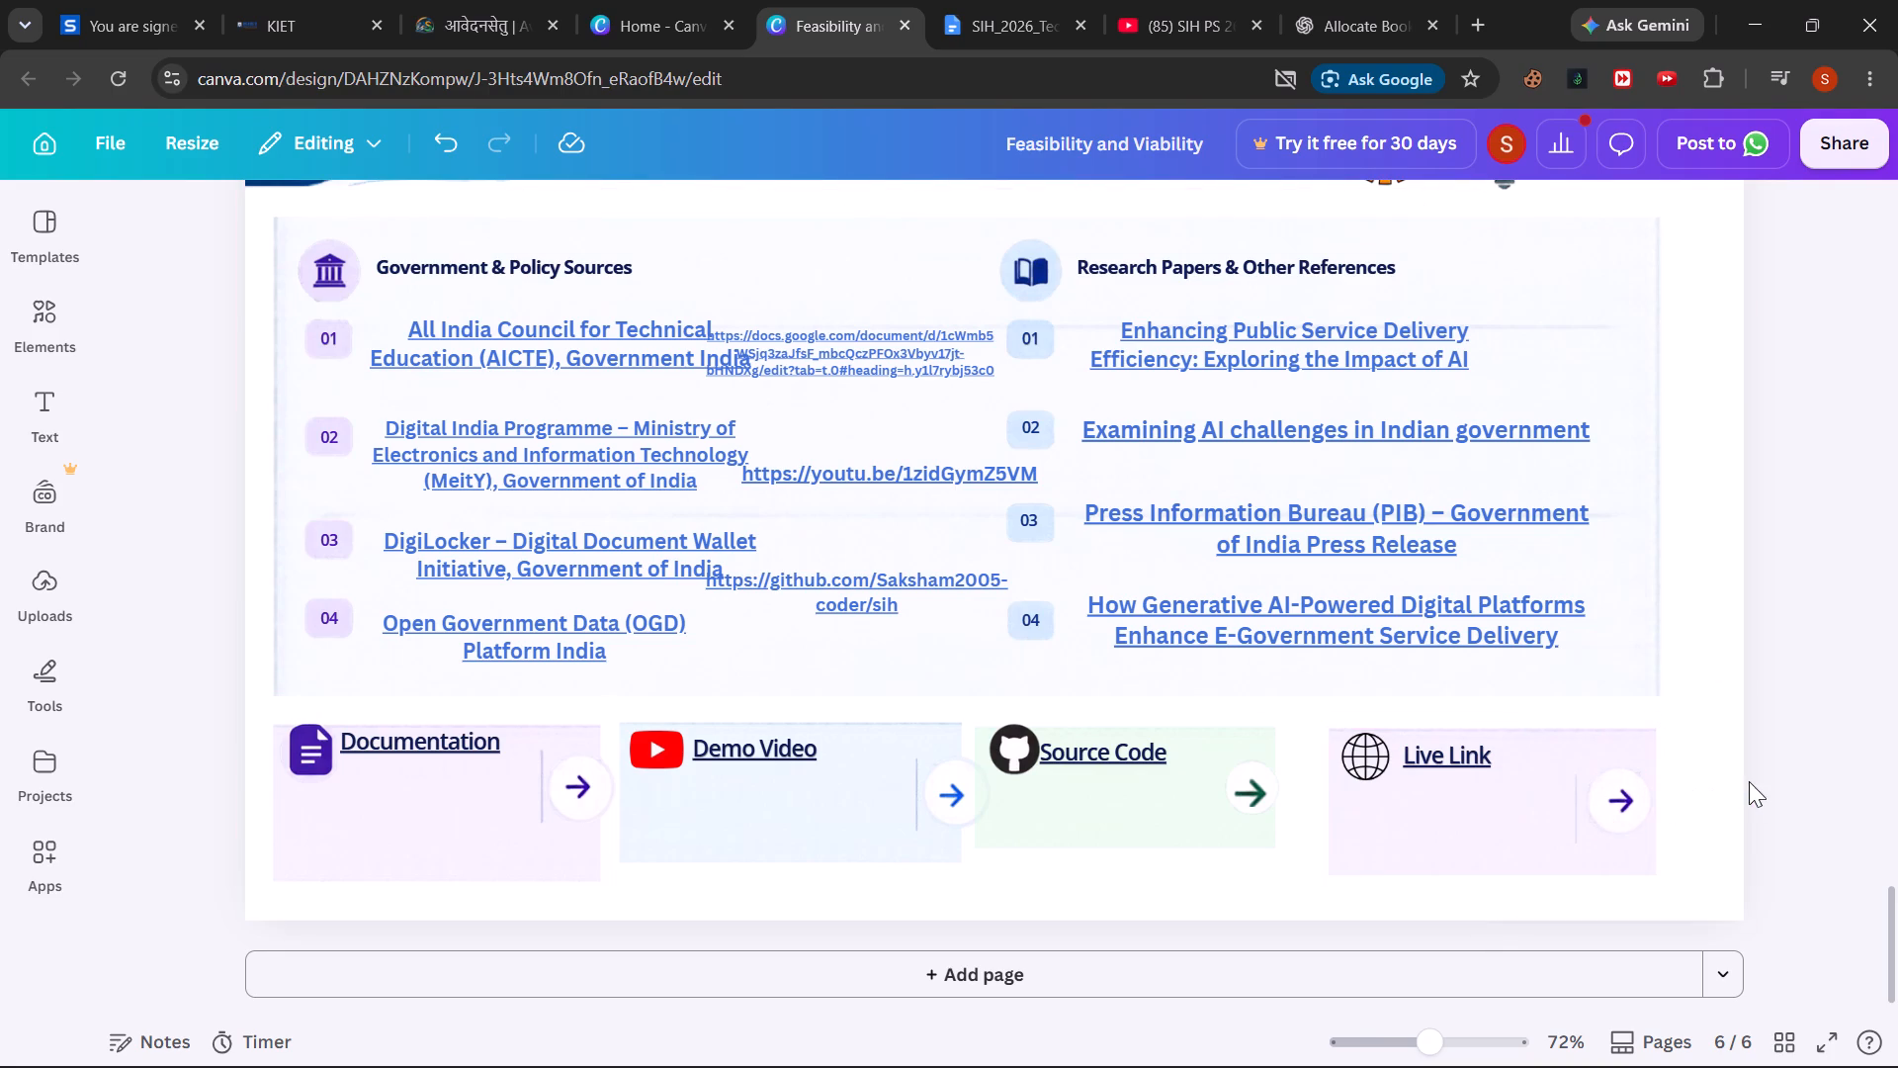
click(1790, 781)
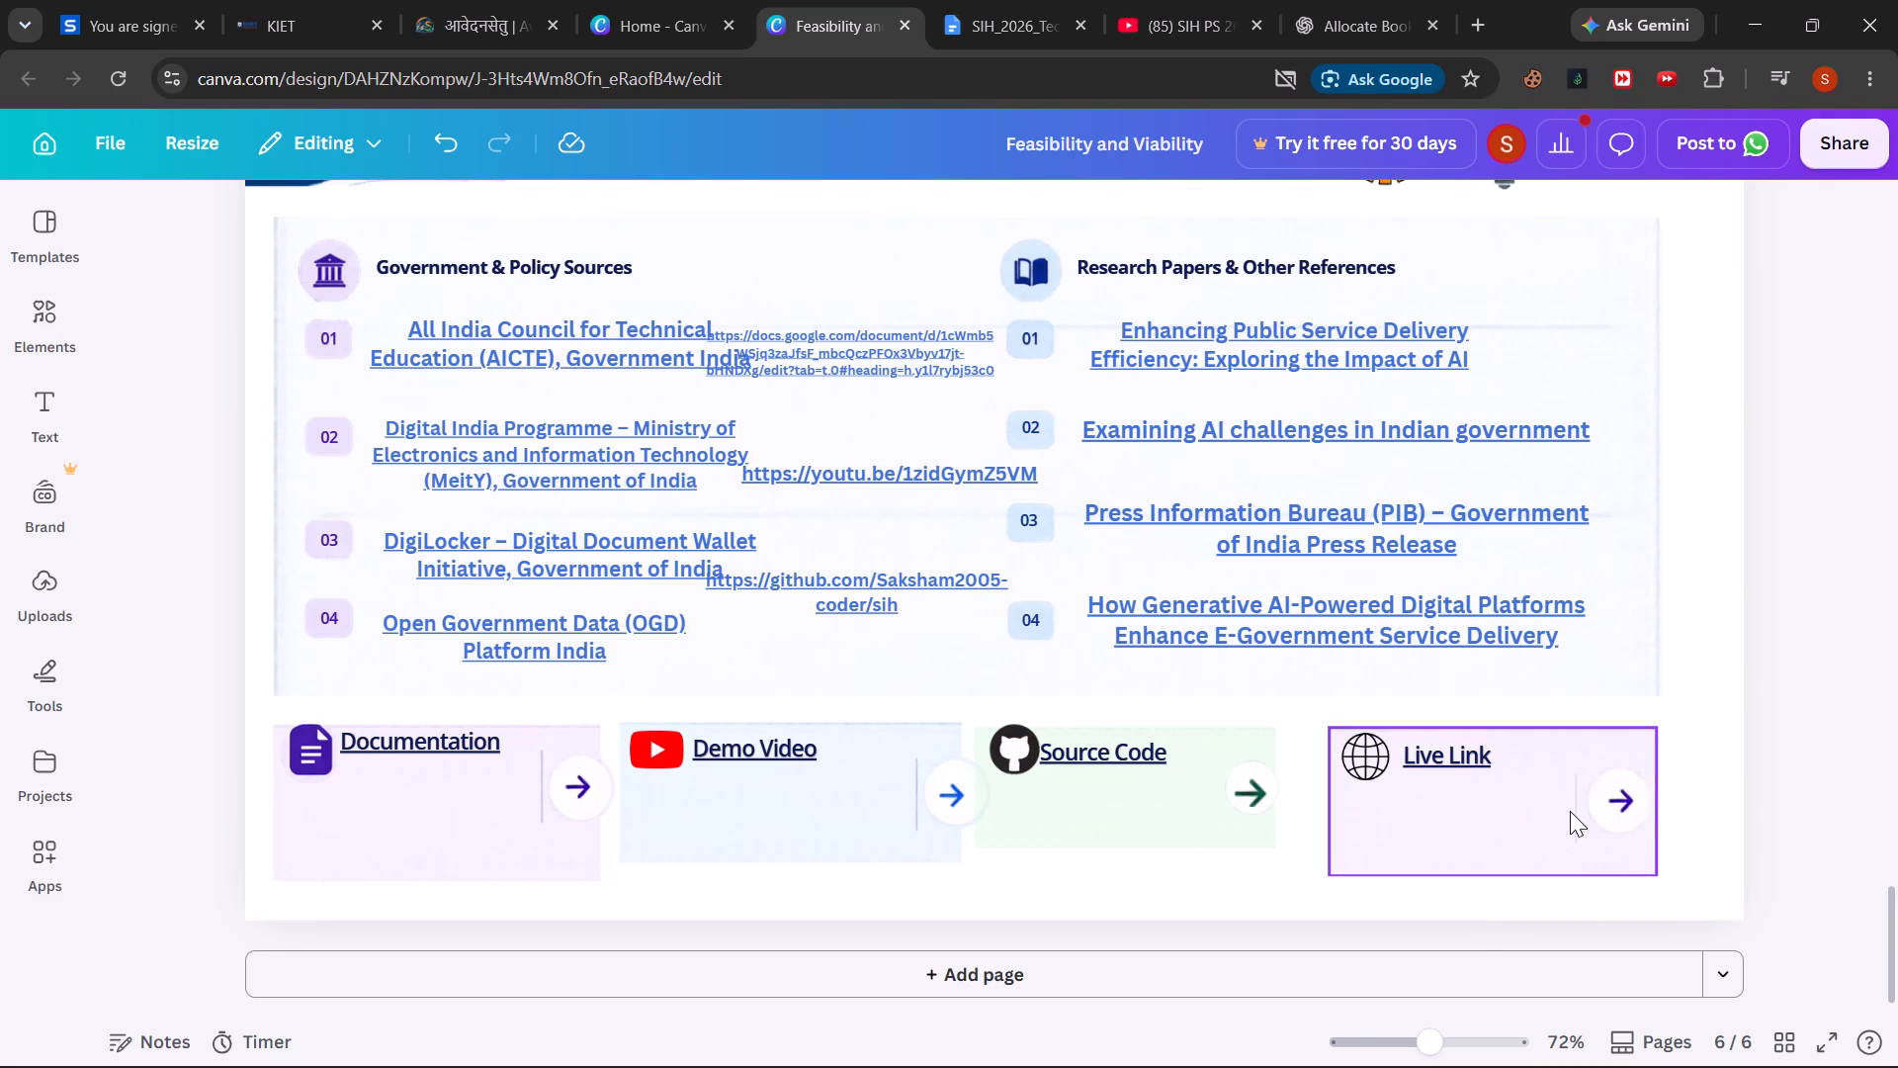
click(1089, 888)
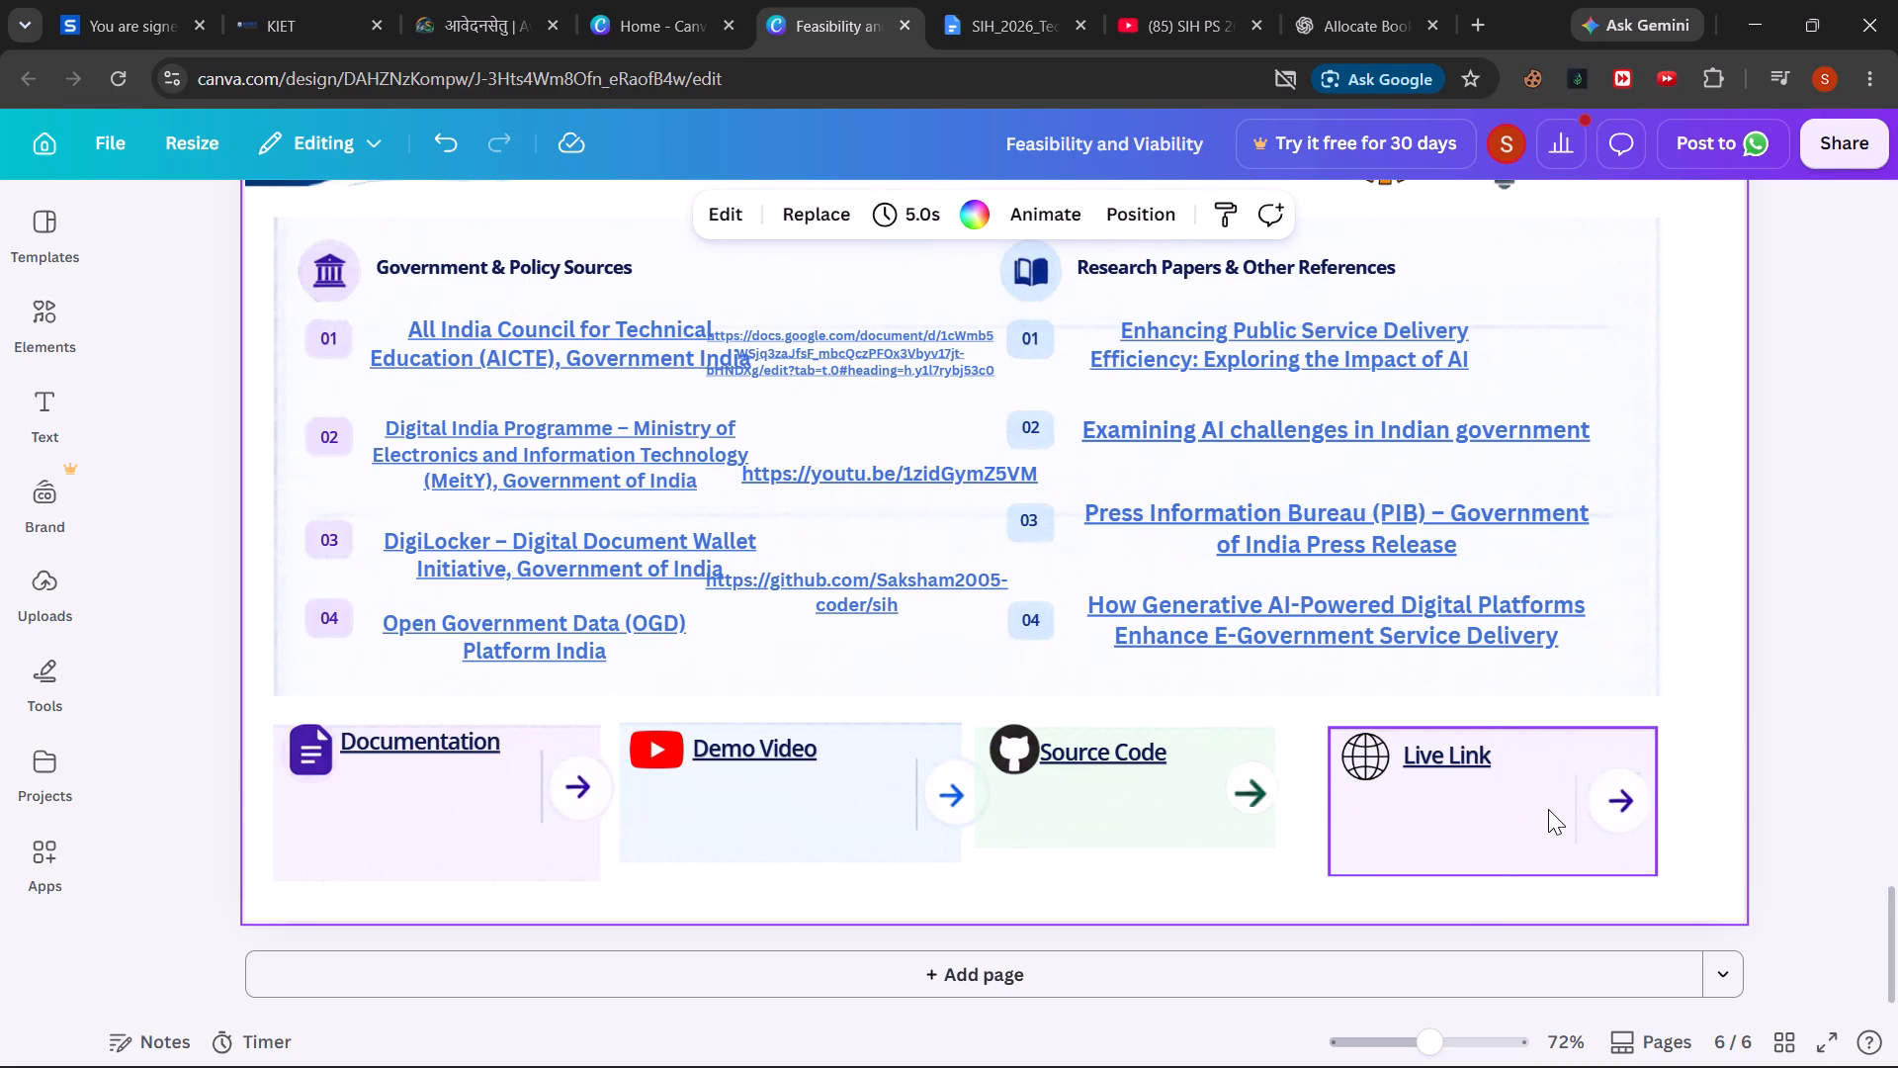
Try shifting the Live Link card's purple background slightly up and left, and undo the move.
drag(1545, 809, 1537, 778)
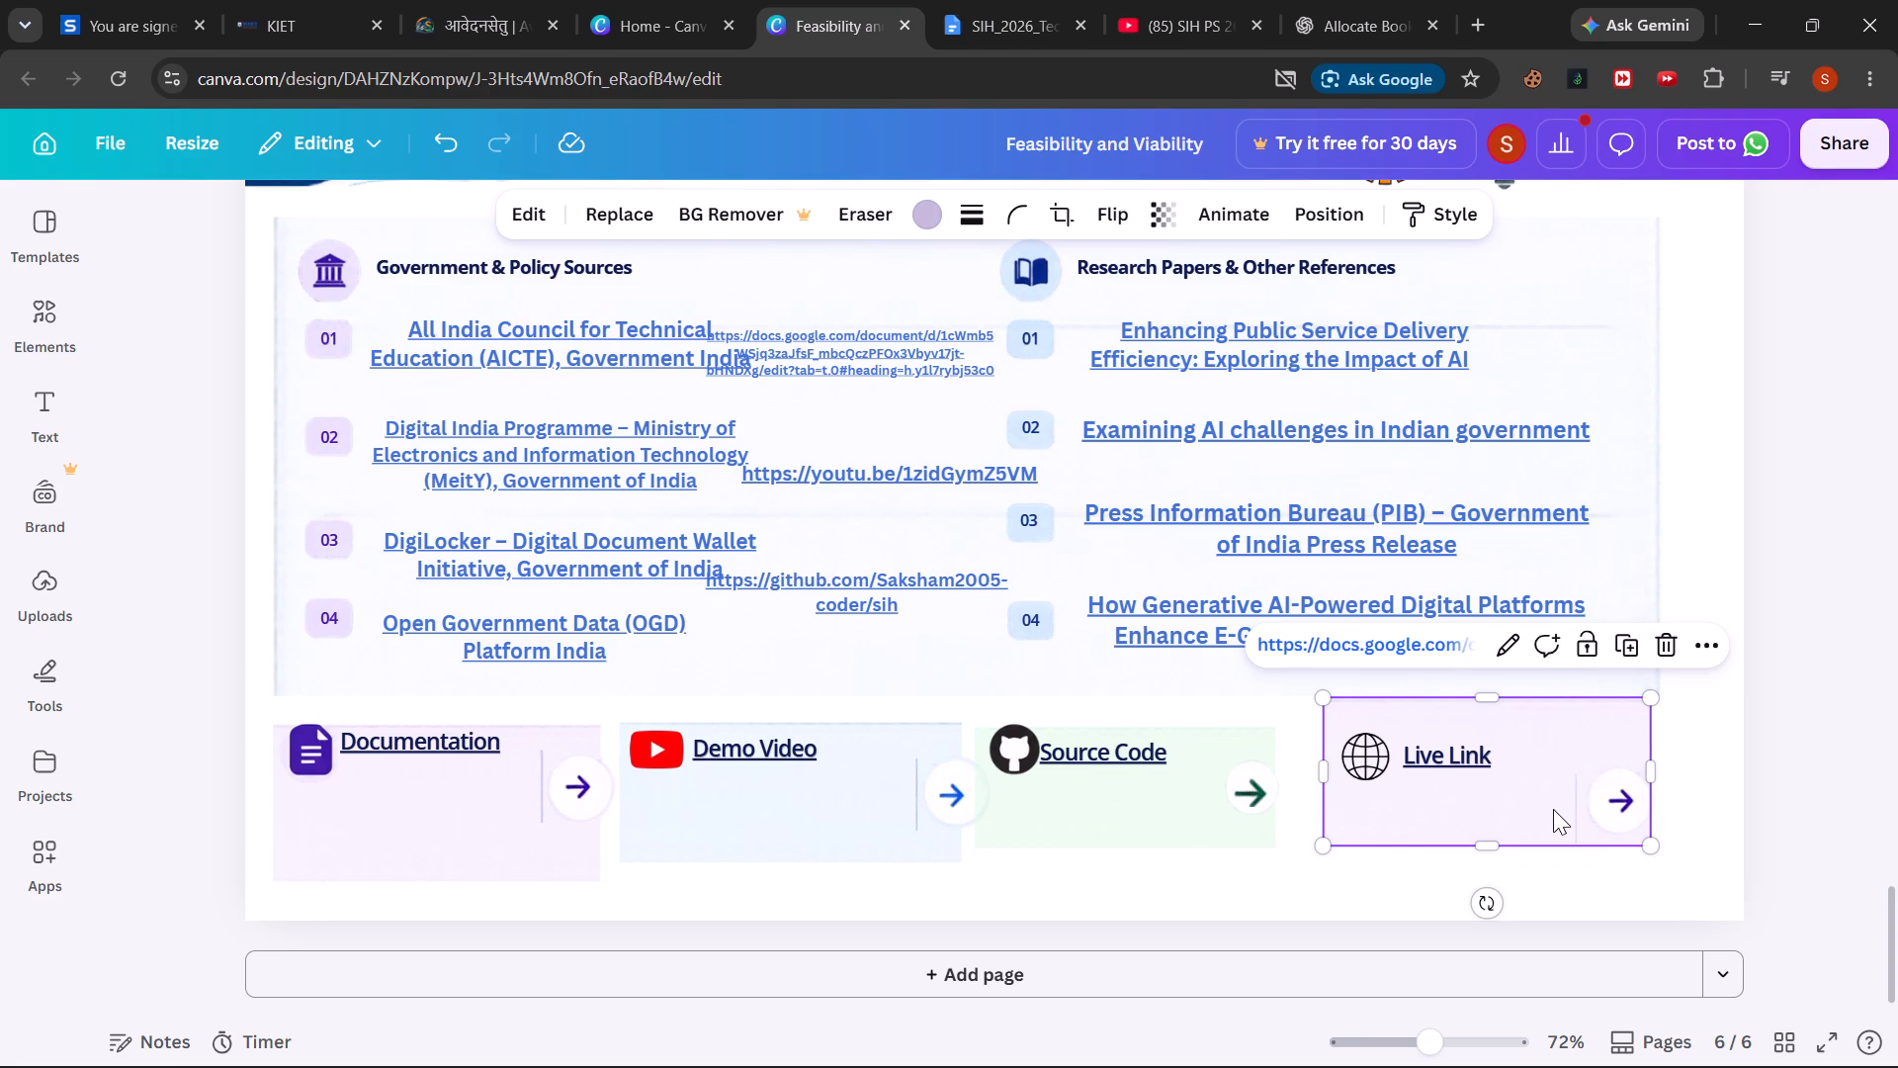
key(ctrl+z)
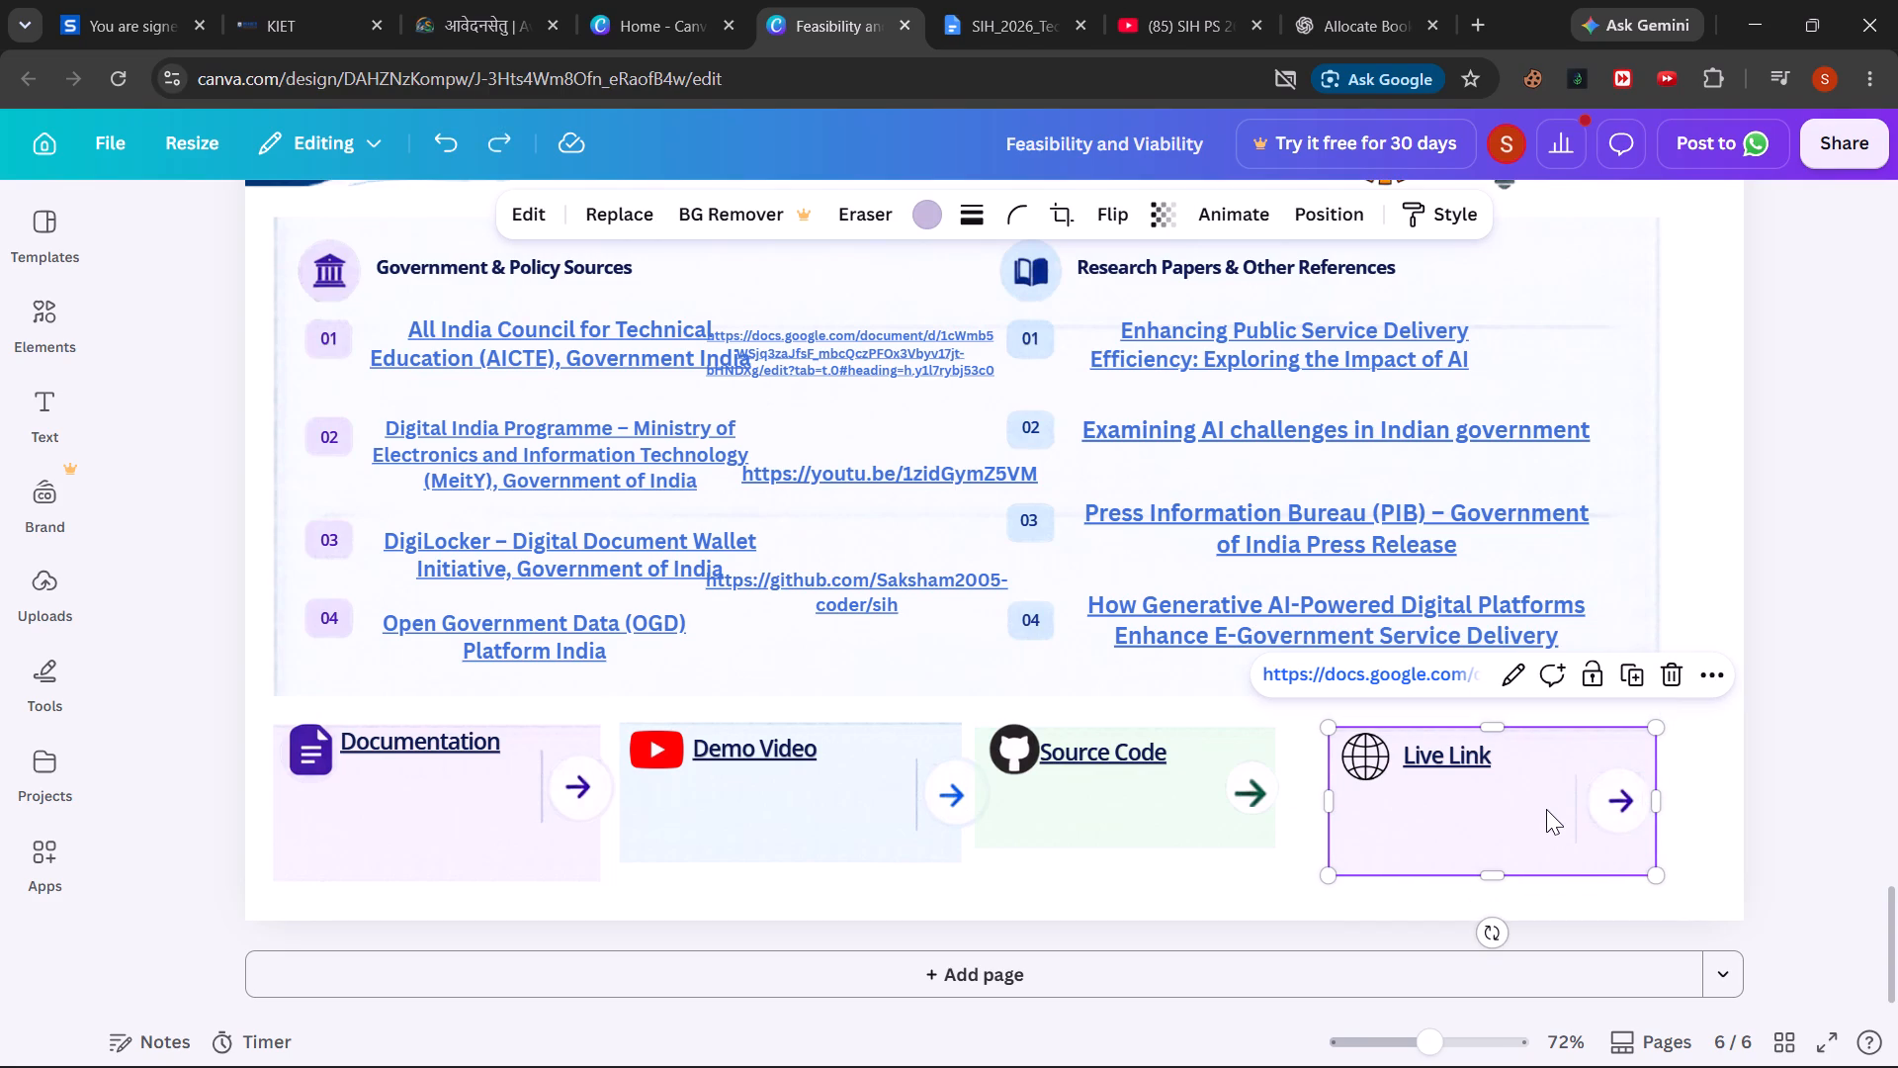
Enlarge the Source Code card's green background rightward and downward to about 373 wide and 178 high.
click(1124, 803)
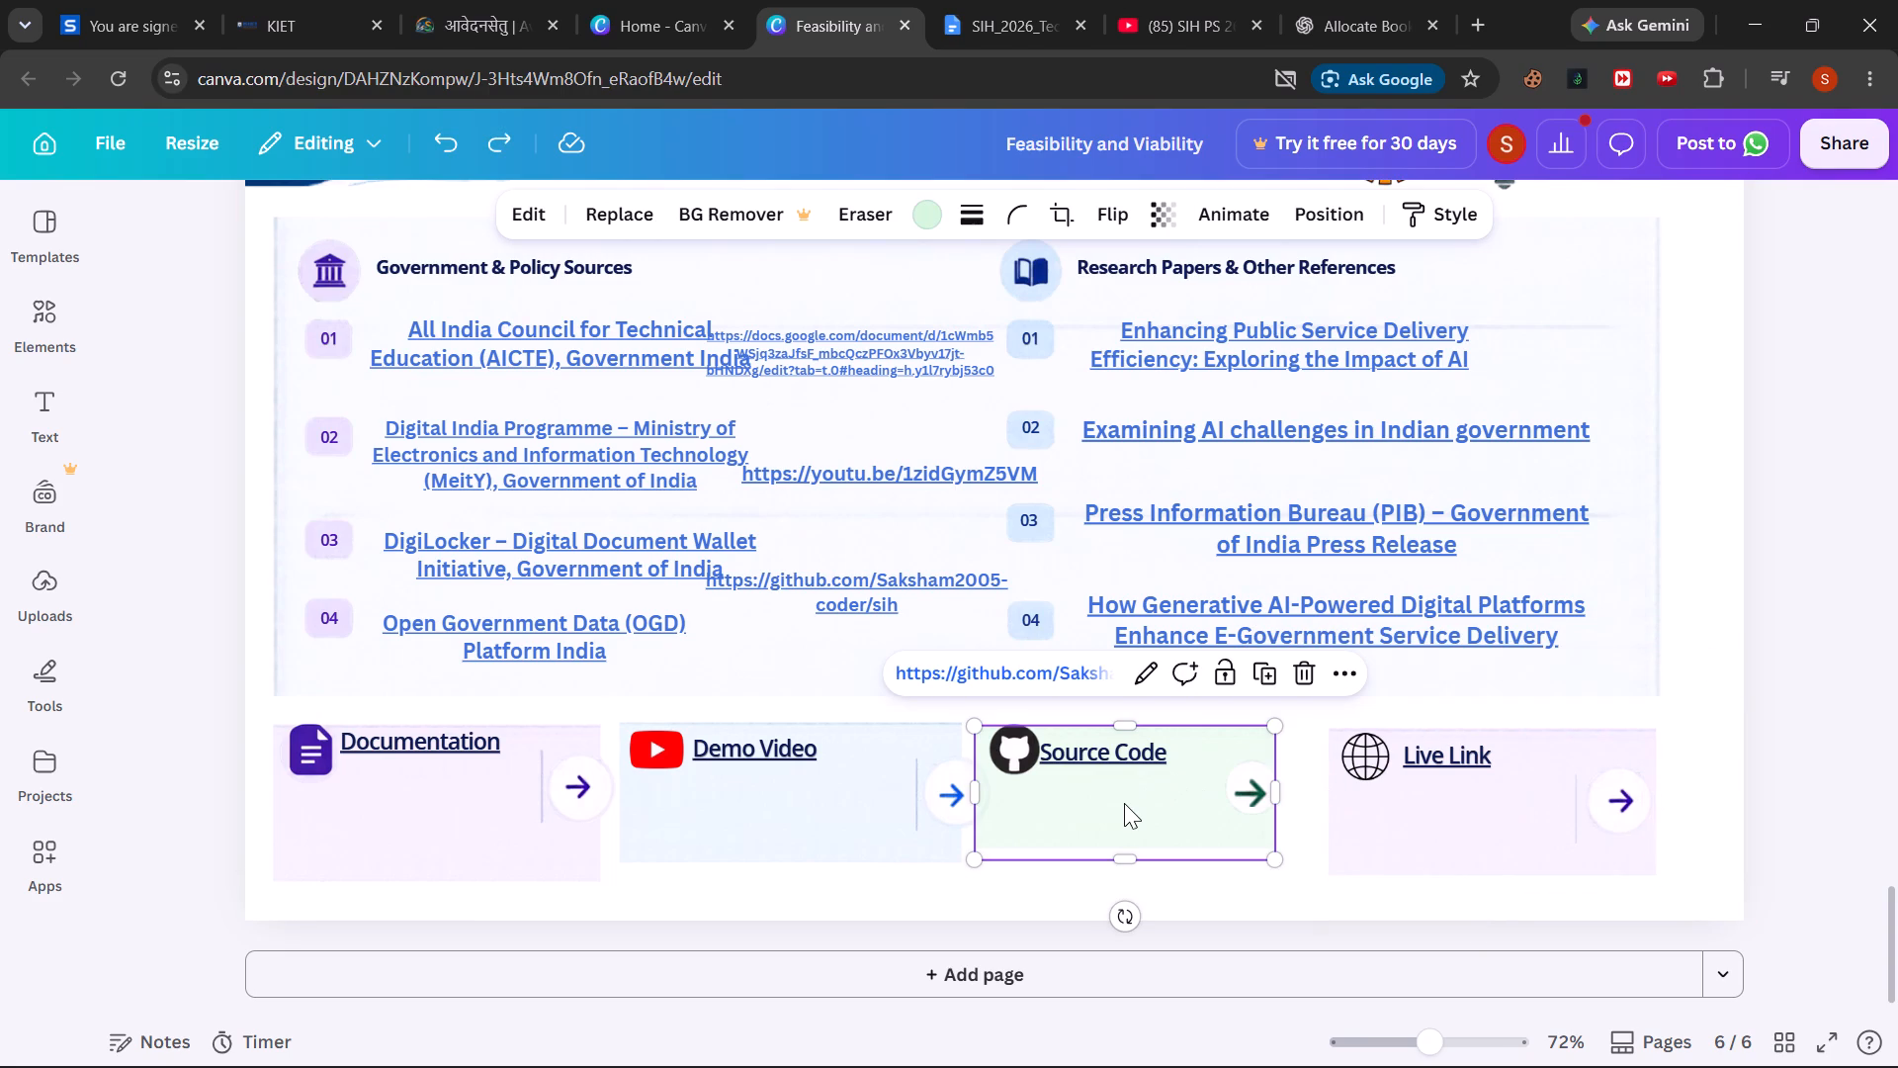
drag(1280, 862, 1291, 876)
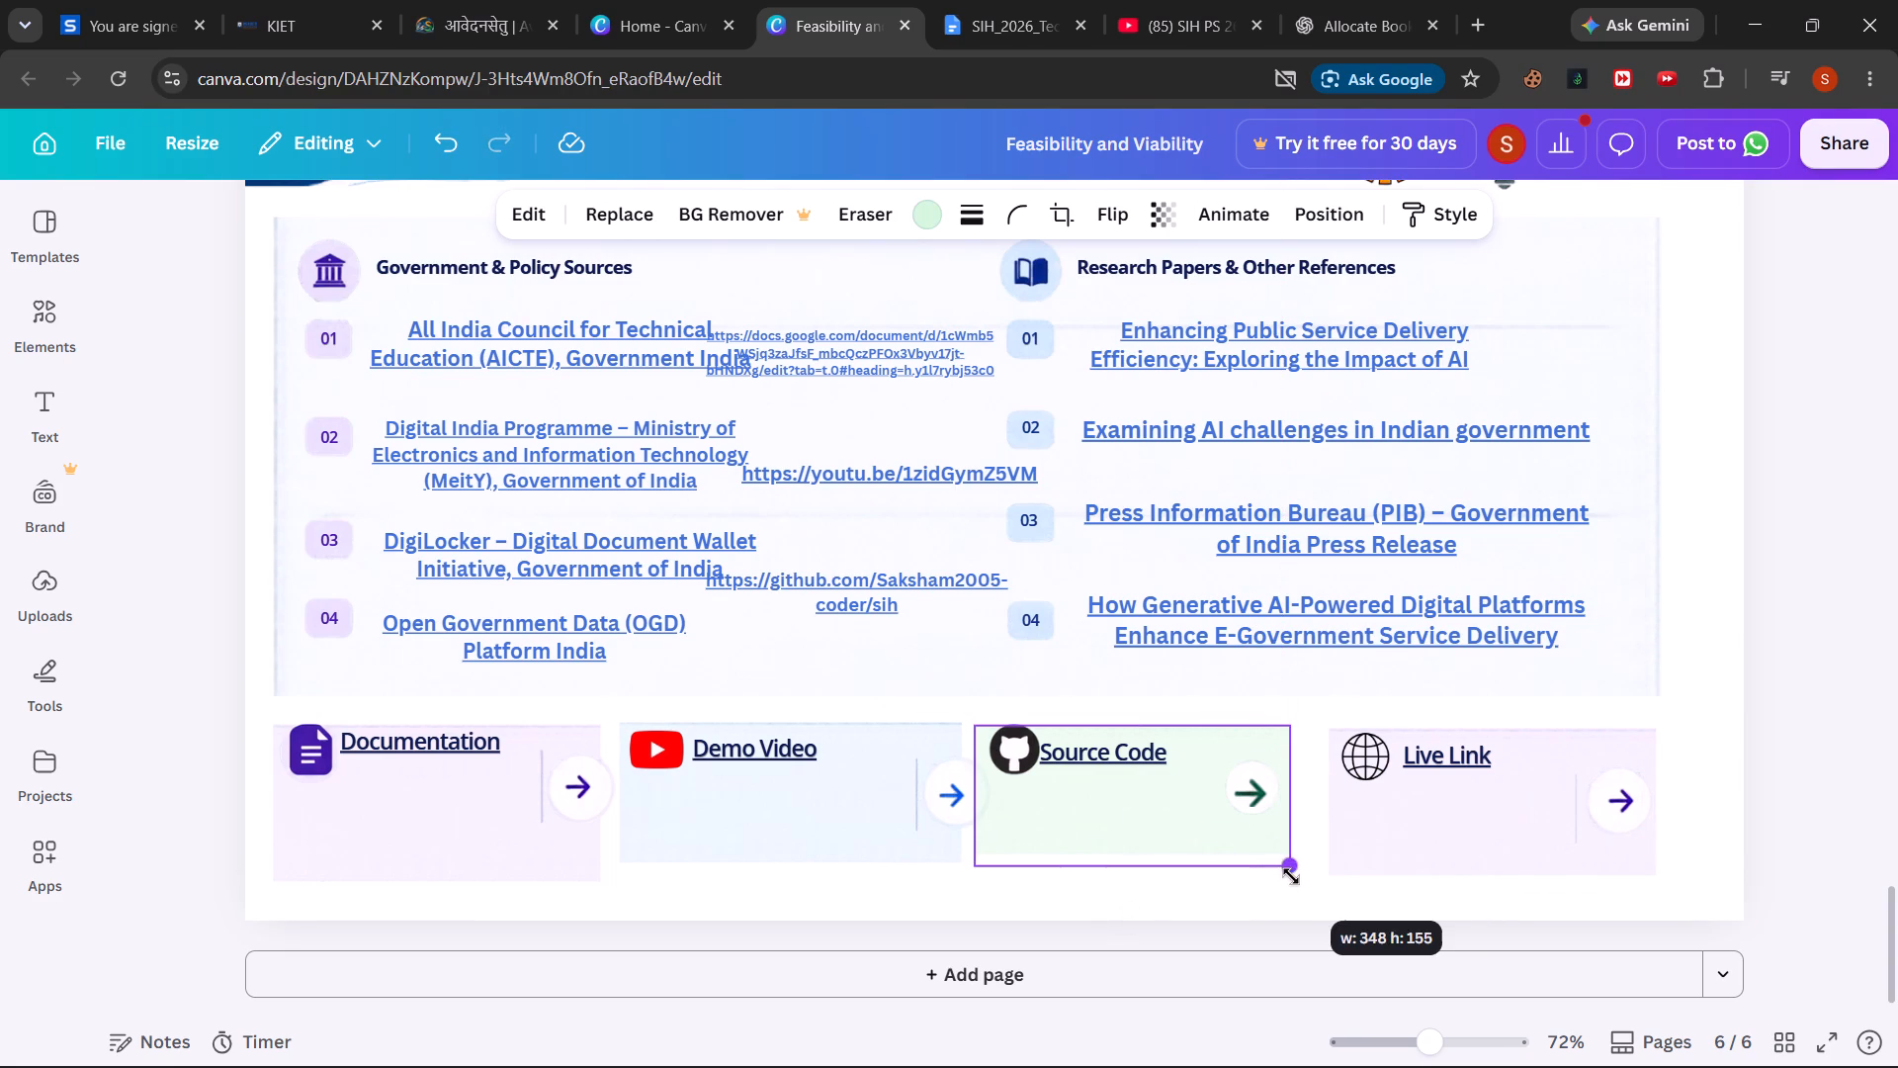
drag(1291, 876, 1305, 886)
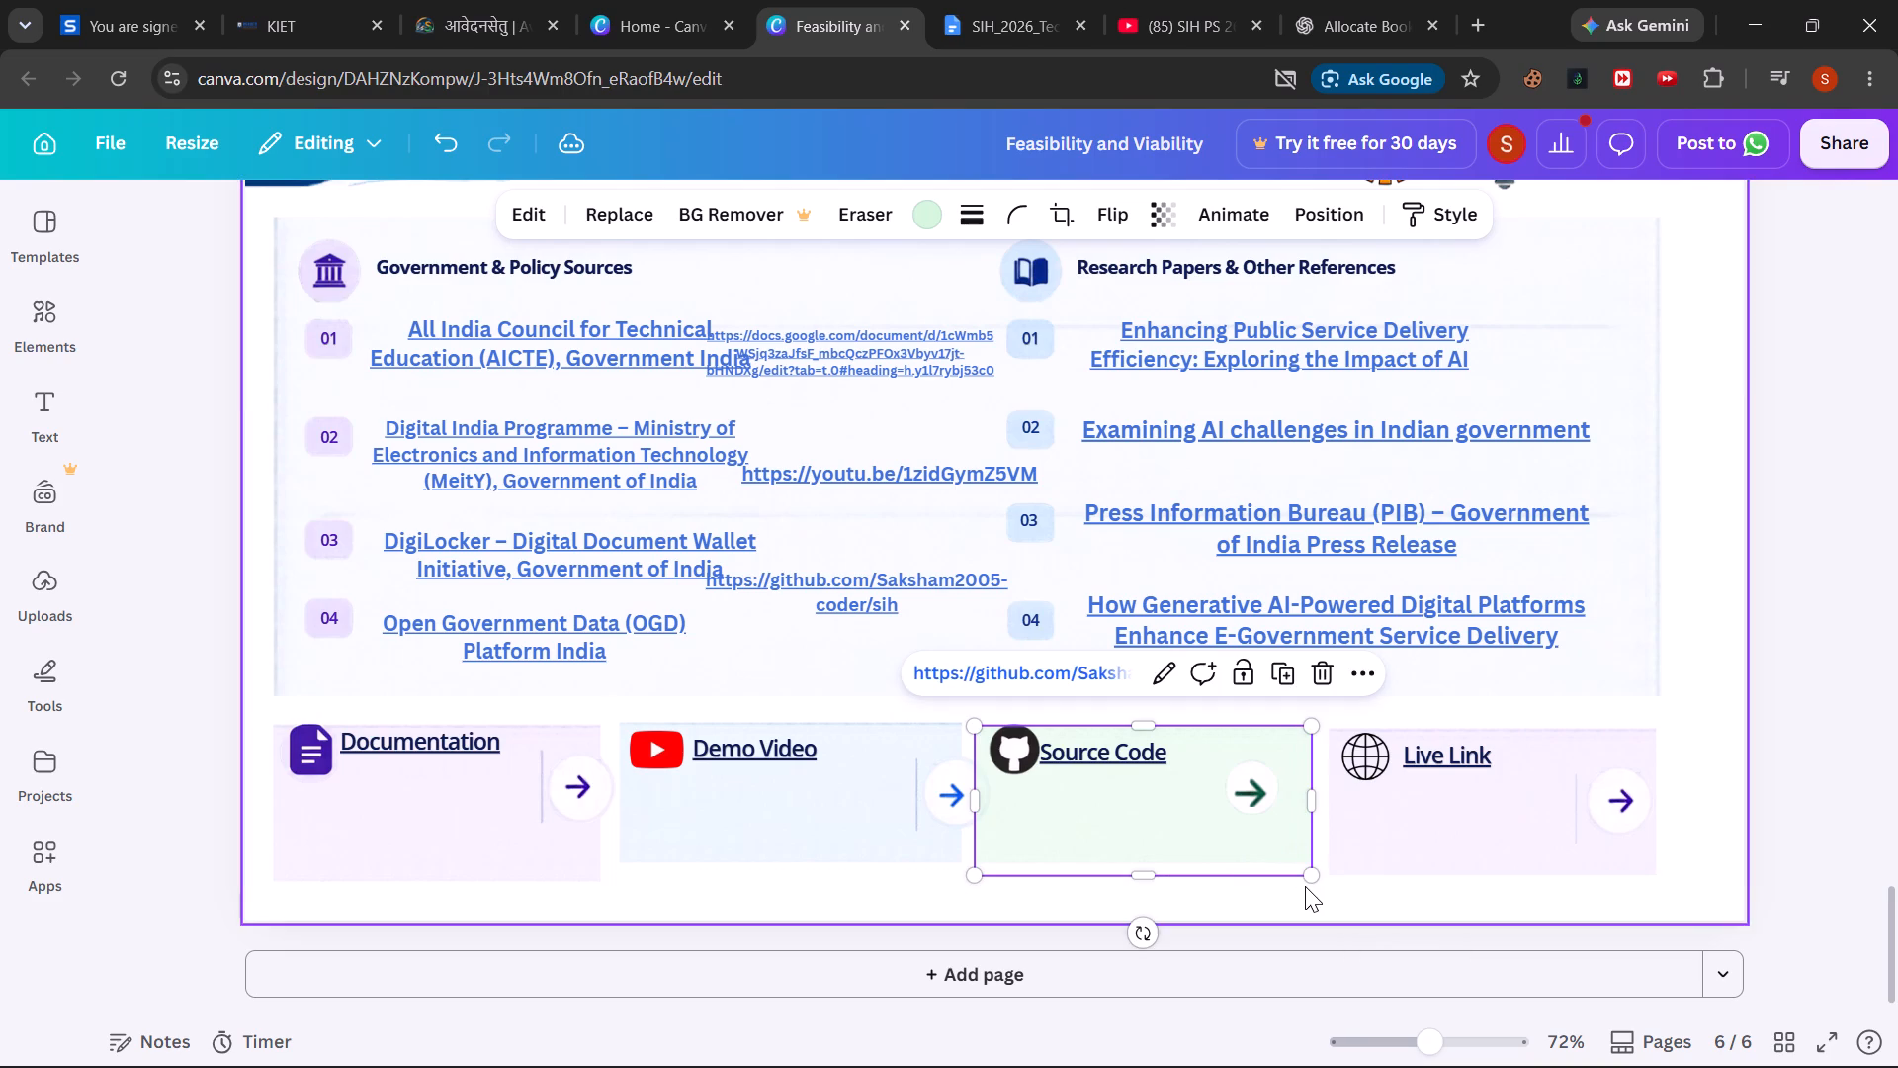
drag(1138, 870, 1138, 881)
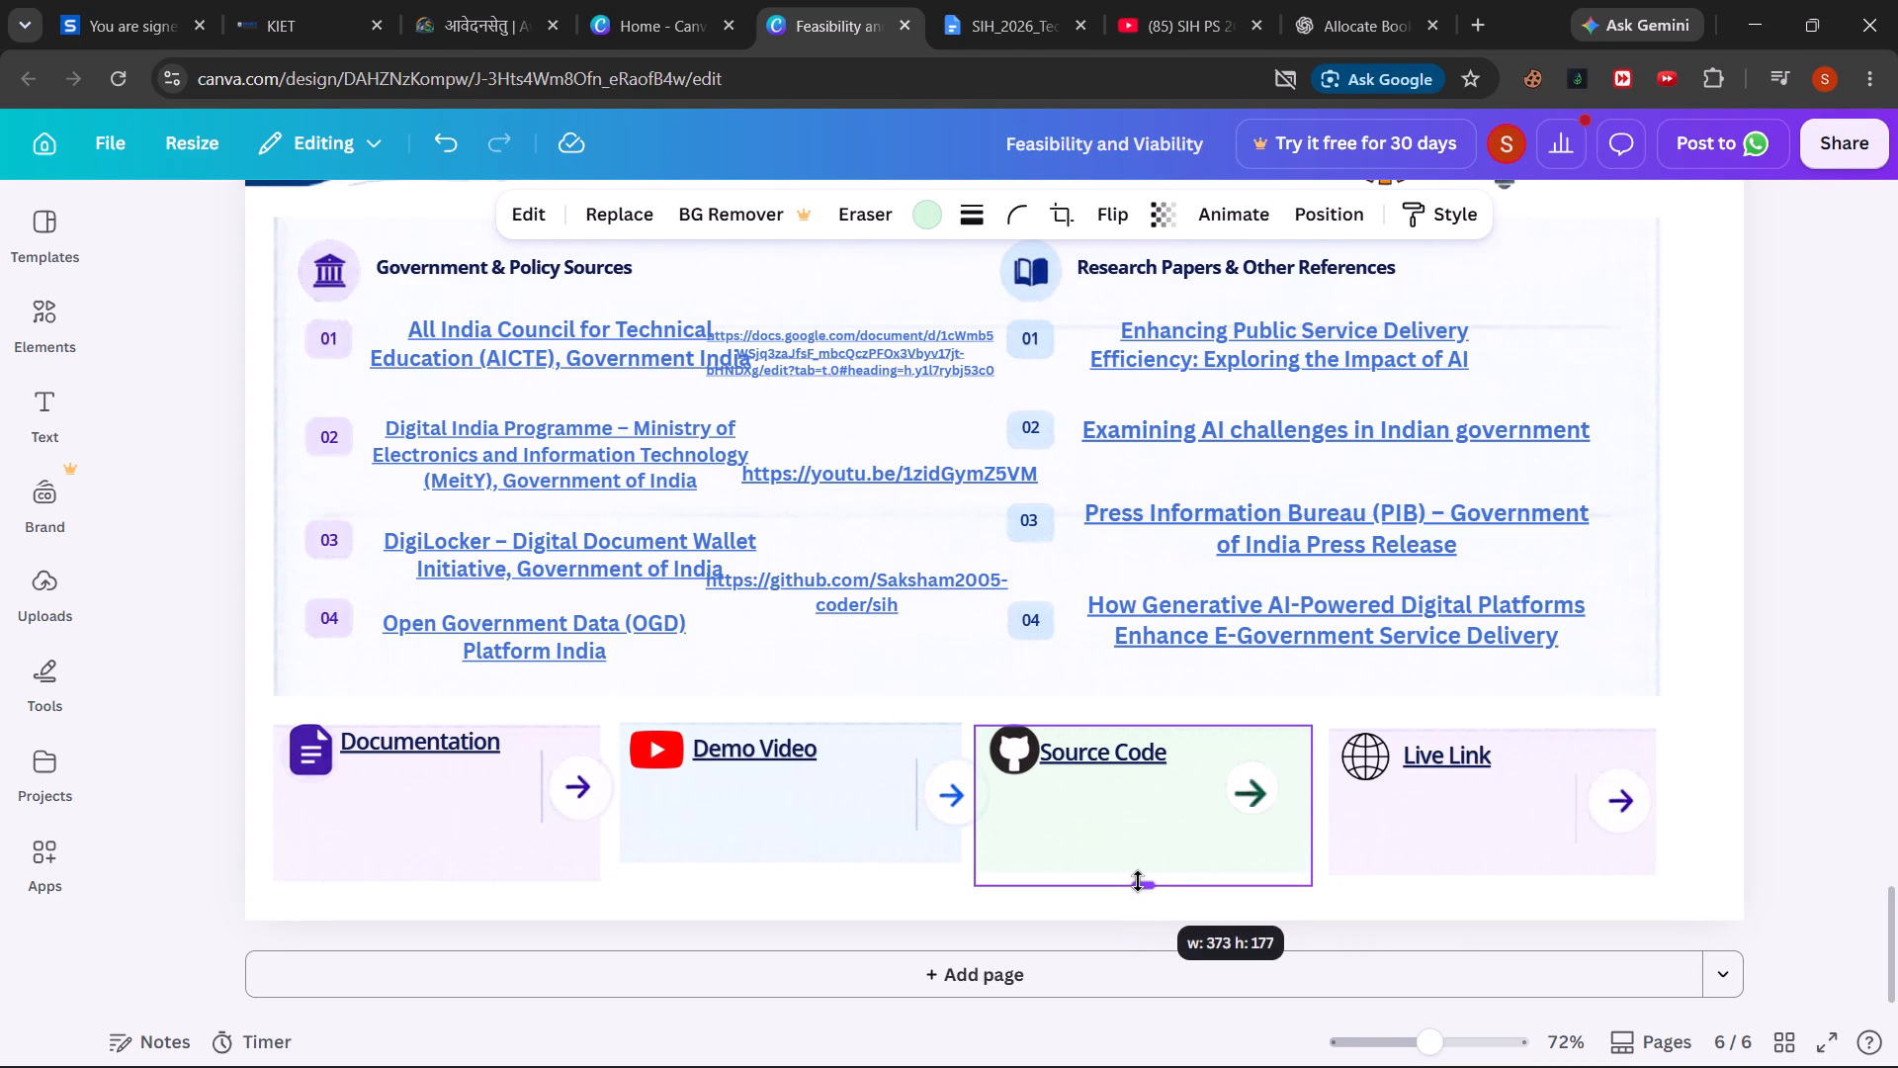
drag(1138, 881, 1138, 884)
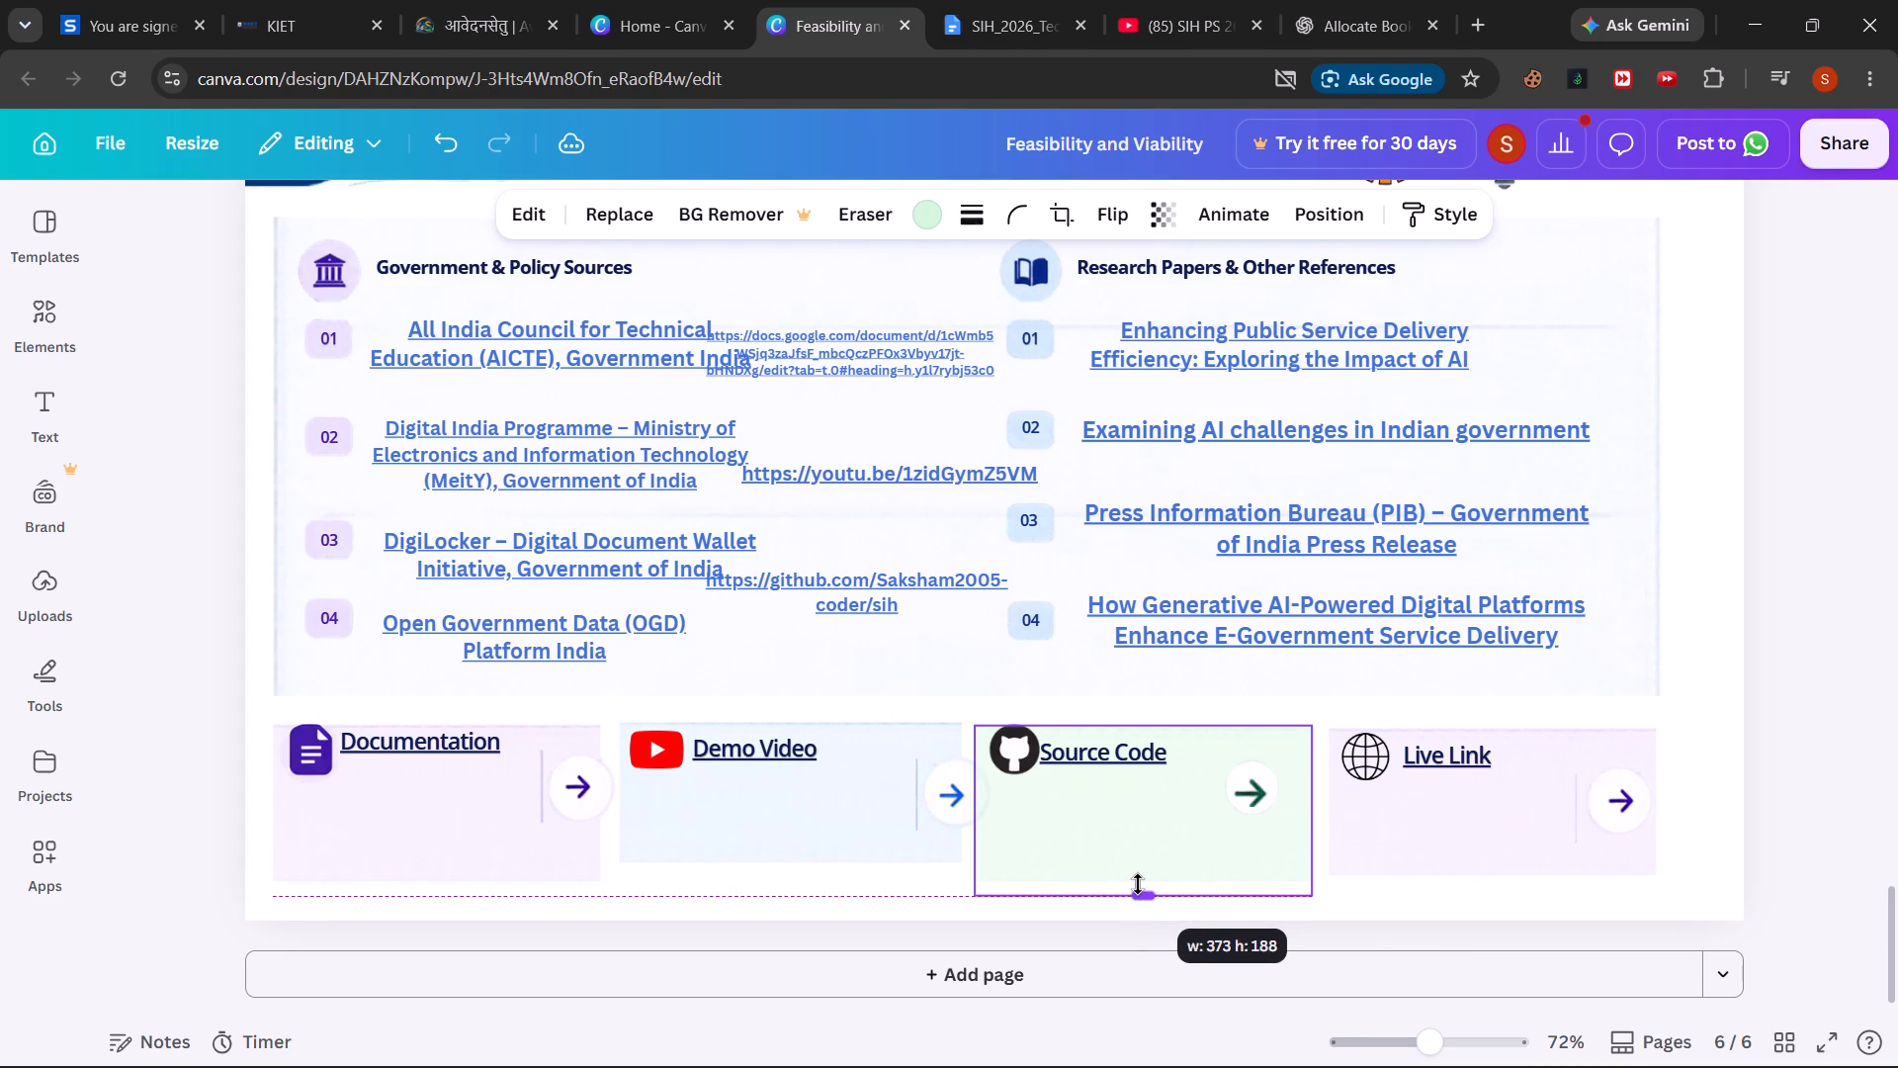
drag(1138, 884, 1138, 882)
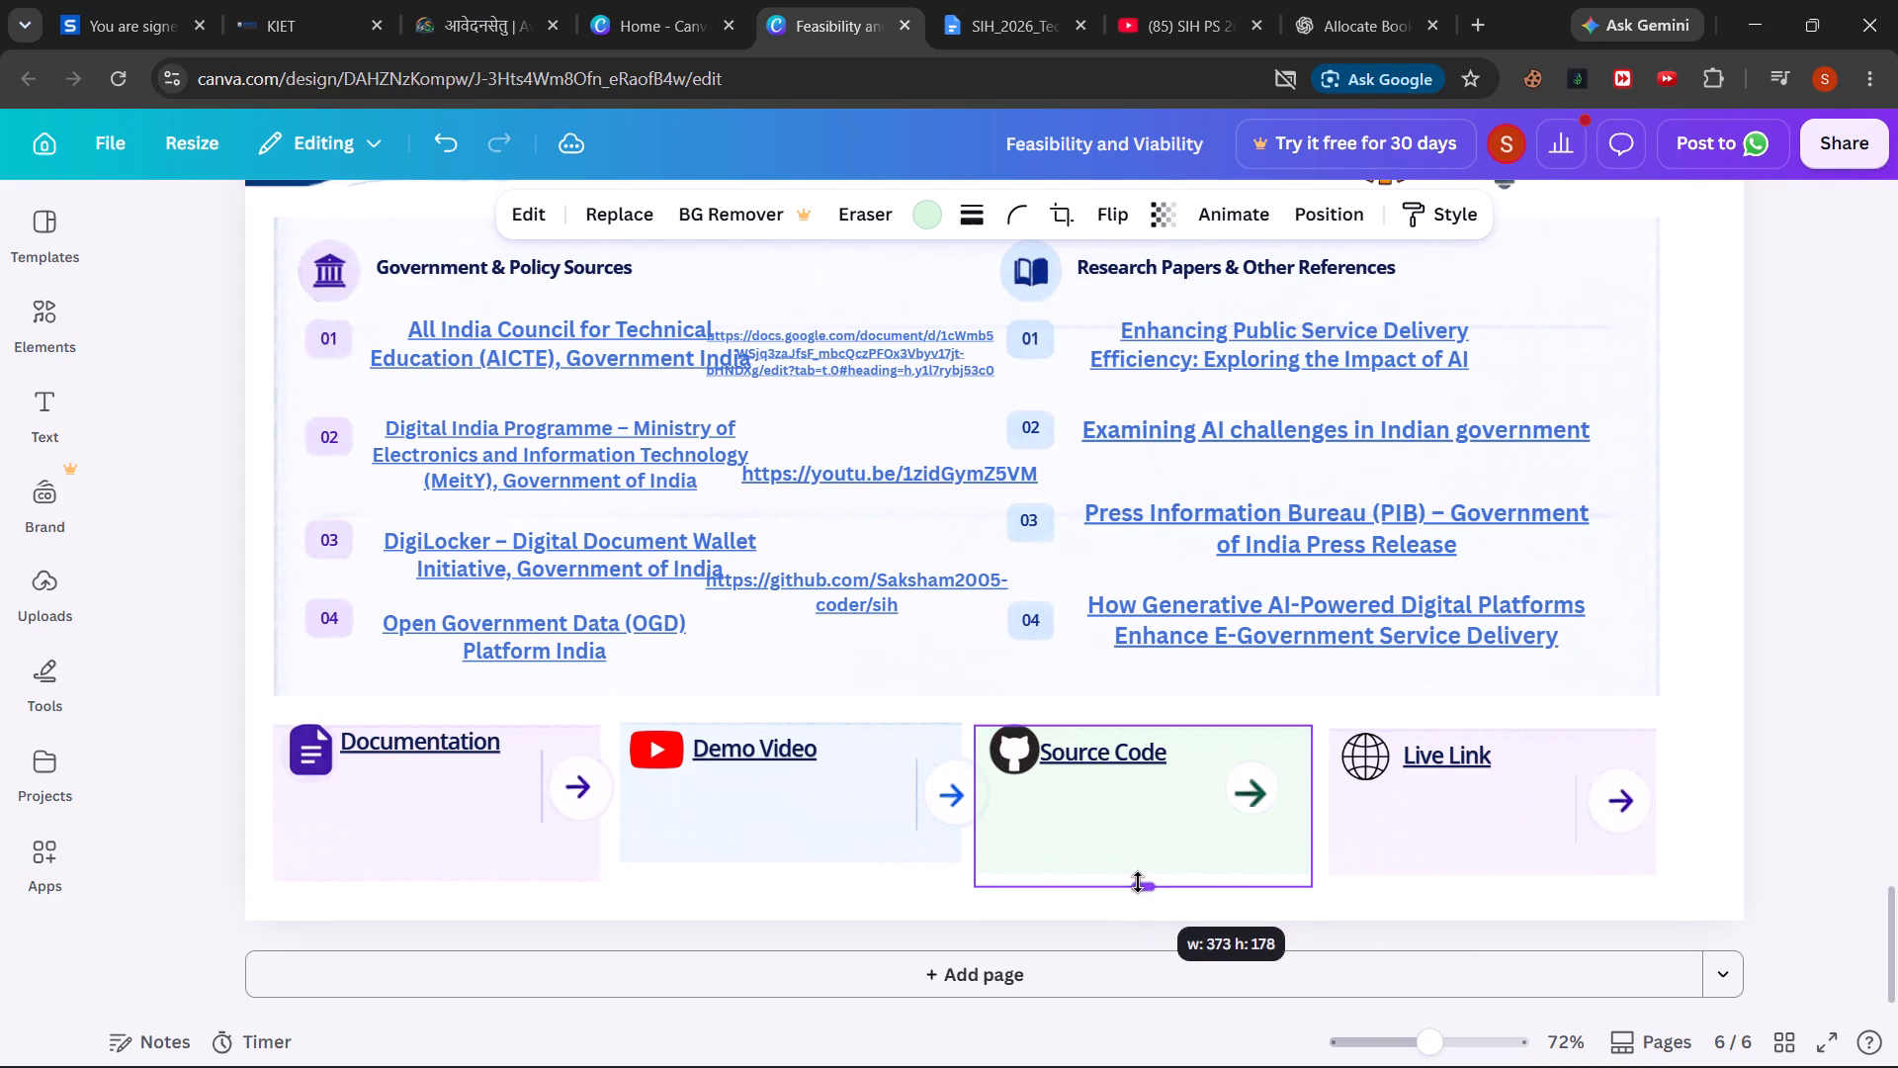
drag(1138, 882, 1137, 882)
click(1781, 681)
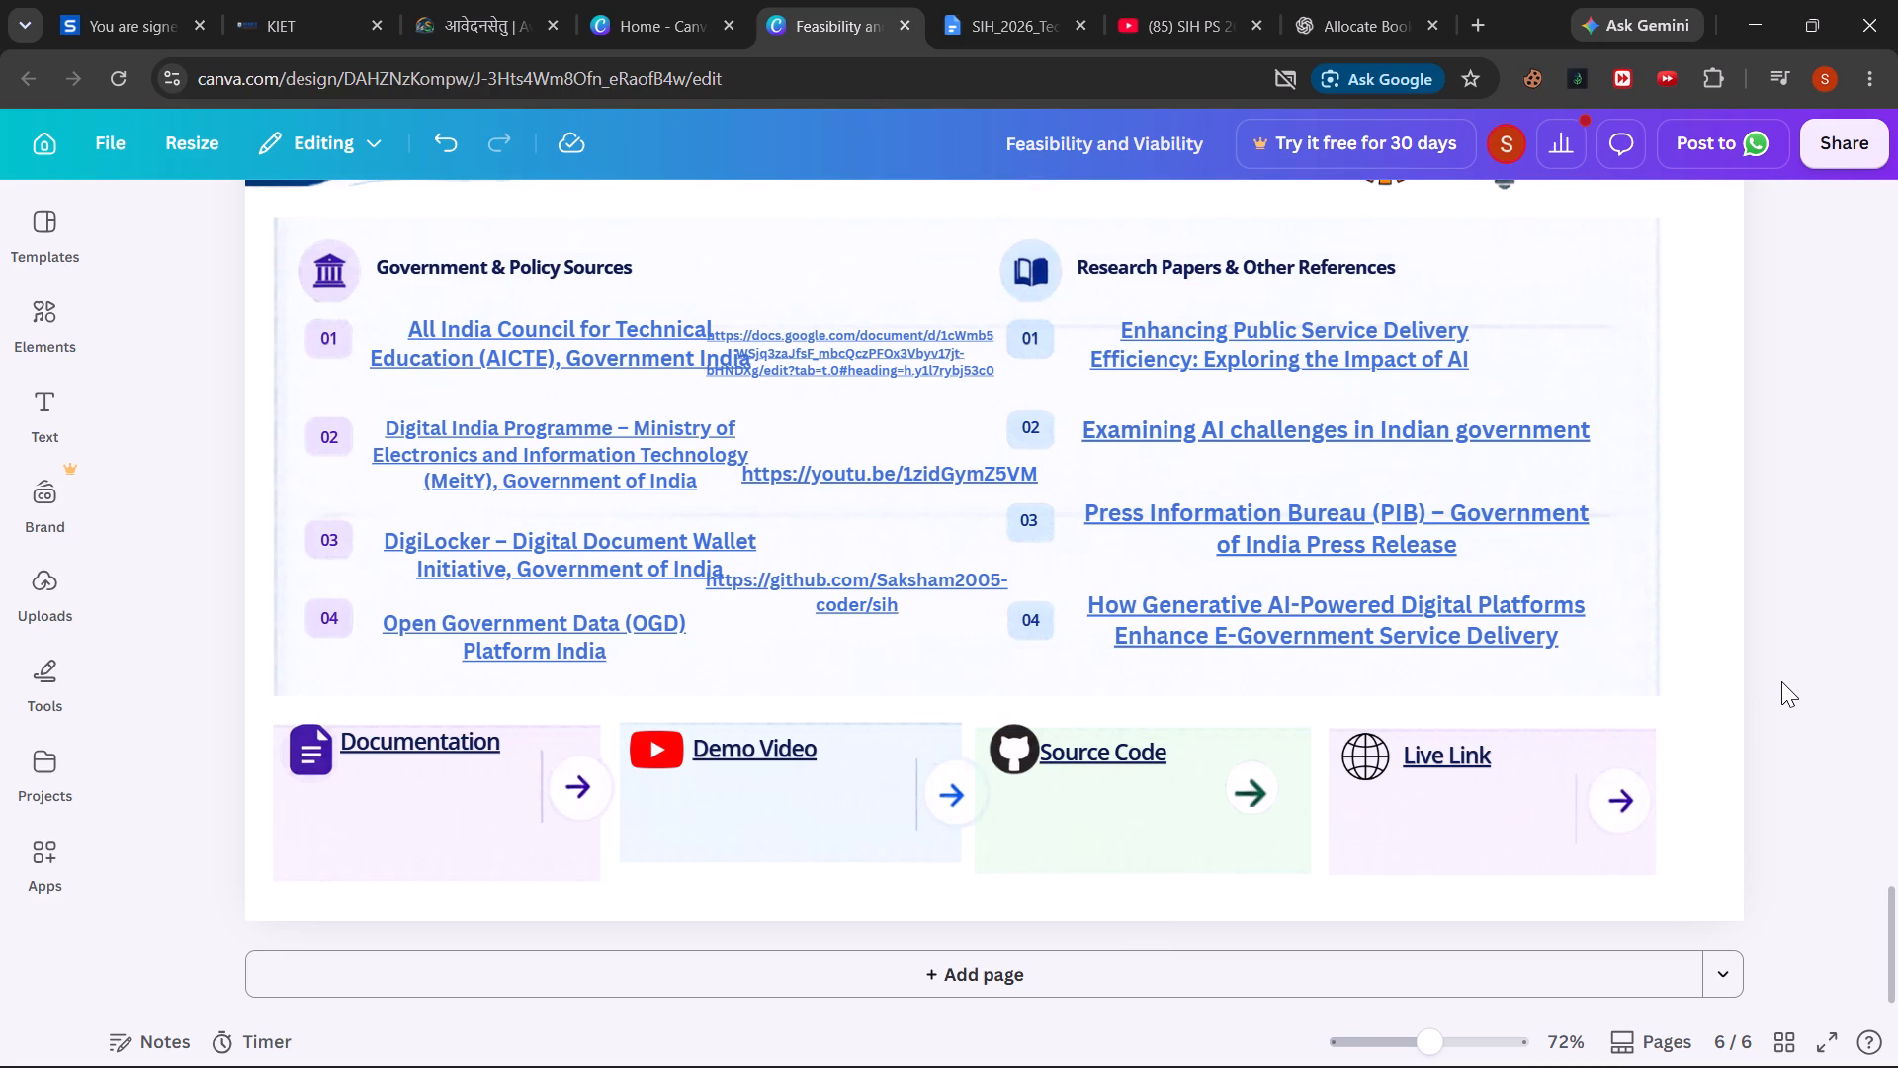
click(1153, 842)
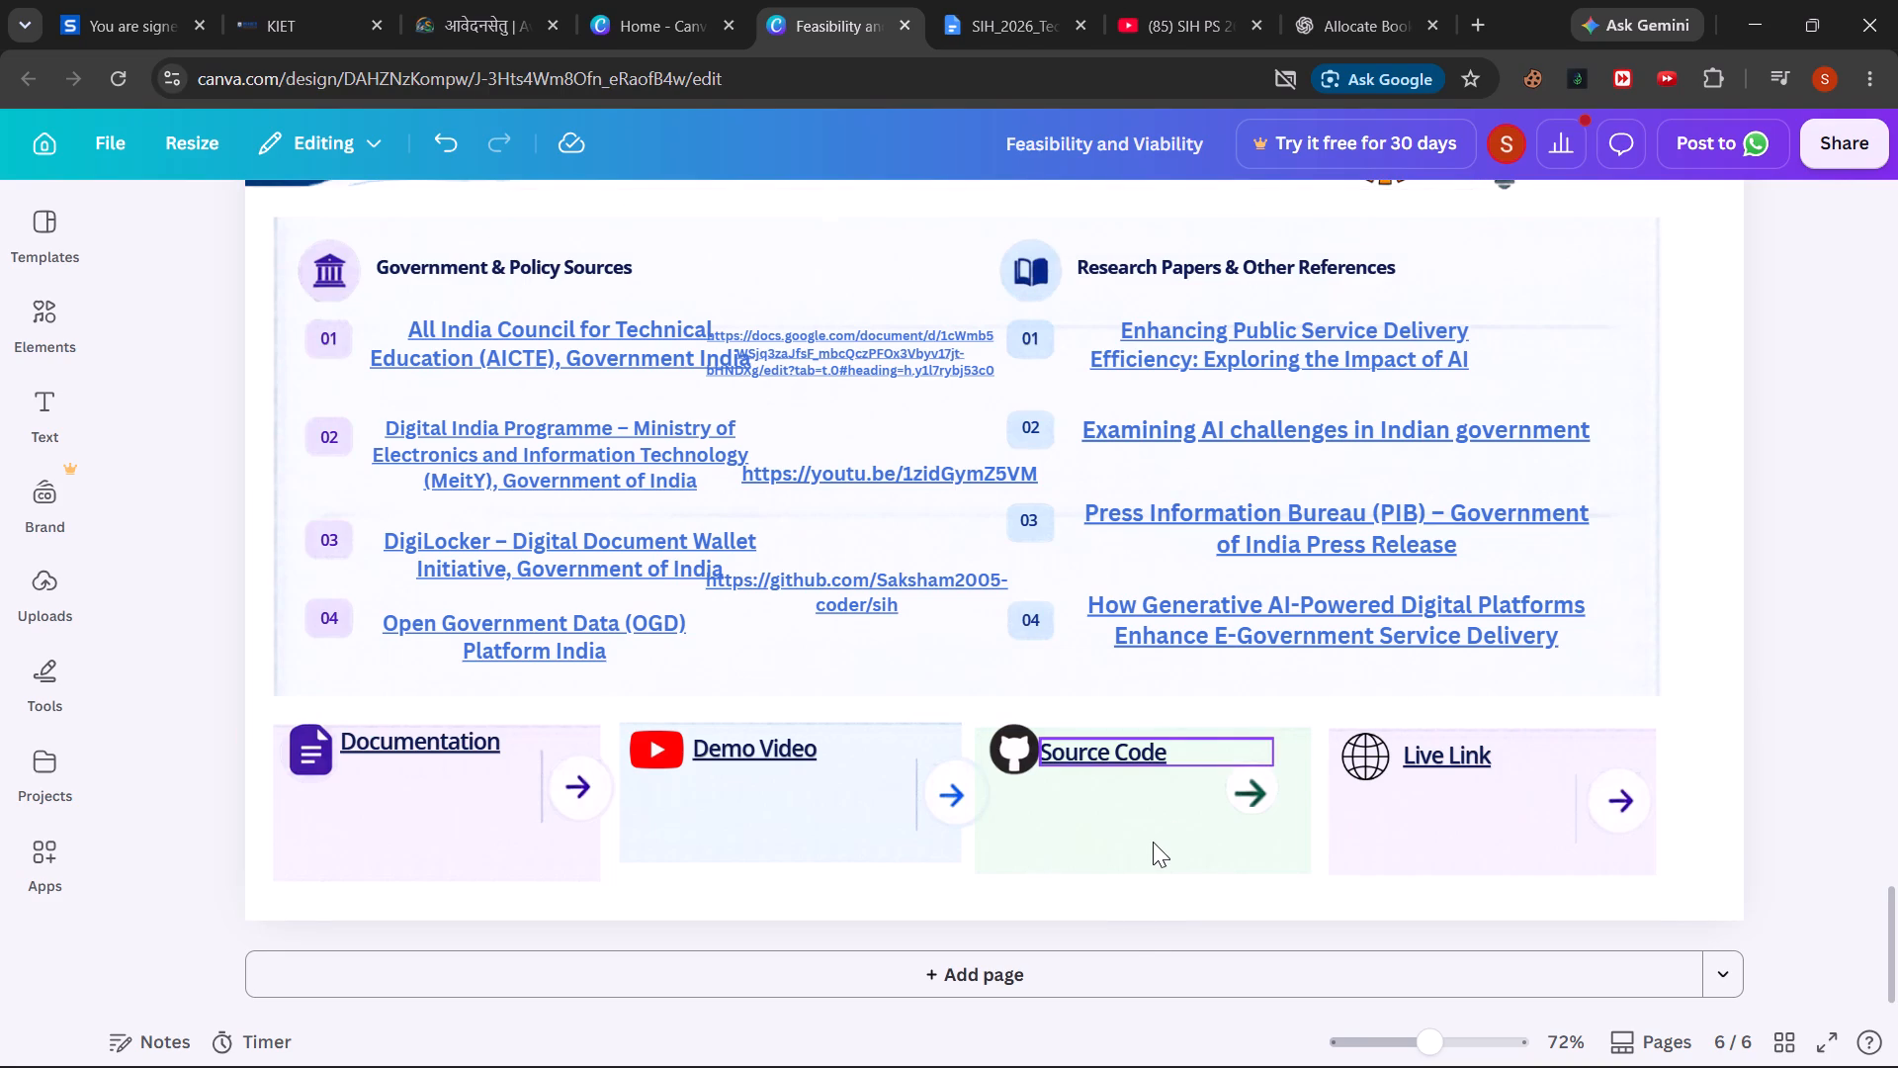
click(1139, 881)
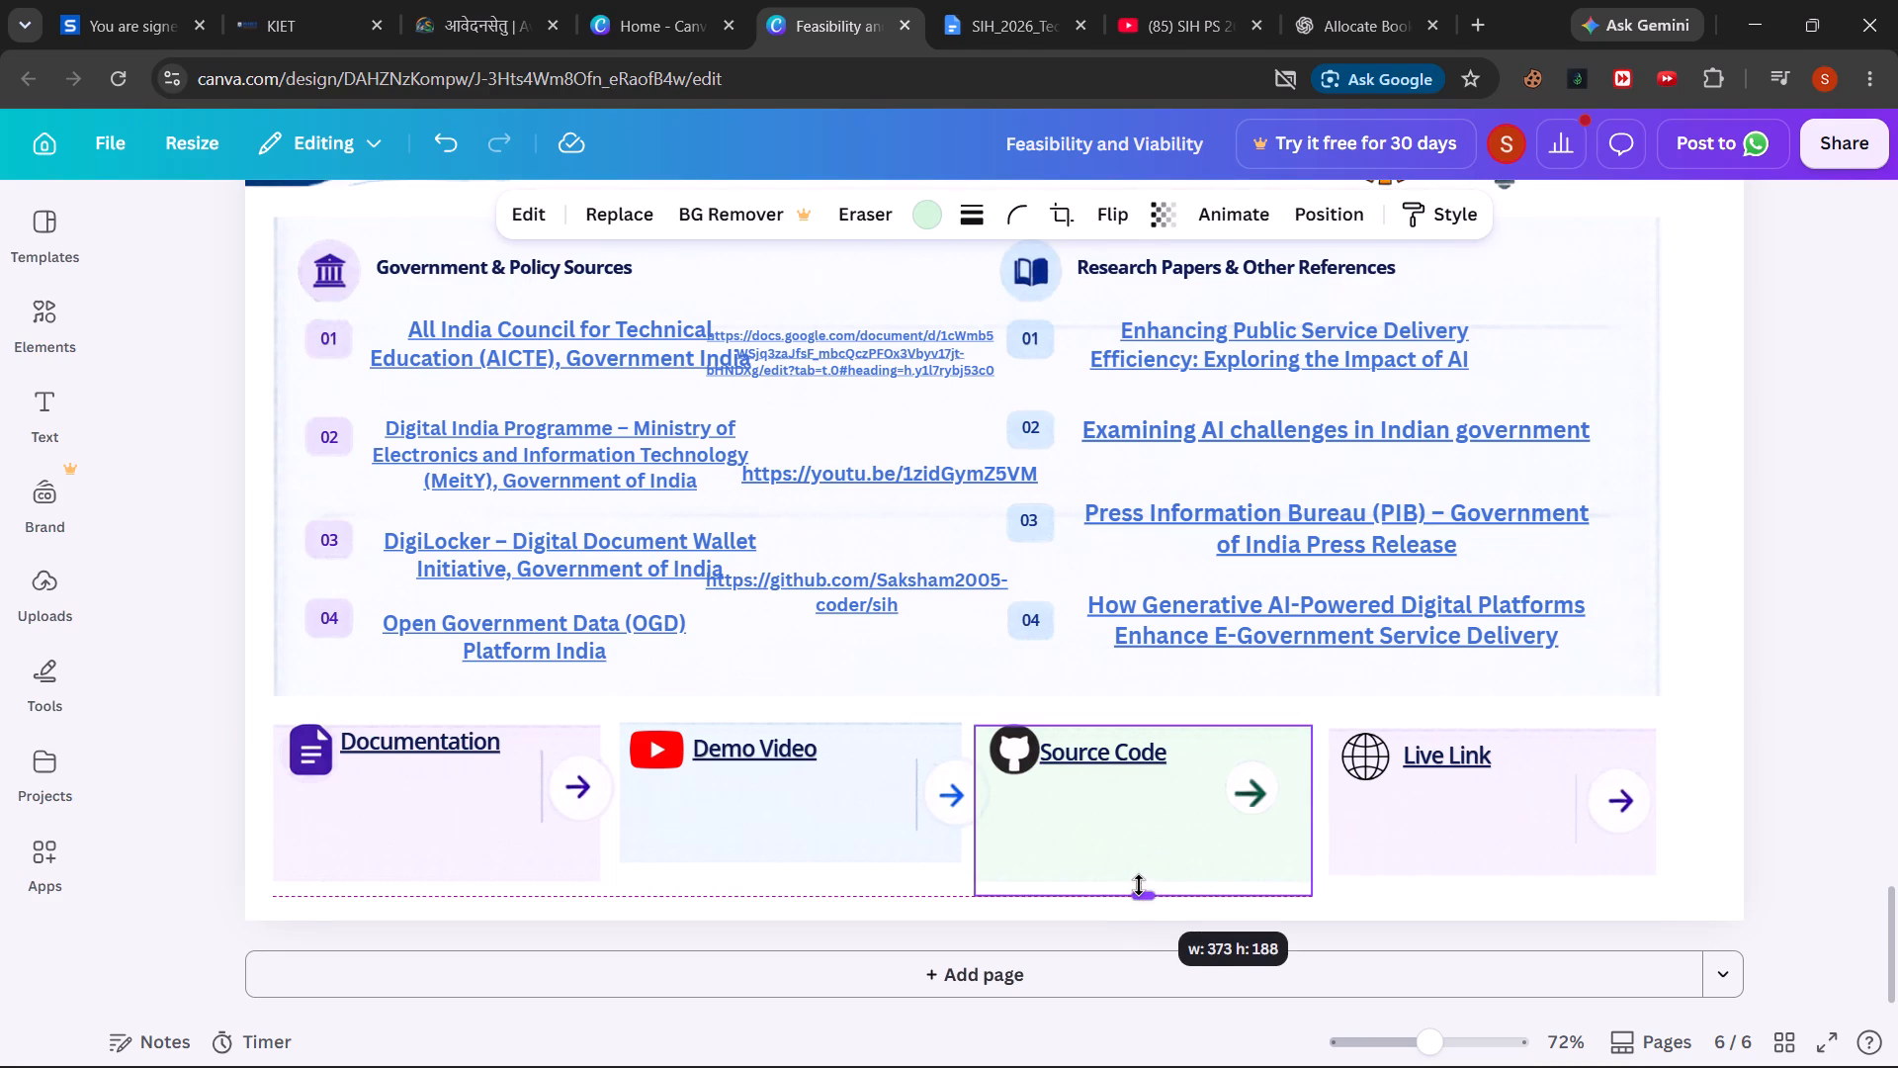
click(1826, 749)
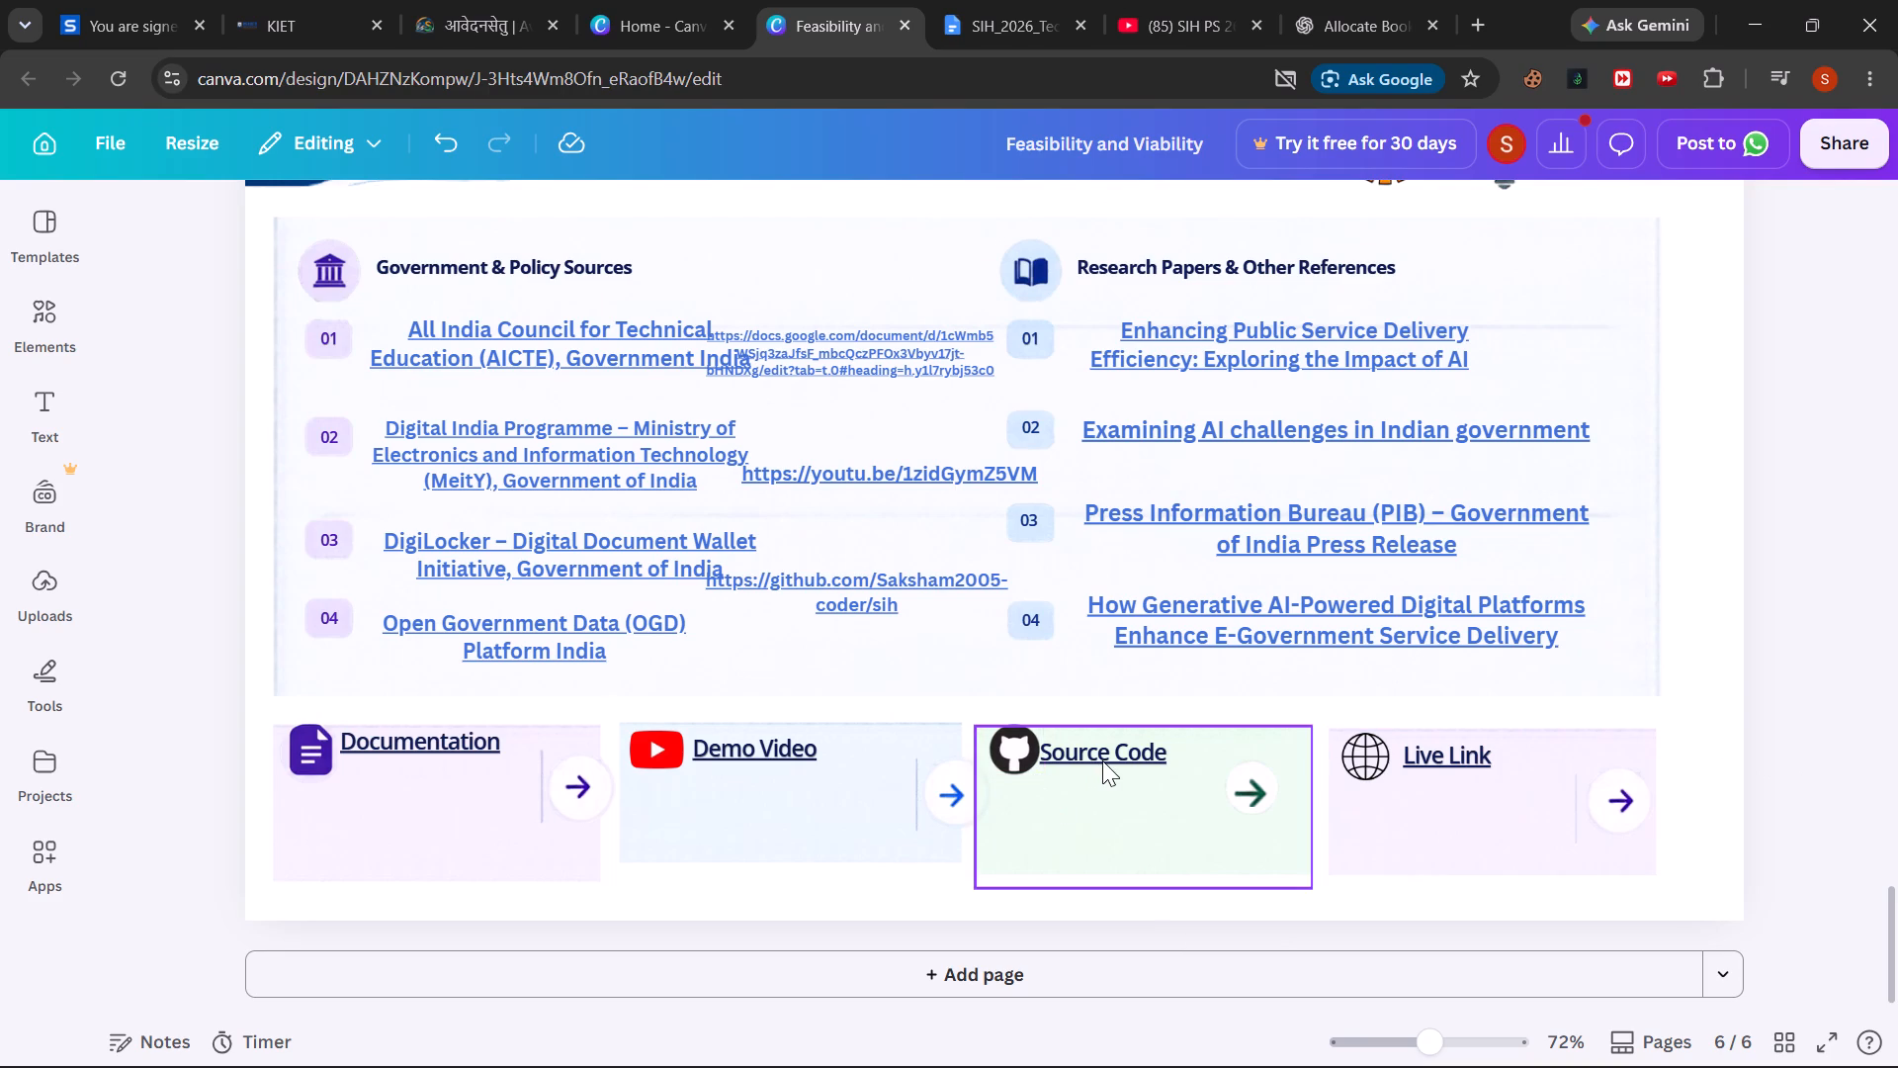
Shift the Source Code heading slightly right and the GitHub icon slightly left so they no longer touch.
drag(1102, 760, 1118, 758)
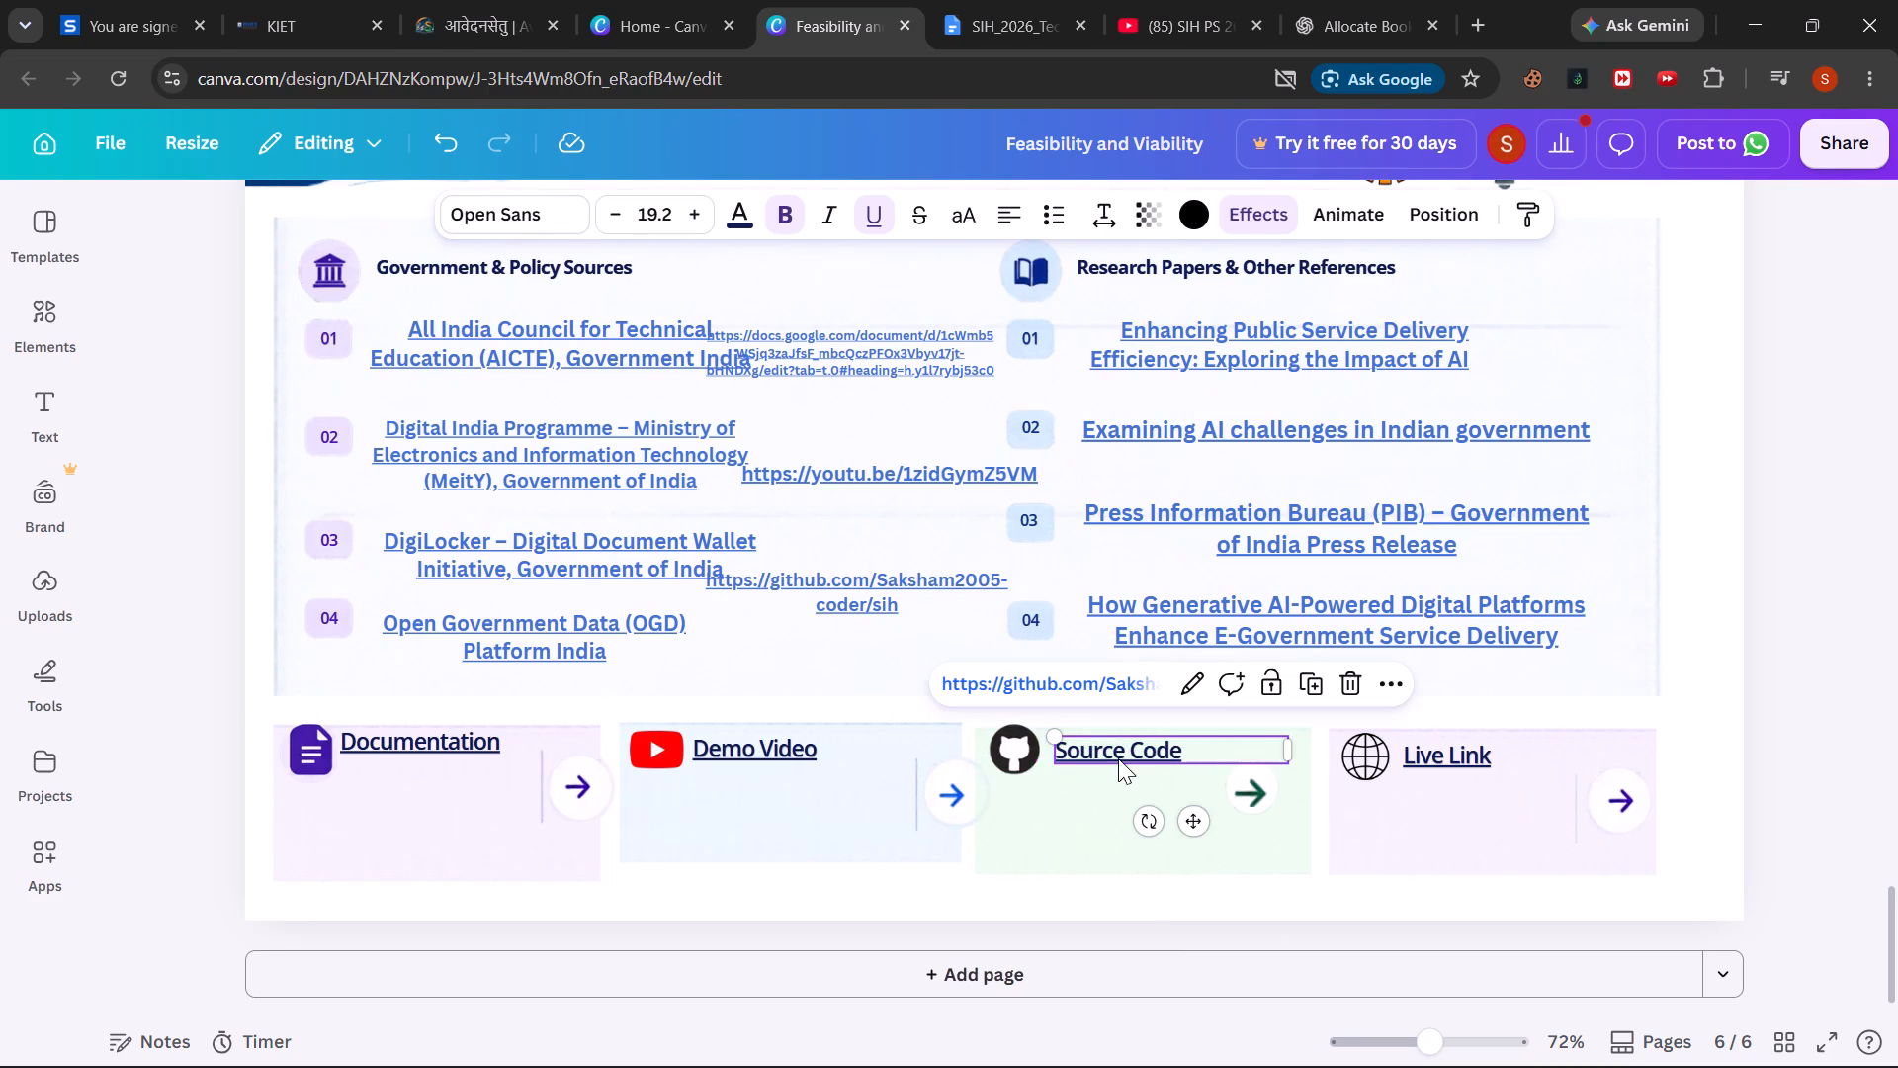
click(1021, 757)
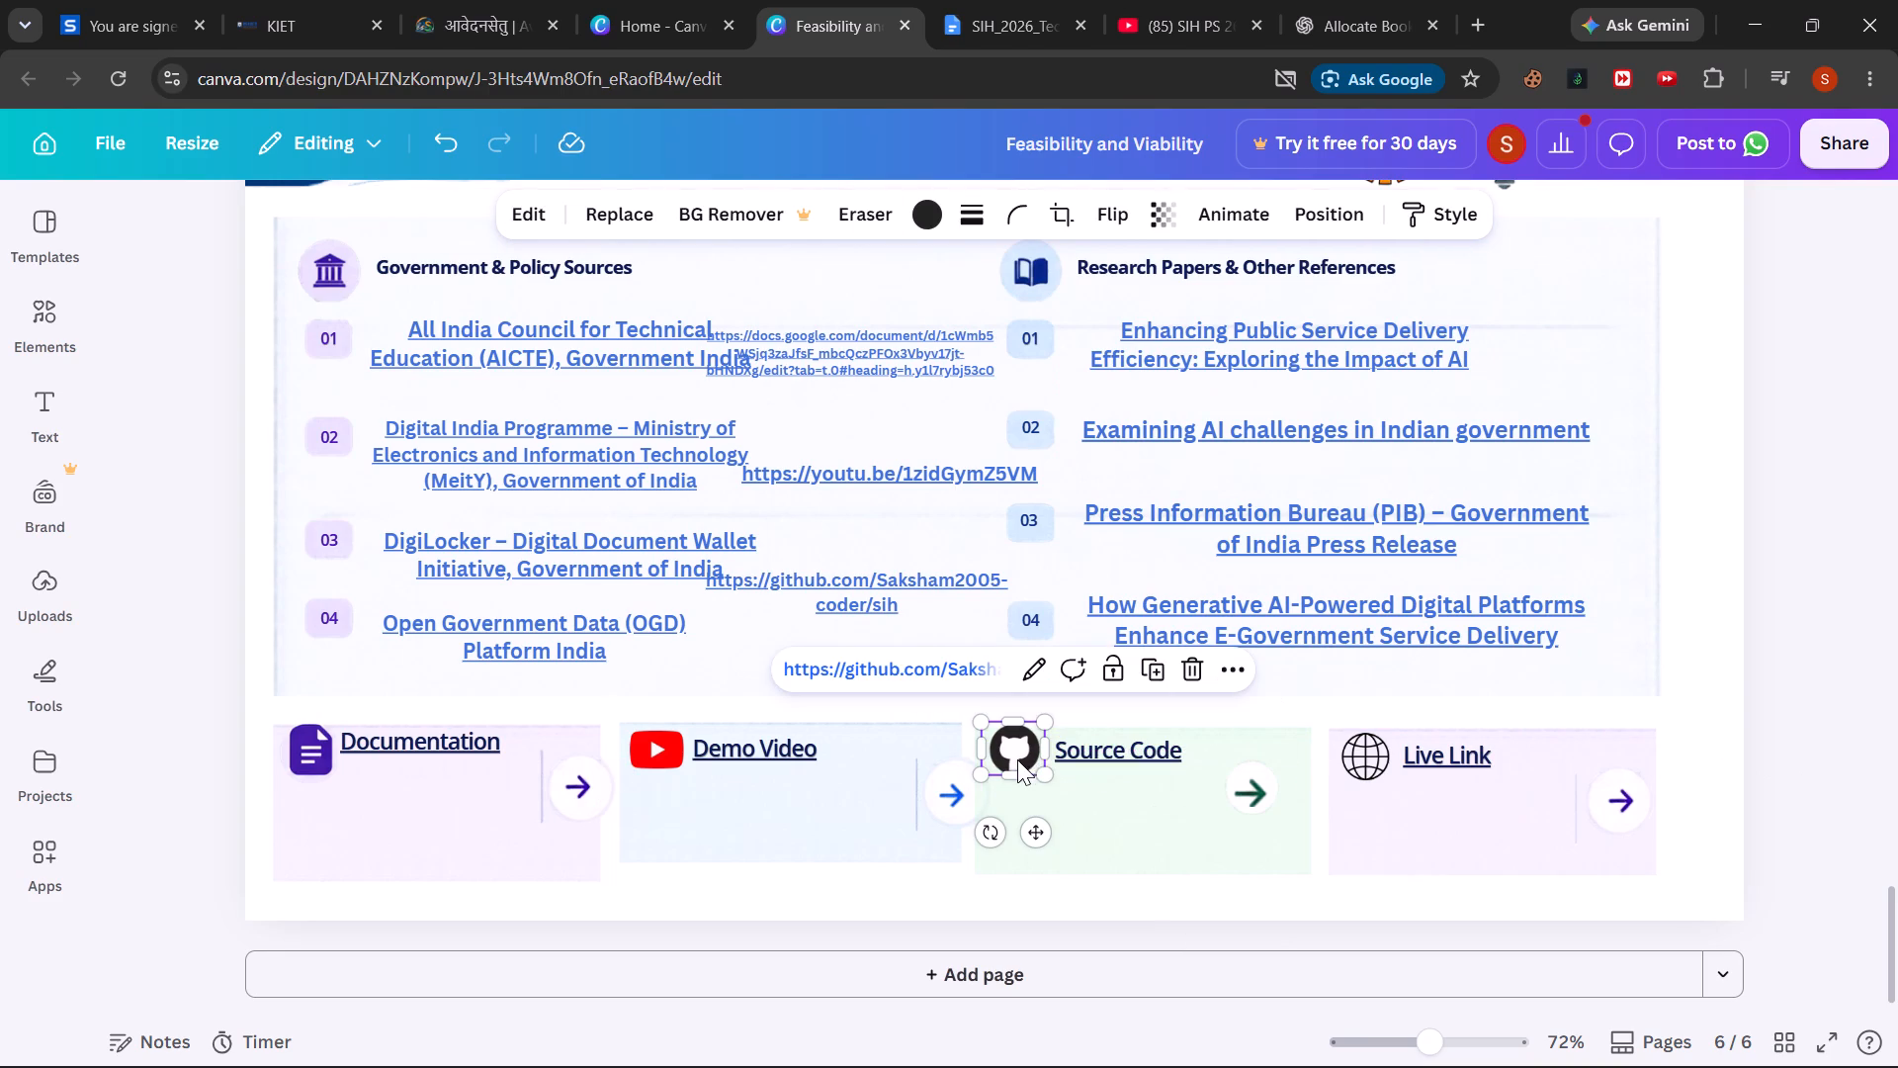
click(1079, 799)
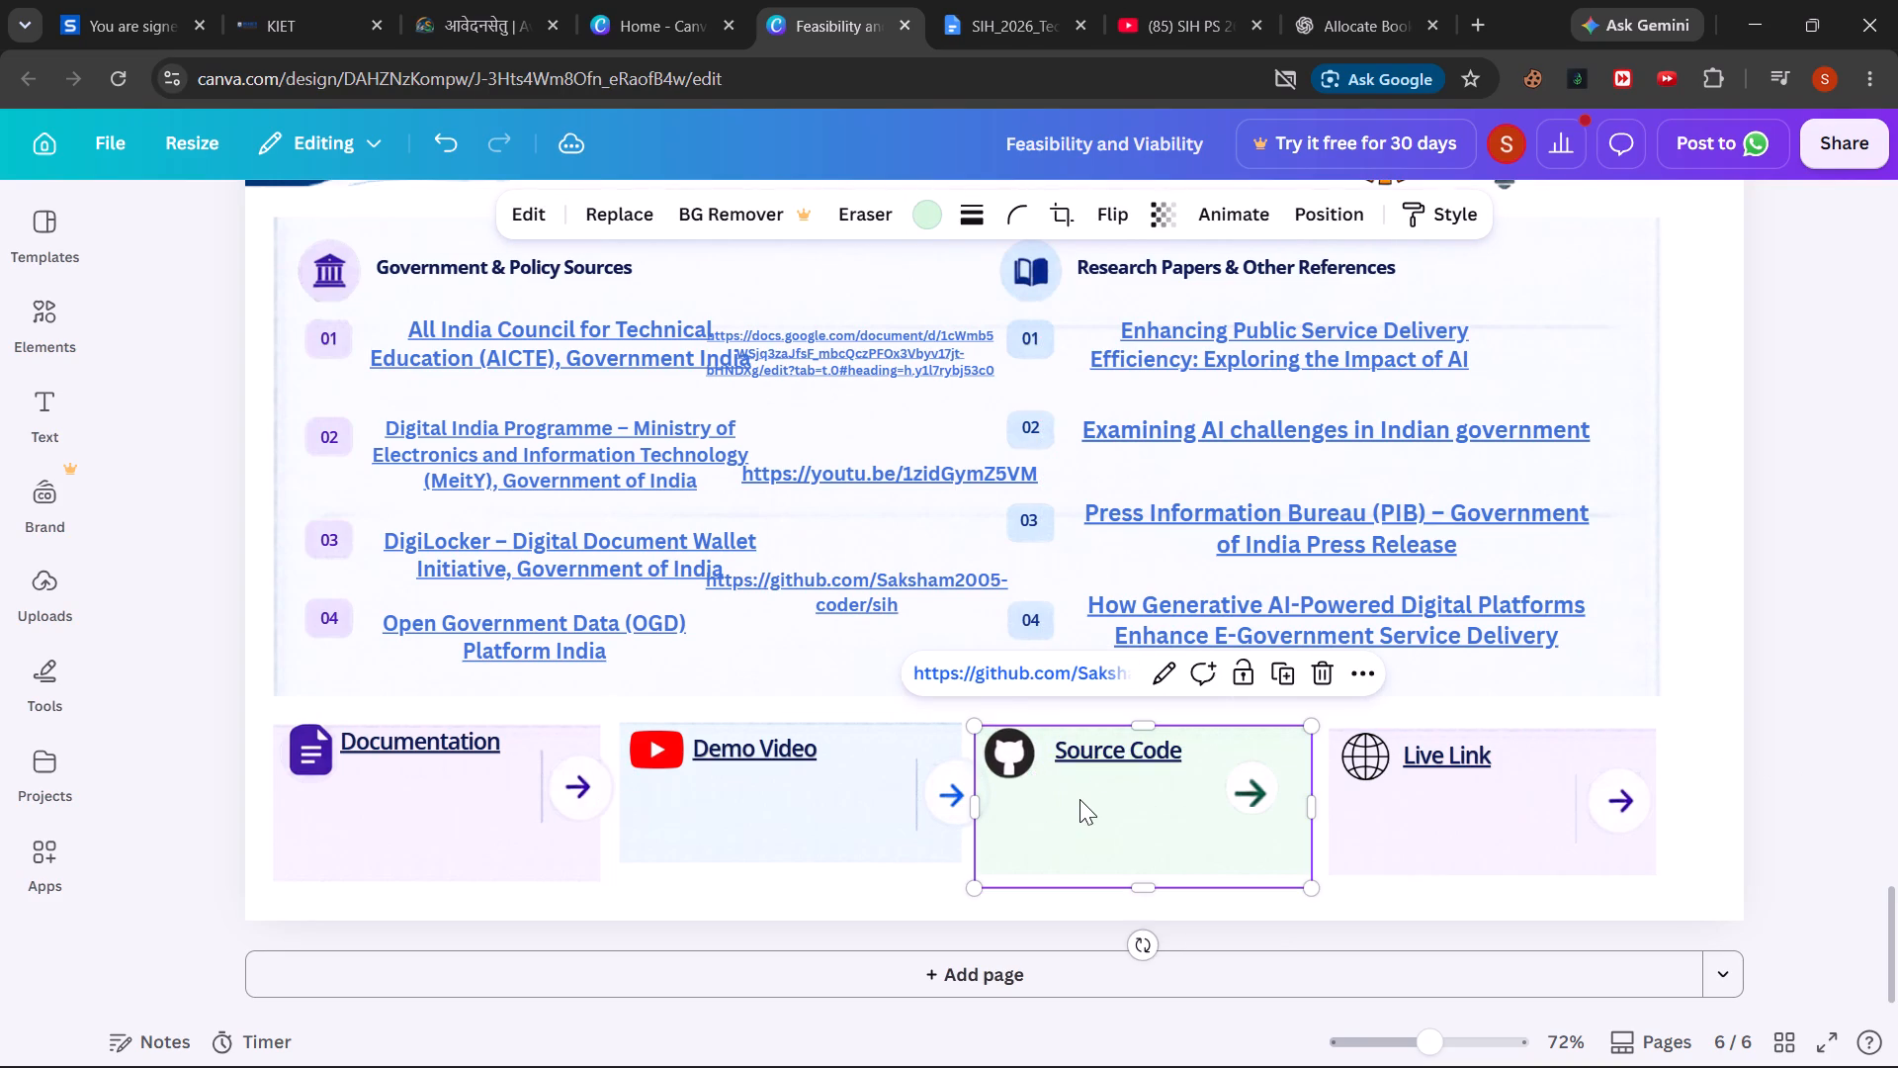
Move the green arrow and its white circle together toward the Source Code card's right edge and slightly down.
drag(1254, 790, 1282, 806)
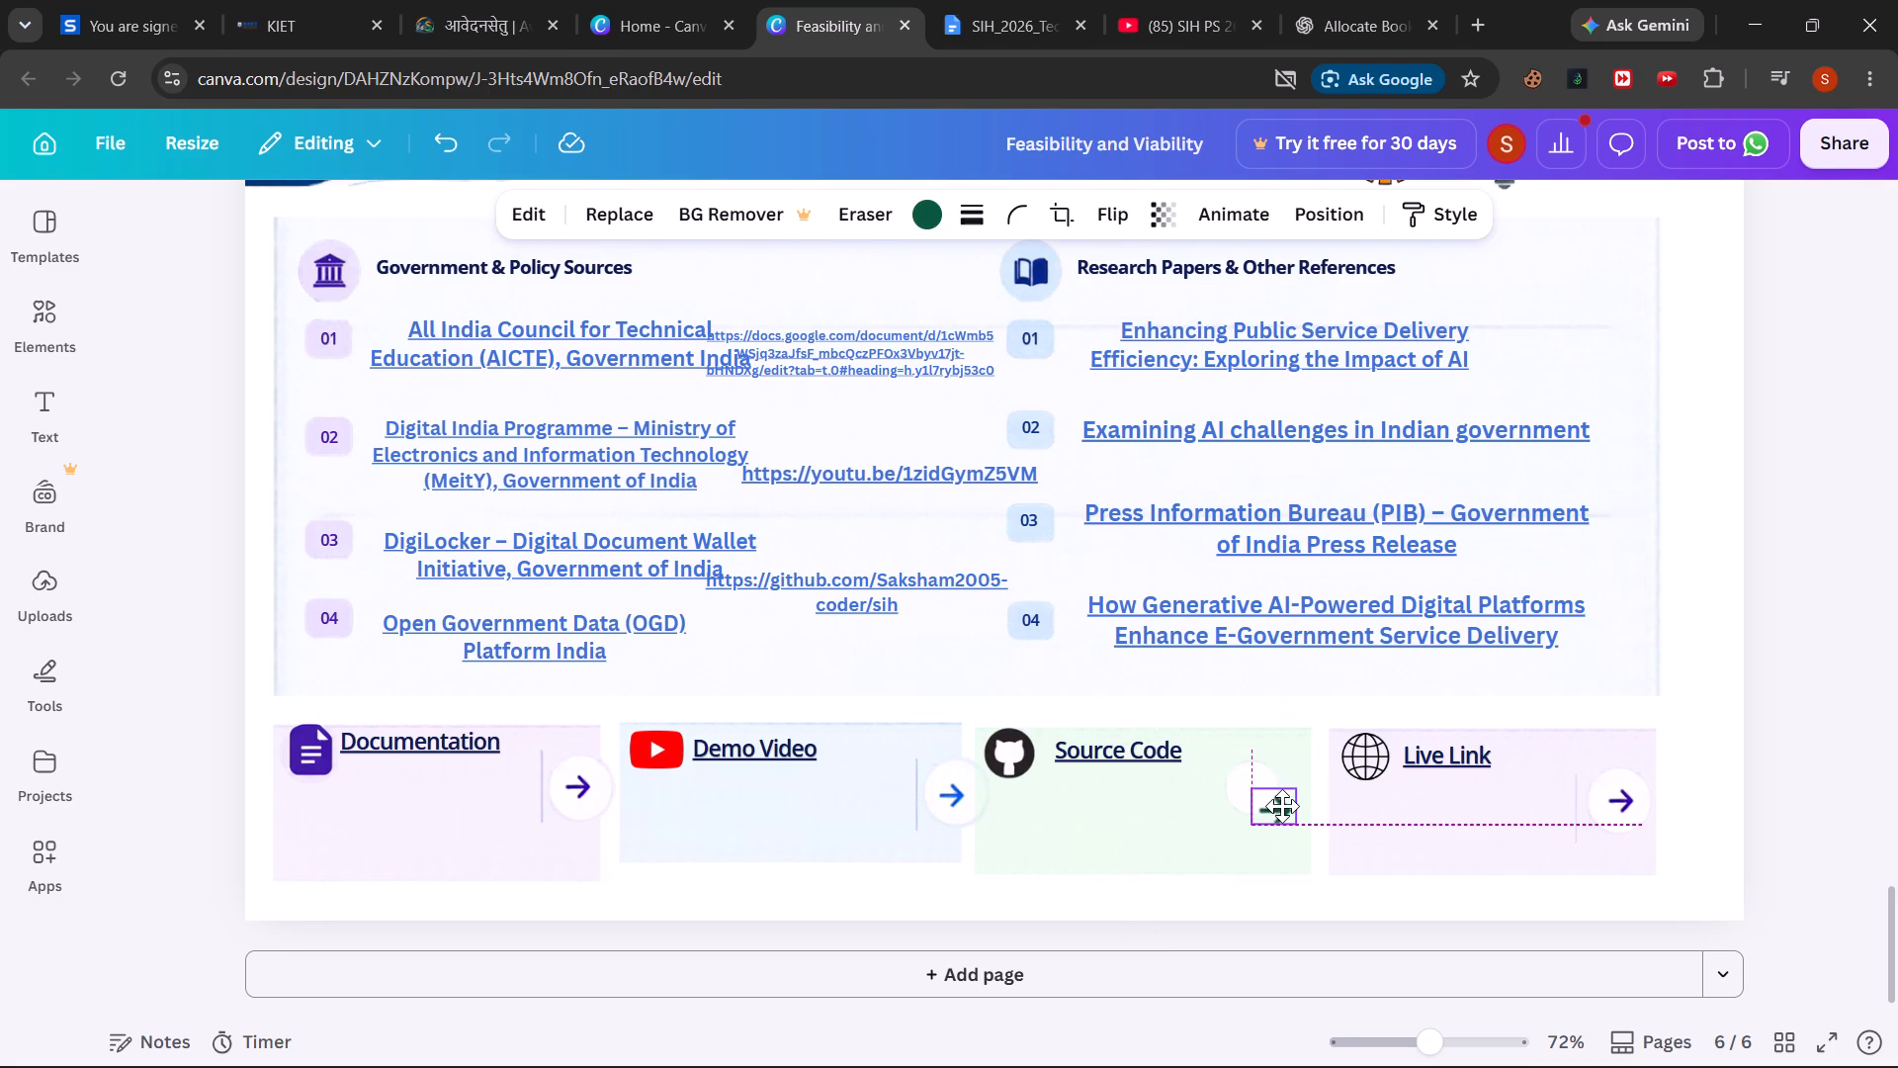
drag(1282, 806, 1282, 805)
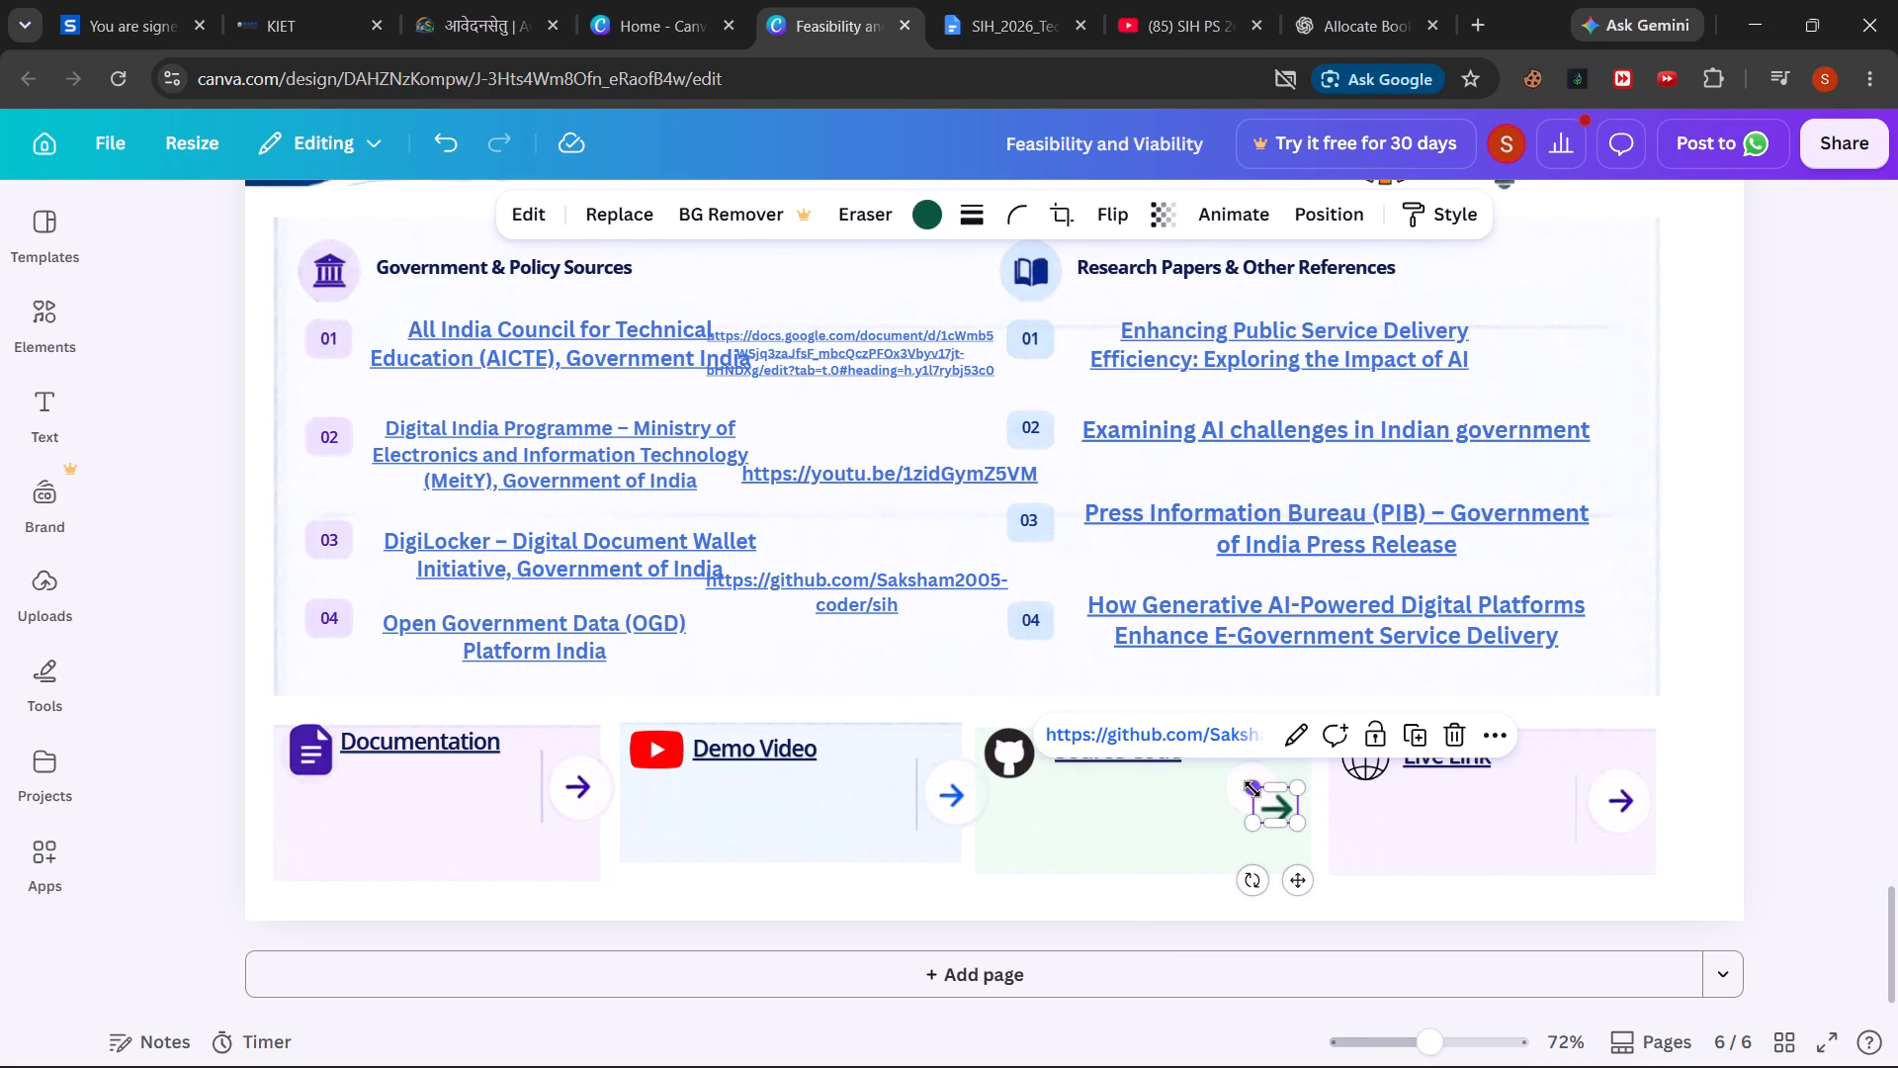
click(1241, 781)
drag(1241, 781, 1272, 813)
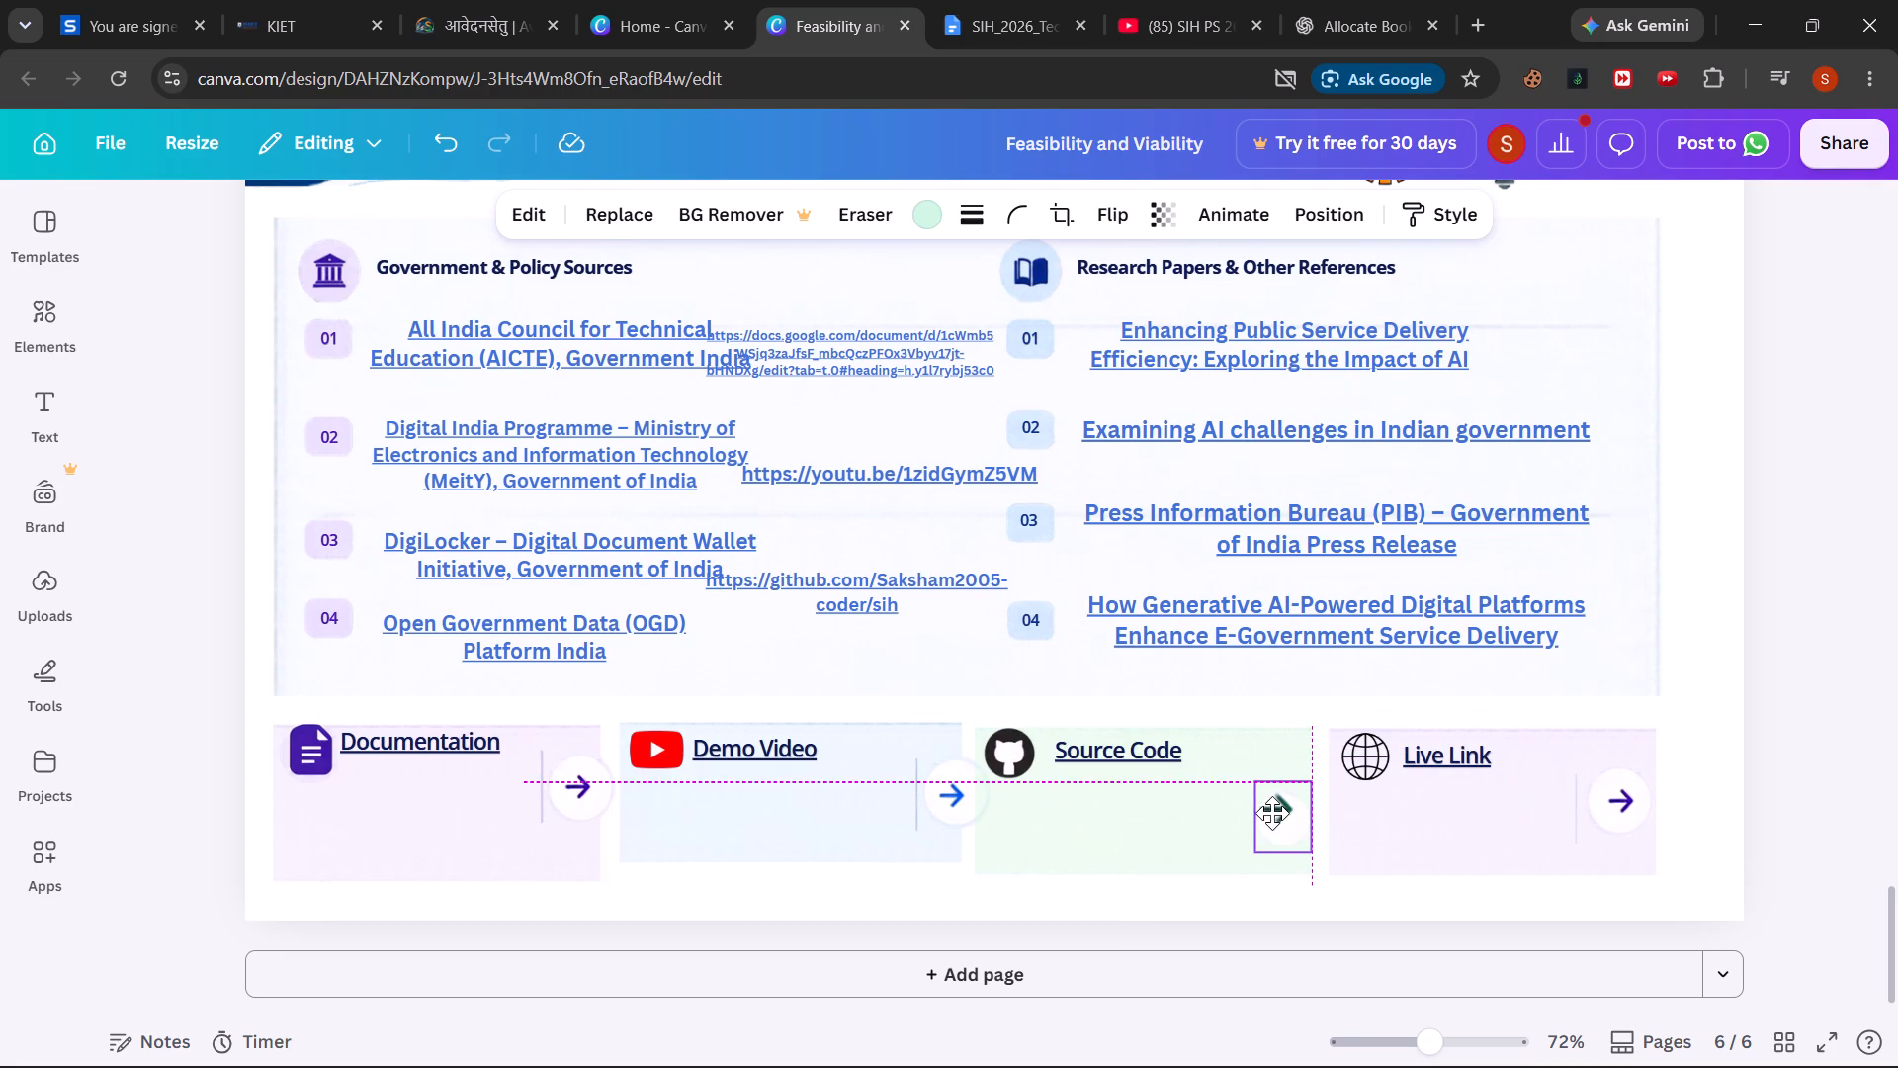
drag(1272, 813, 1267, 807)
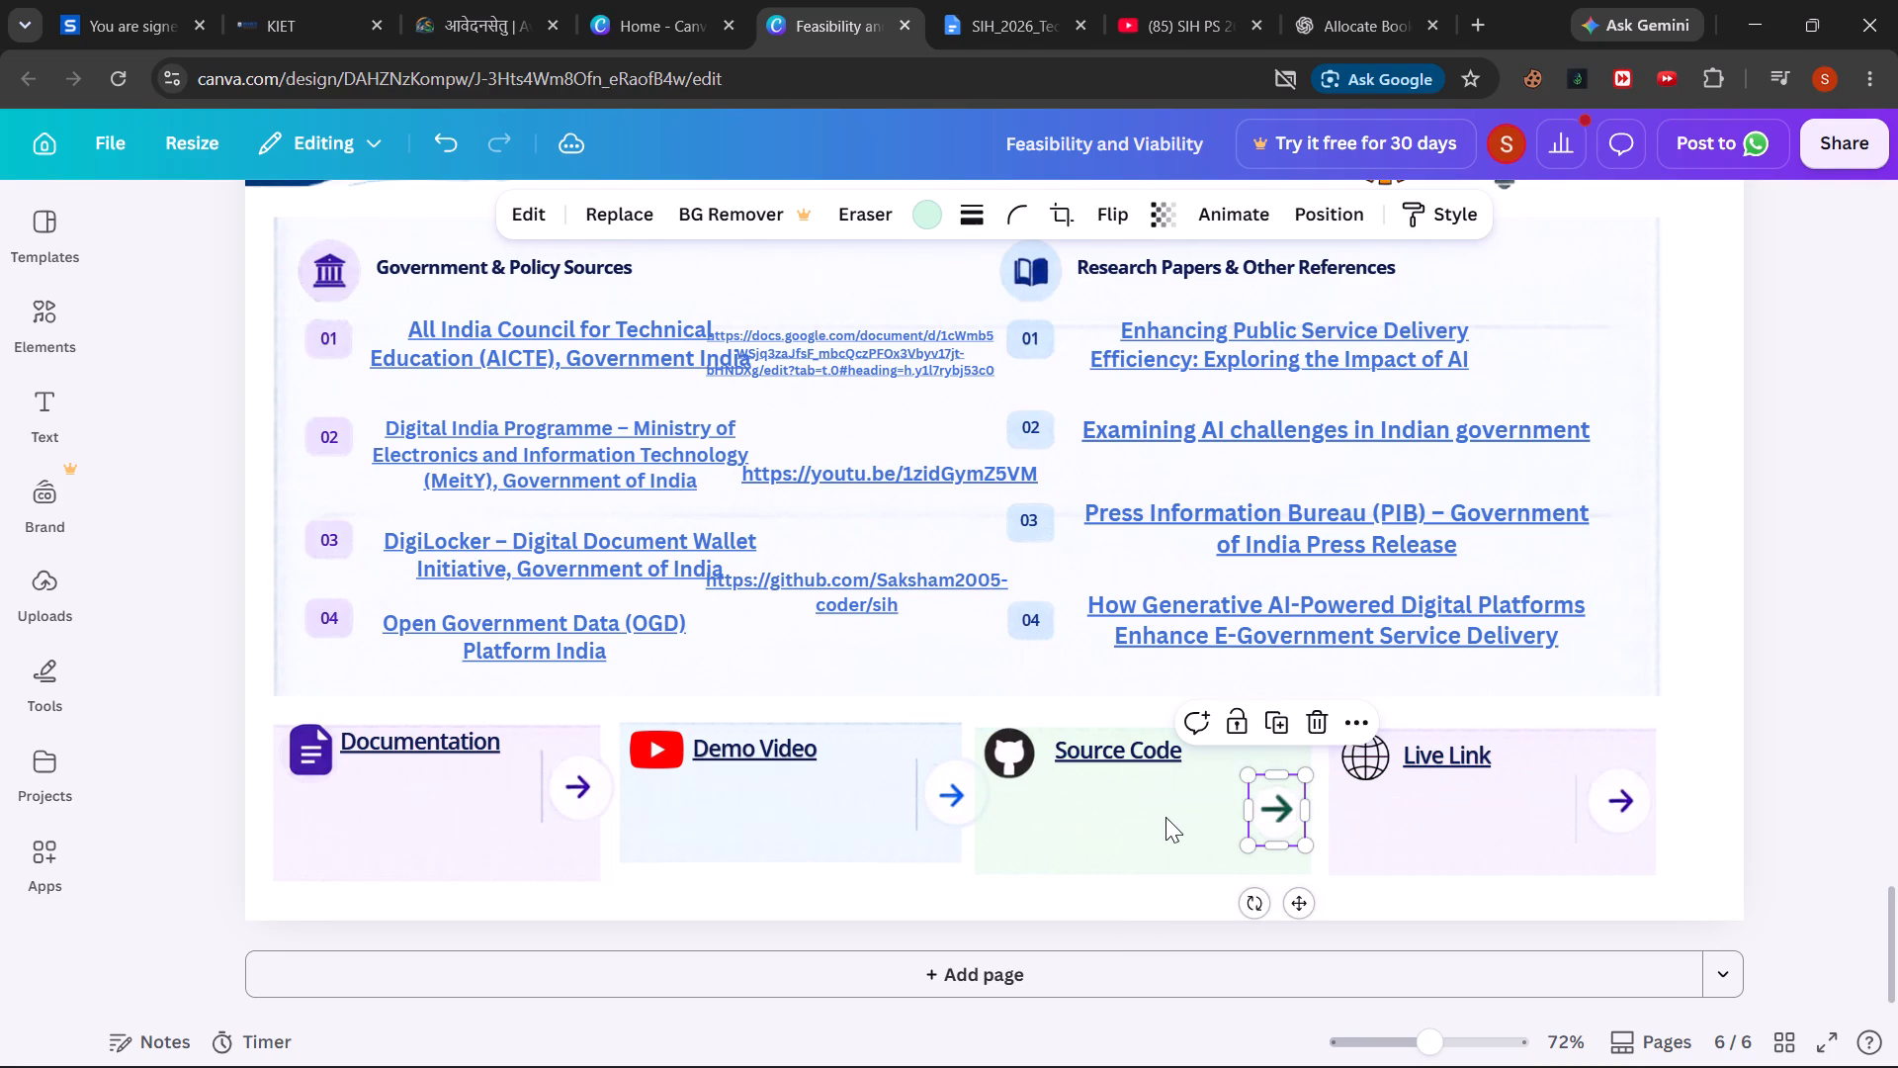
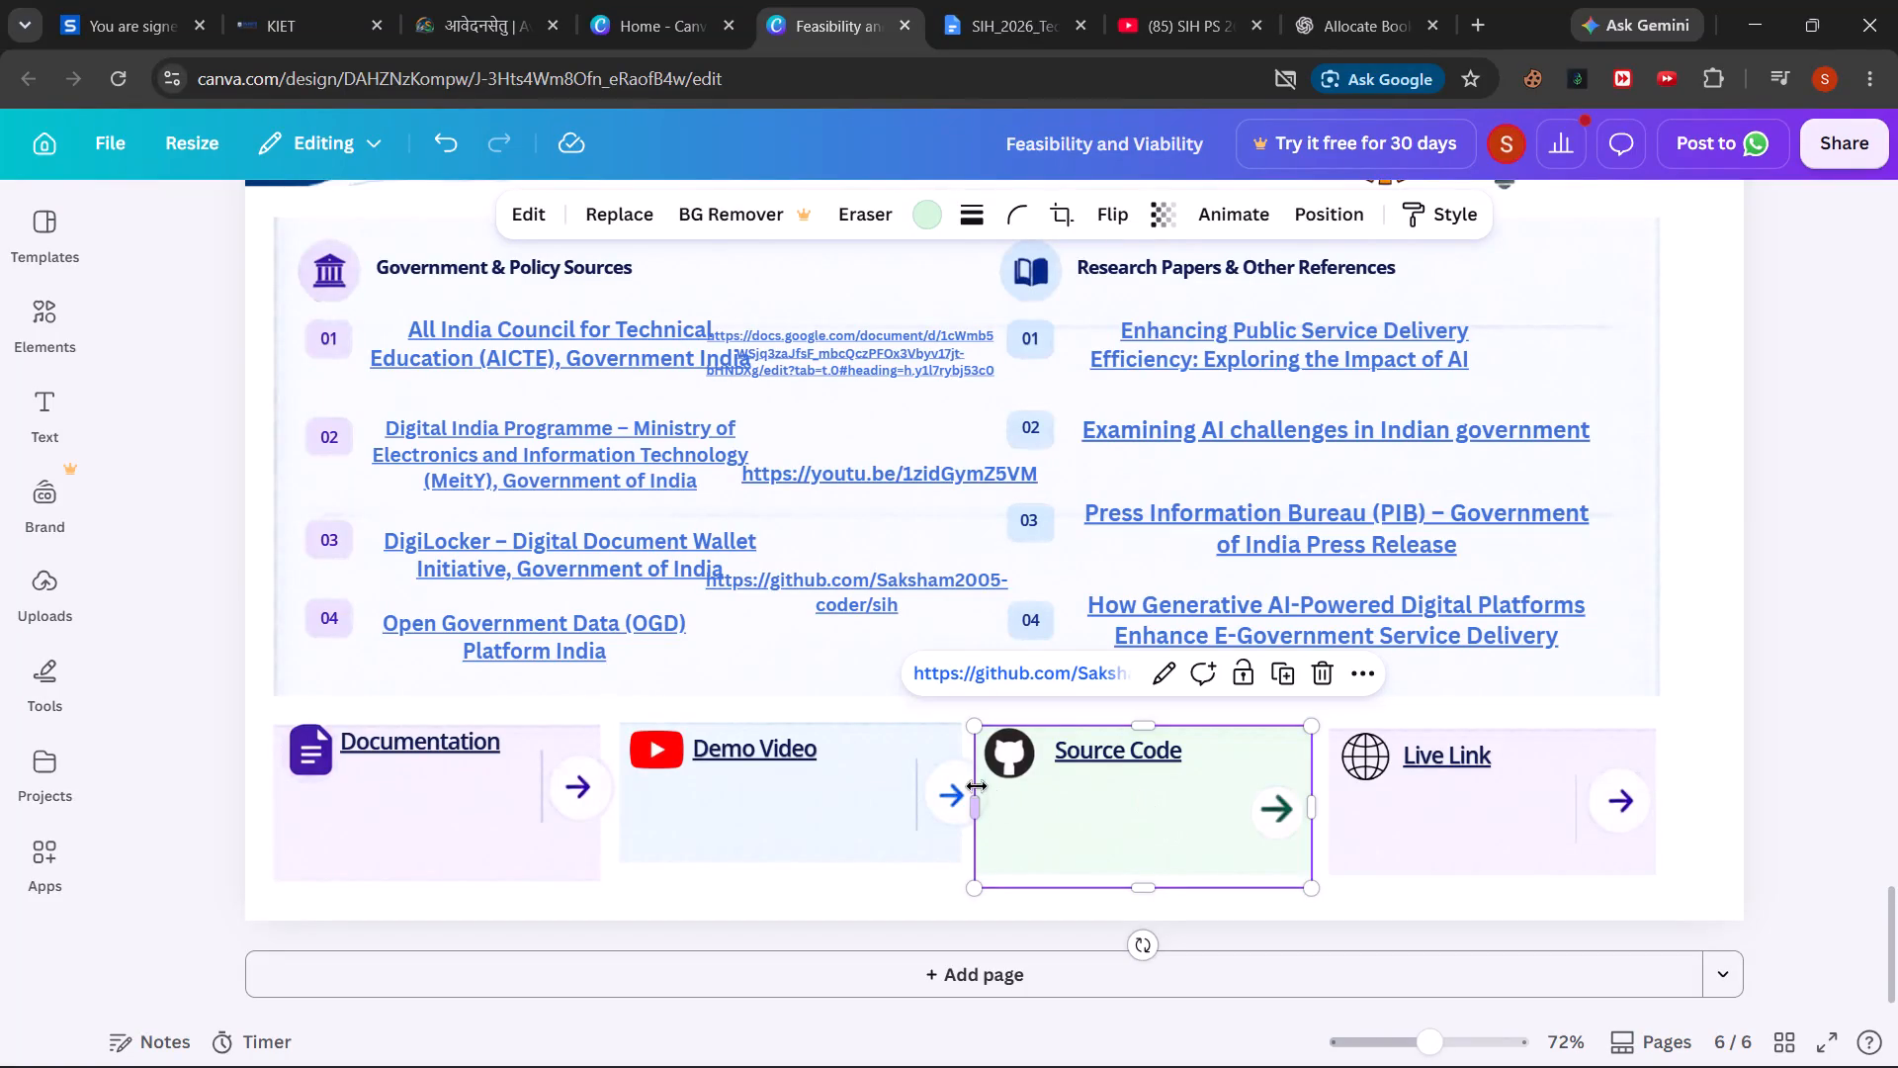
Copy the Demo Video card's vertical divider and place the duplicate just left of the Source Code card's green arrow.
click(912, 823)
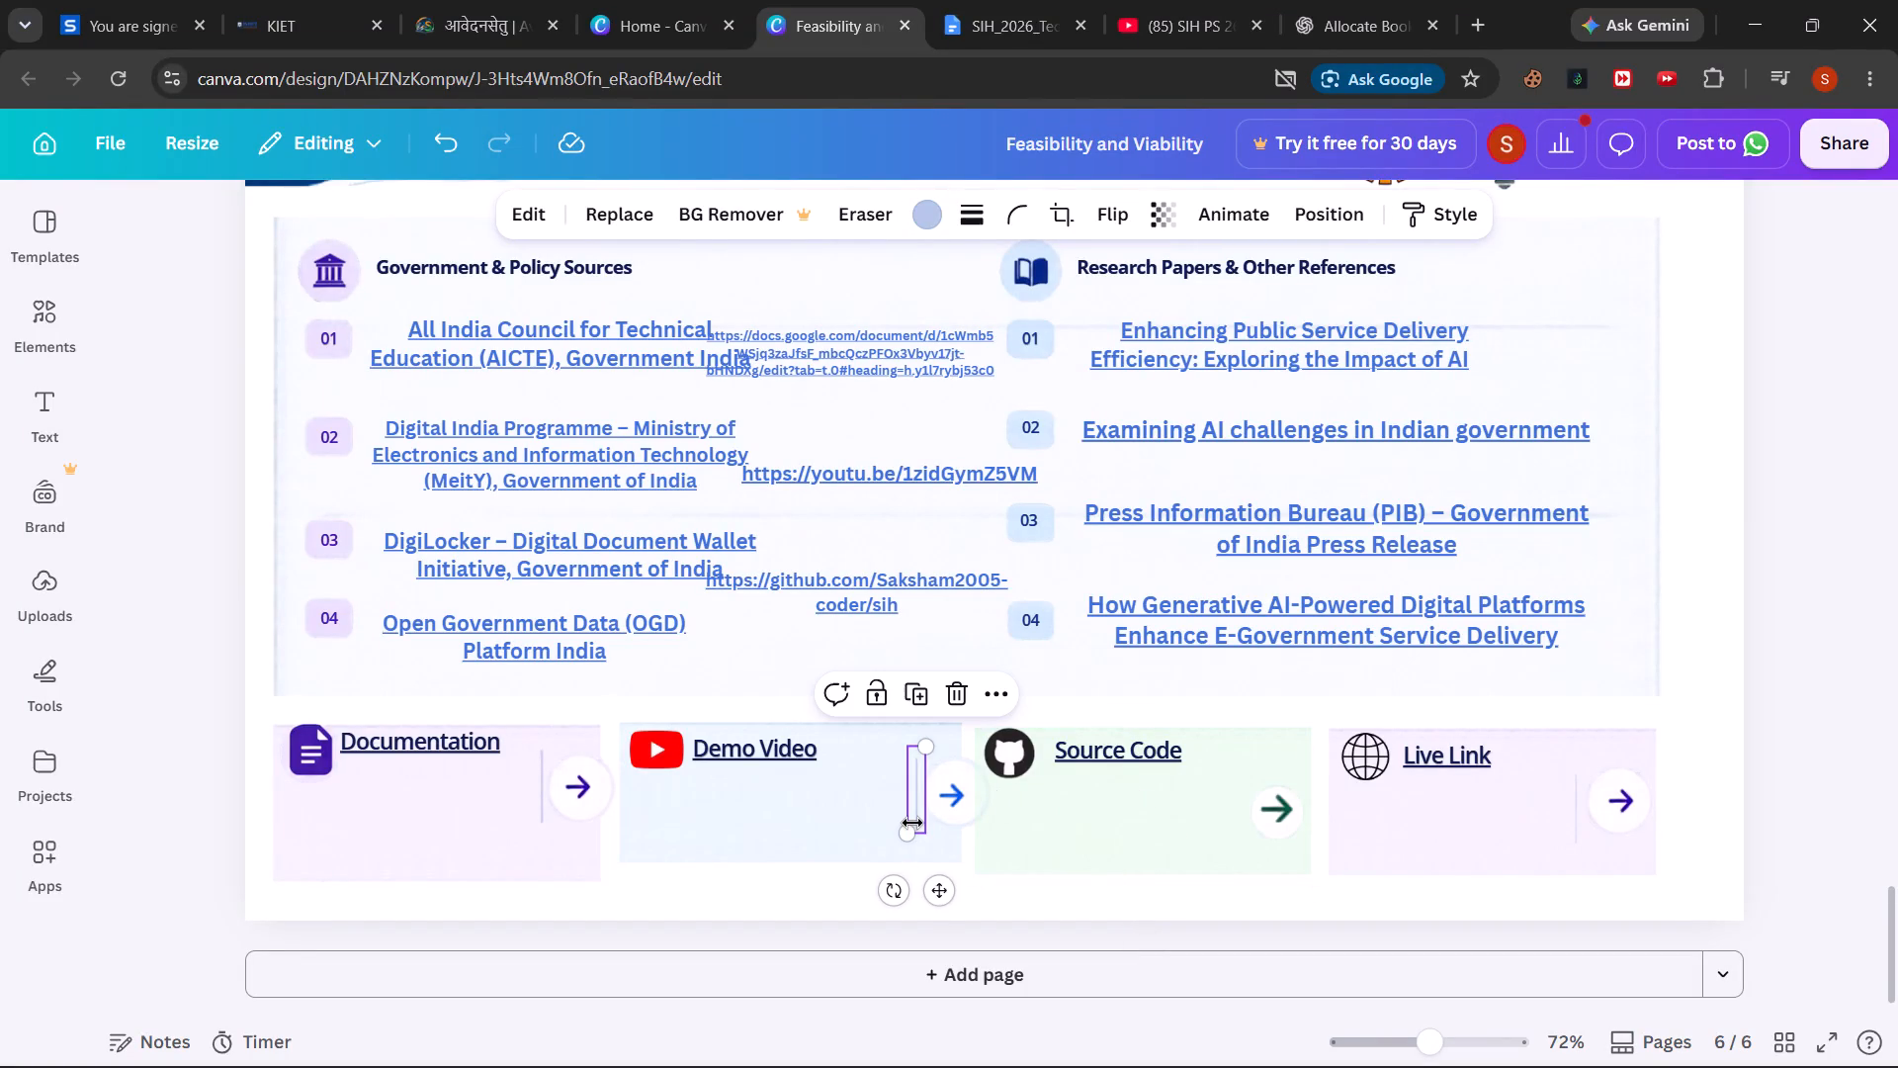
key(ctrl+c)
key(ctrl+v)
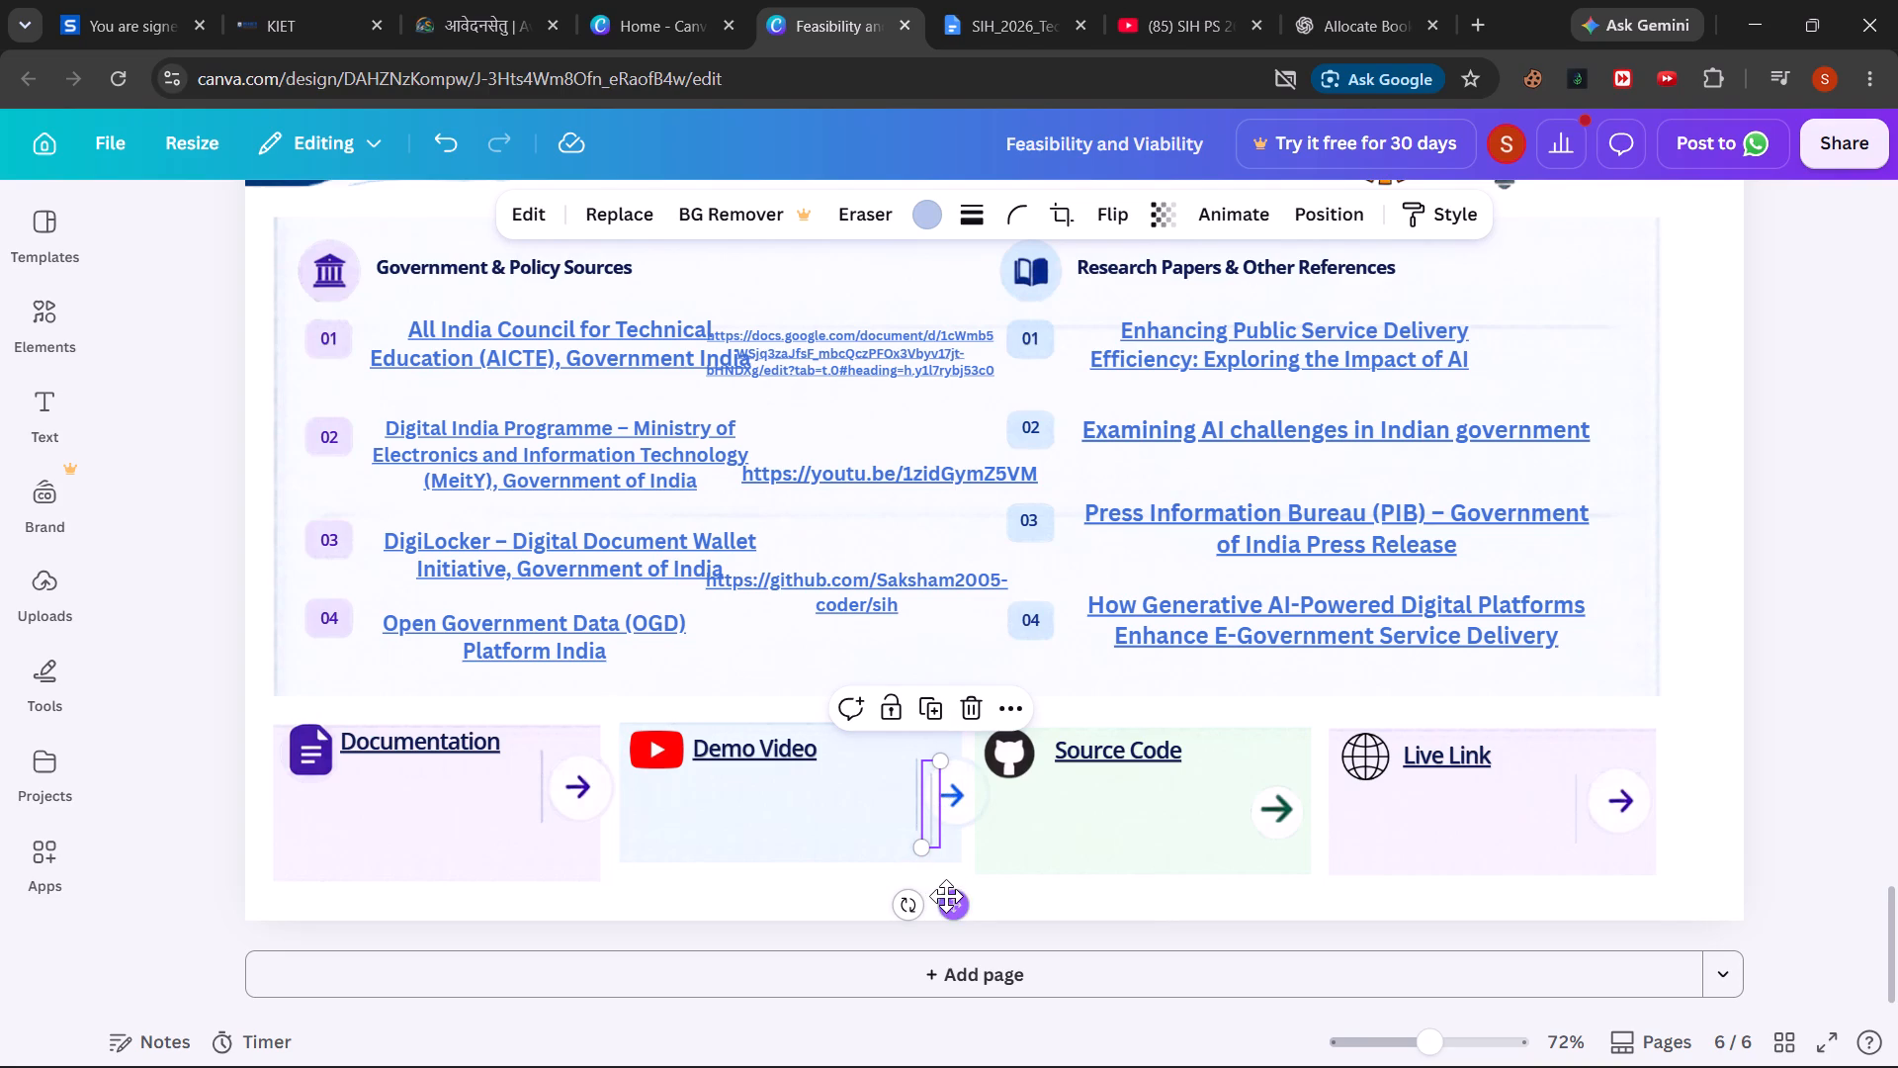
drag(947, 896, 1255, 920)
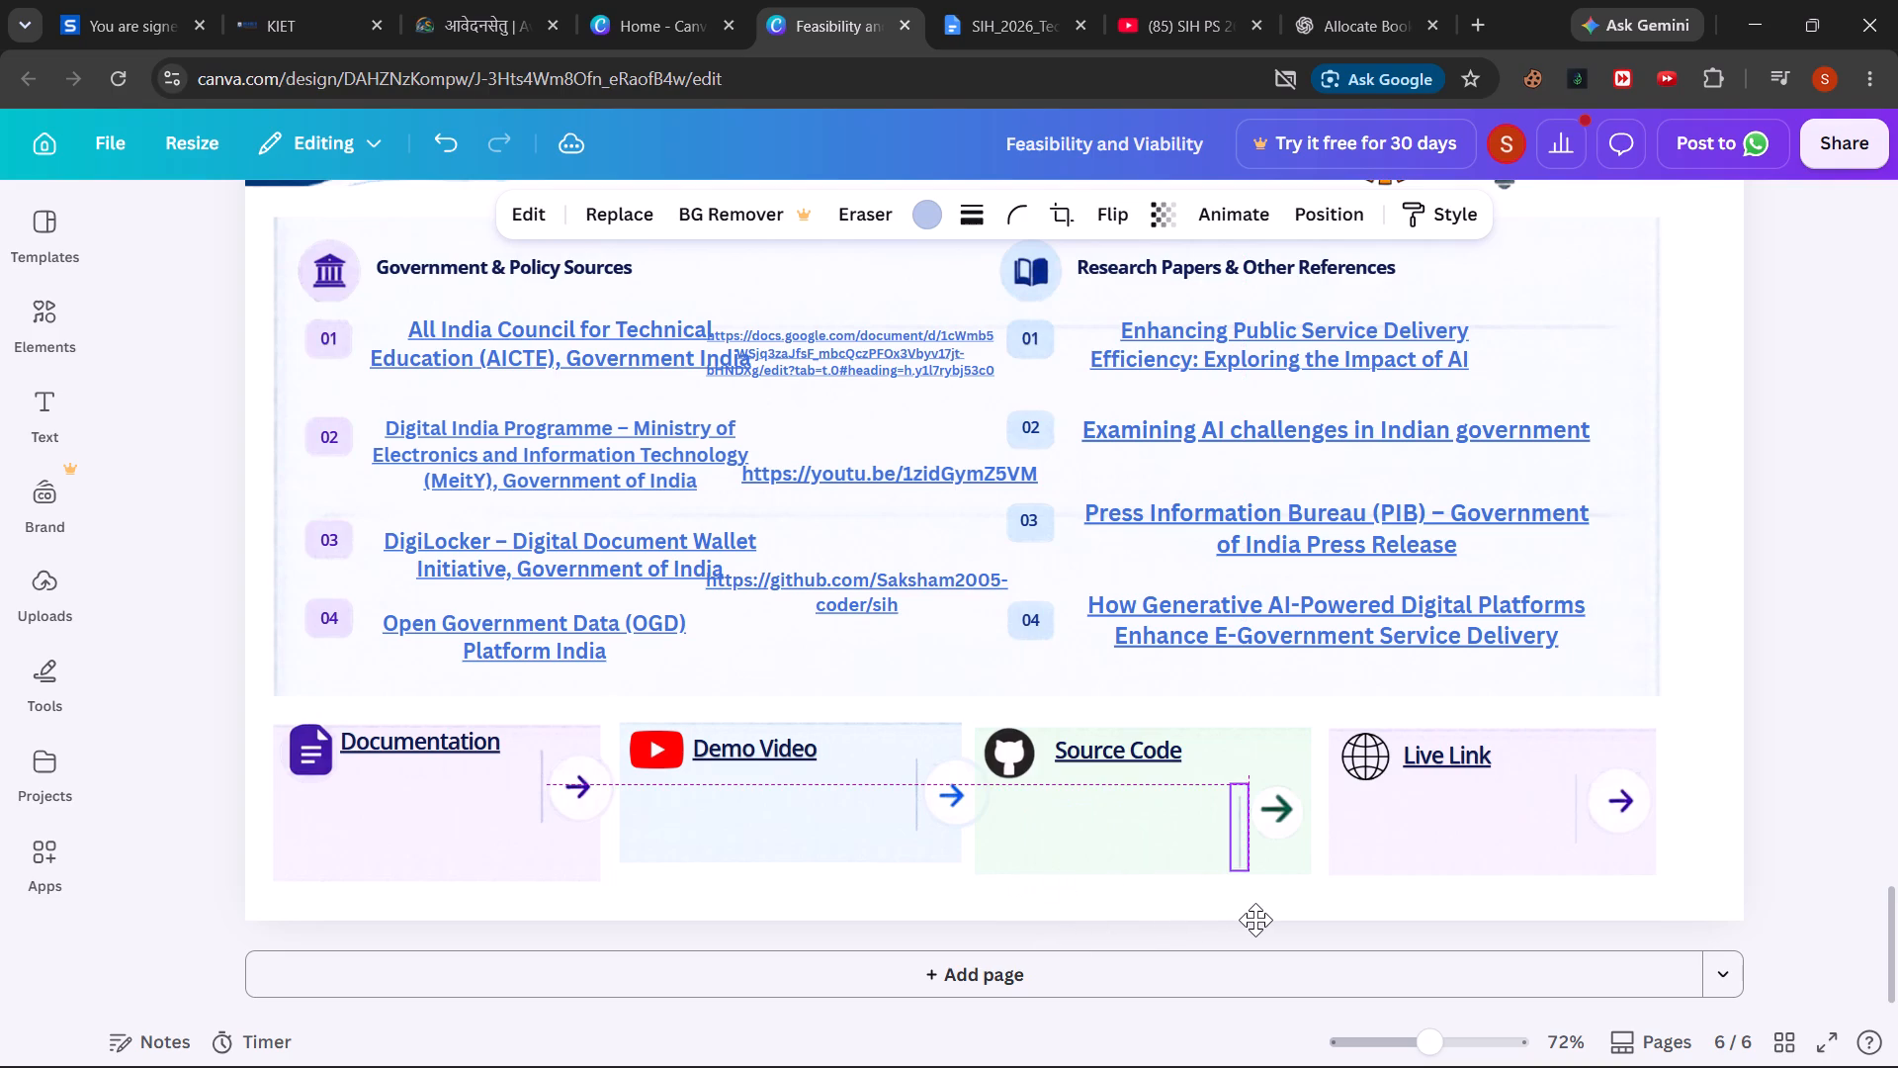
drag(1255, 920, 1257, 906)
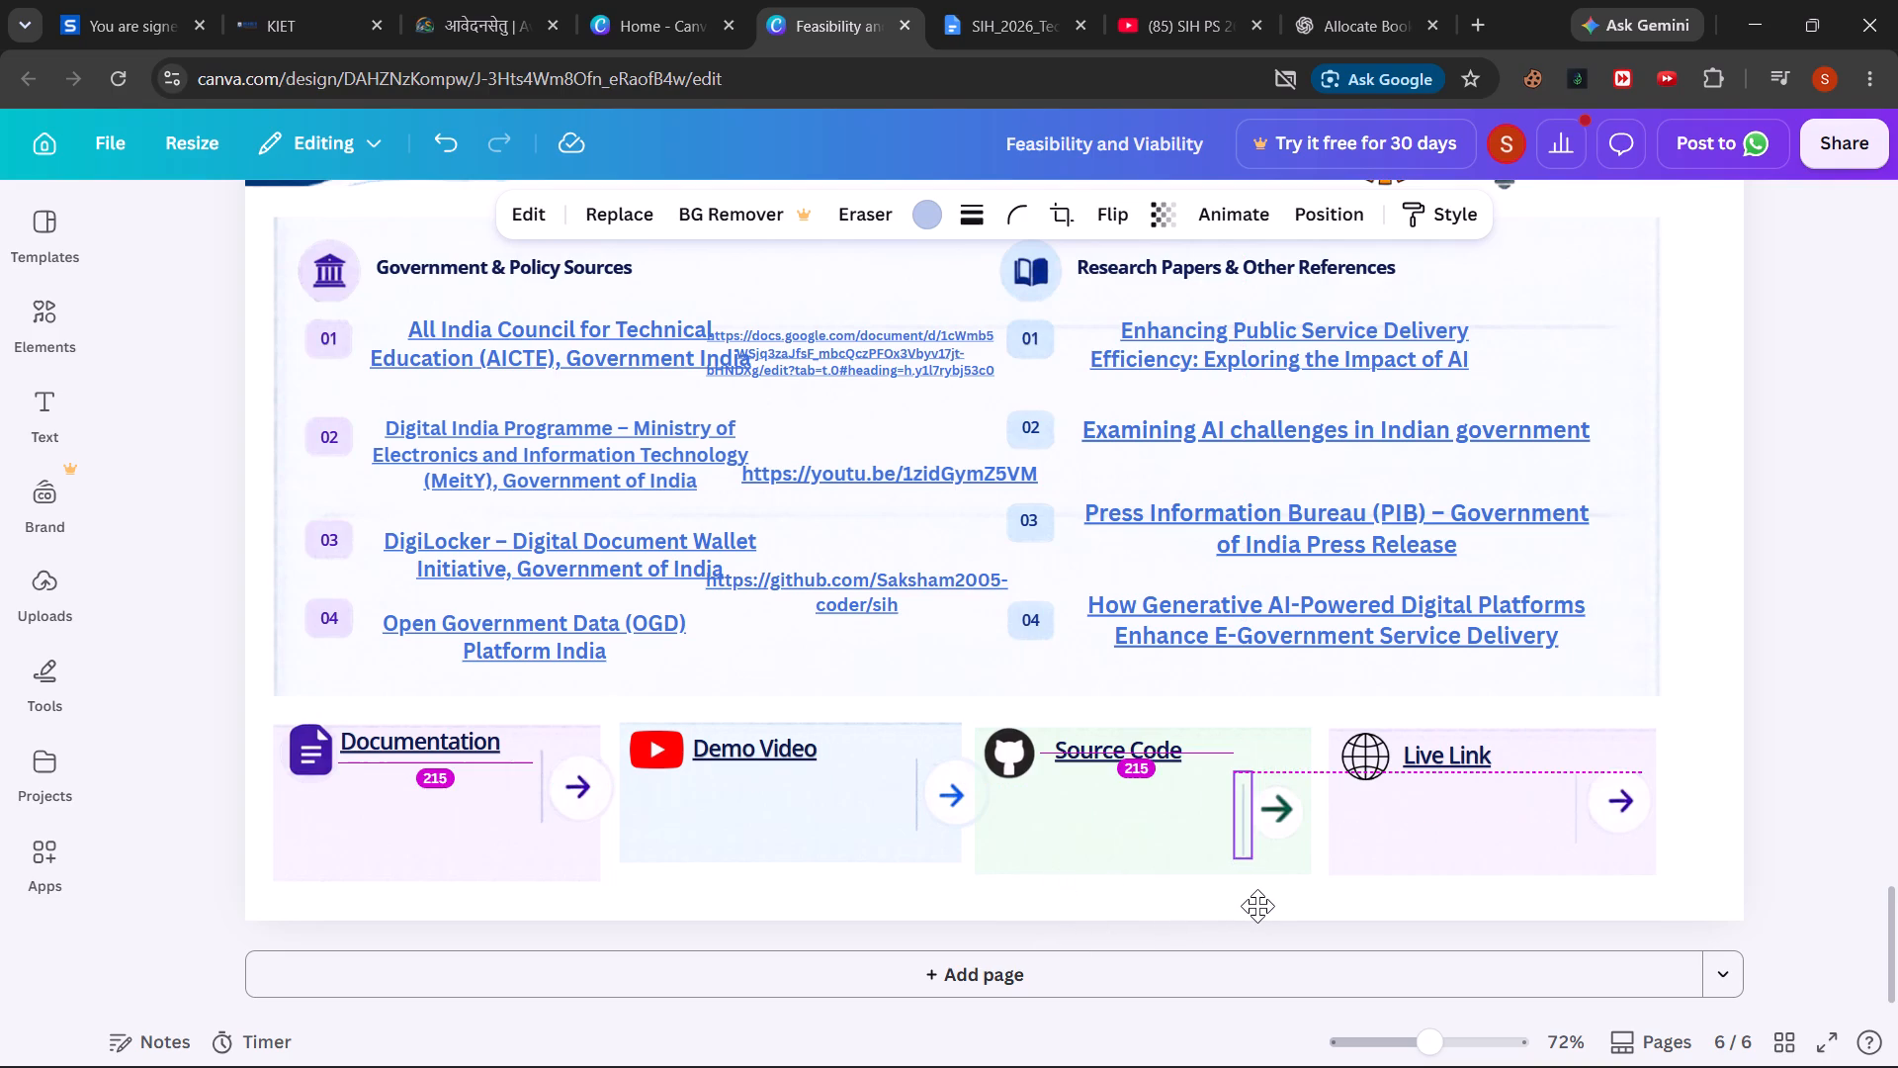
drag(1257, 906, 1255, 903)
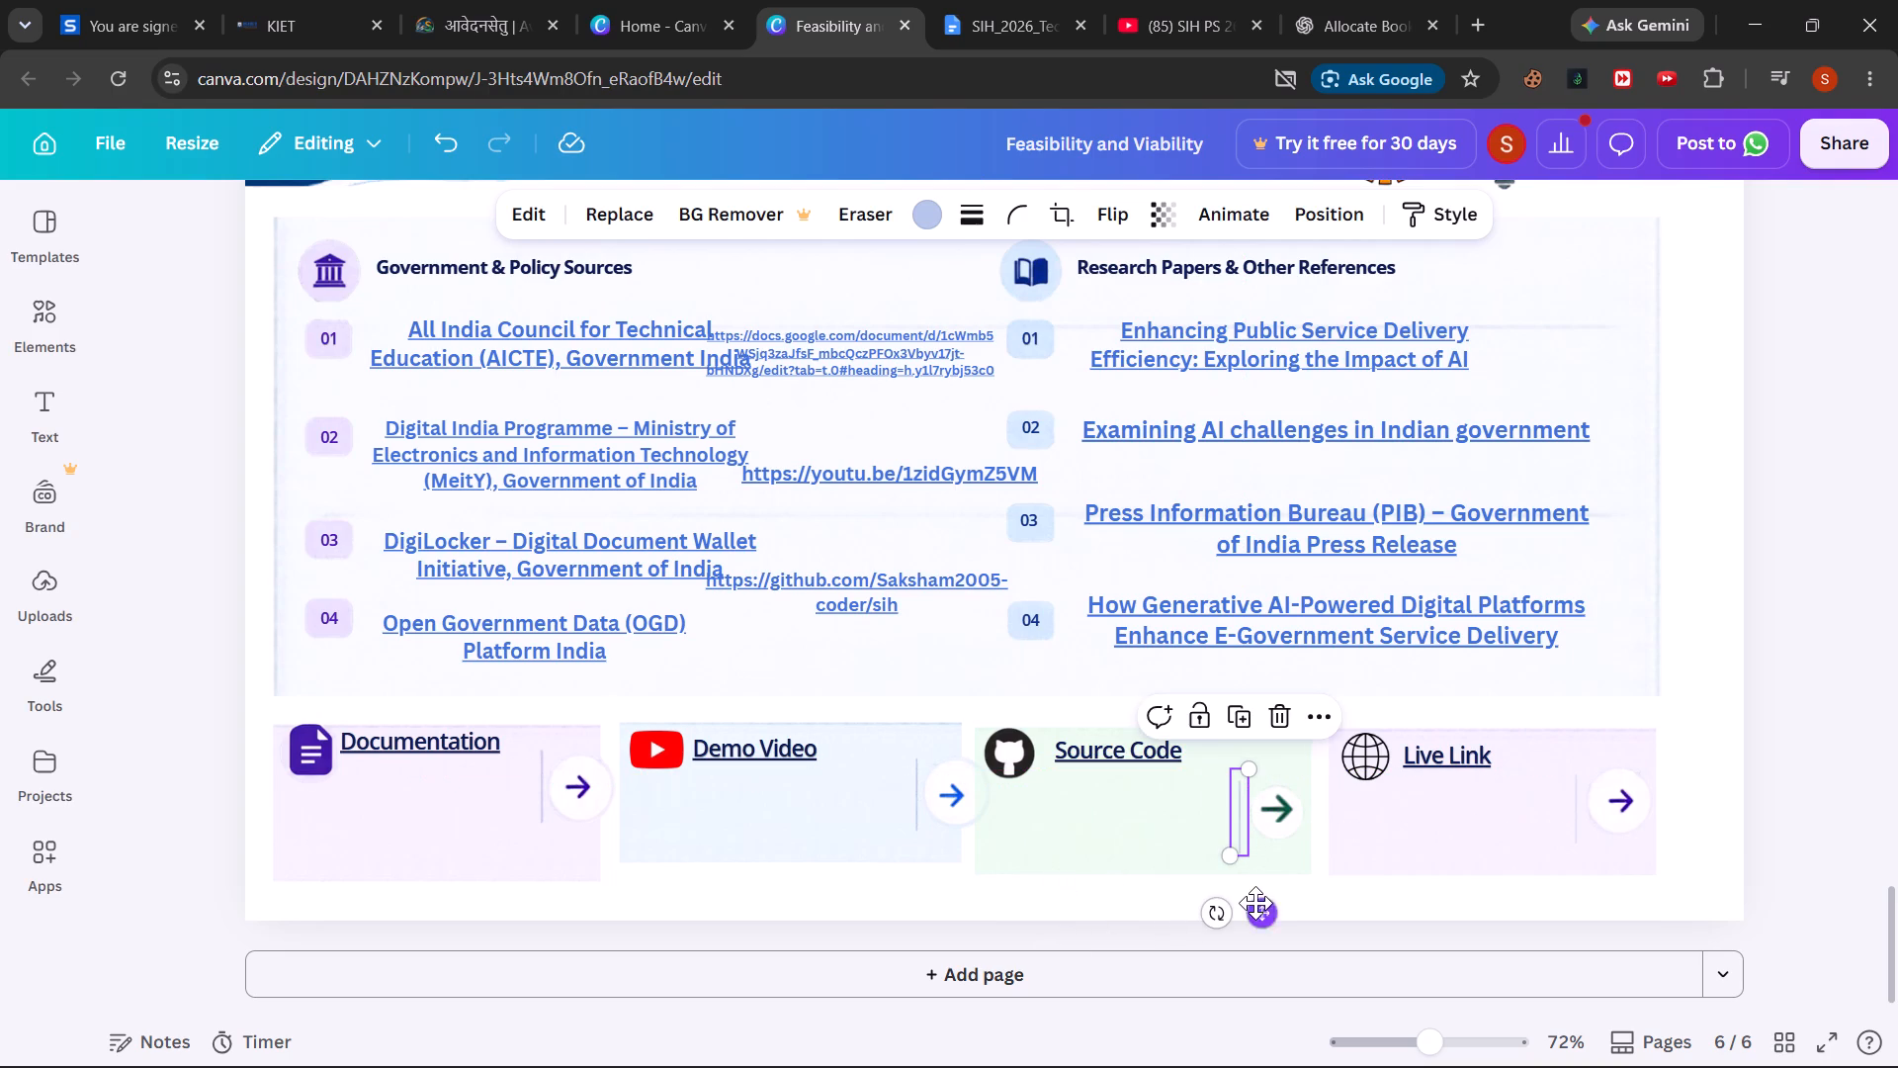
click(1418, 835)
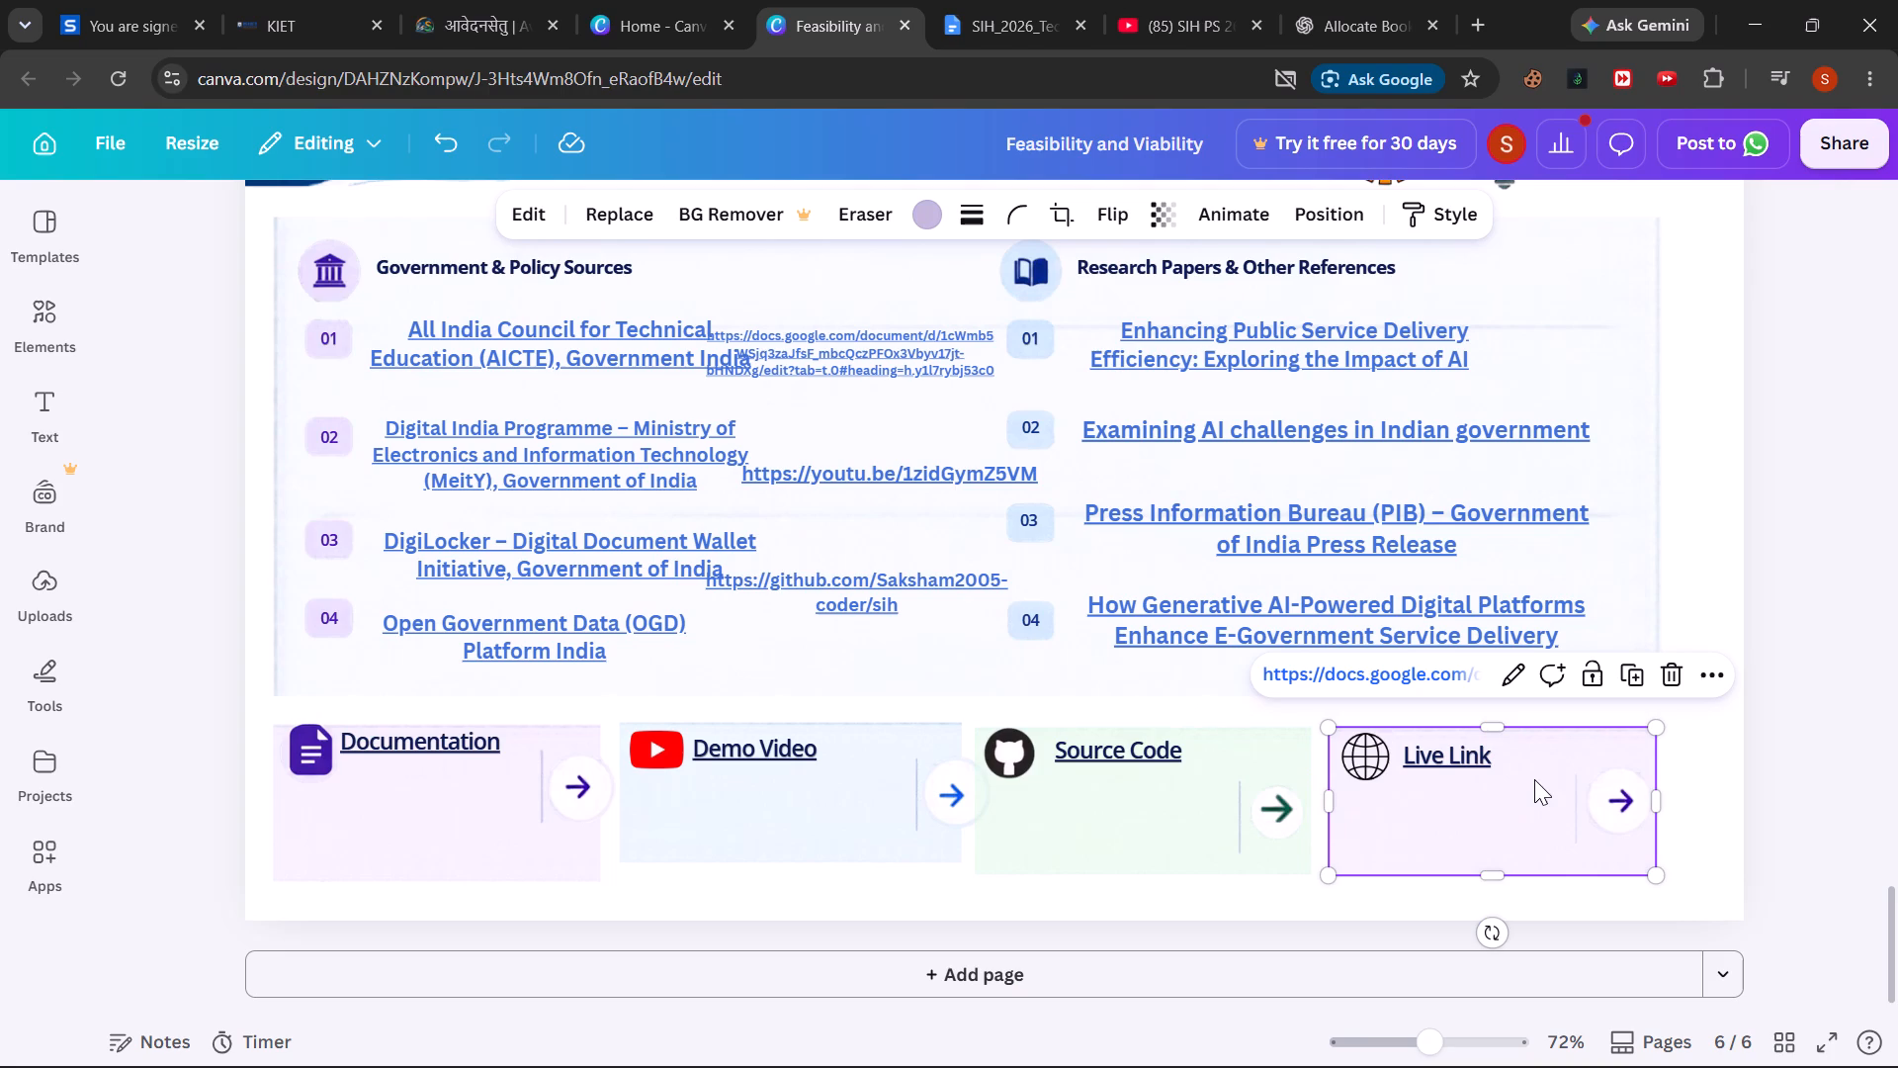
Extend the Demo Video card's blue background downward until its bottom edge lines up with the Documentation card's.
click(772, 811)
drag(788, 877, 788, 893)
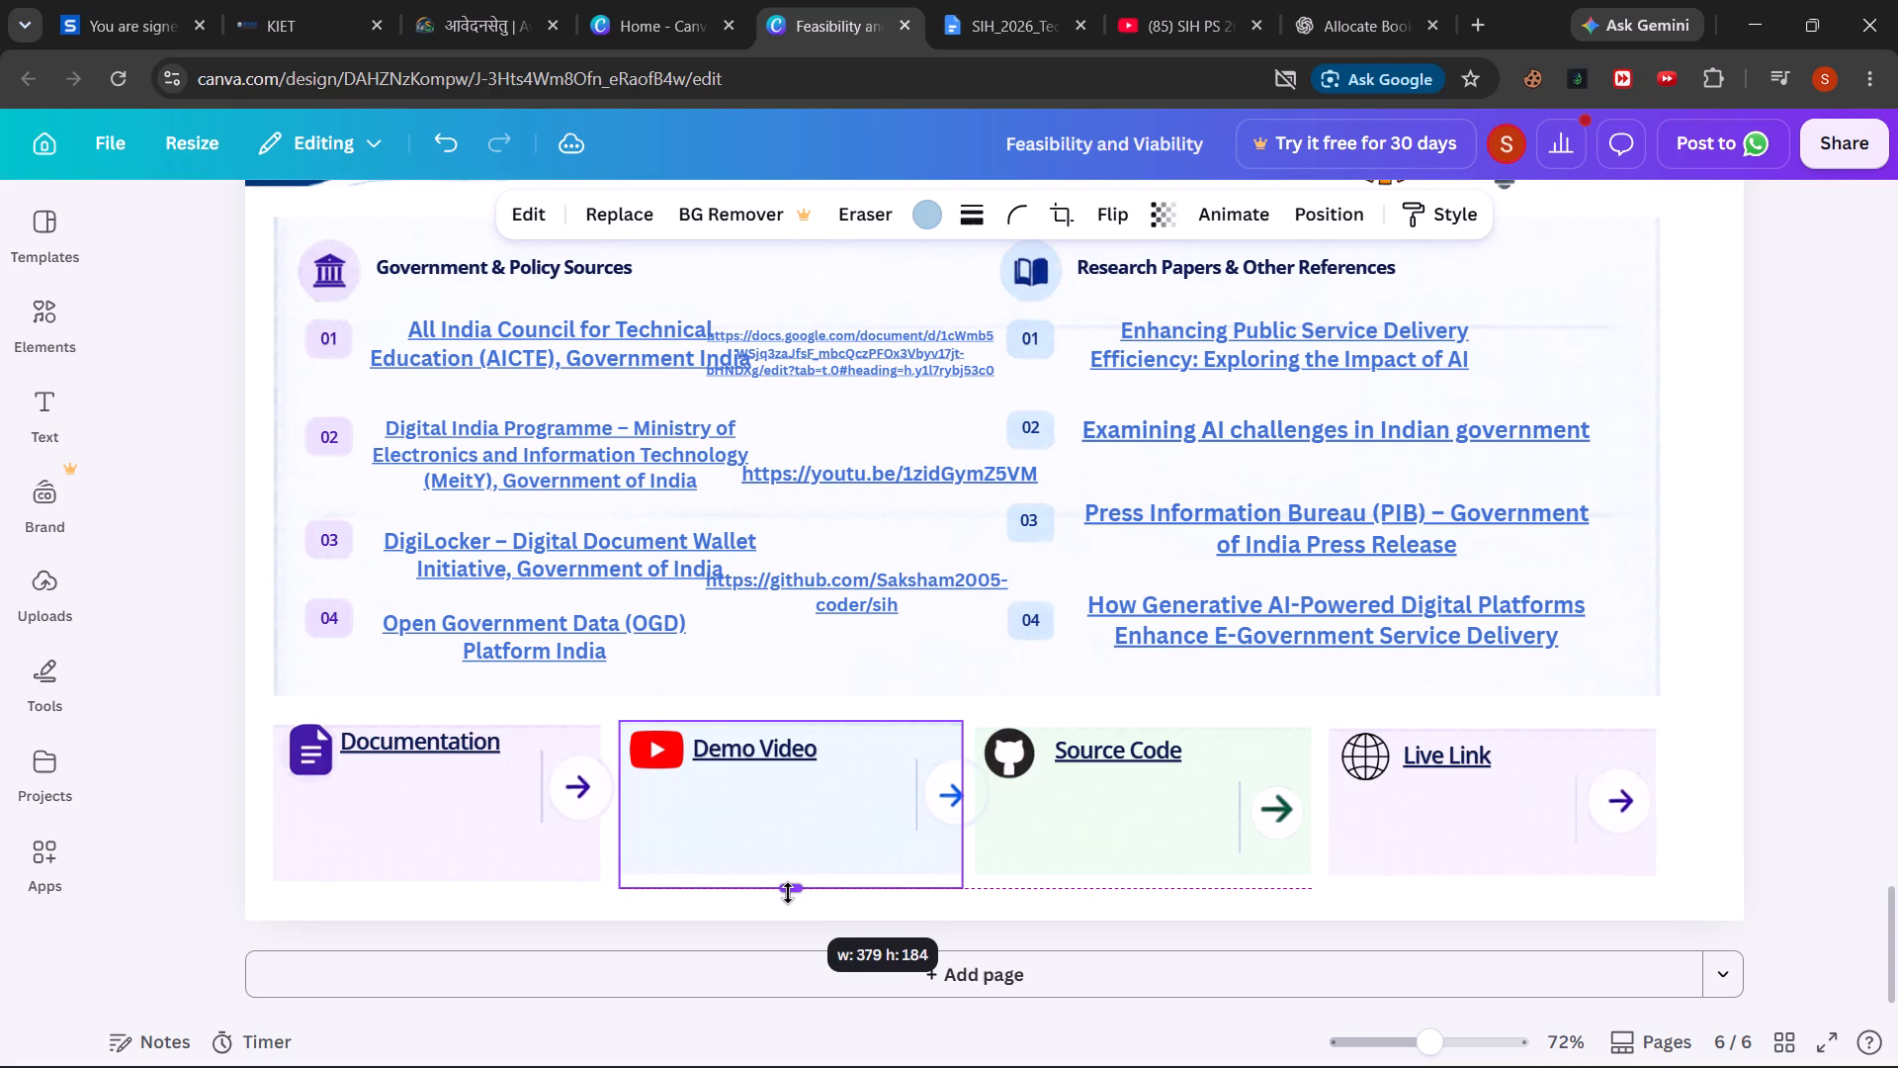
drag(788, 893, 788, 895)
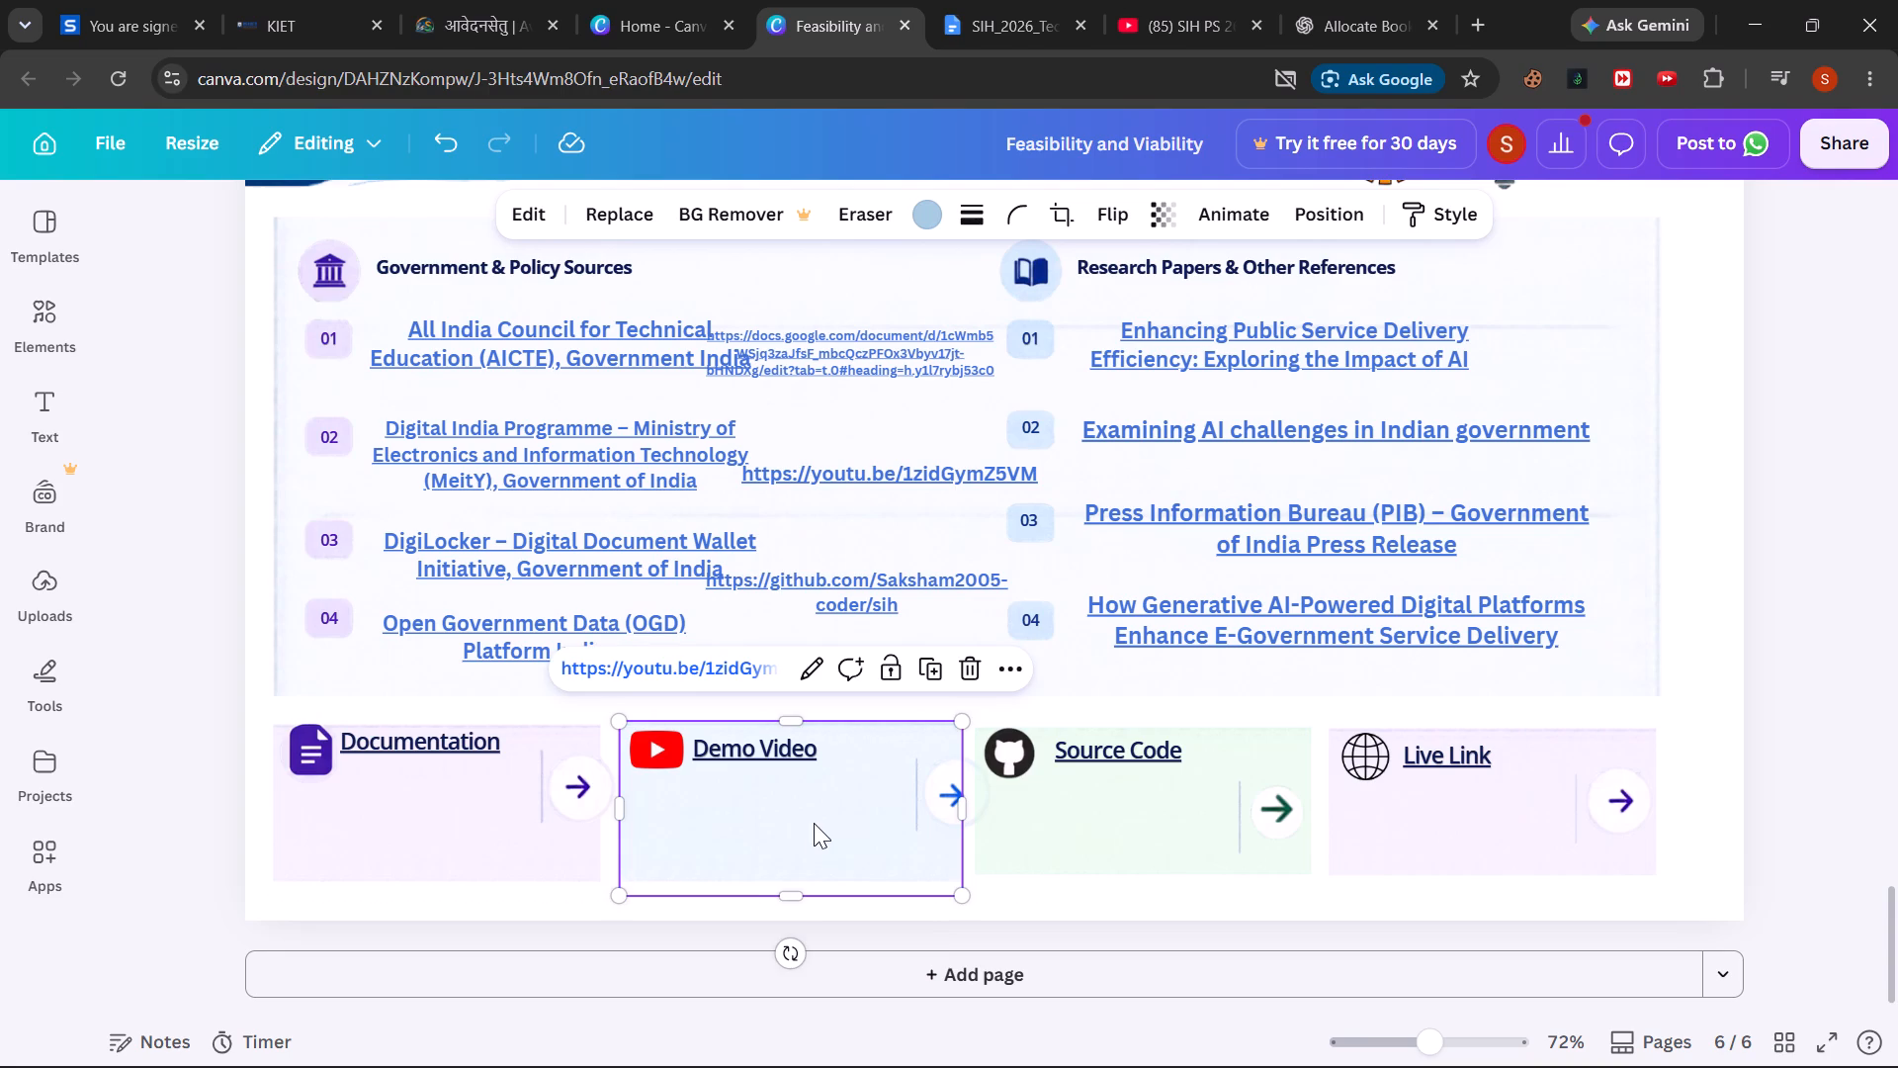
click(814, 823)
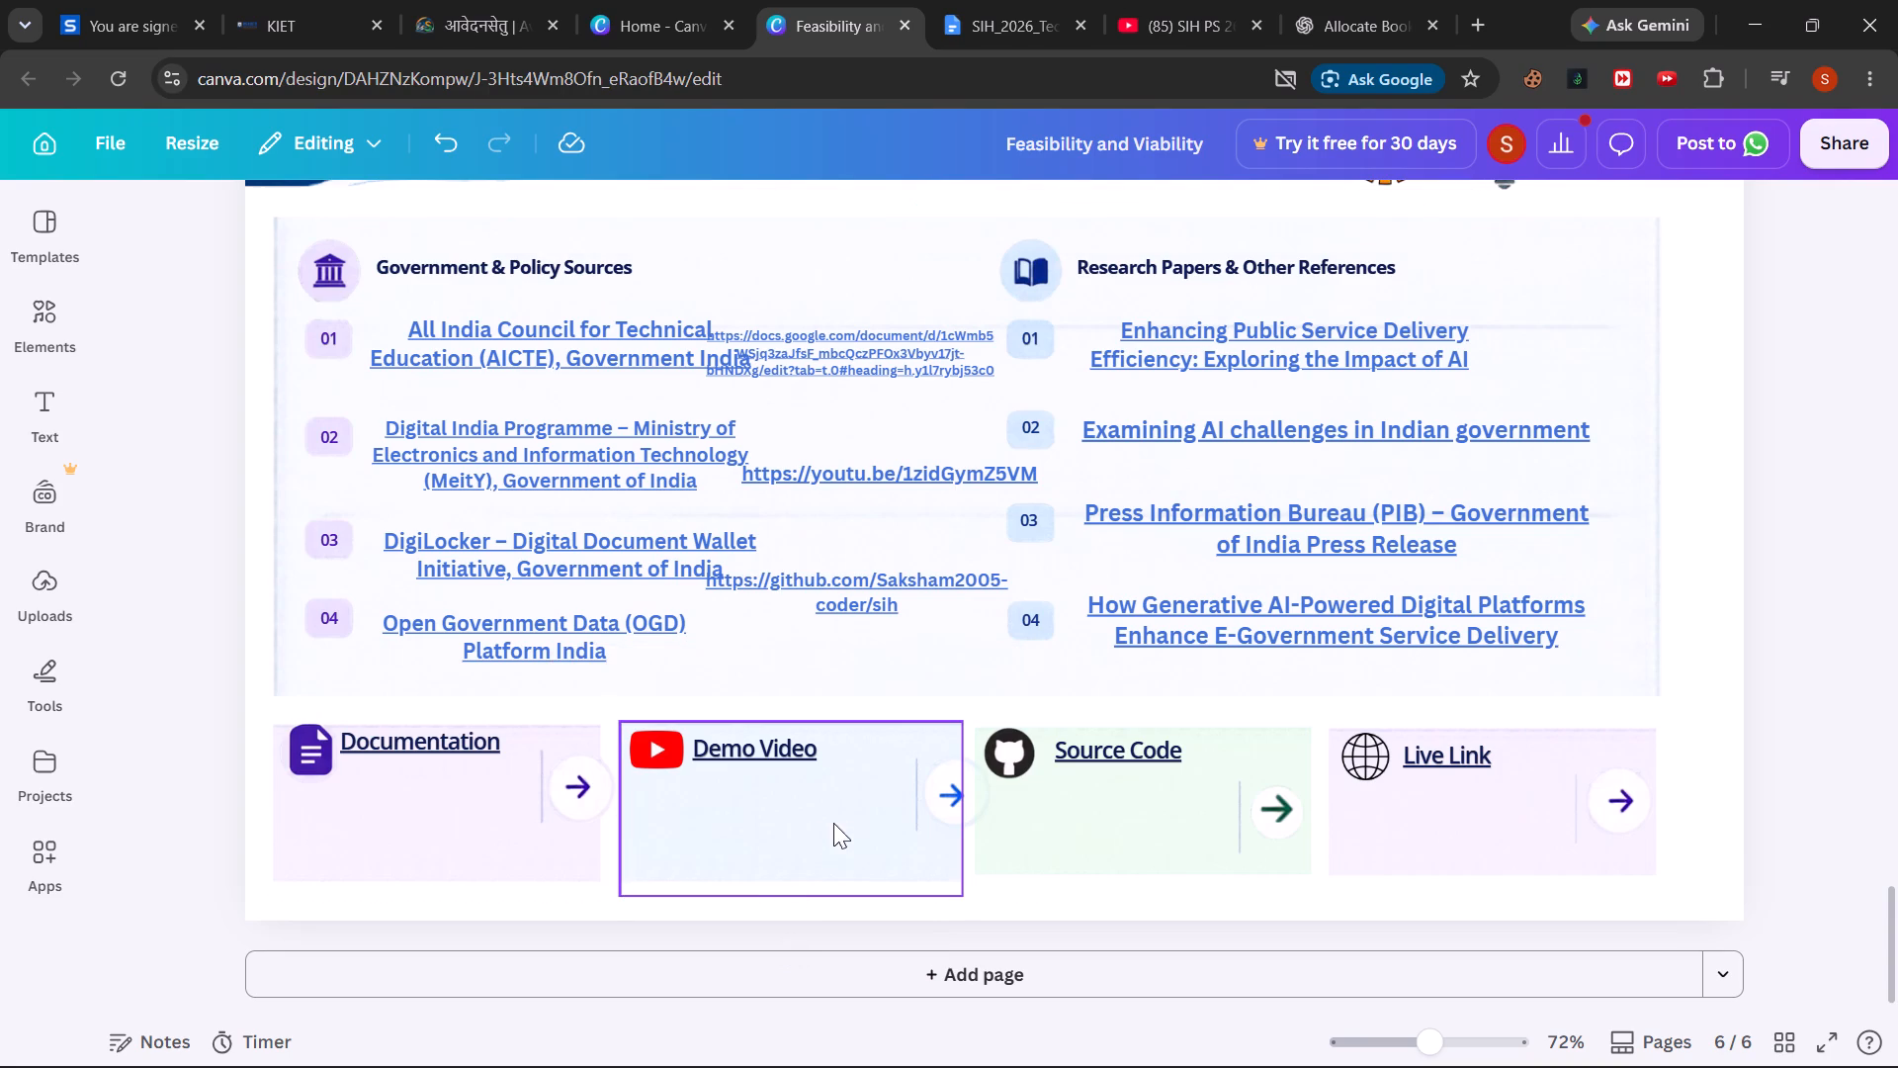
click(927, 683)
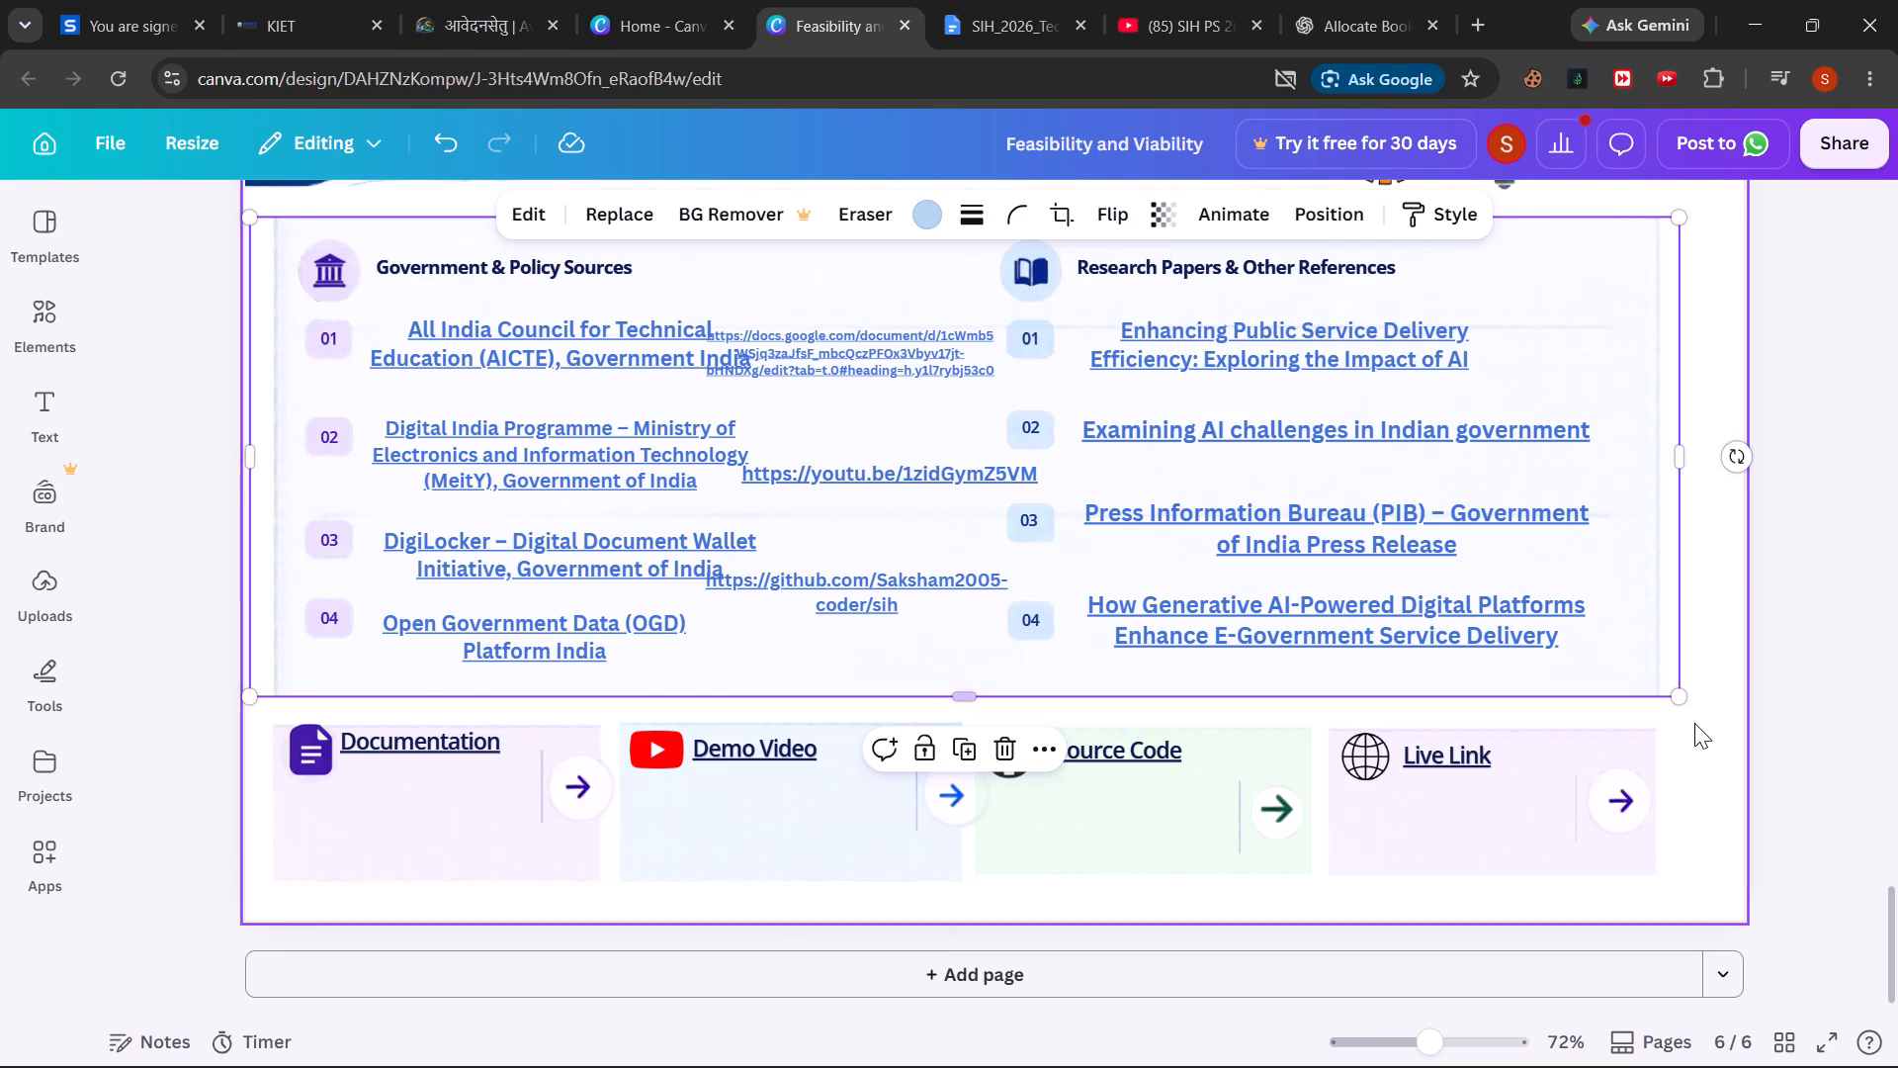
click(1833, 723)
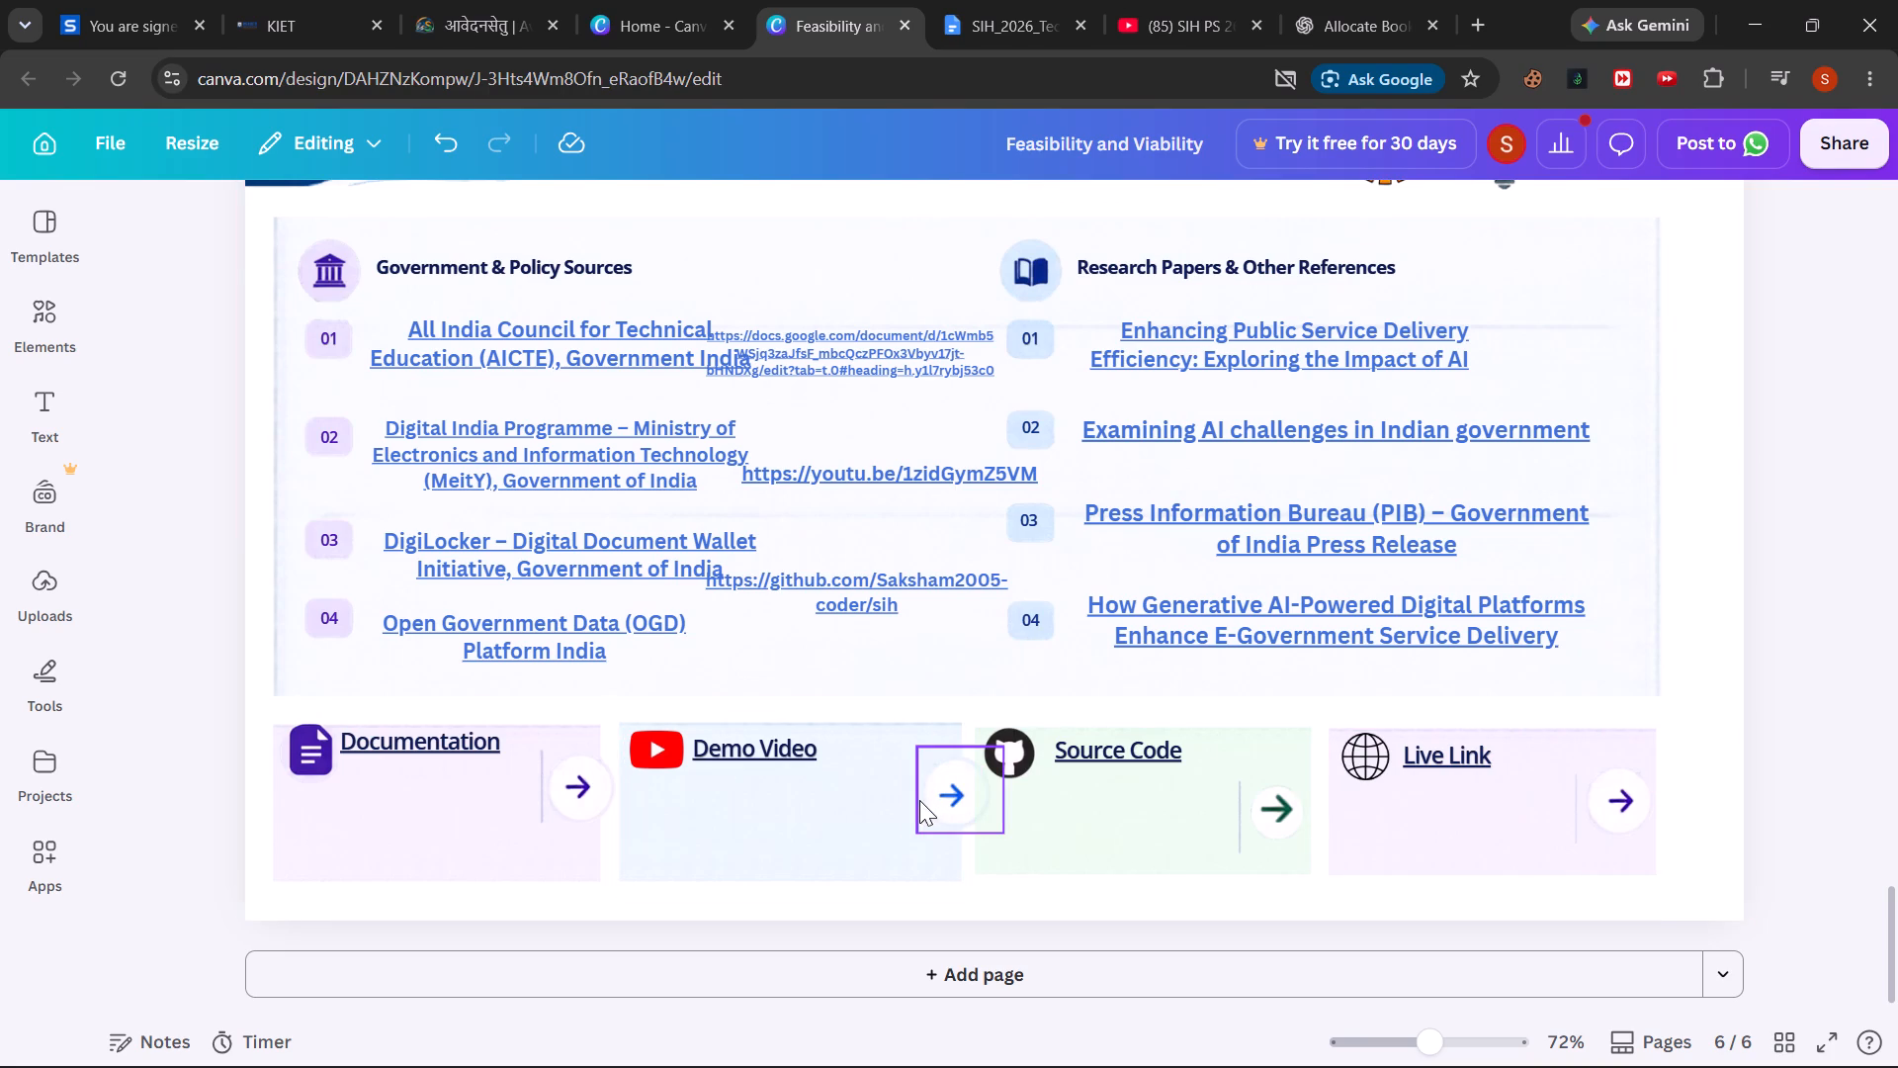
Move the Demo Video card's divider, white circle and blue arrow left and slightly down so they sit inside the card.
drag(911, 812, 897, 819)
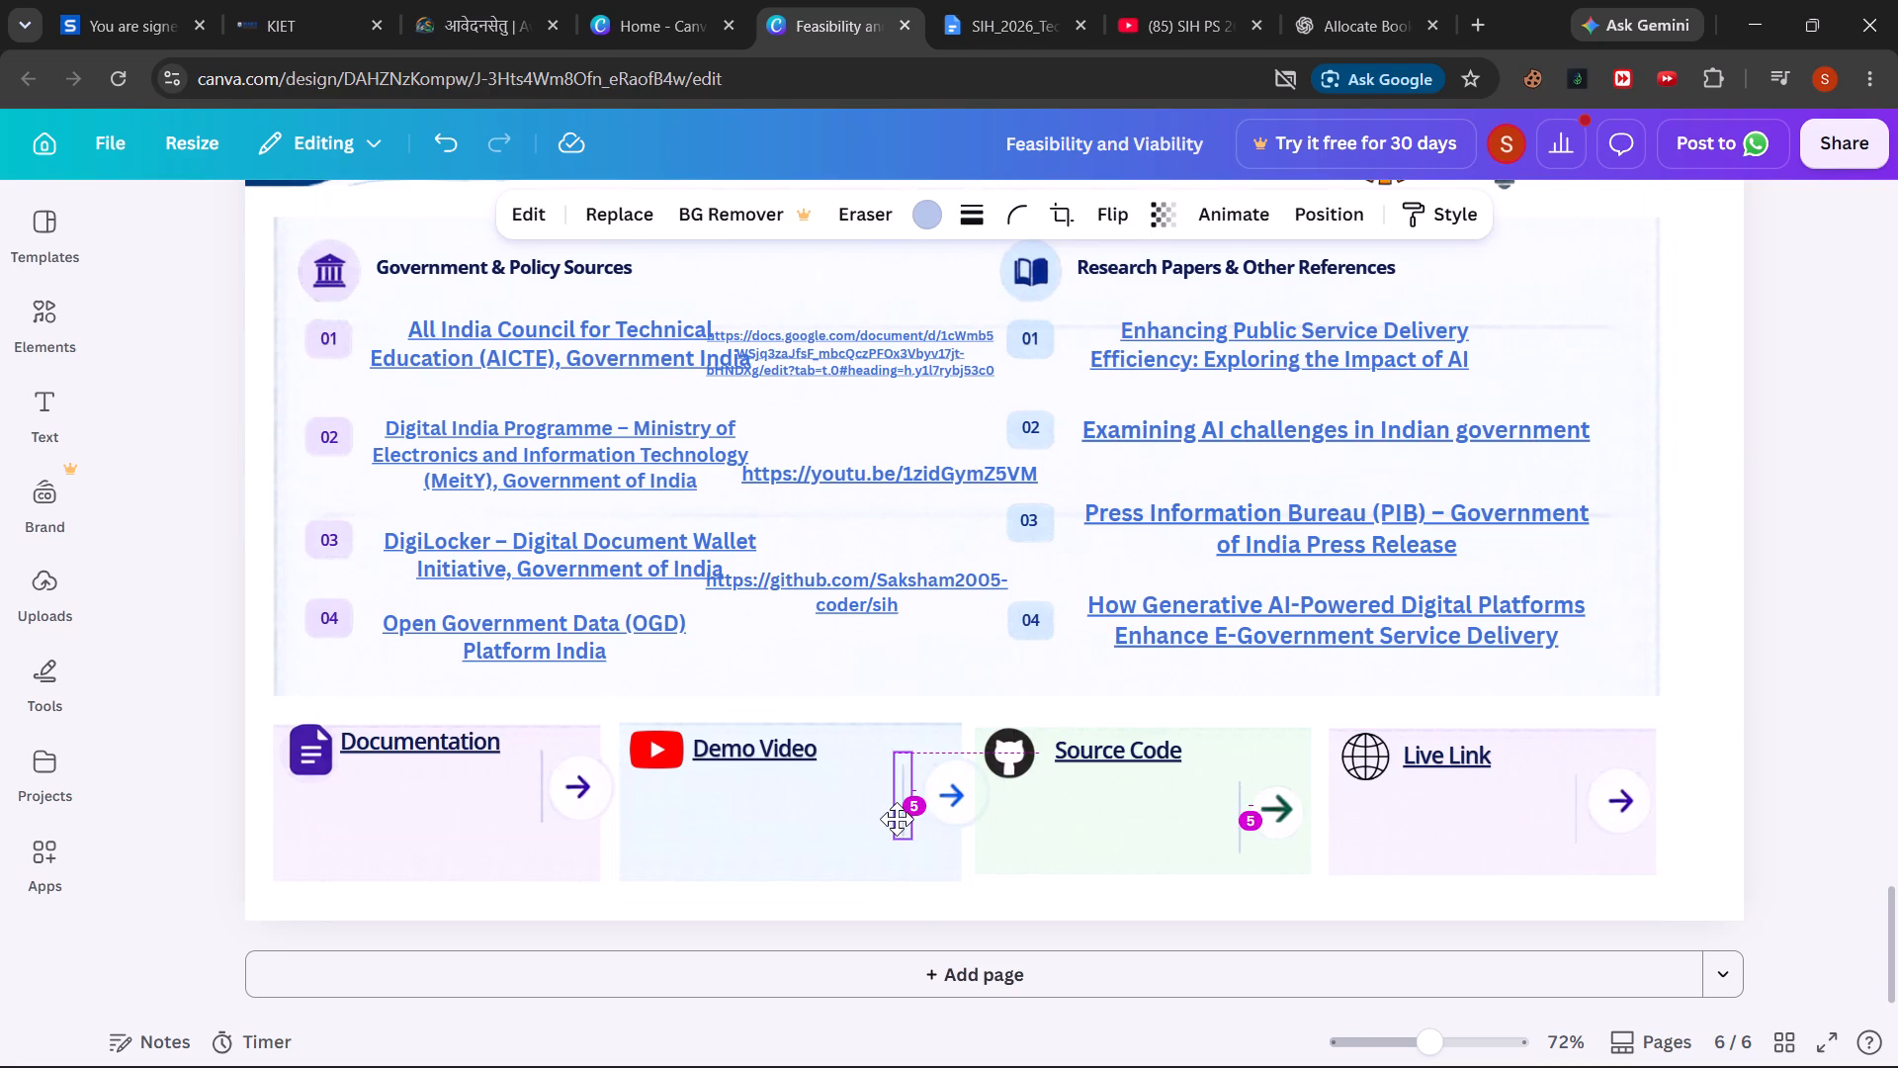
drag(897, 819, 873, 822)
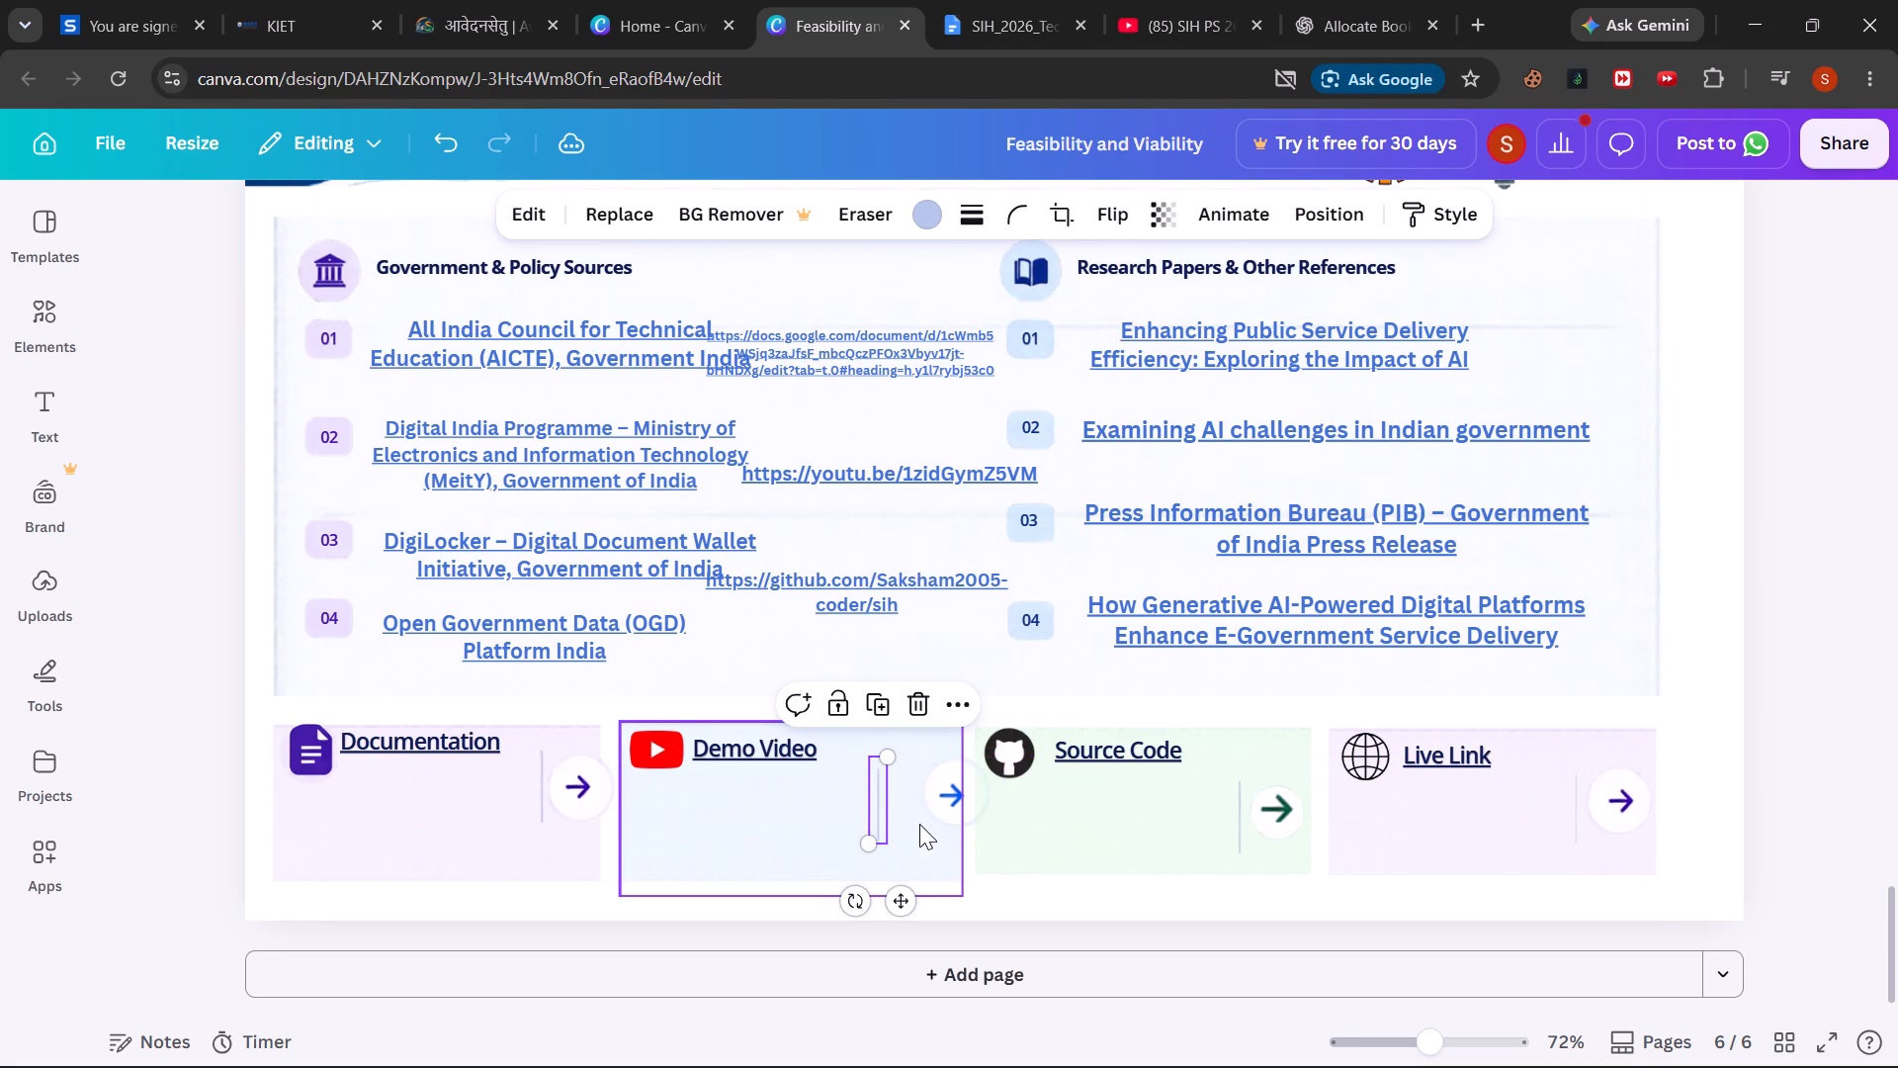
drag(949, 820, 912, 836)
drag(945, 799, 915, 812)
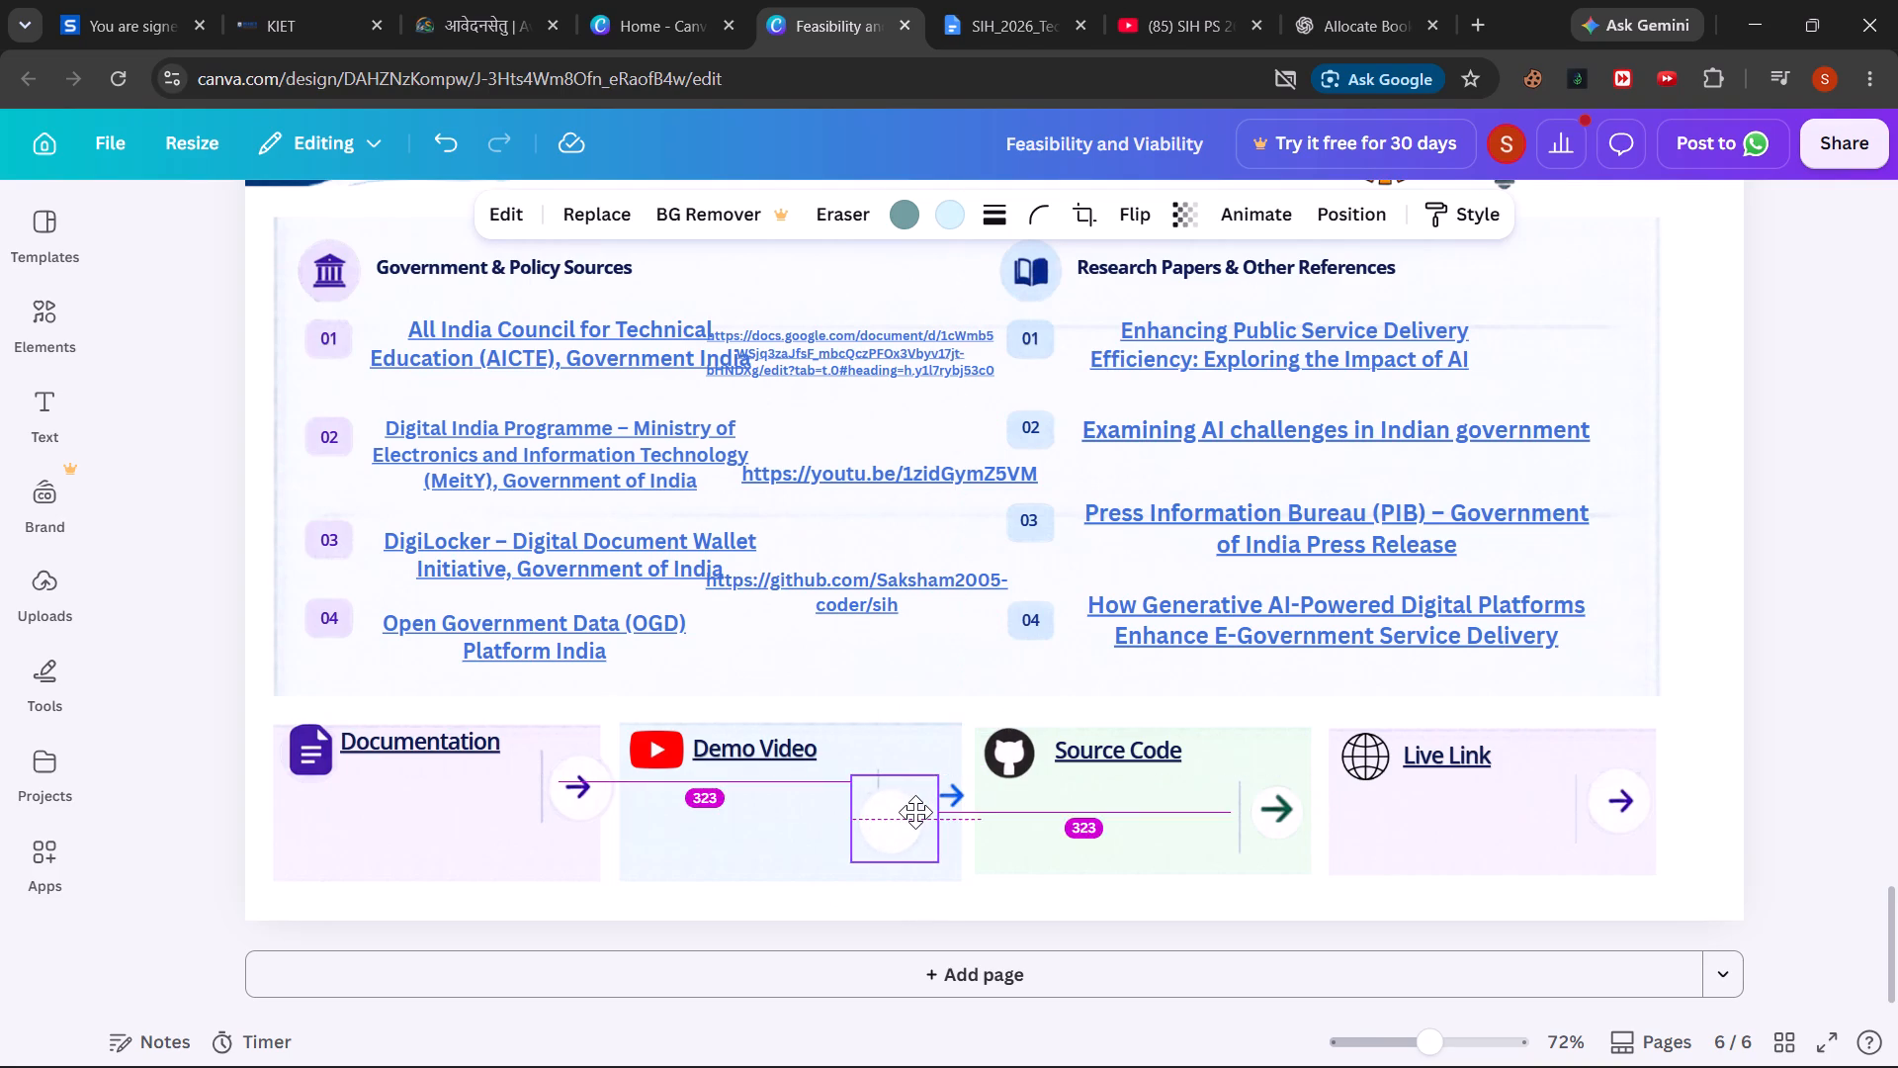
drag(915, 812, 913, 812)
key(ctrl+z)
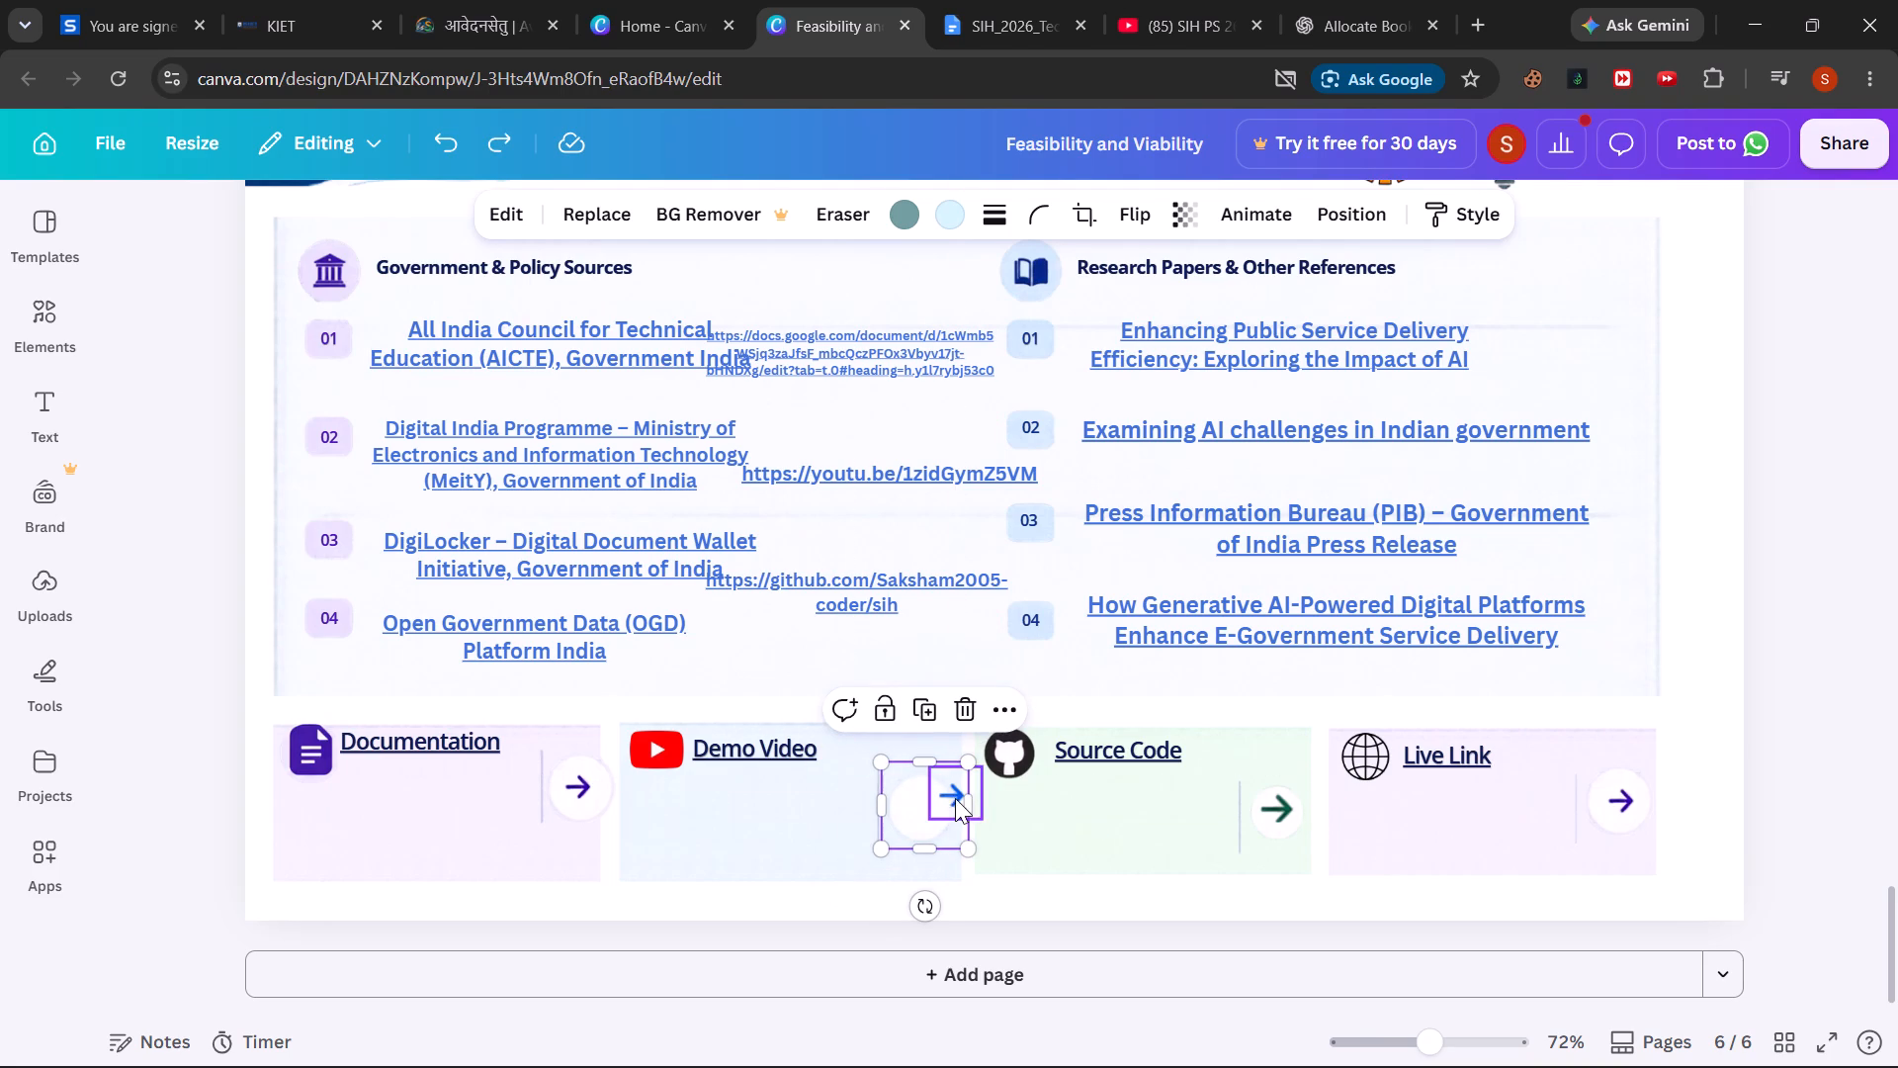
click(958, 798)
drag(956, 798, 920, 810)
click(821, 821)
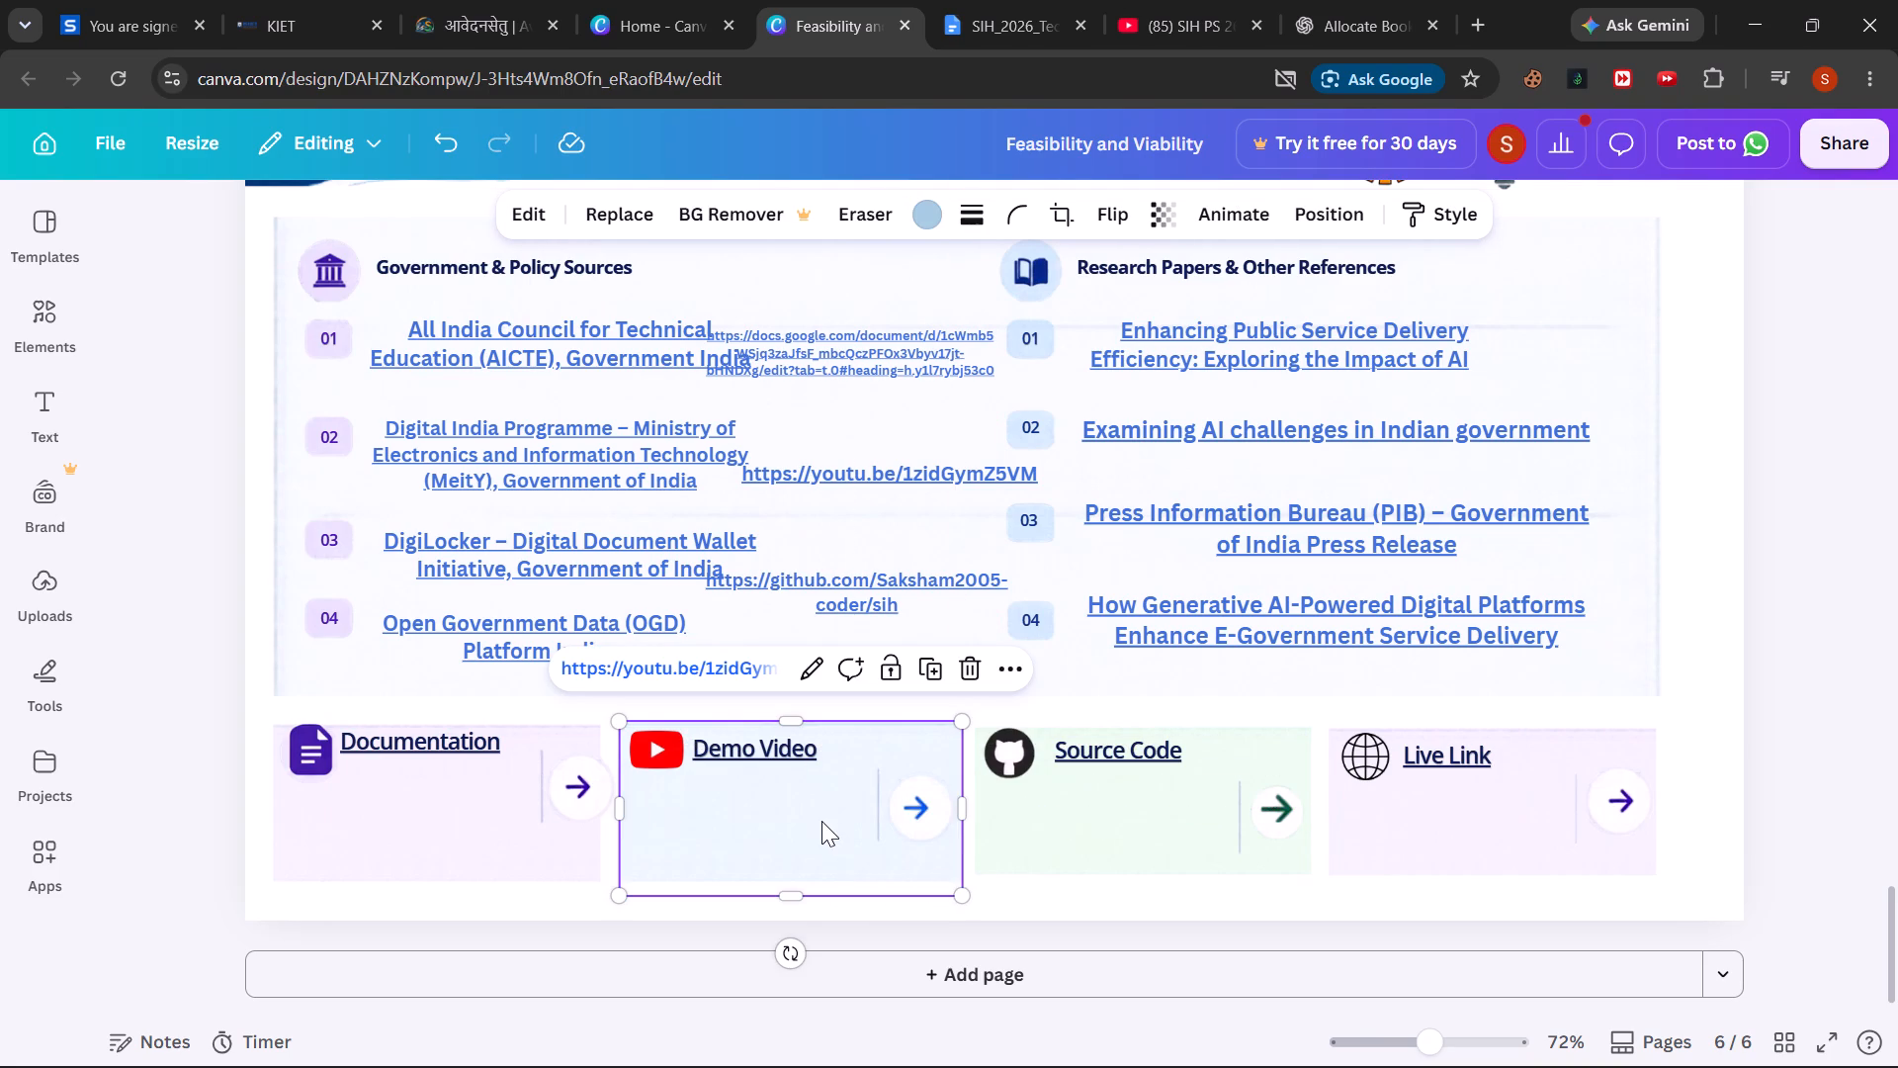
Nudge the Demo Video card's blue arrow slightly right within its circle, and the divider slightly right and down.
click(916, 810)
click(916, 810)
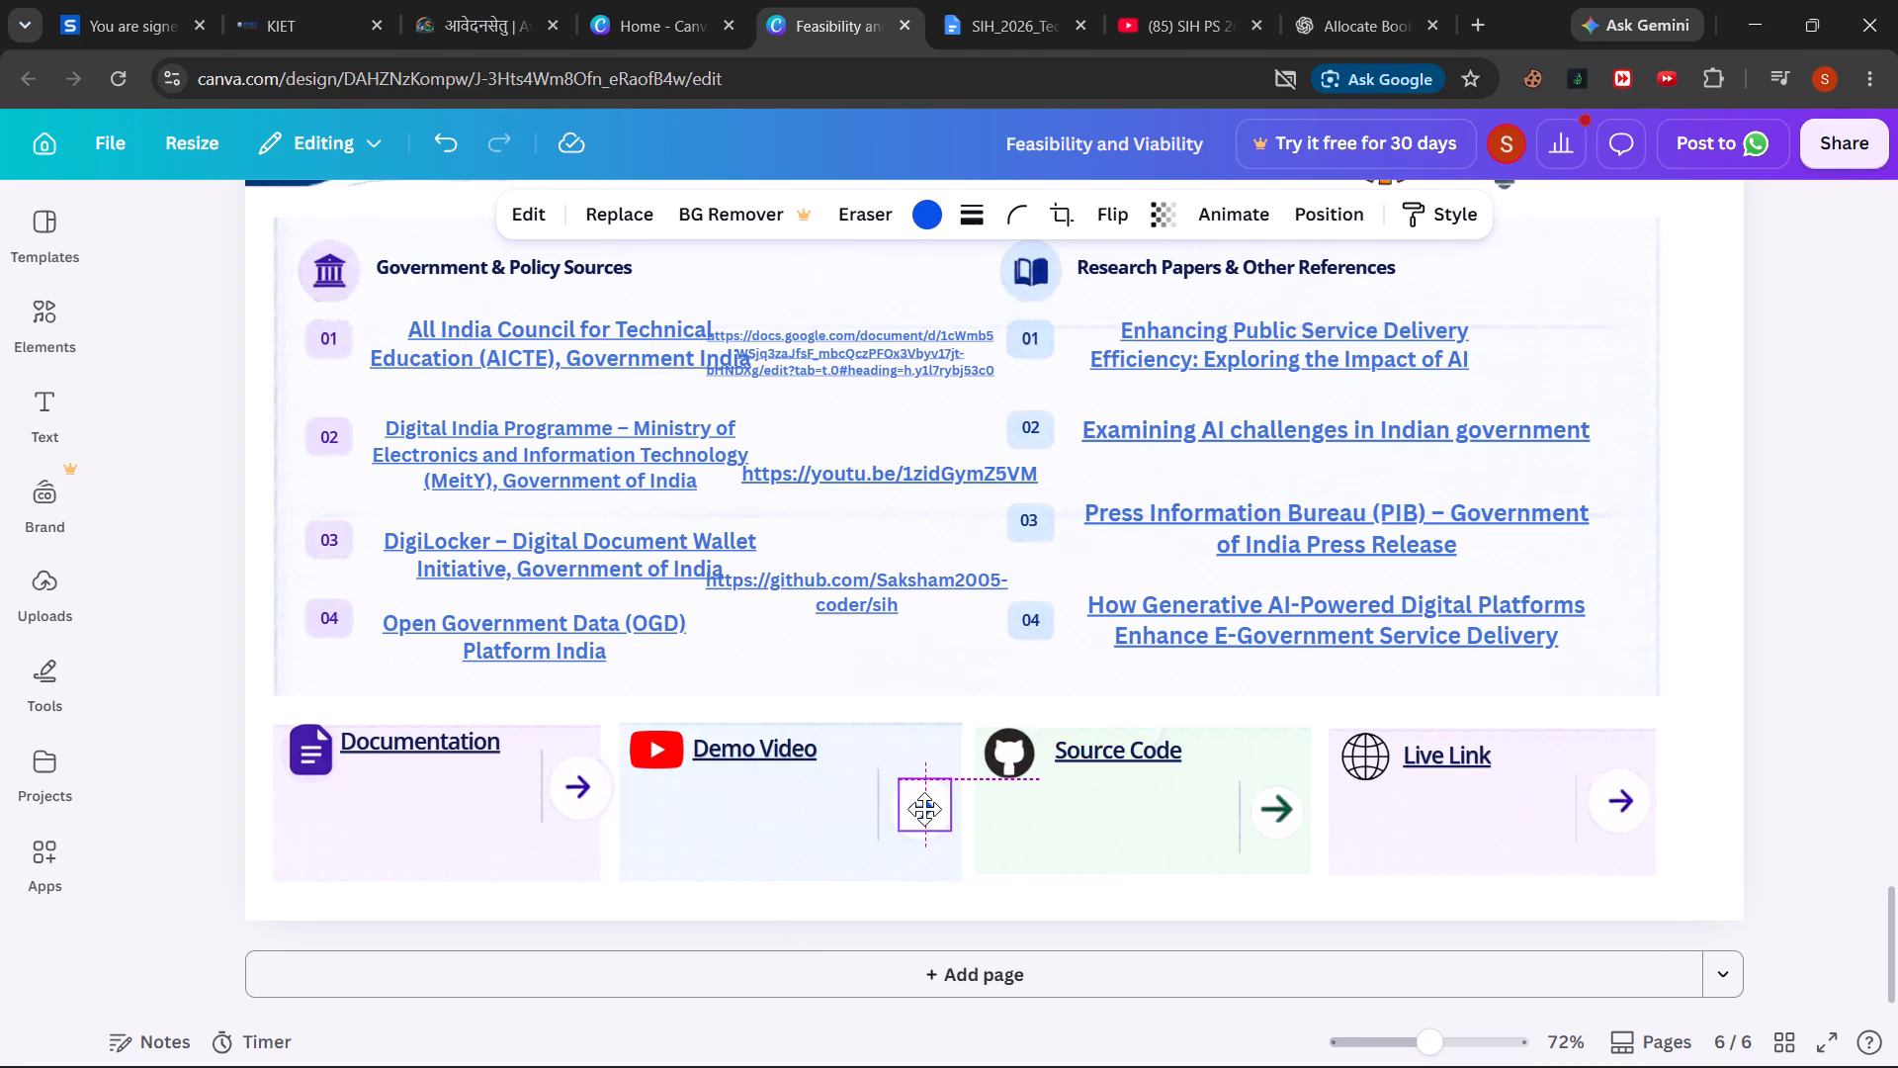
click(785, 826)
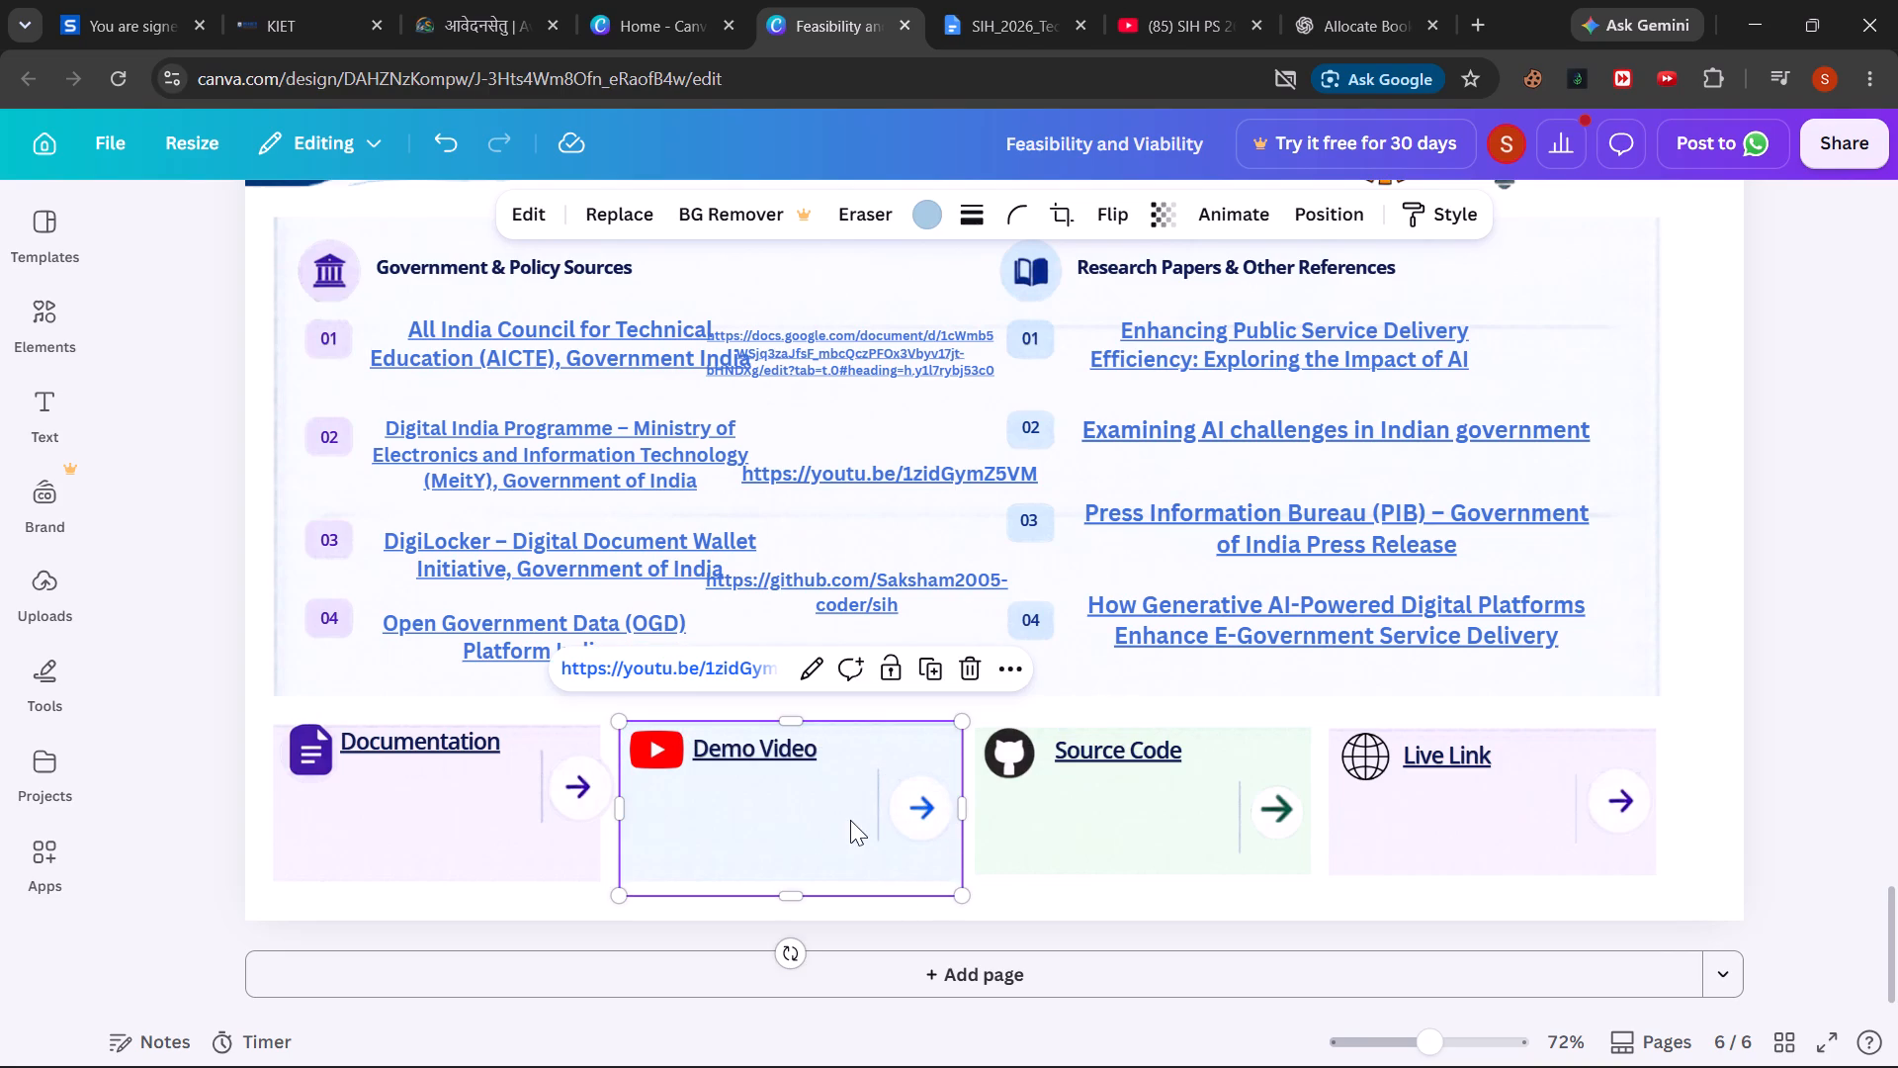
click(870, 820)
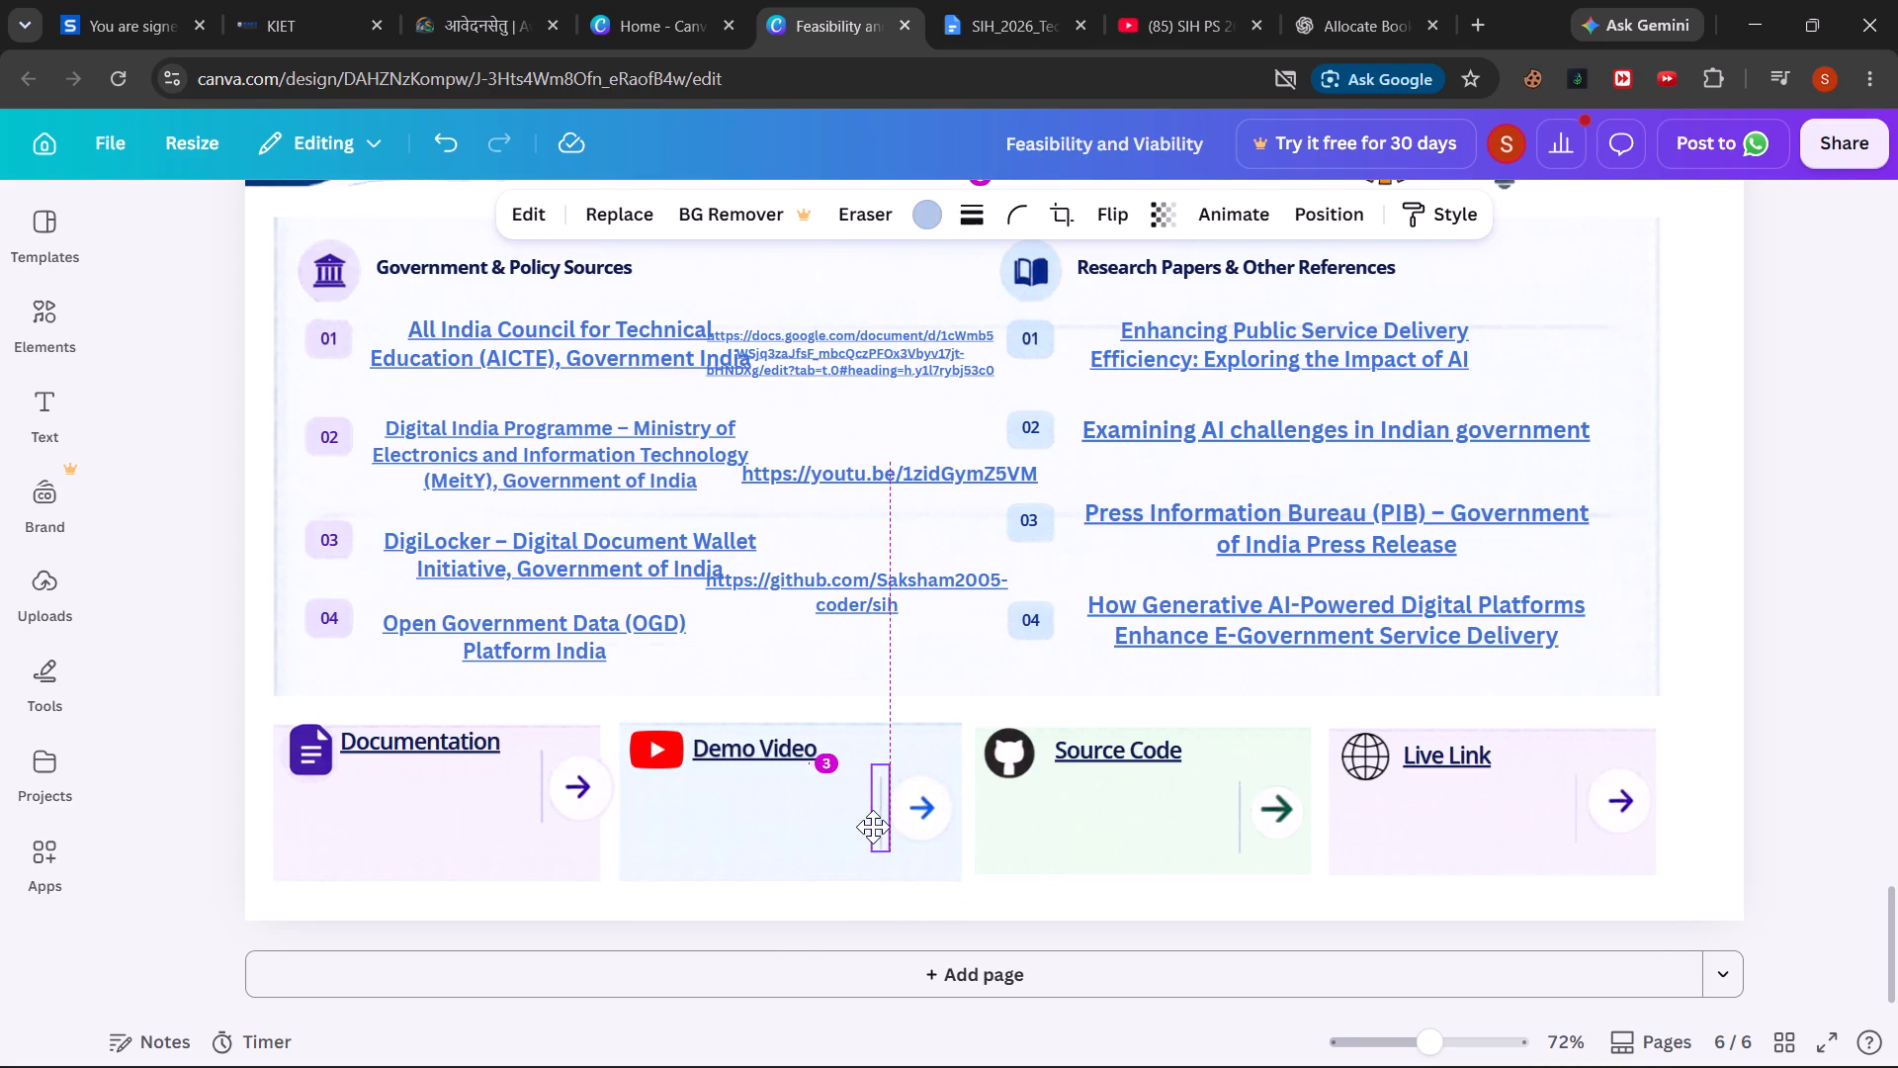
click(772, 836)
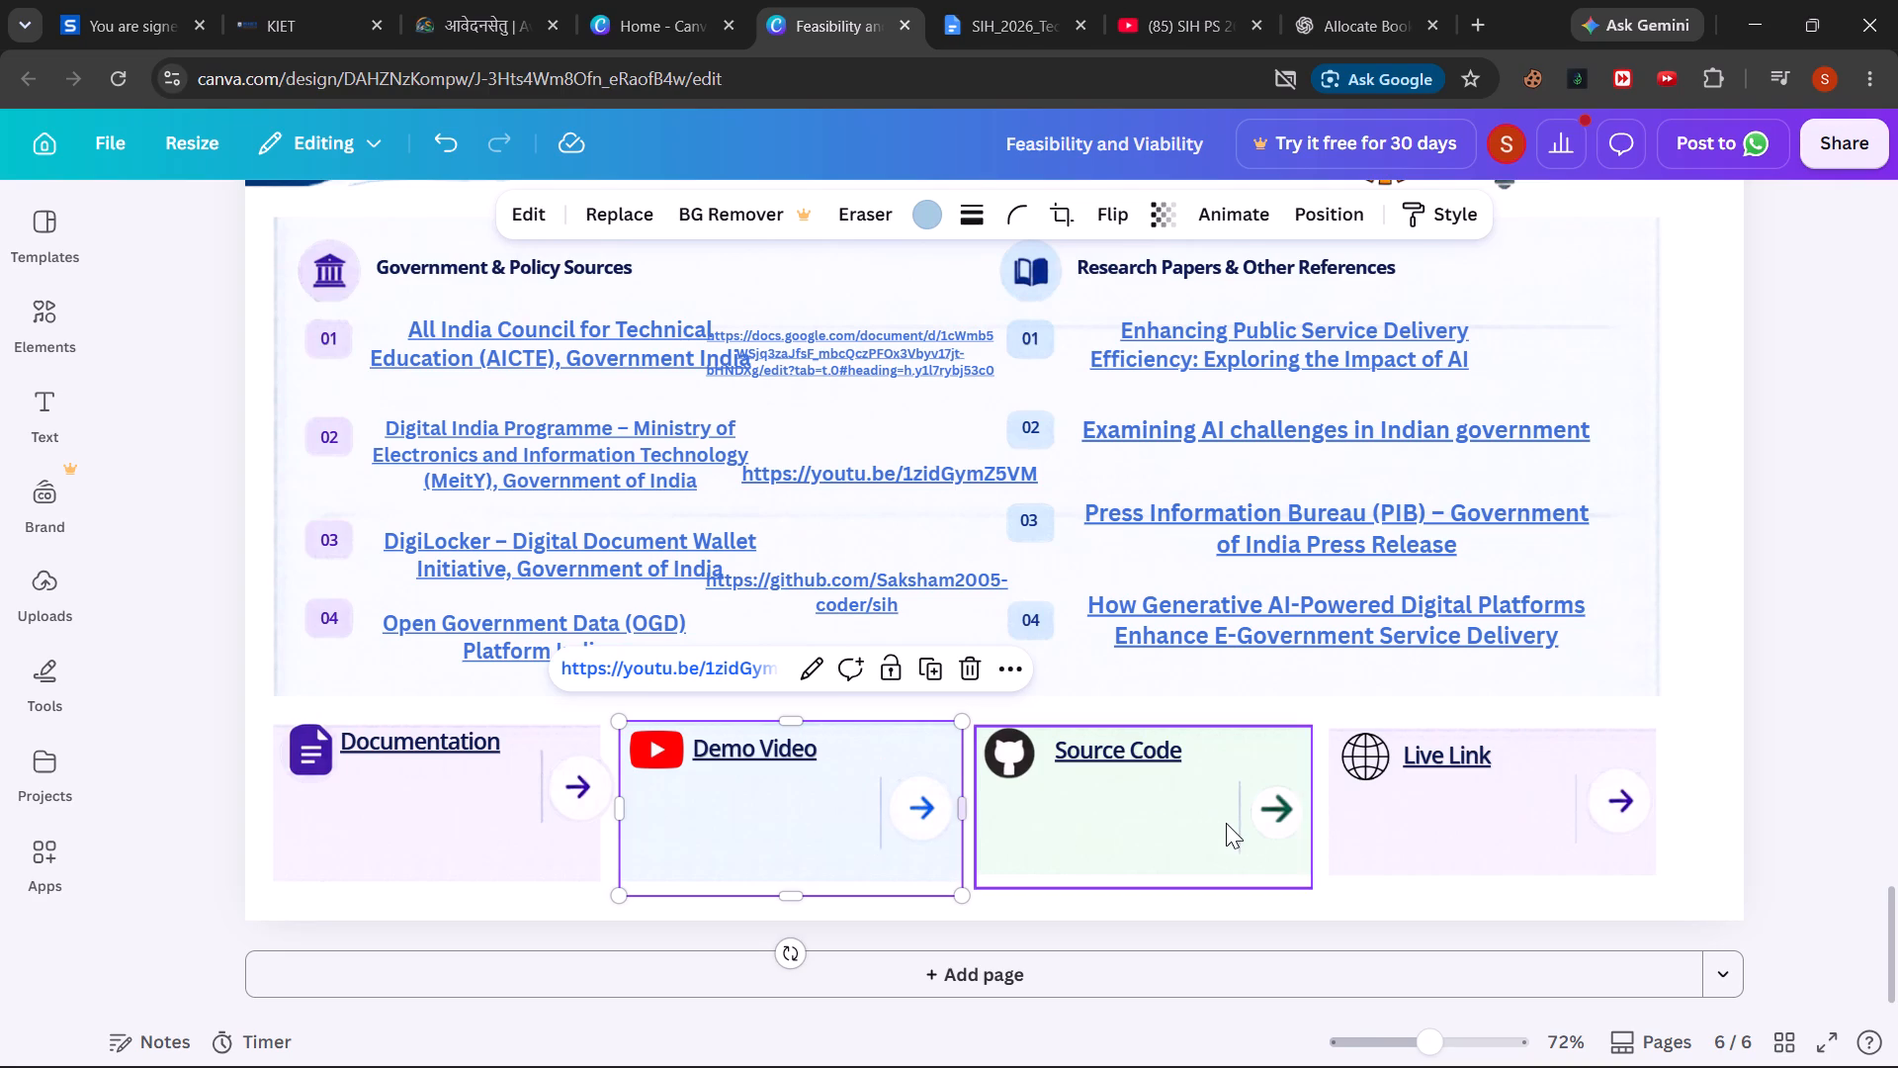
Enlarge the white circle behind the Source Code card's green arrow to about 68 wide and 85 high.
click(1279, 828)
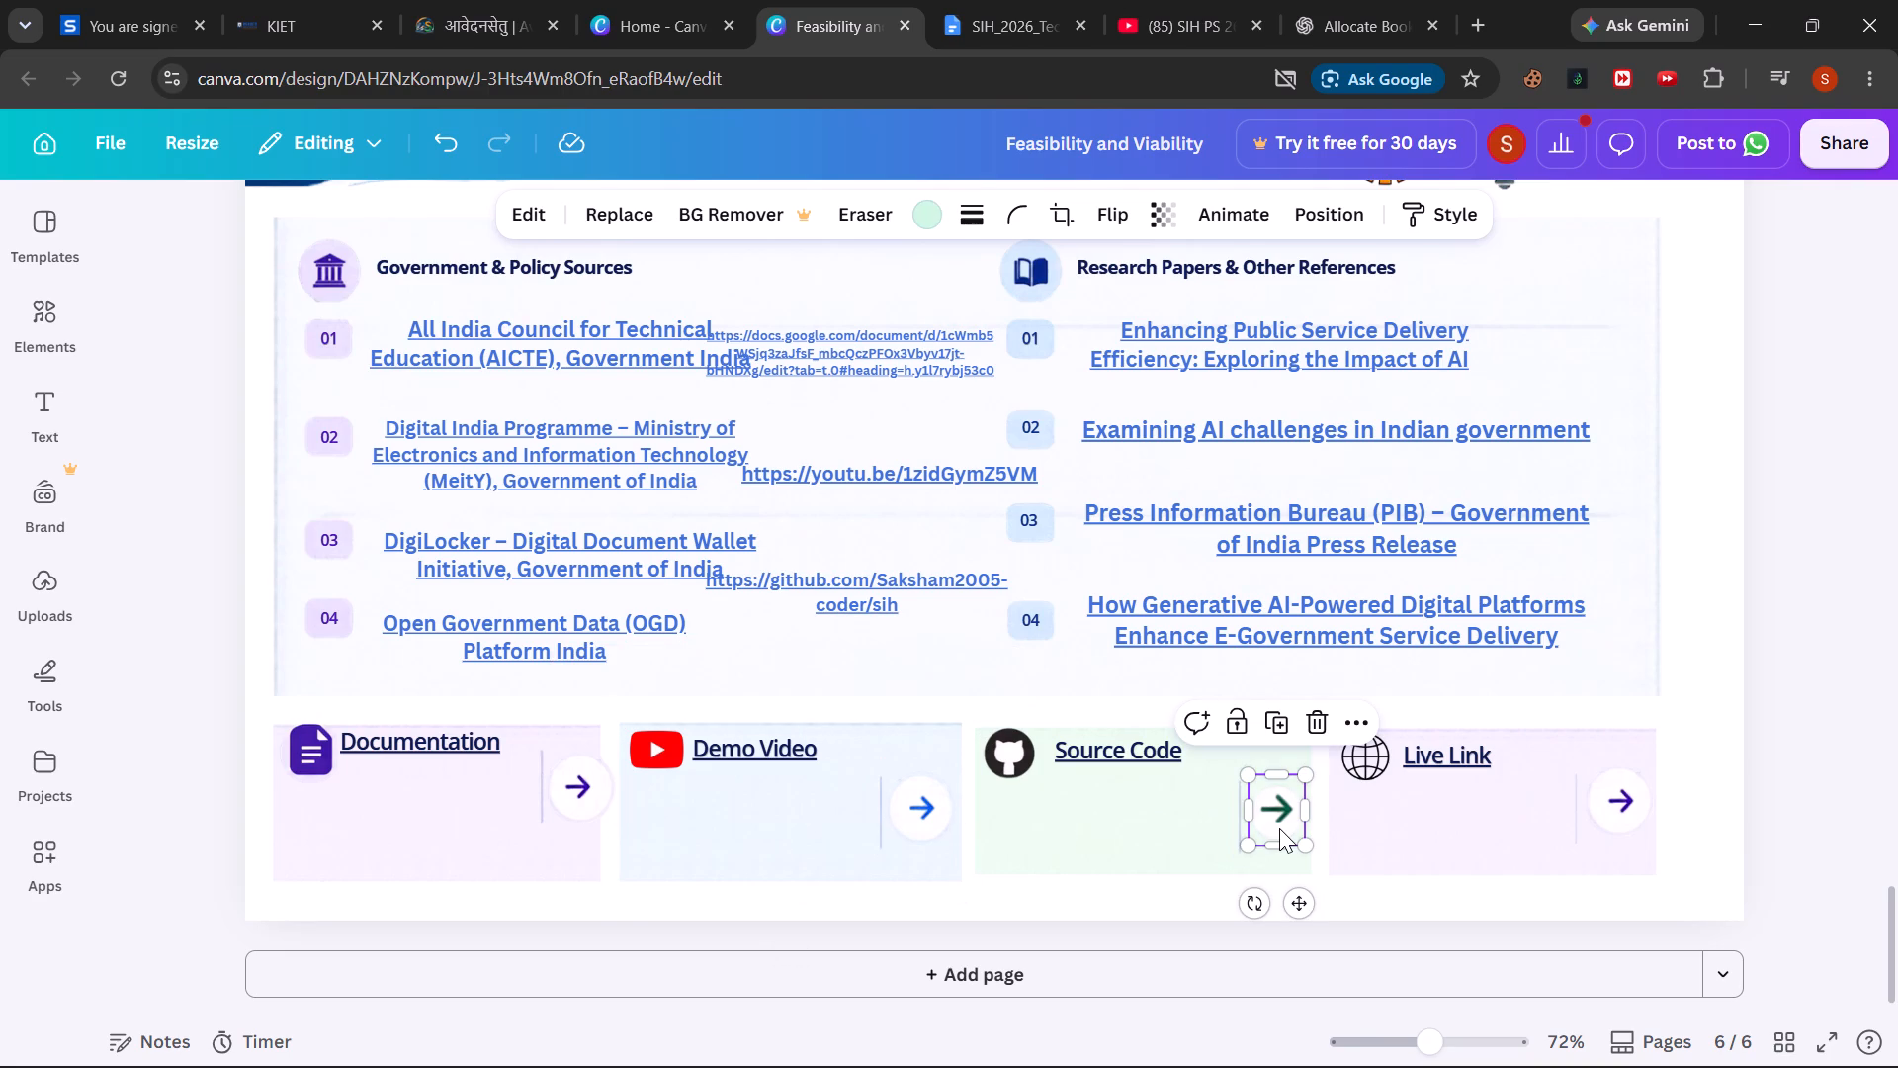
drag(1247, 775, 1238, 772)
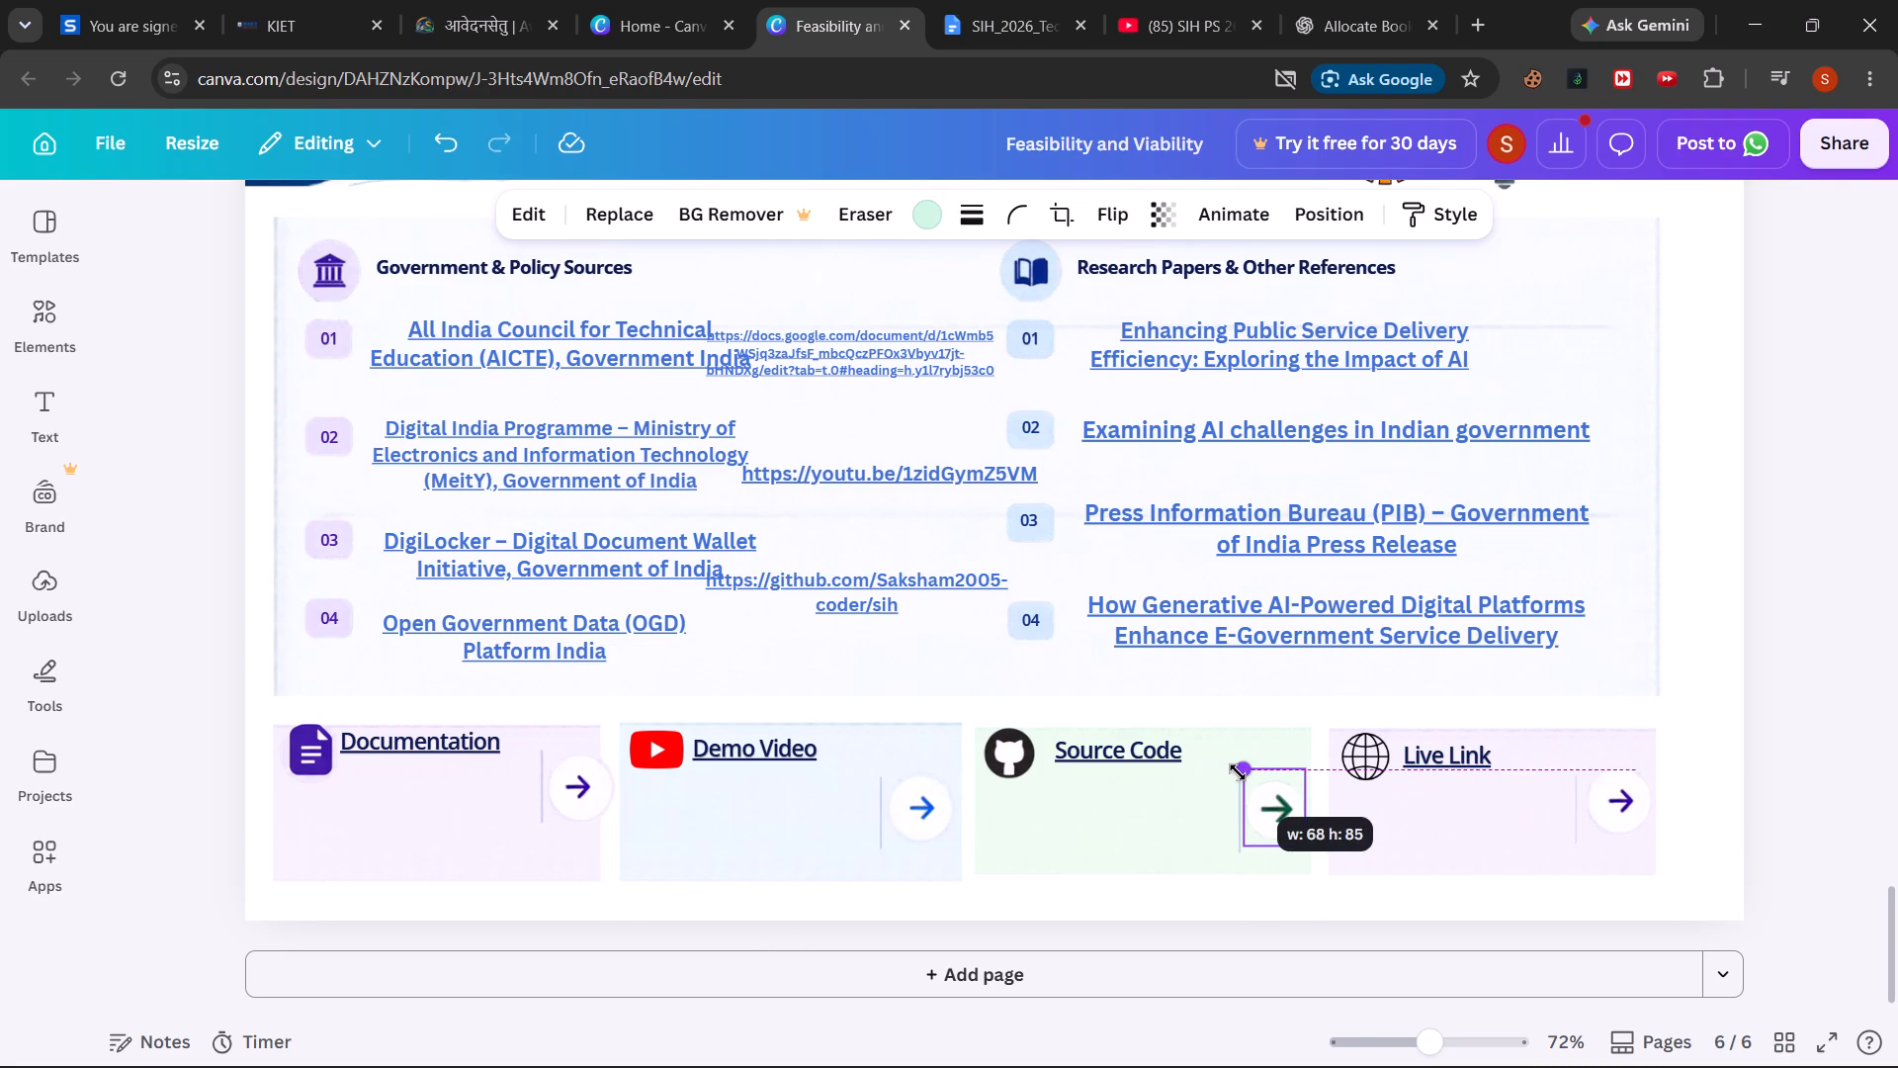
drag(1238, 772, 1236, 772)
click(1179, 818)
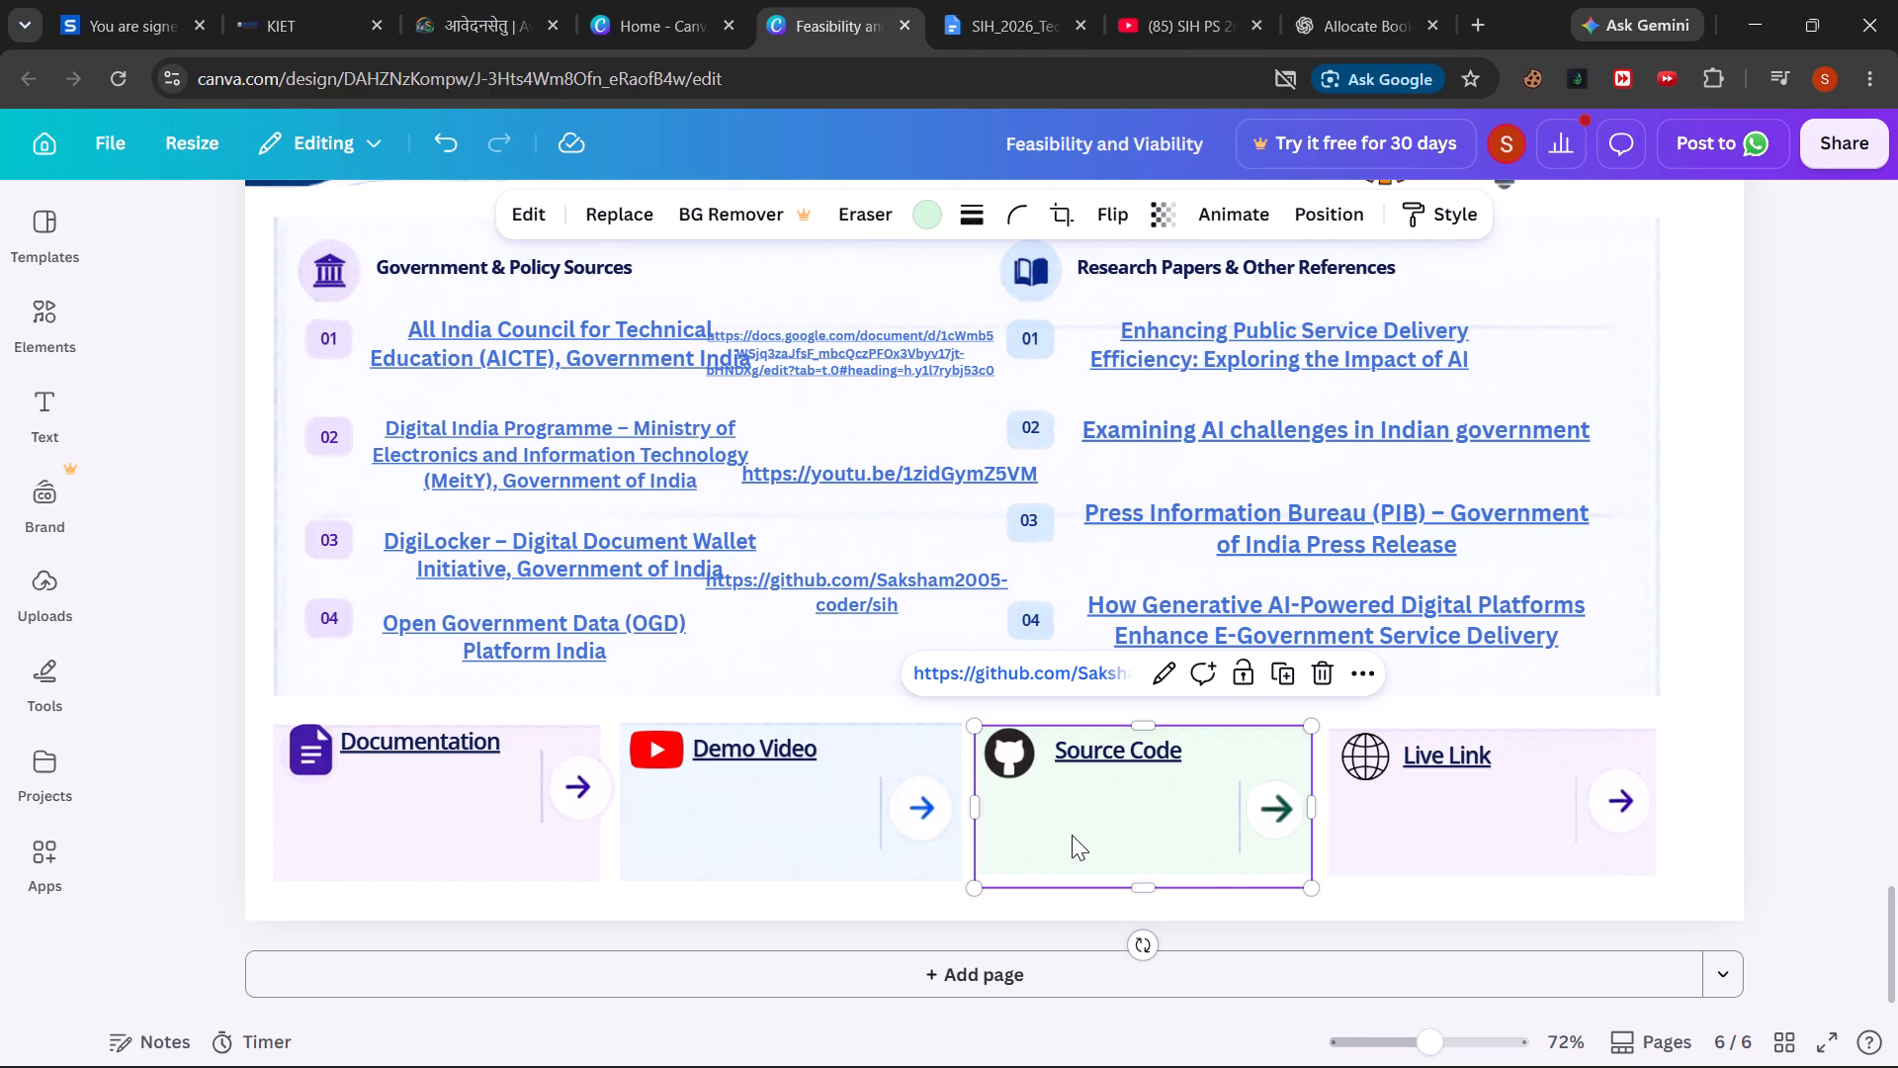
Nudge the Source Code card's white circle, green arrow and vertical divider slightly upward so they stay aligned.
click(1271, 835)
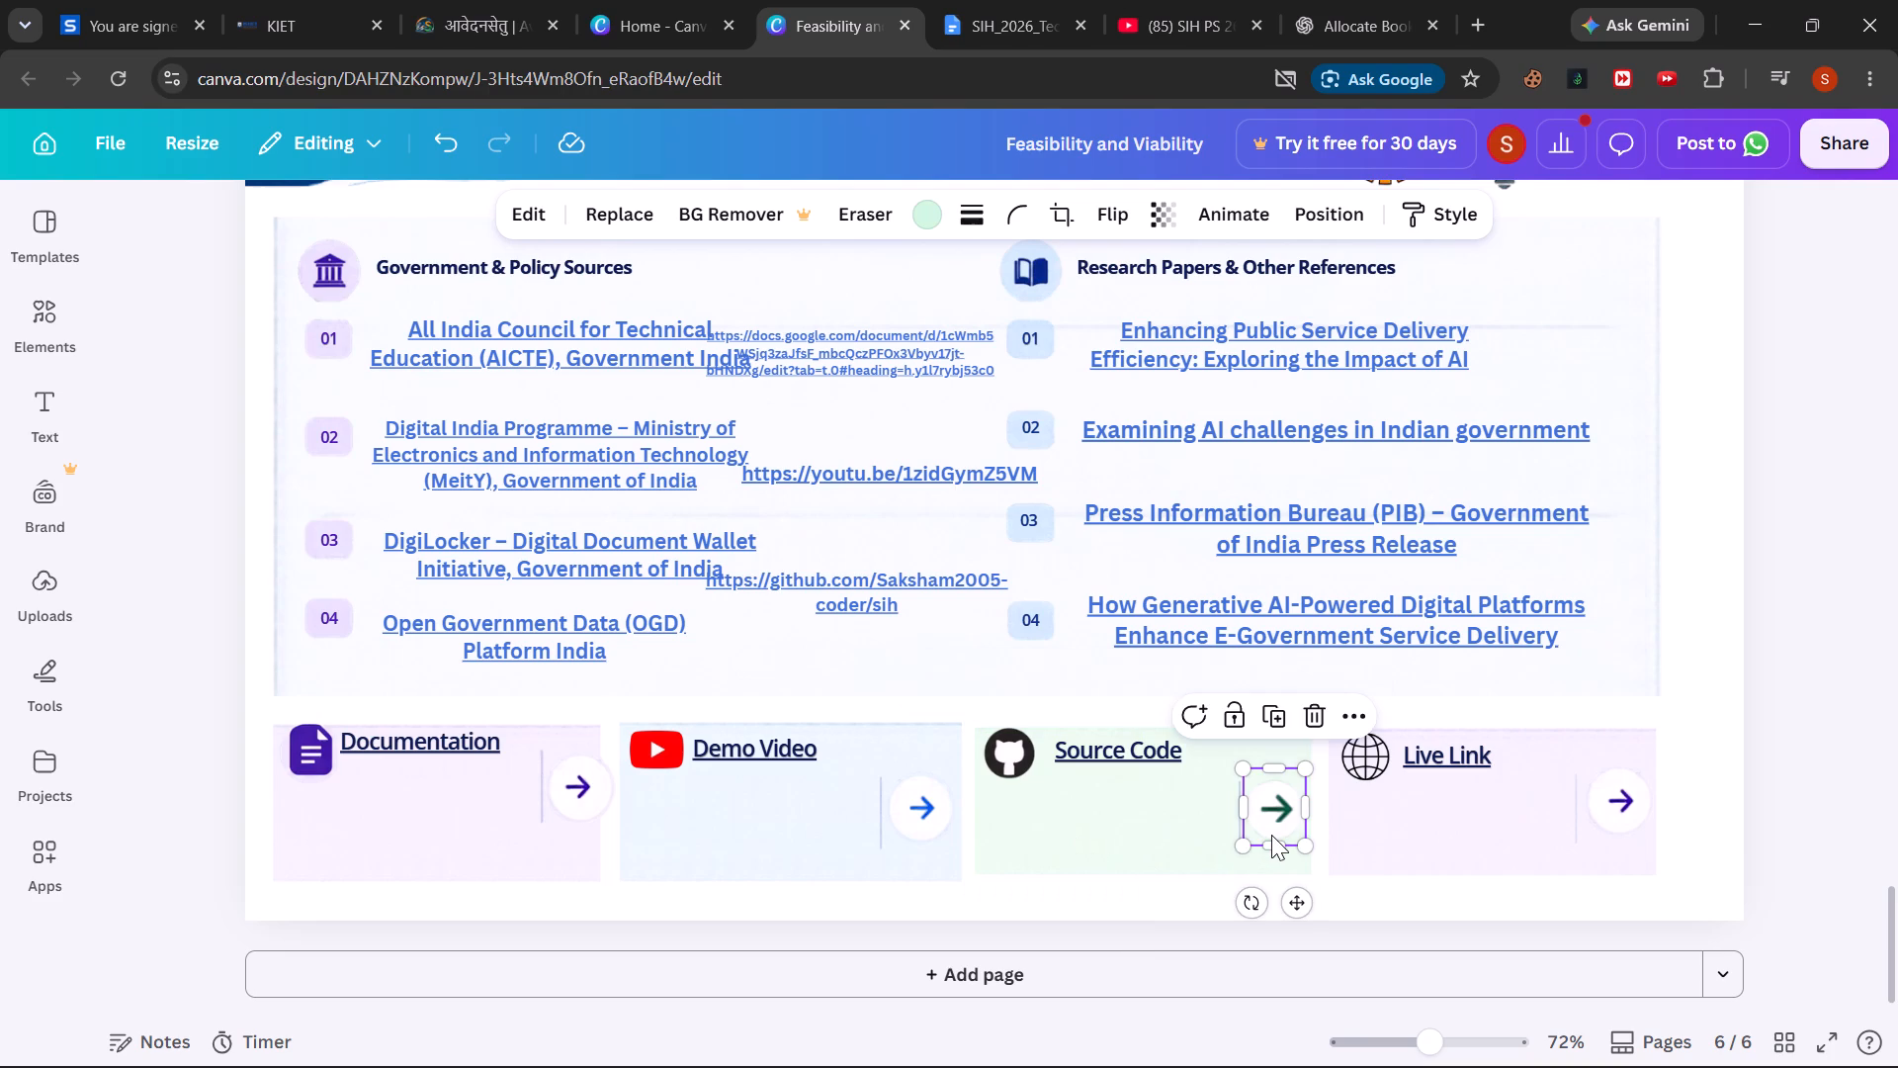
click(1271, 835)
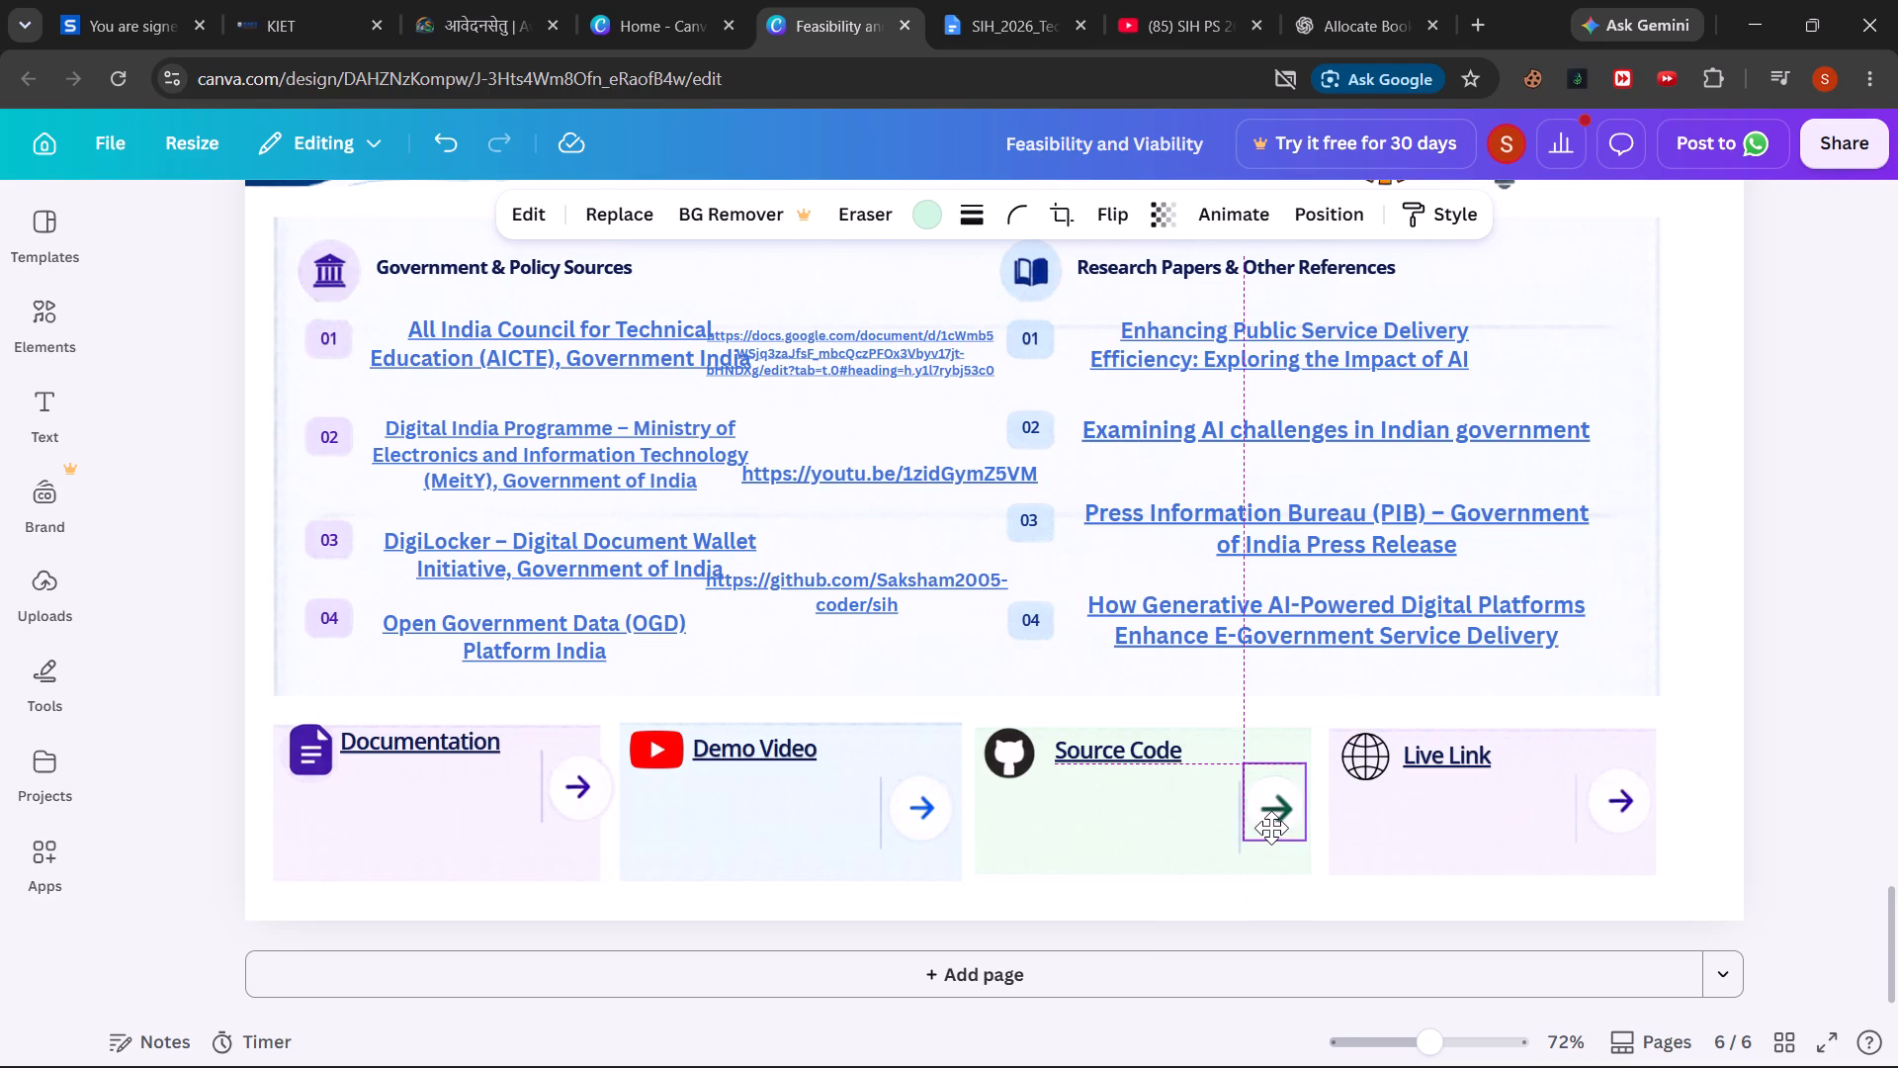
click(1190, 829)
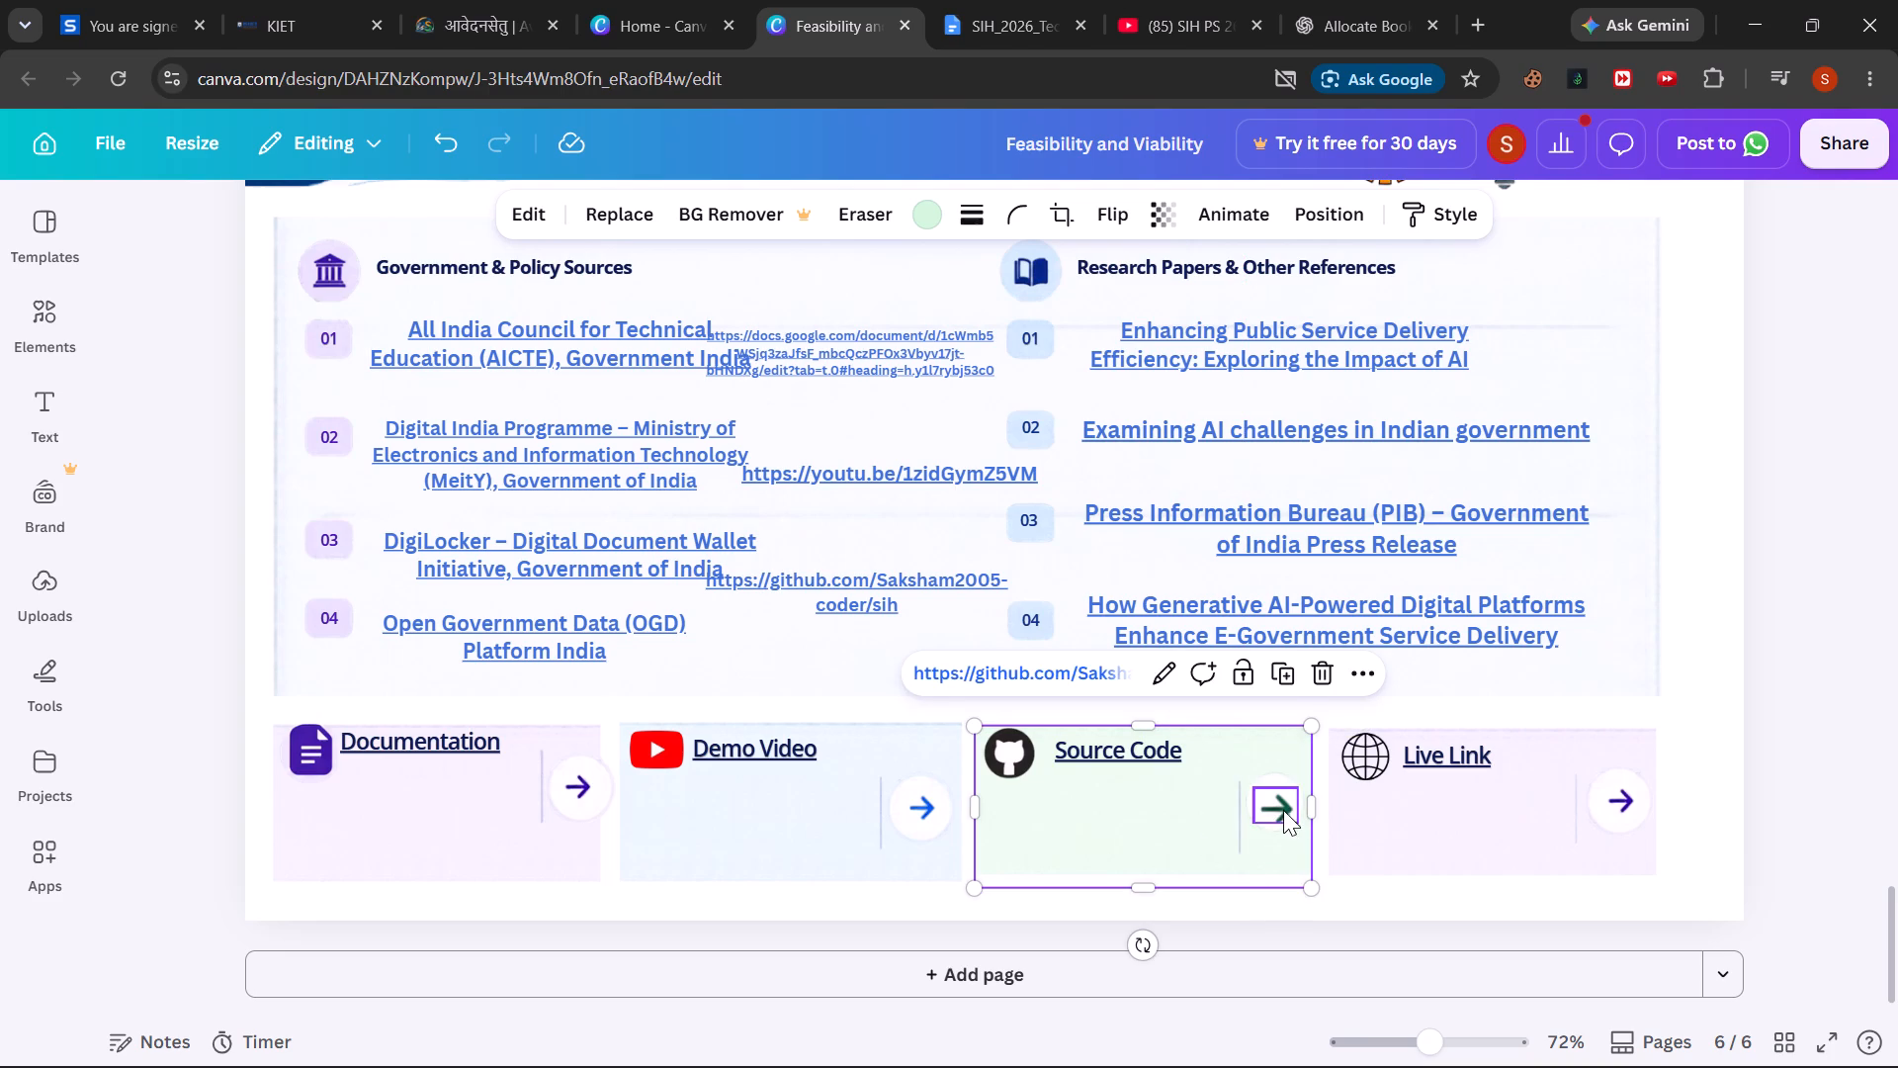
double_click(1283, 809)
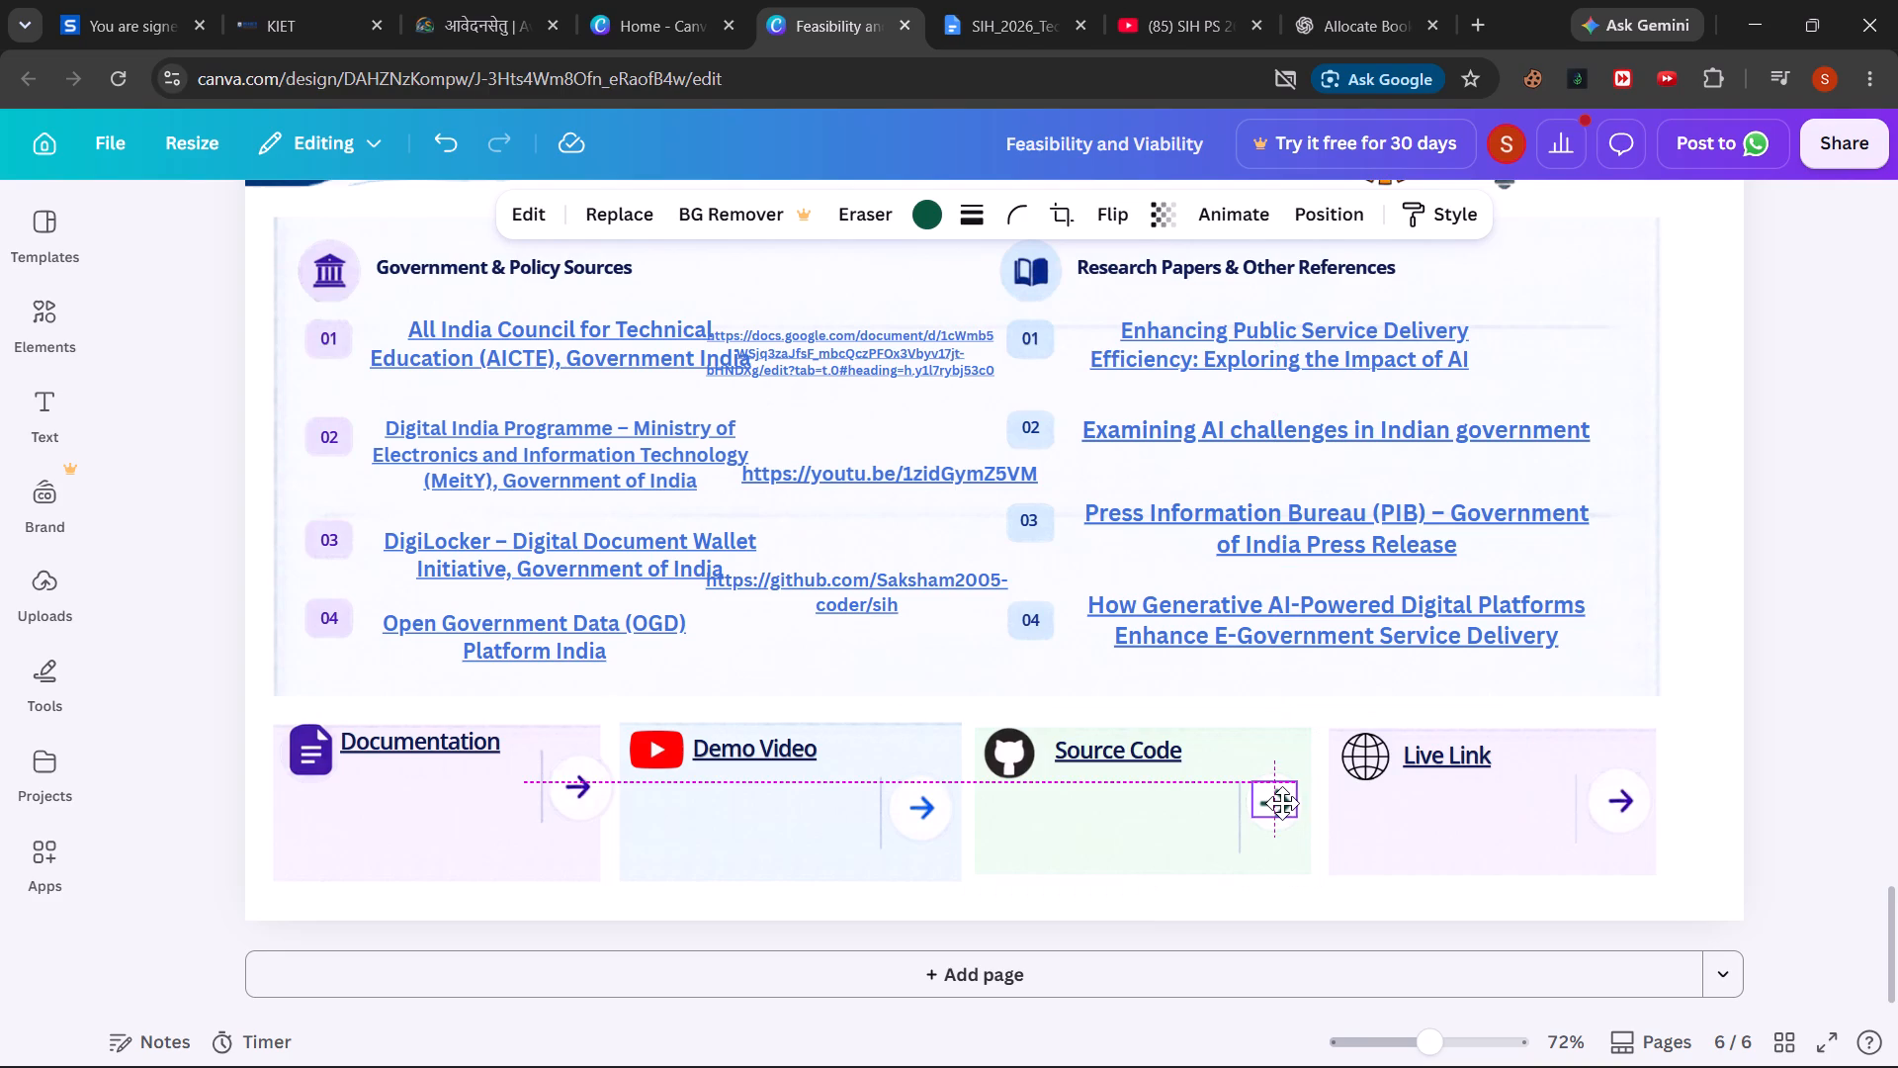
click(1115, 823)
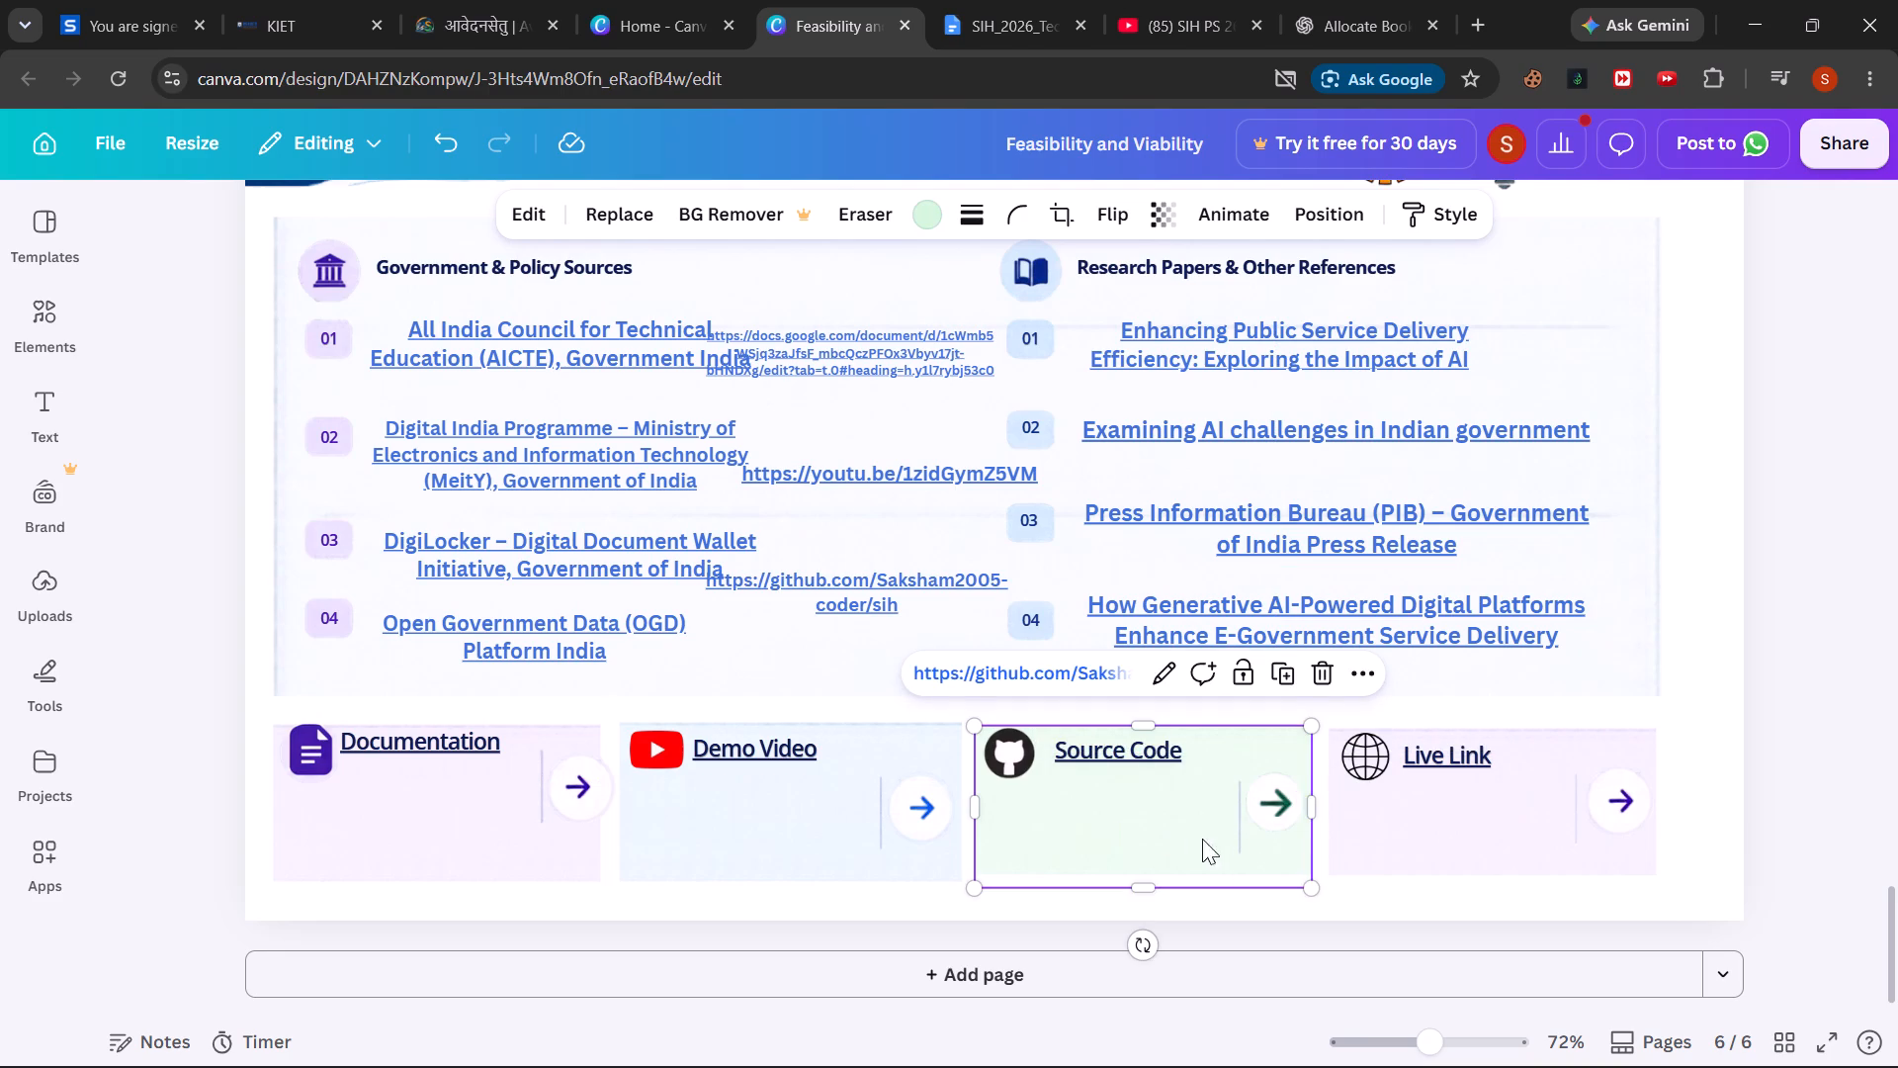
click(1285, 808)
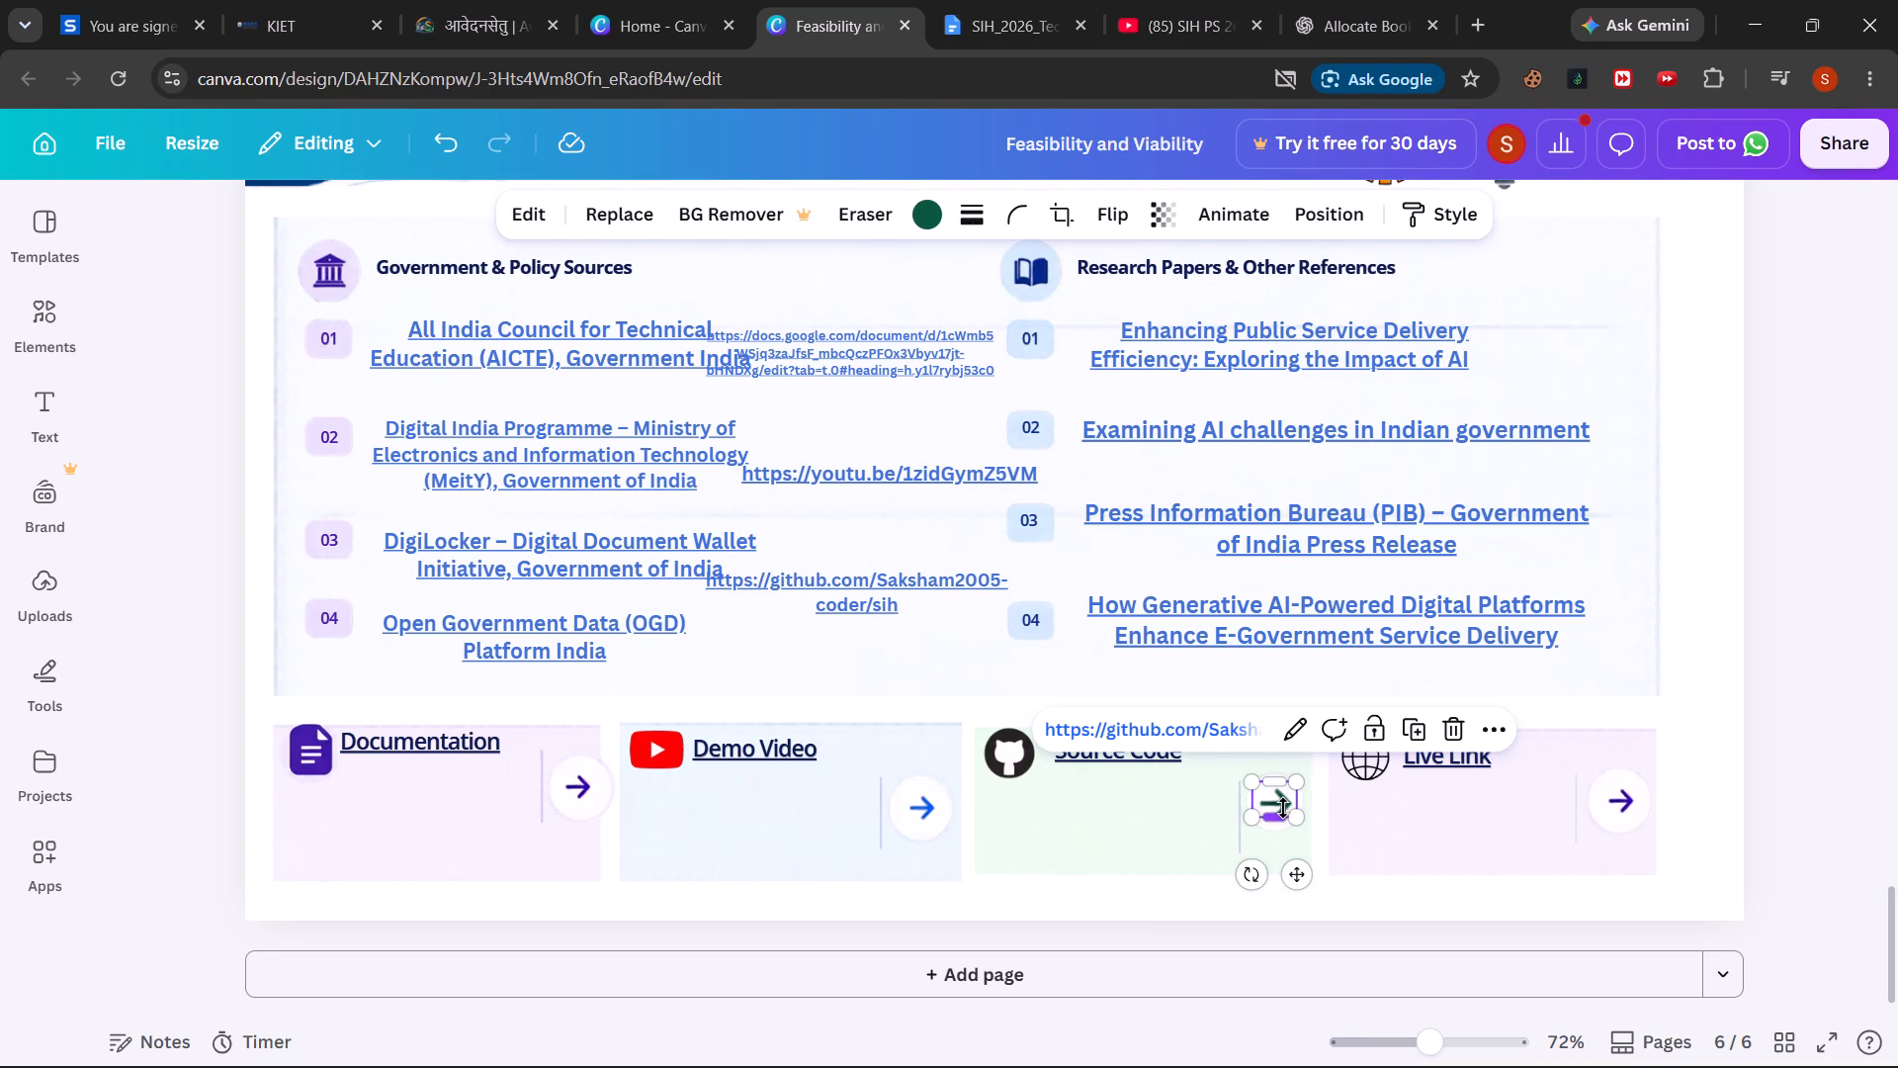
click(1129, 814)
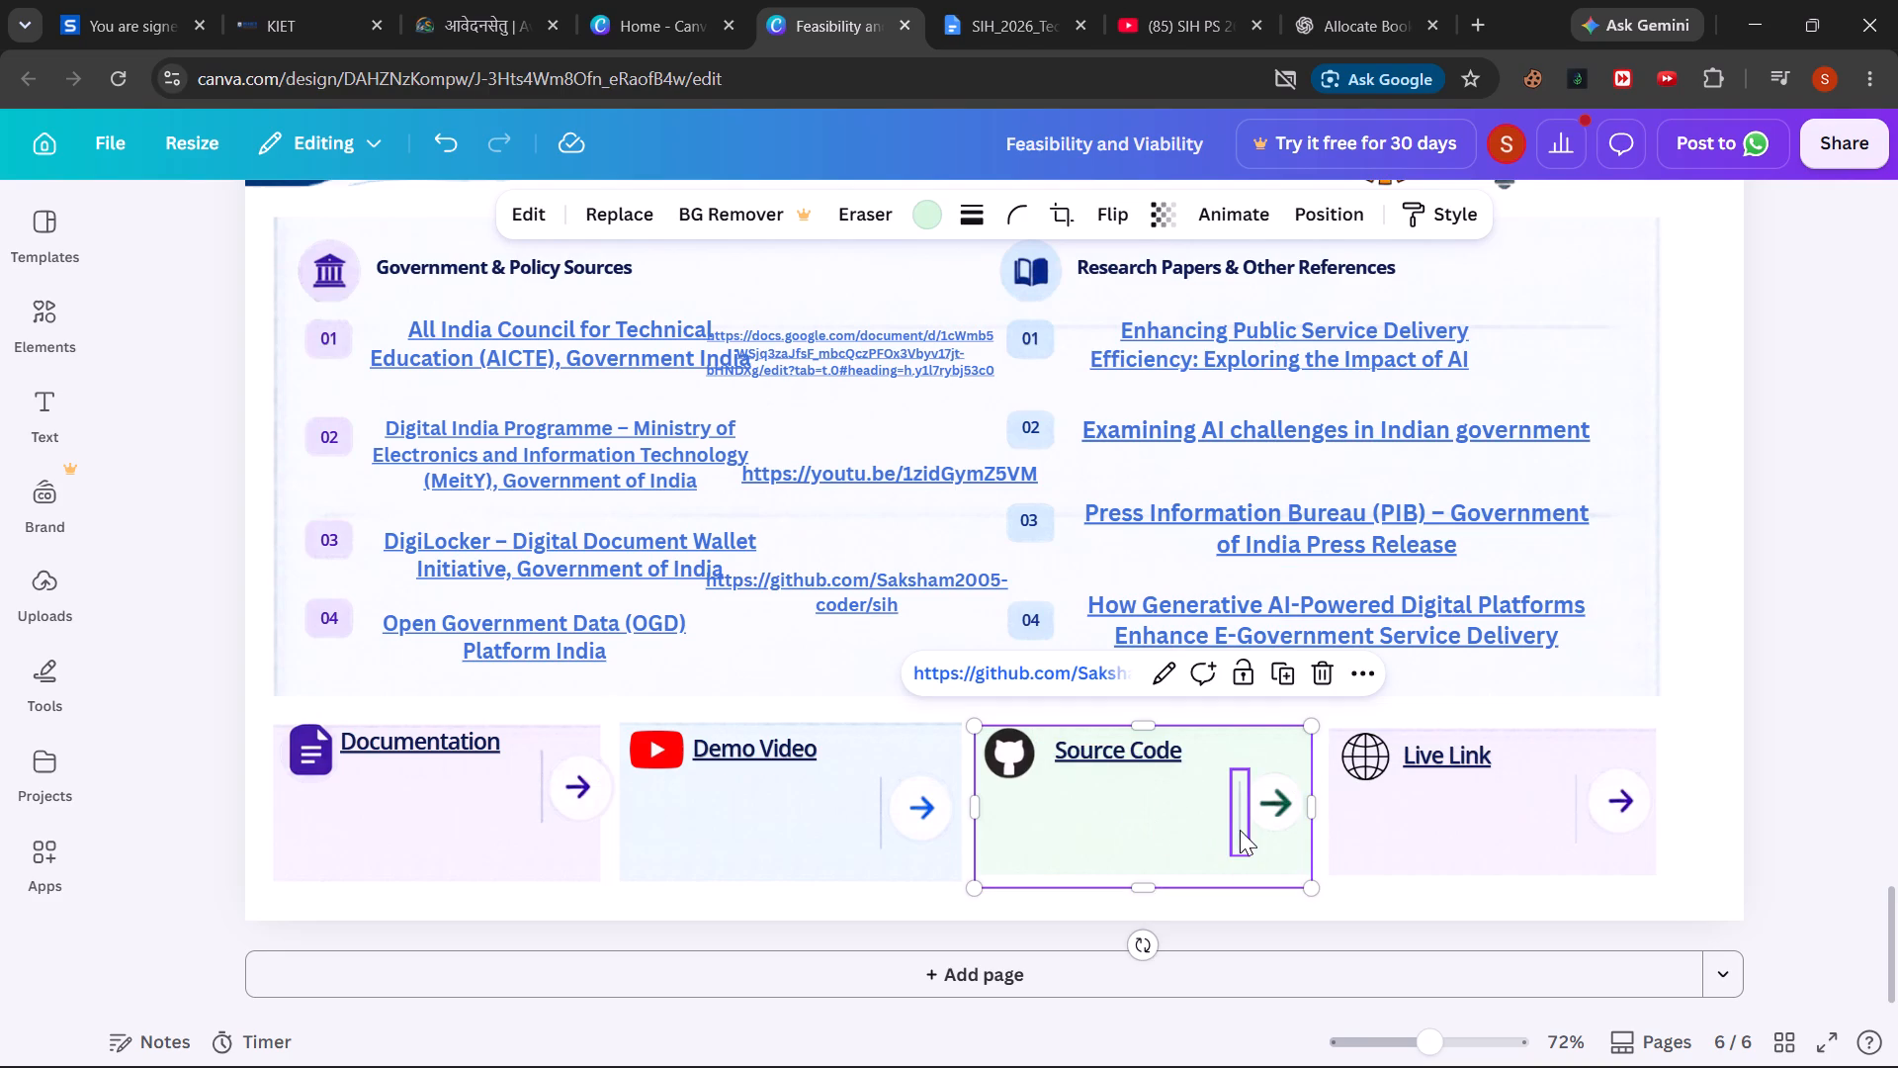
drag(1240, 831, 1240, 822)
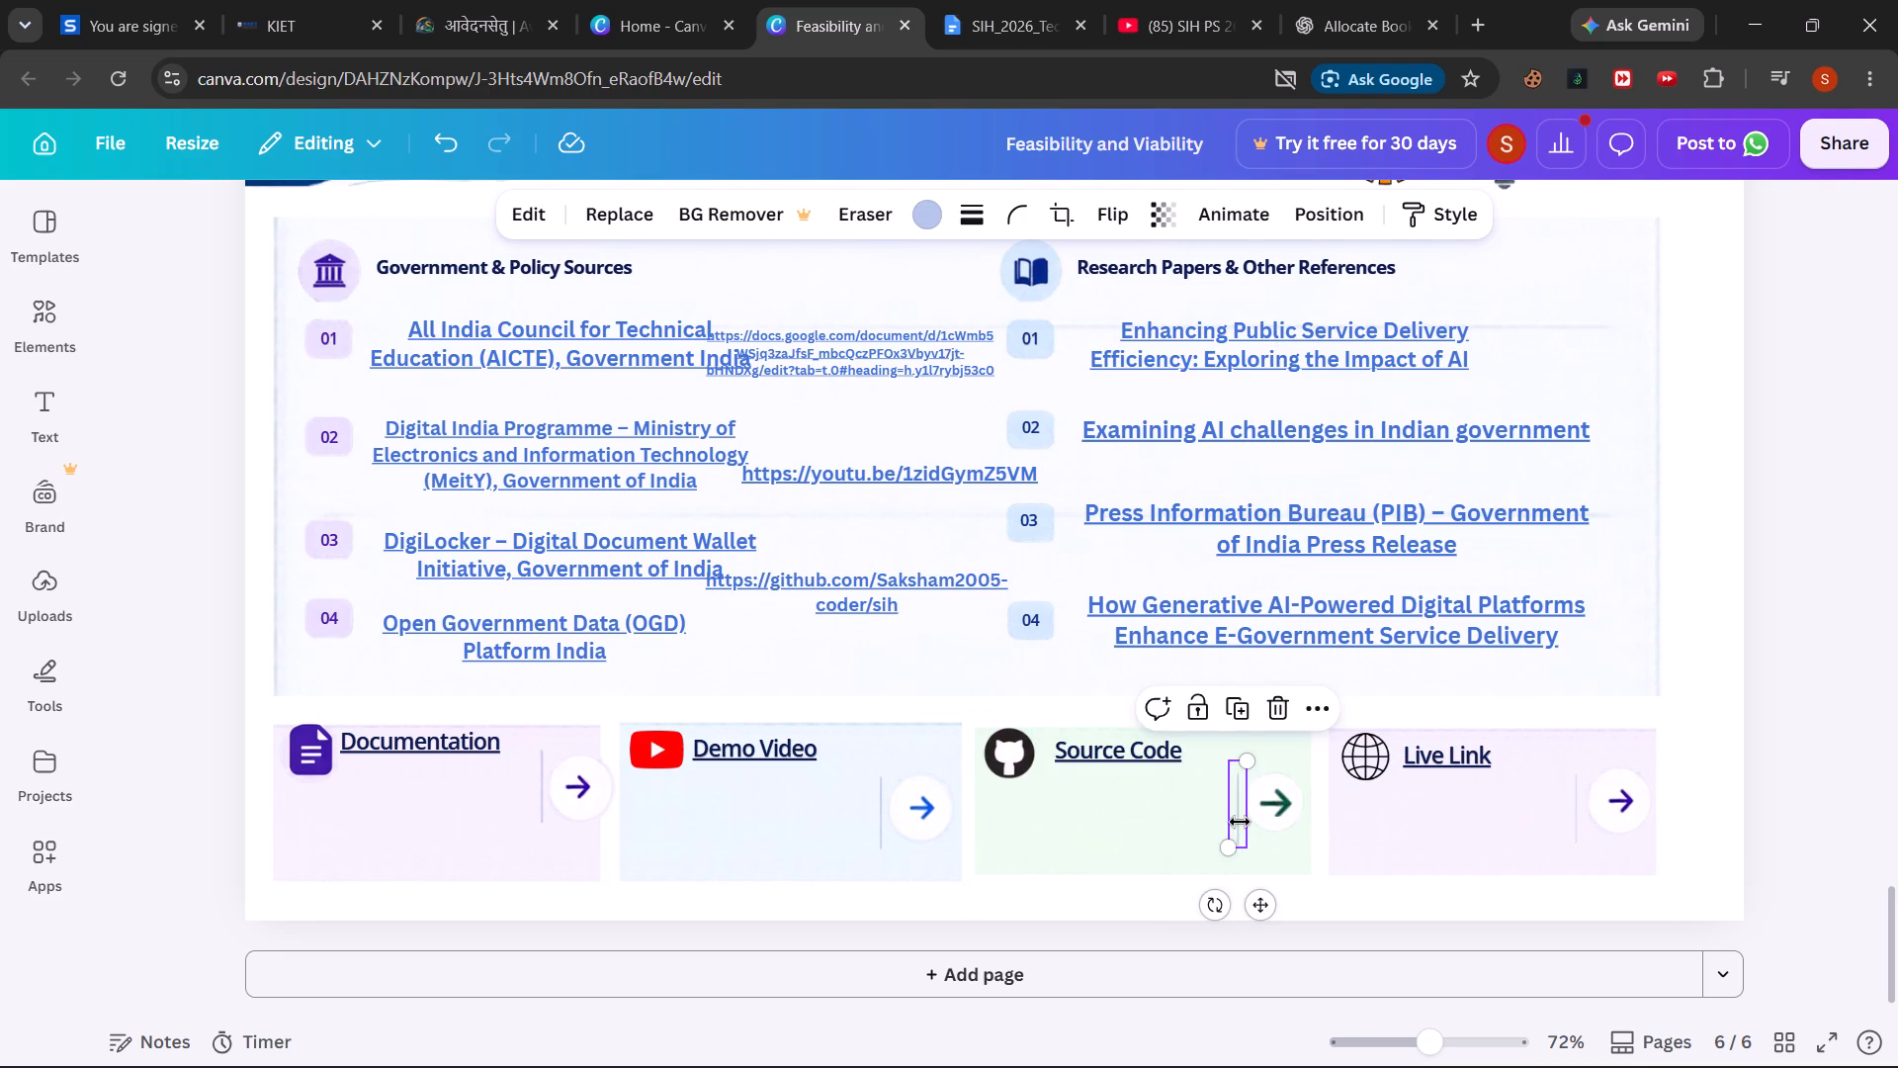
click(1155, 828)
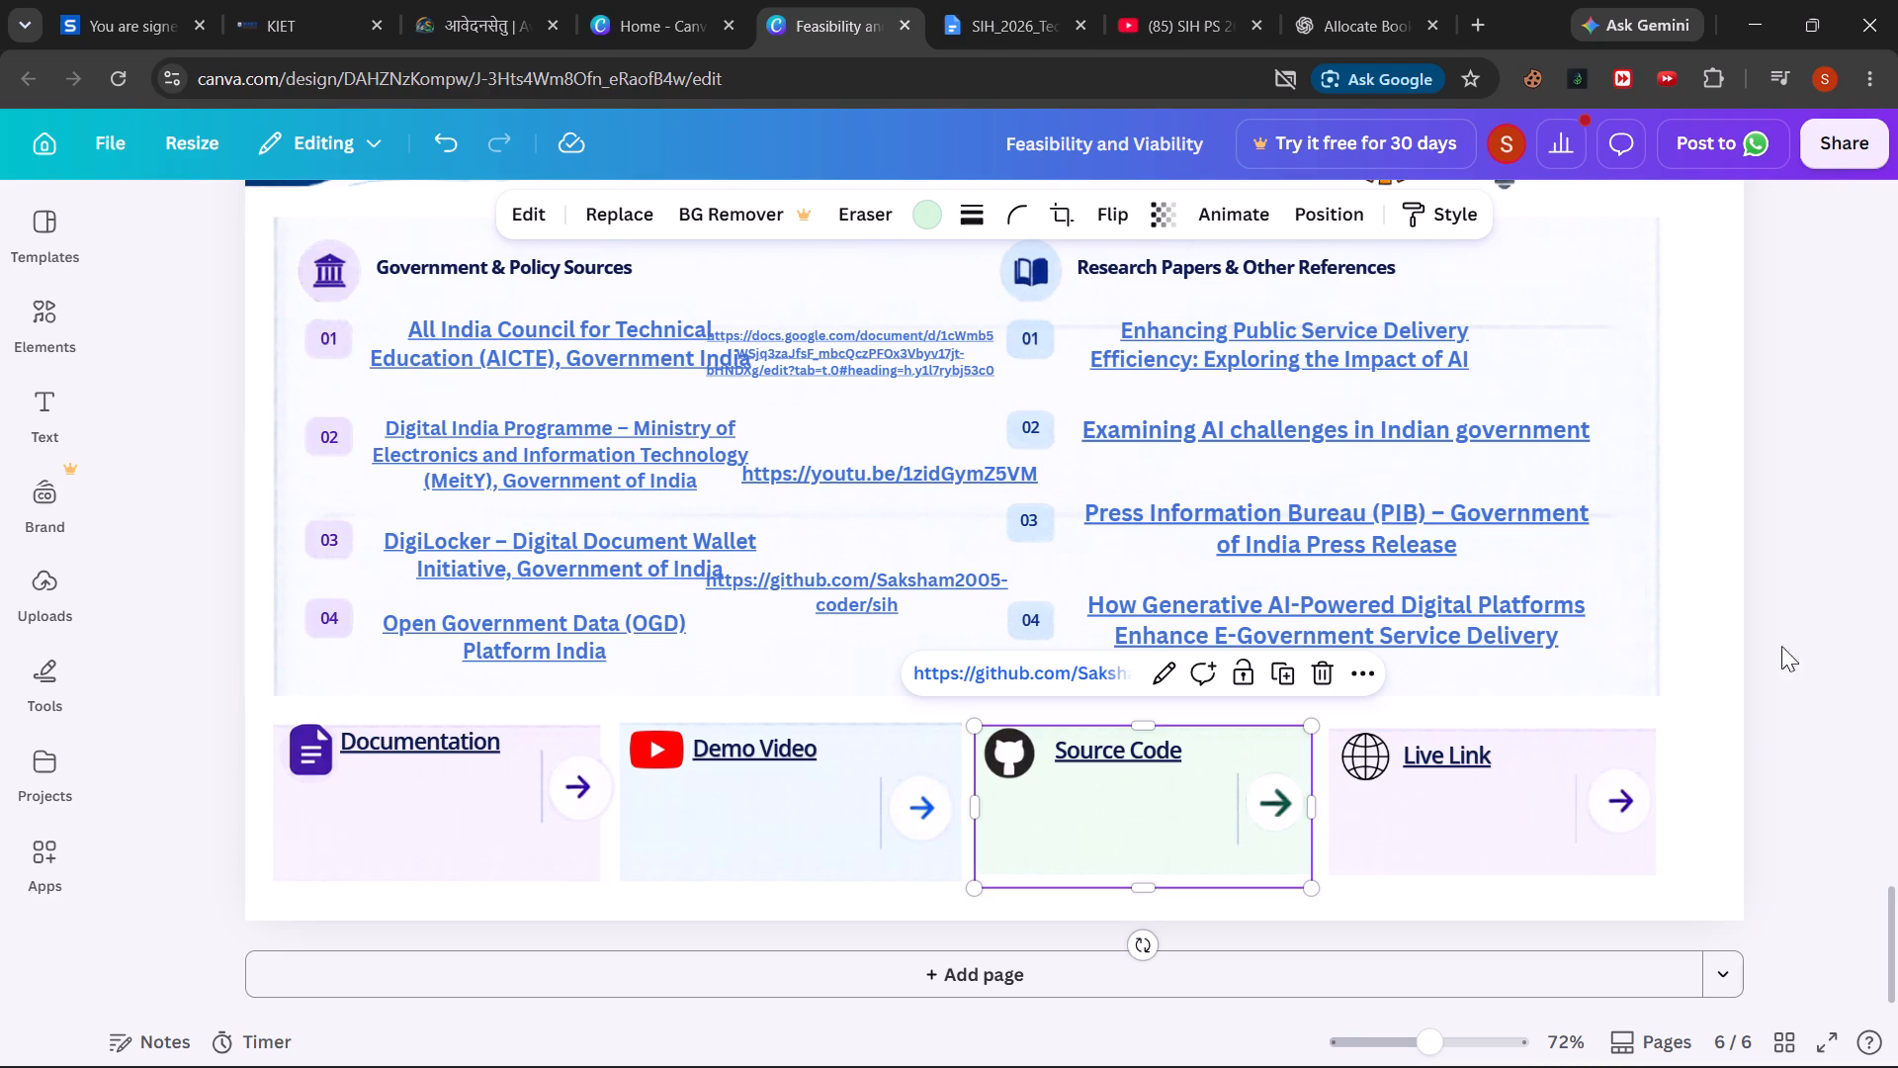
click(1839, 641)
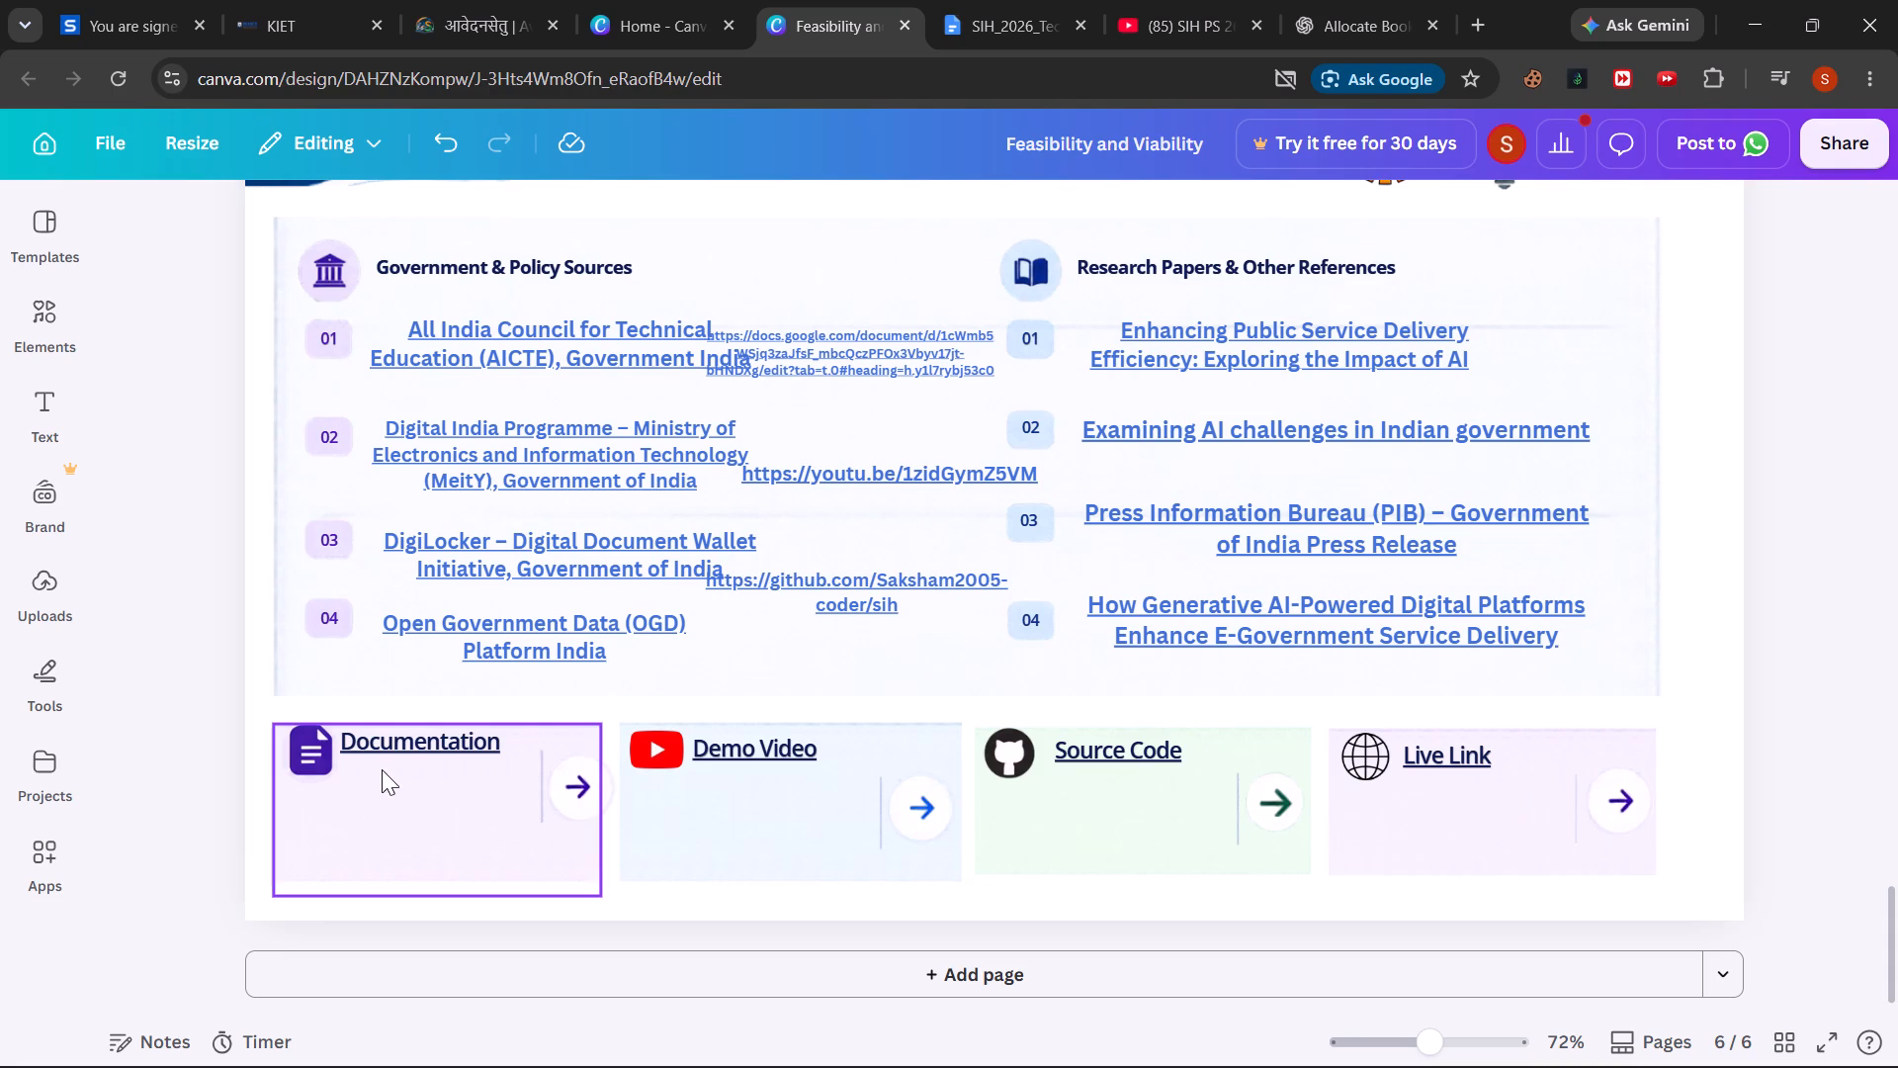
Move the Documentation heading slightly down within its card.
drag(409, 748, 409, 758)
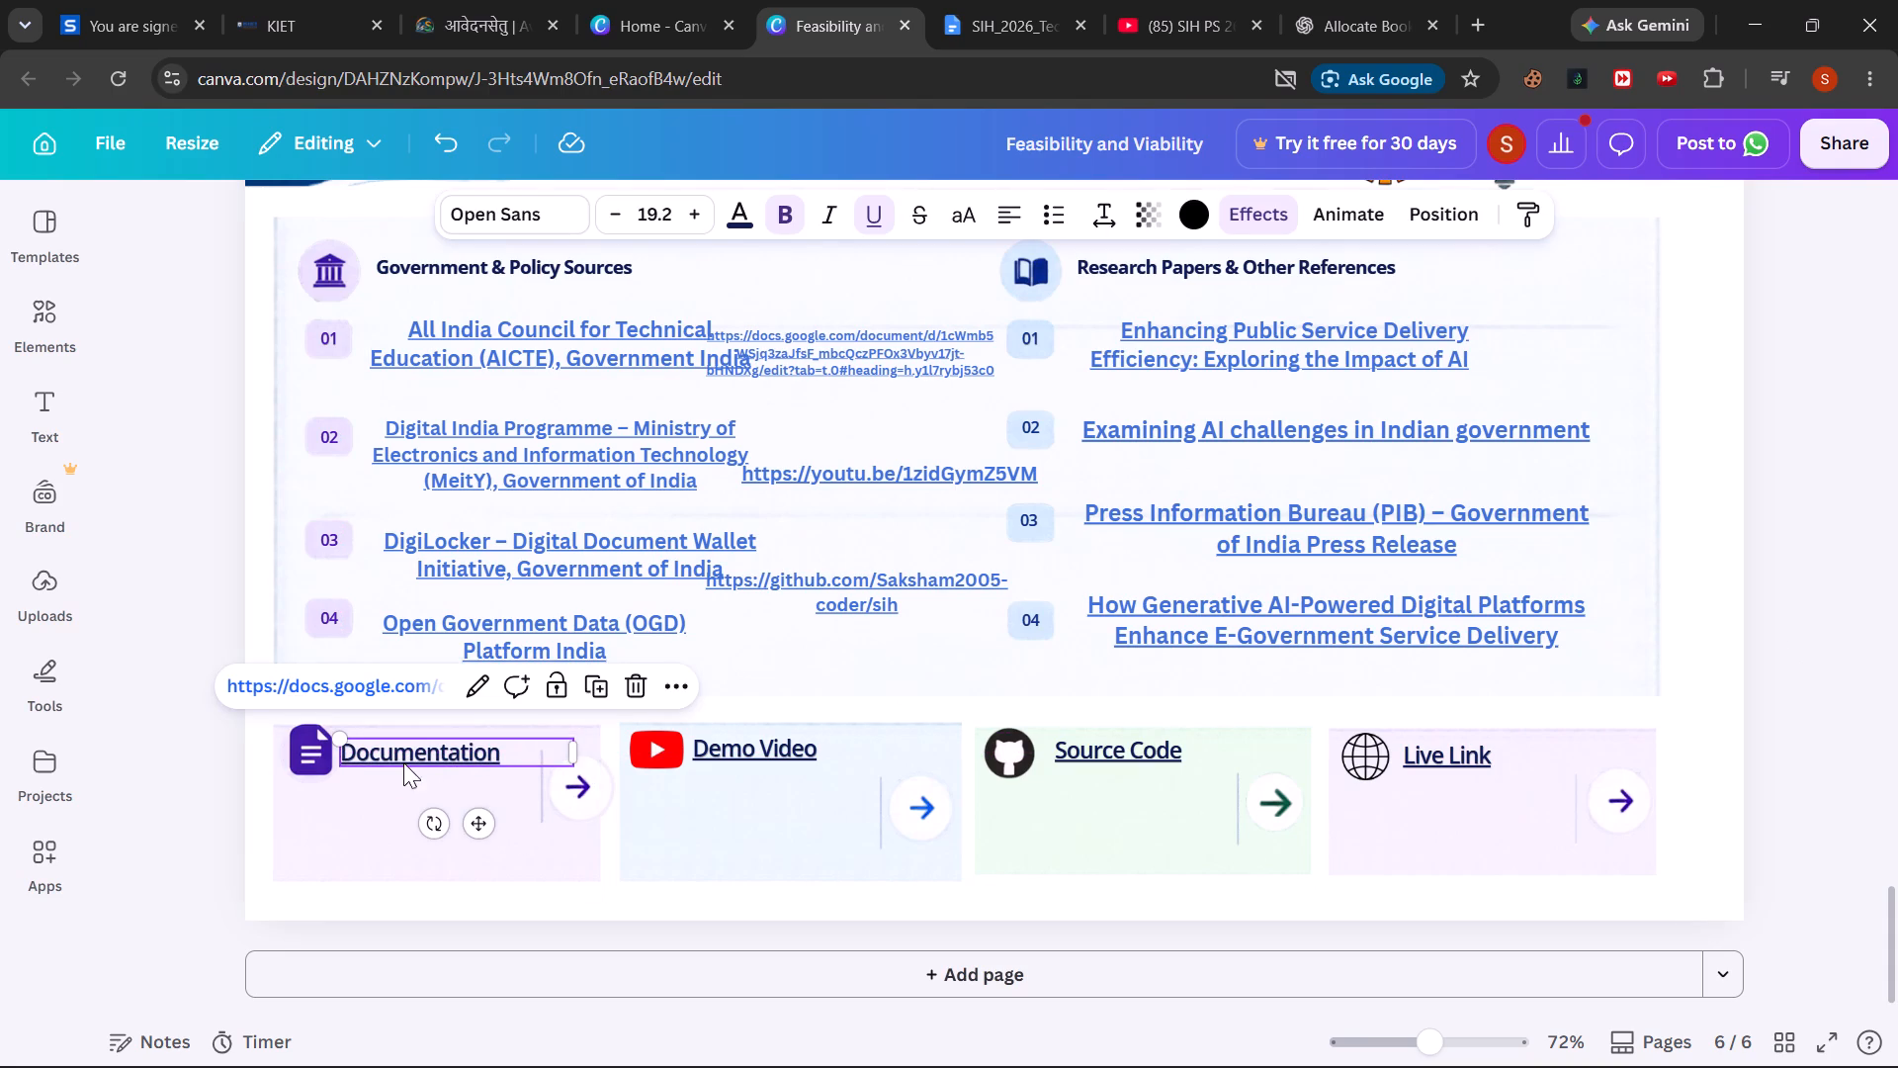
click(348, 804)
double_click(396, 763)
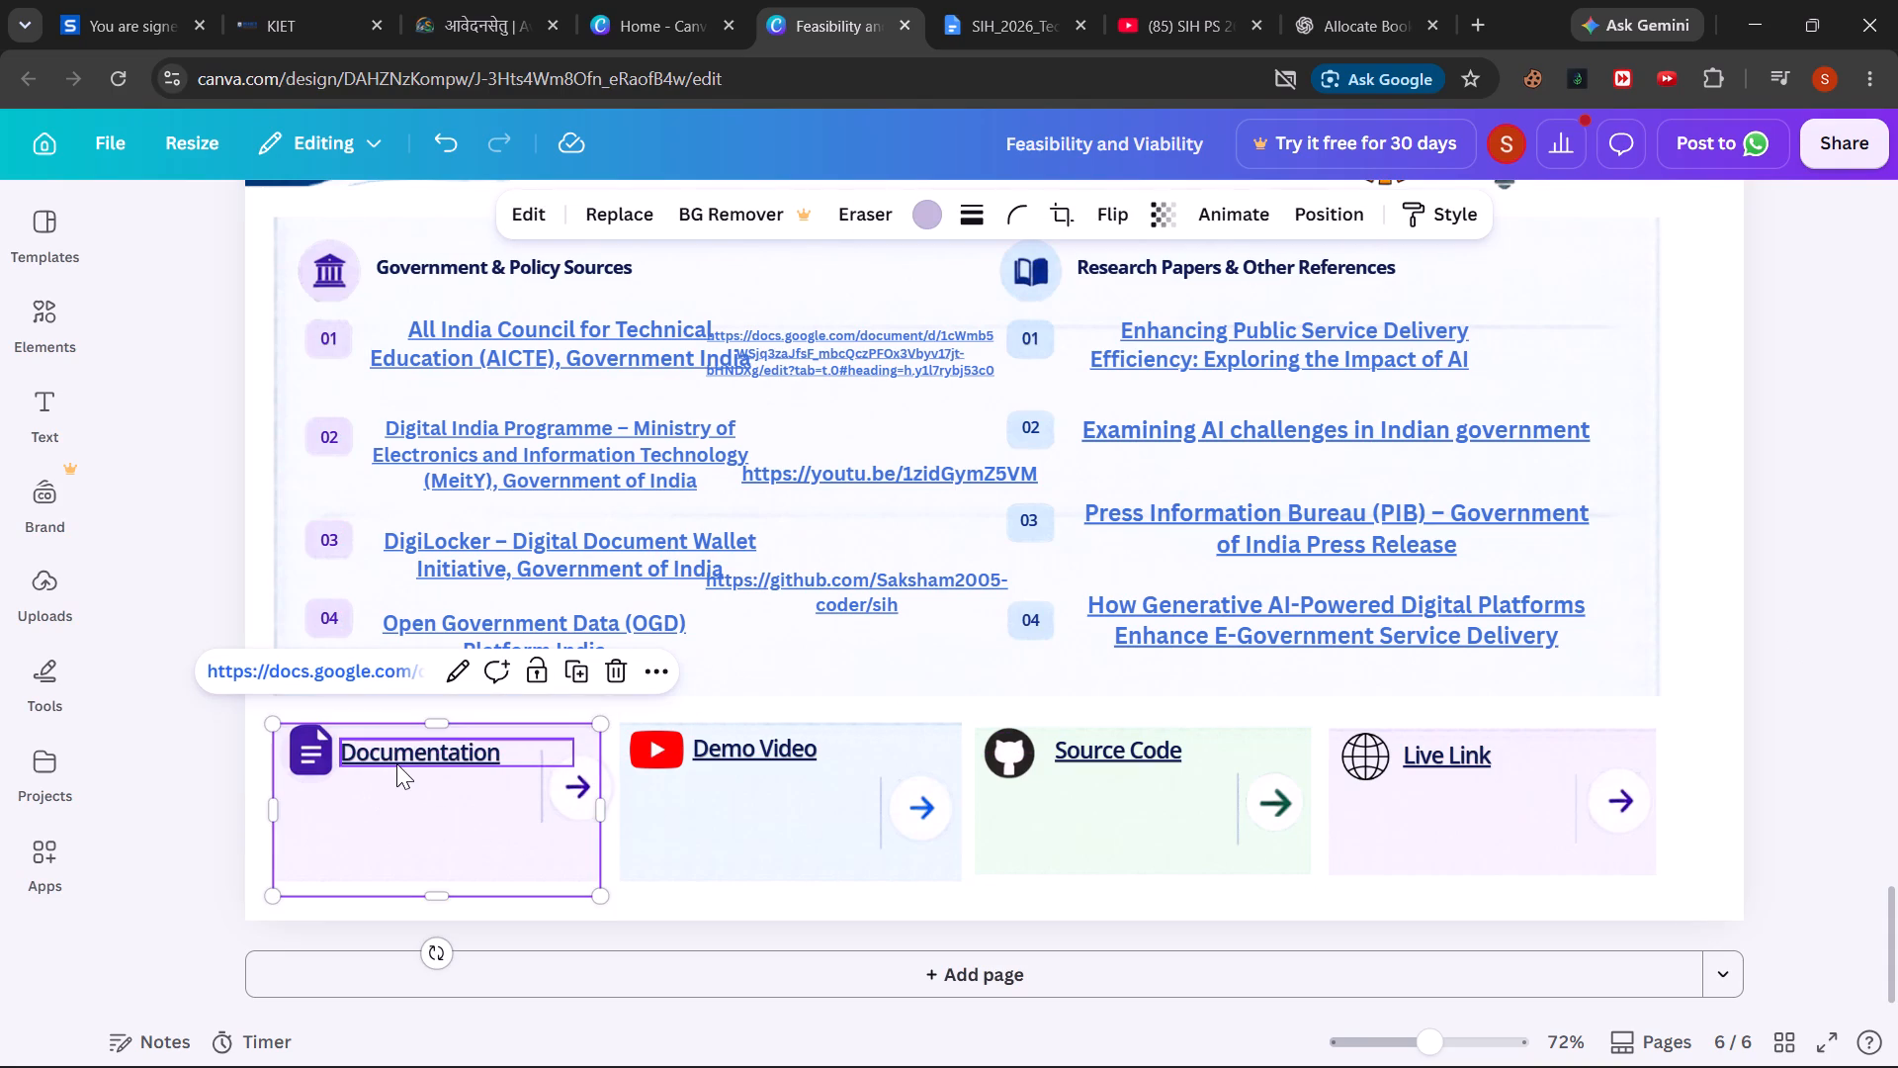
click(396, 759)
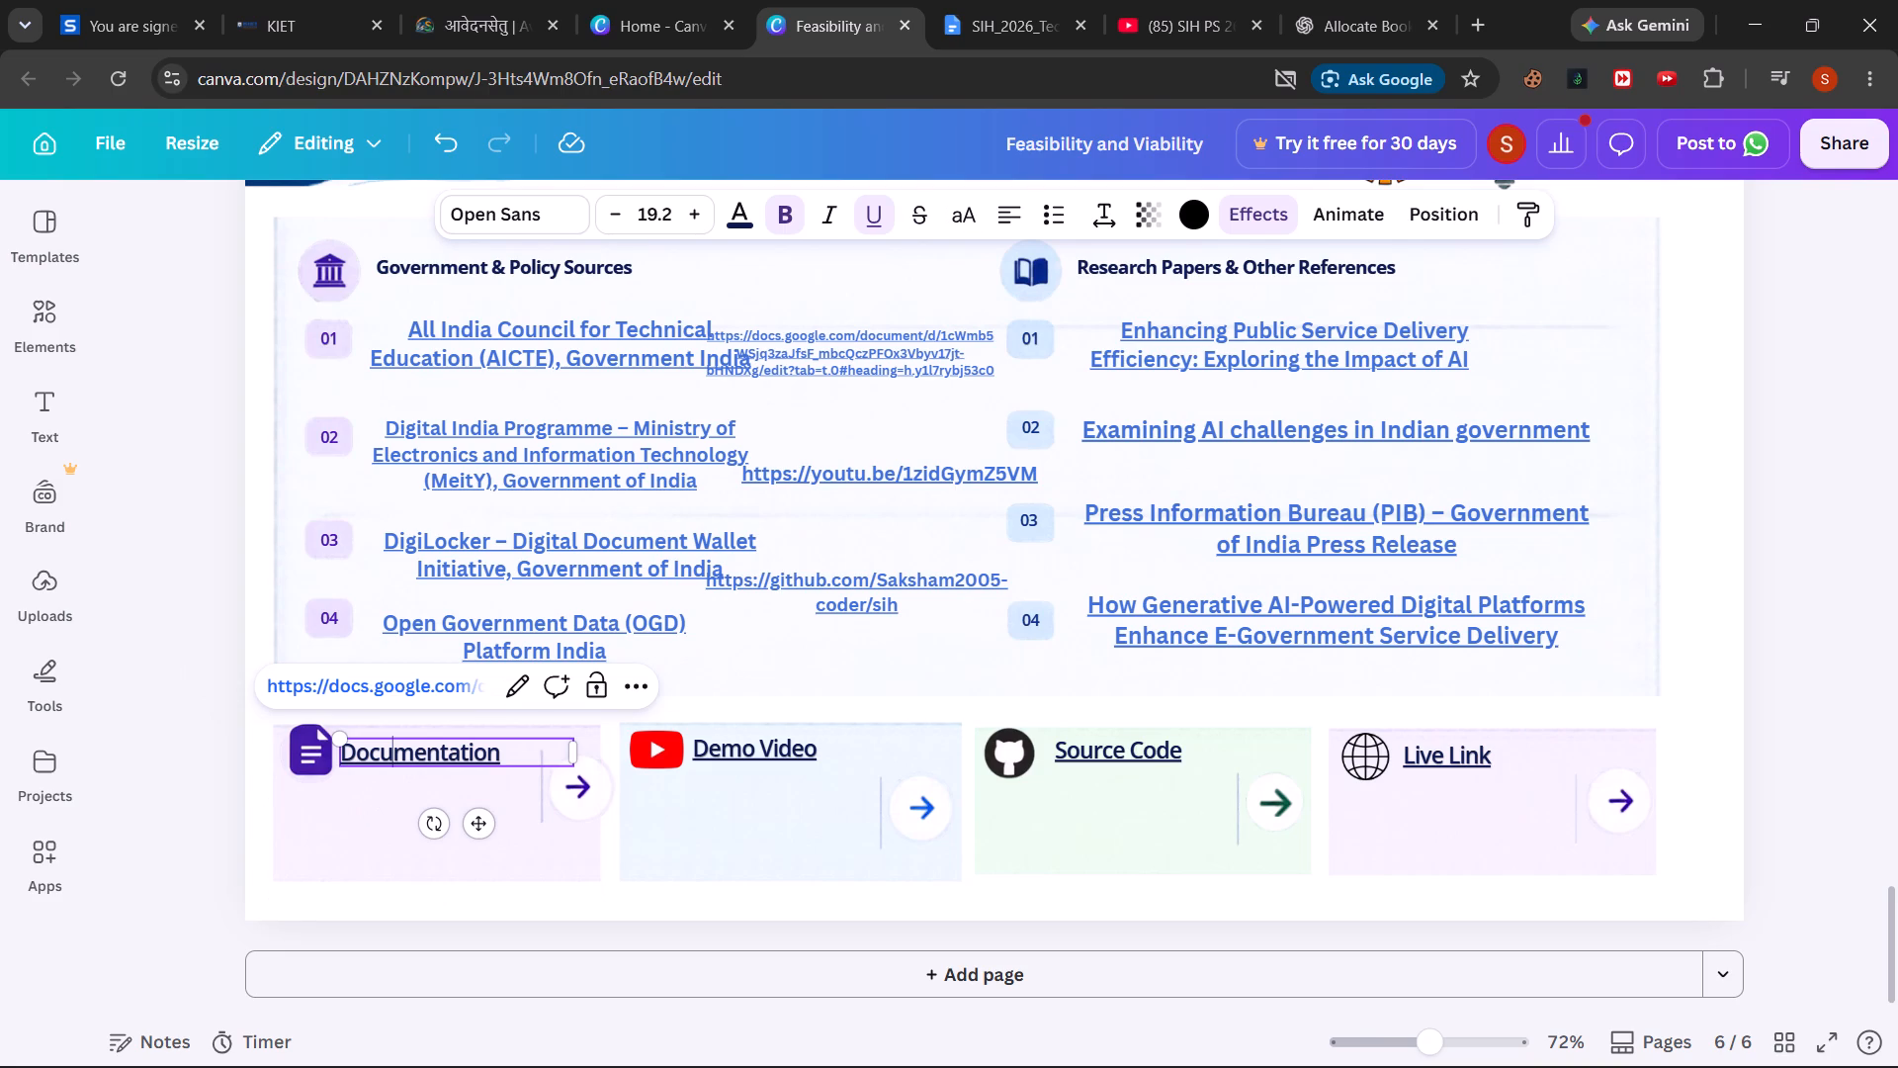
click(358, 774)
click(355, 787)
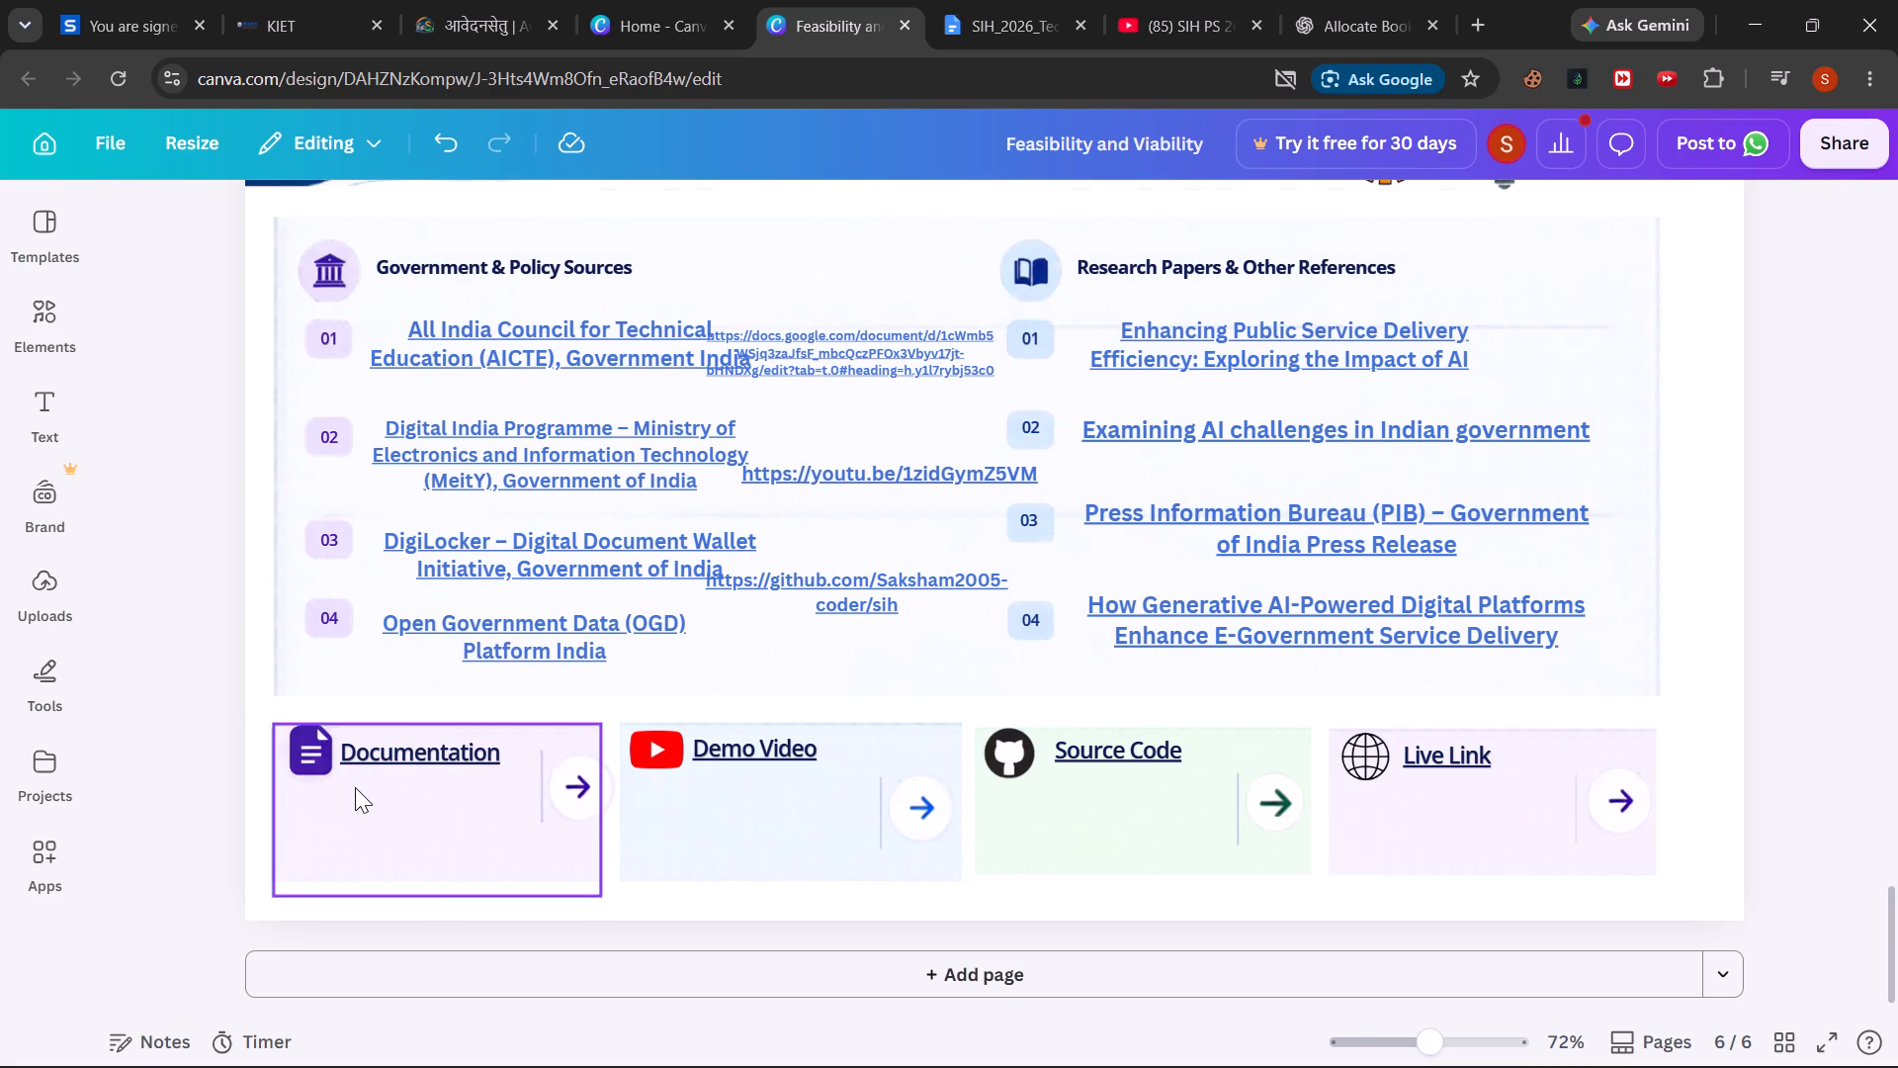
click(175, 768)
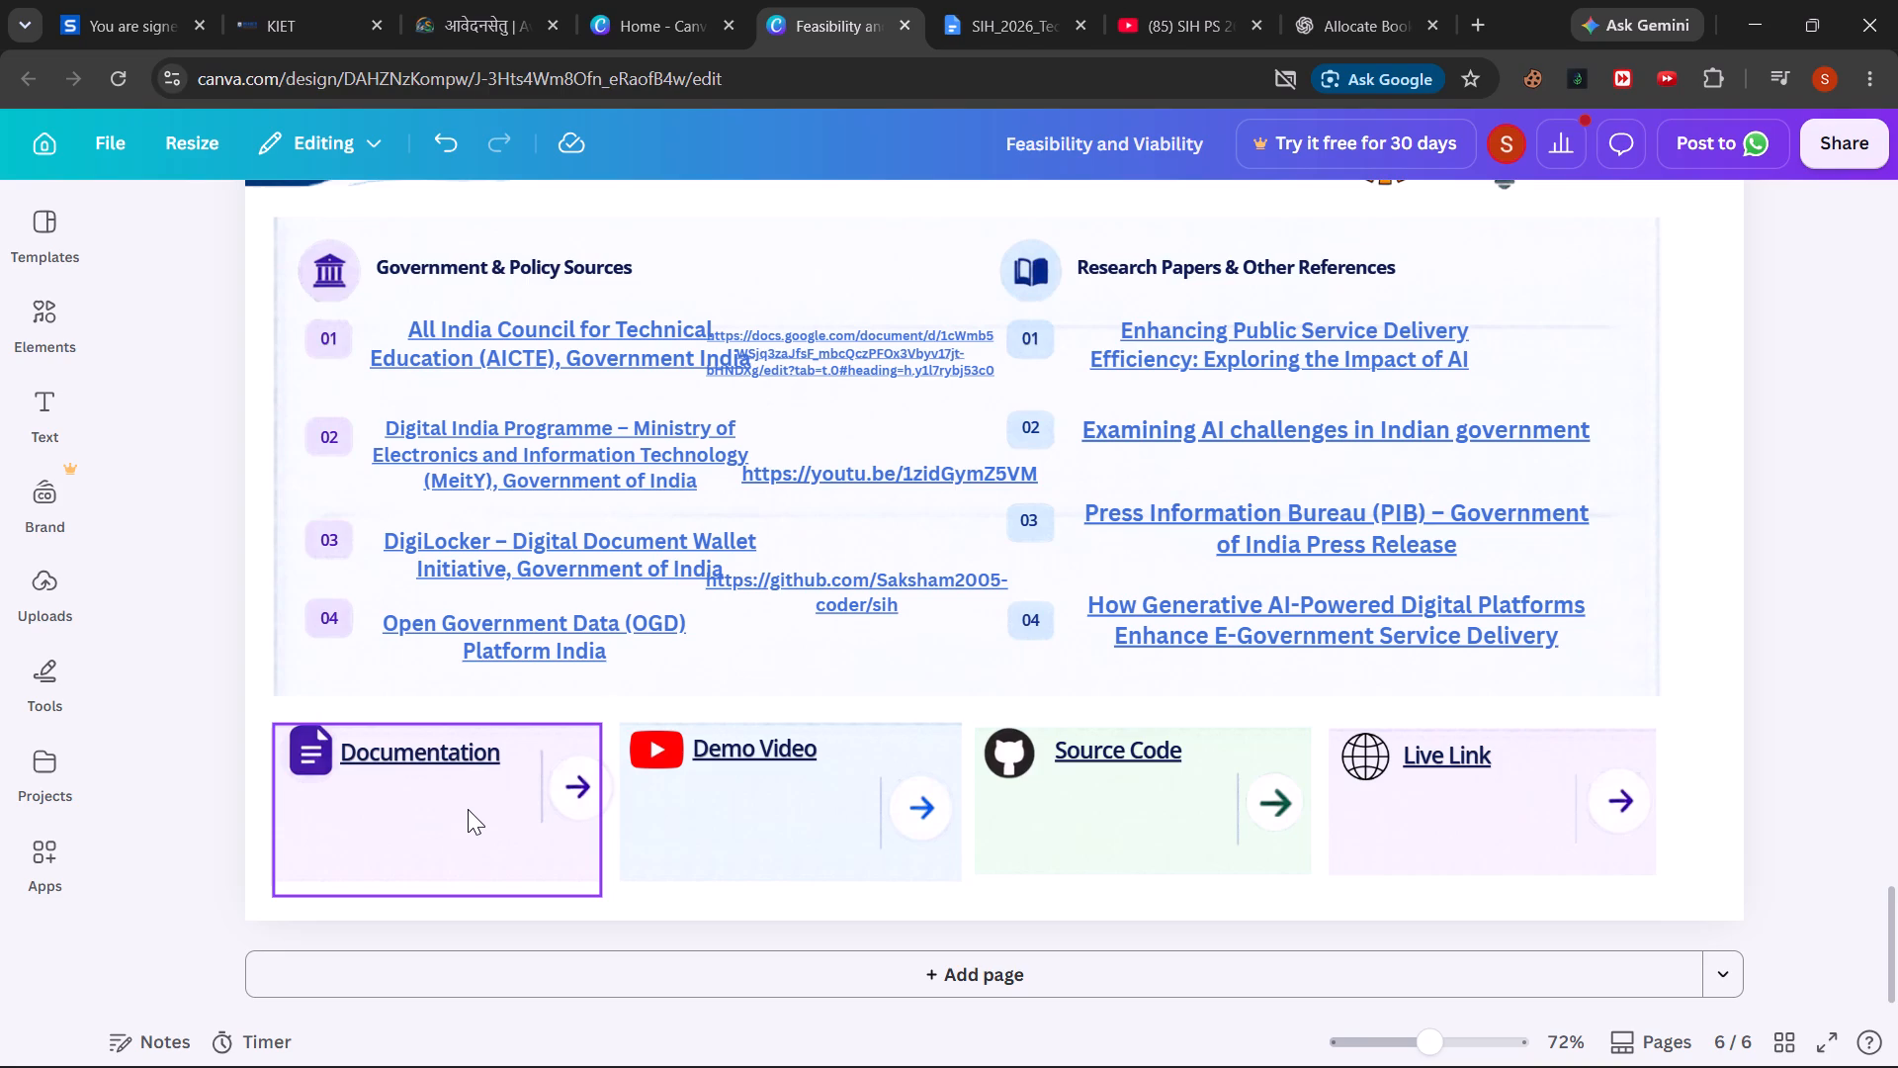
Move the Documentation card's vertical divider left and slightly down, clear of the arrow circle.
click(582, 817)
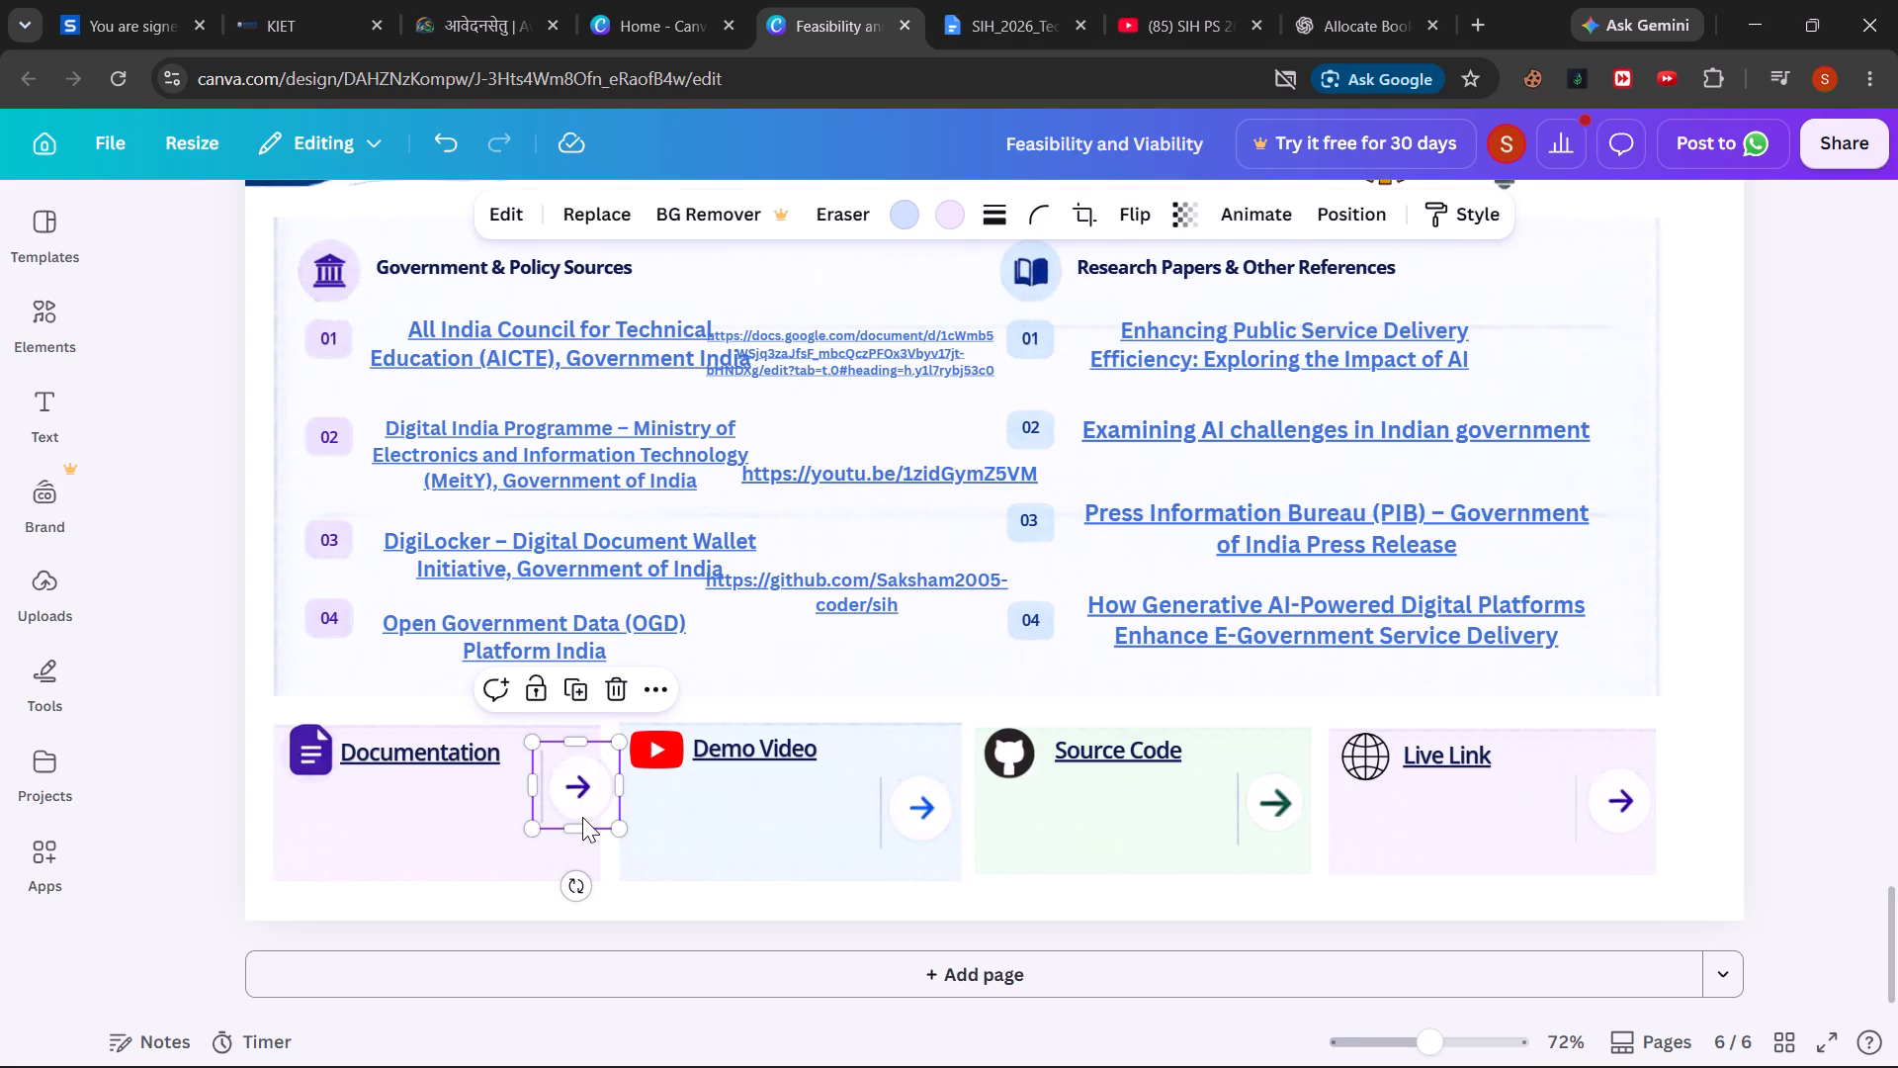
click(473, 821)
click(533, 815)
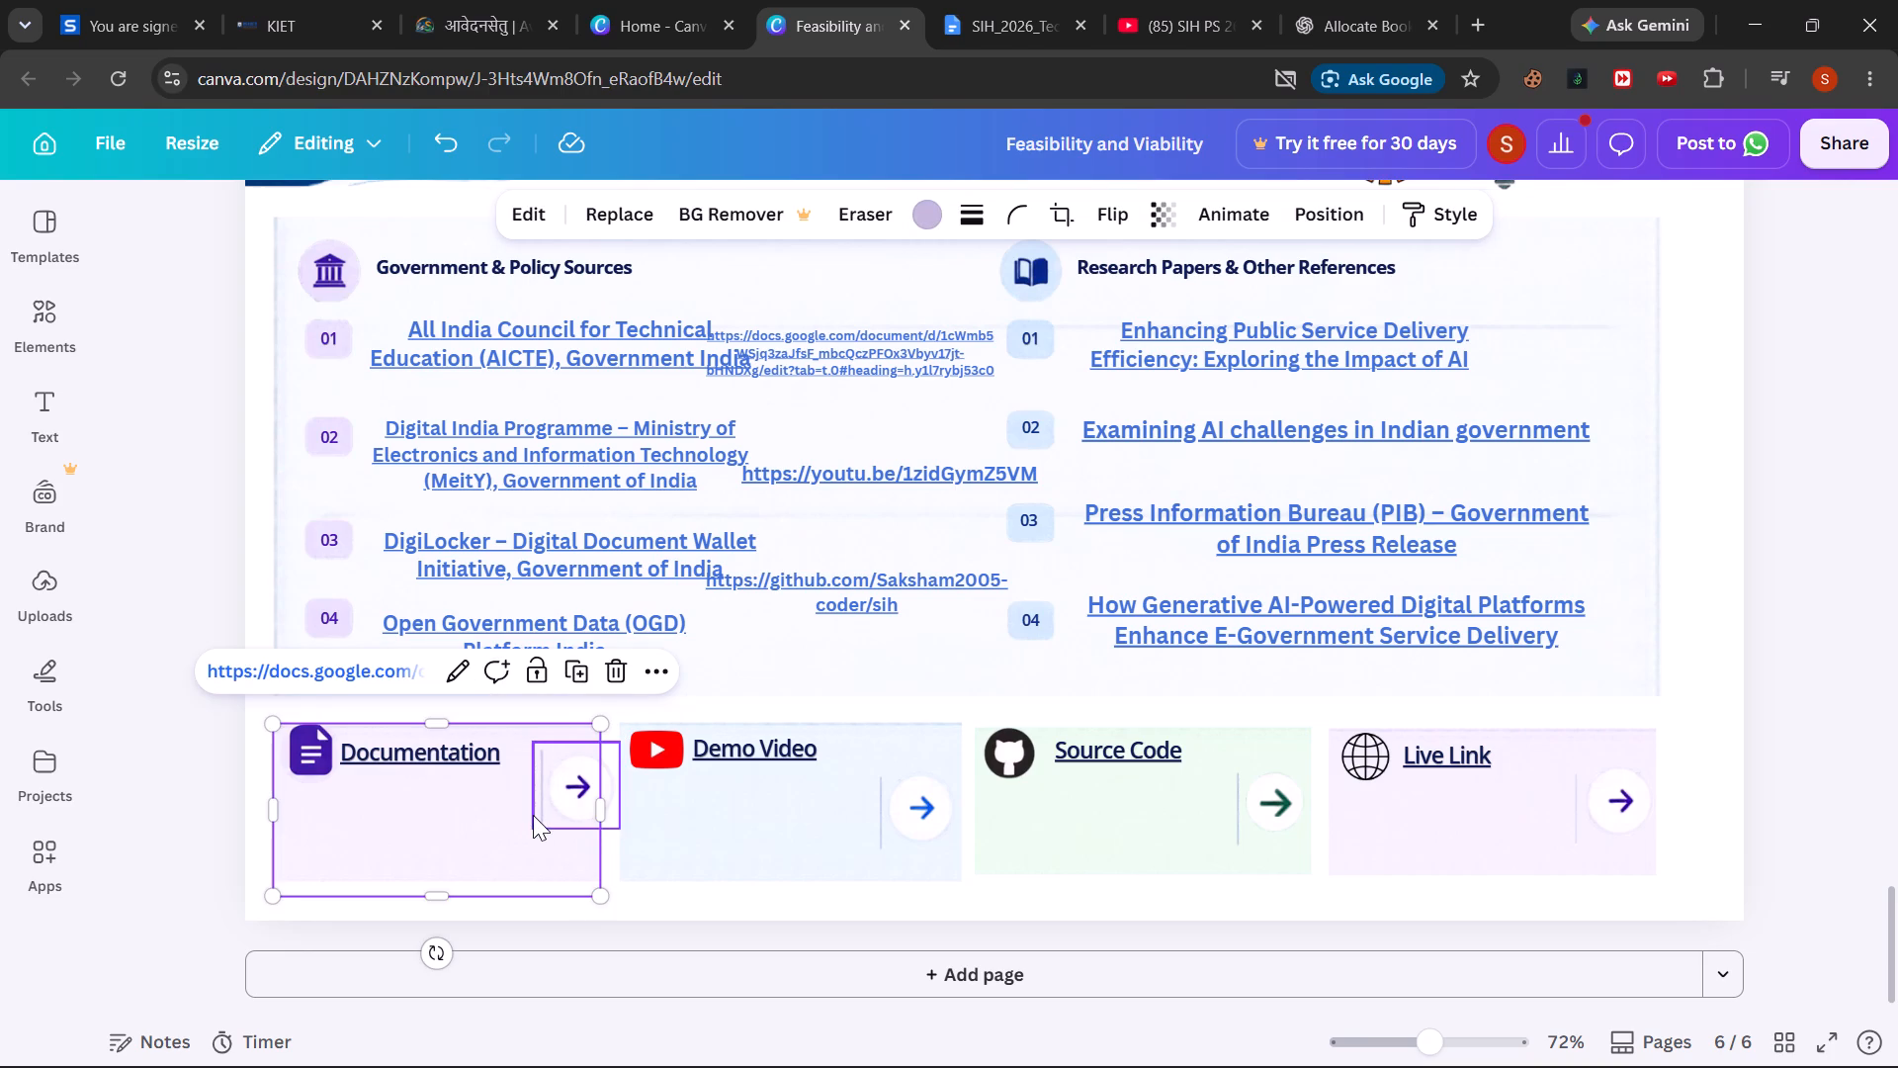
click(509, 822)
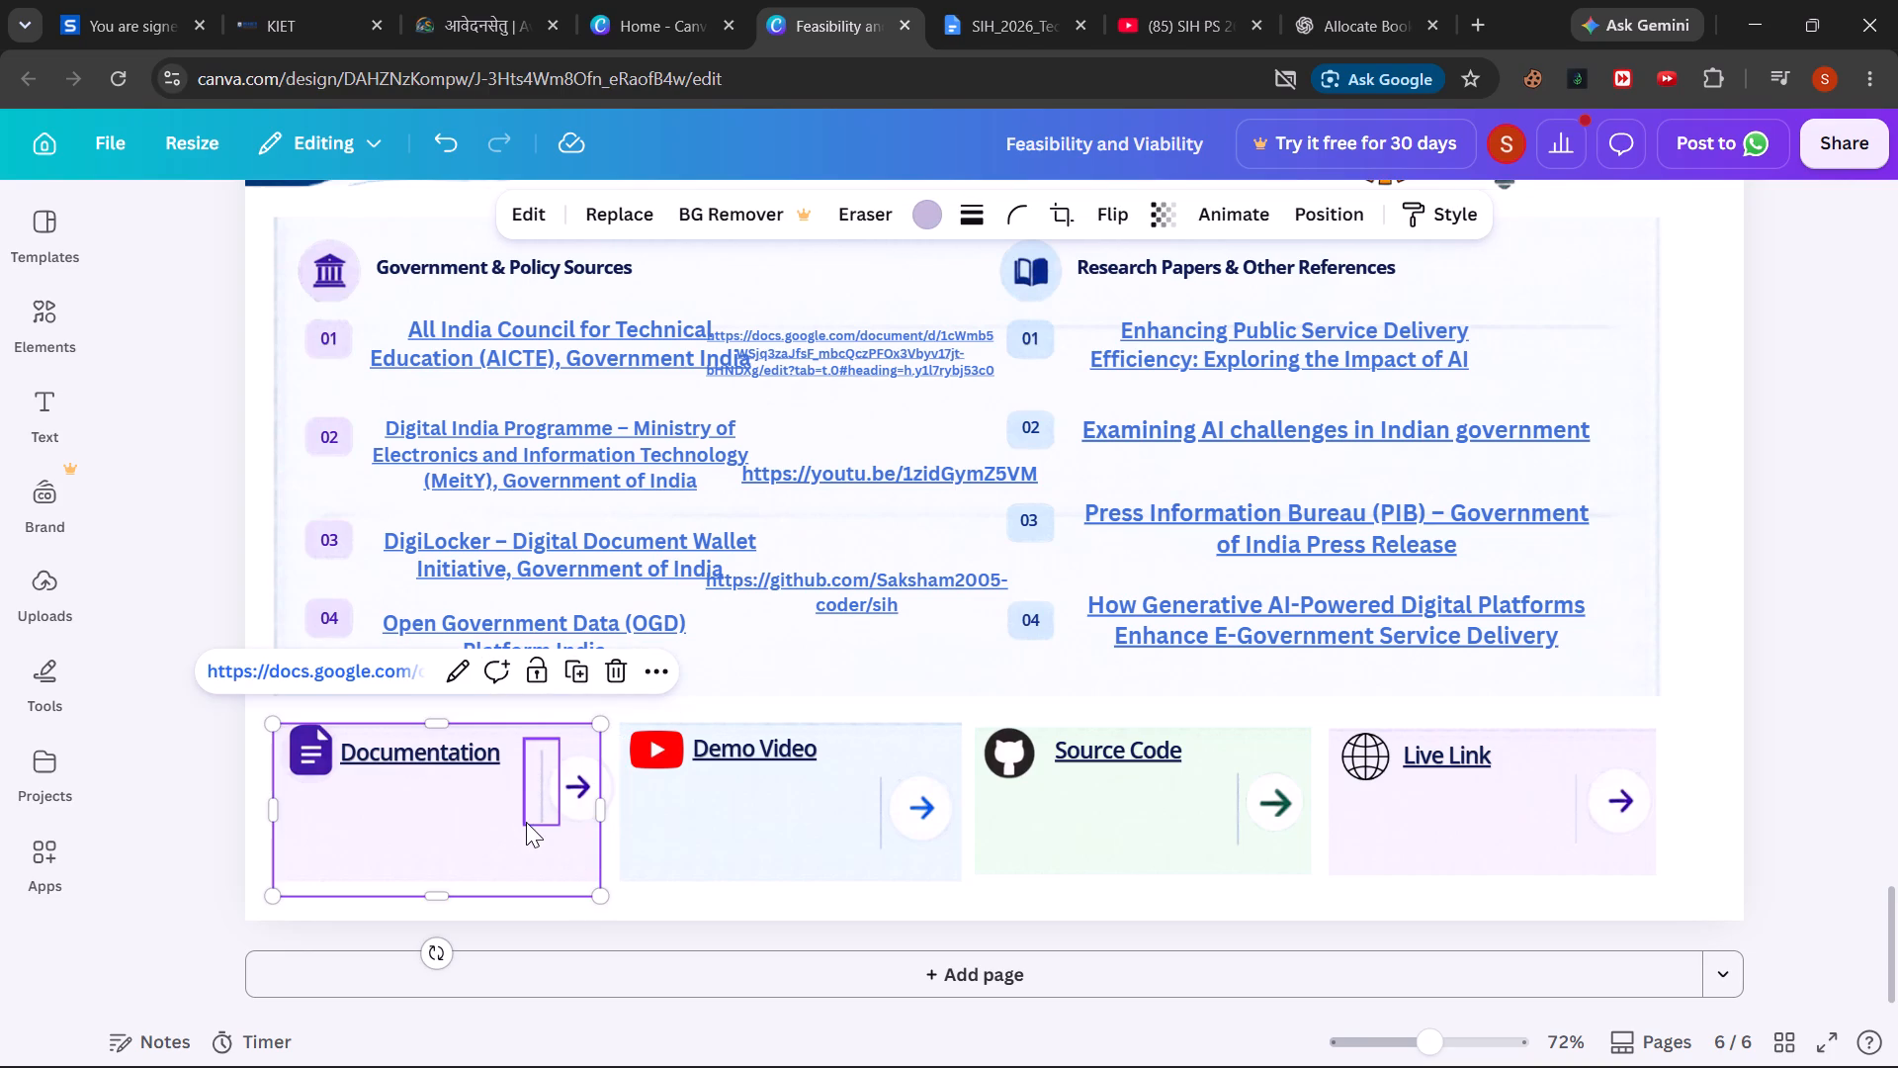
click(528, 822)
drag(528, 822, 460, 852)
key(ctrl+z)
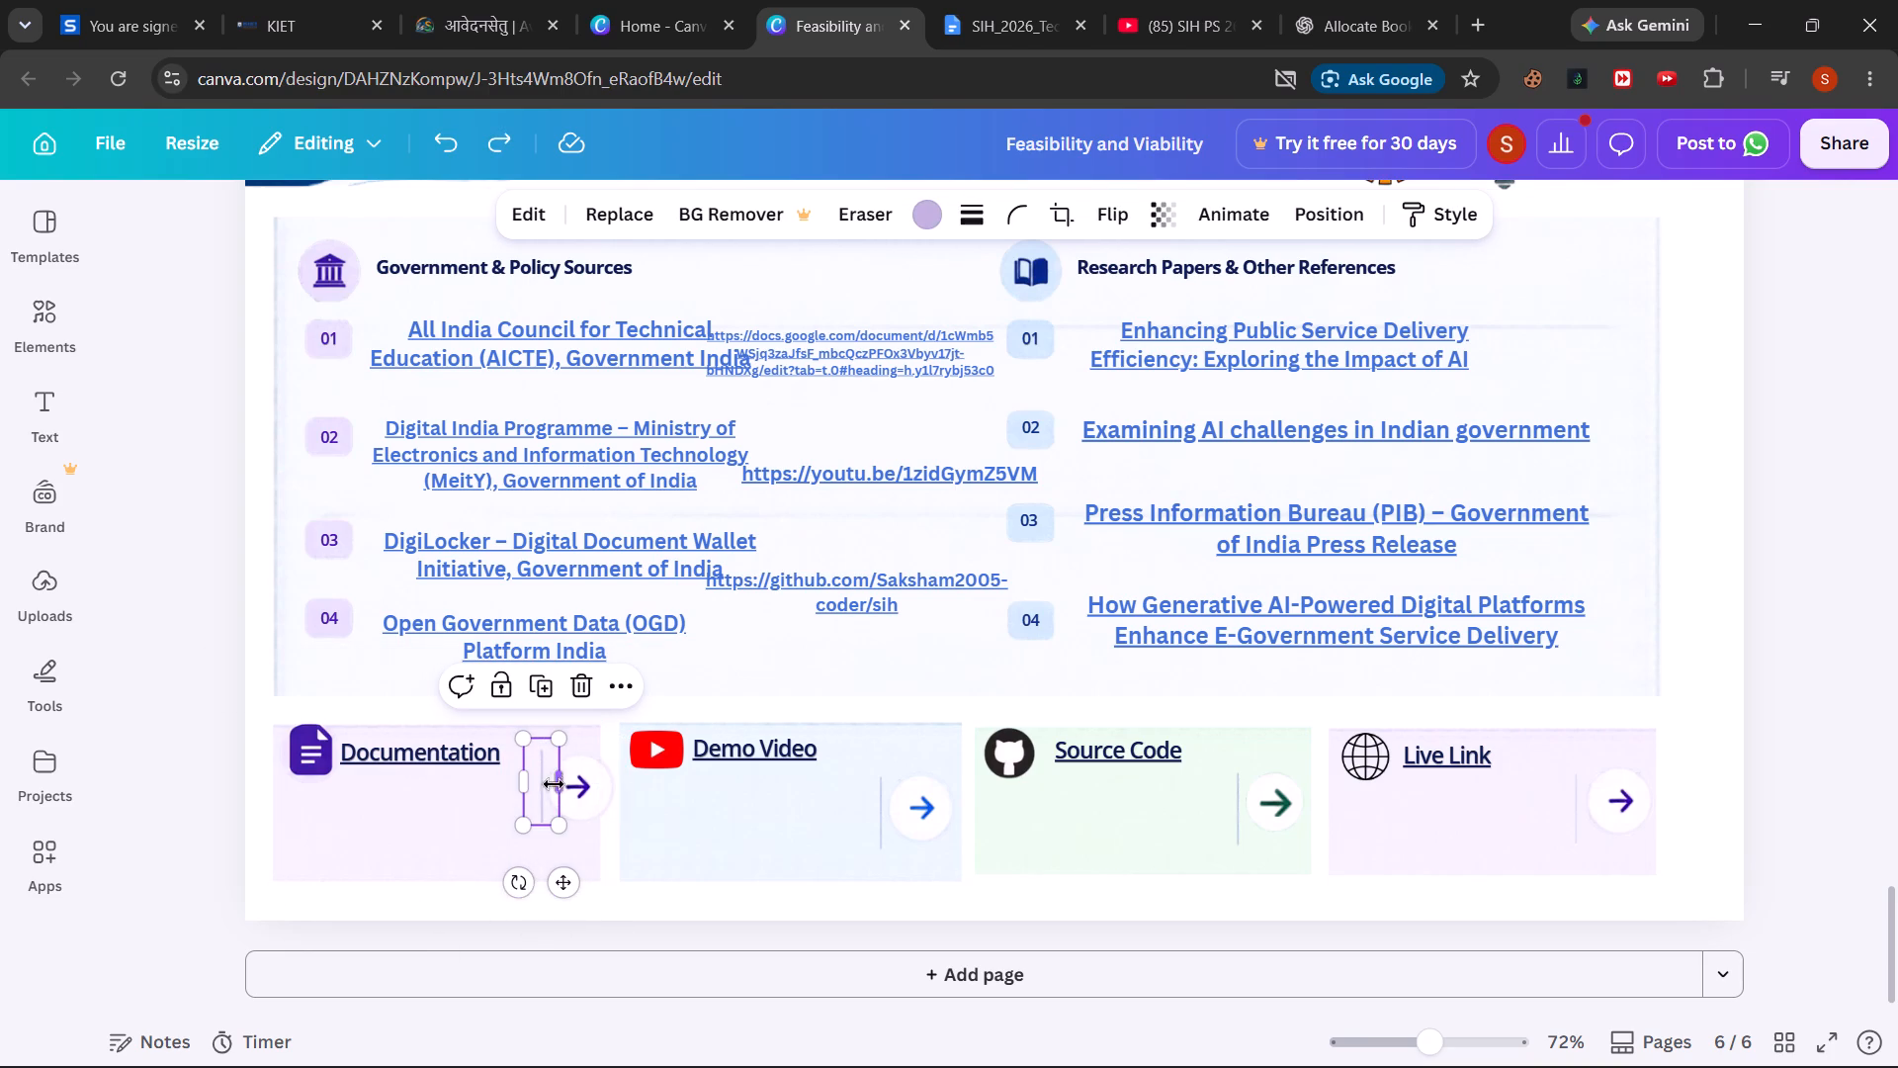
drag(563, 896, 502, 915)
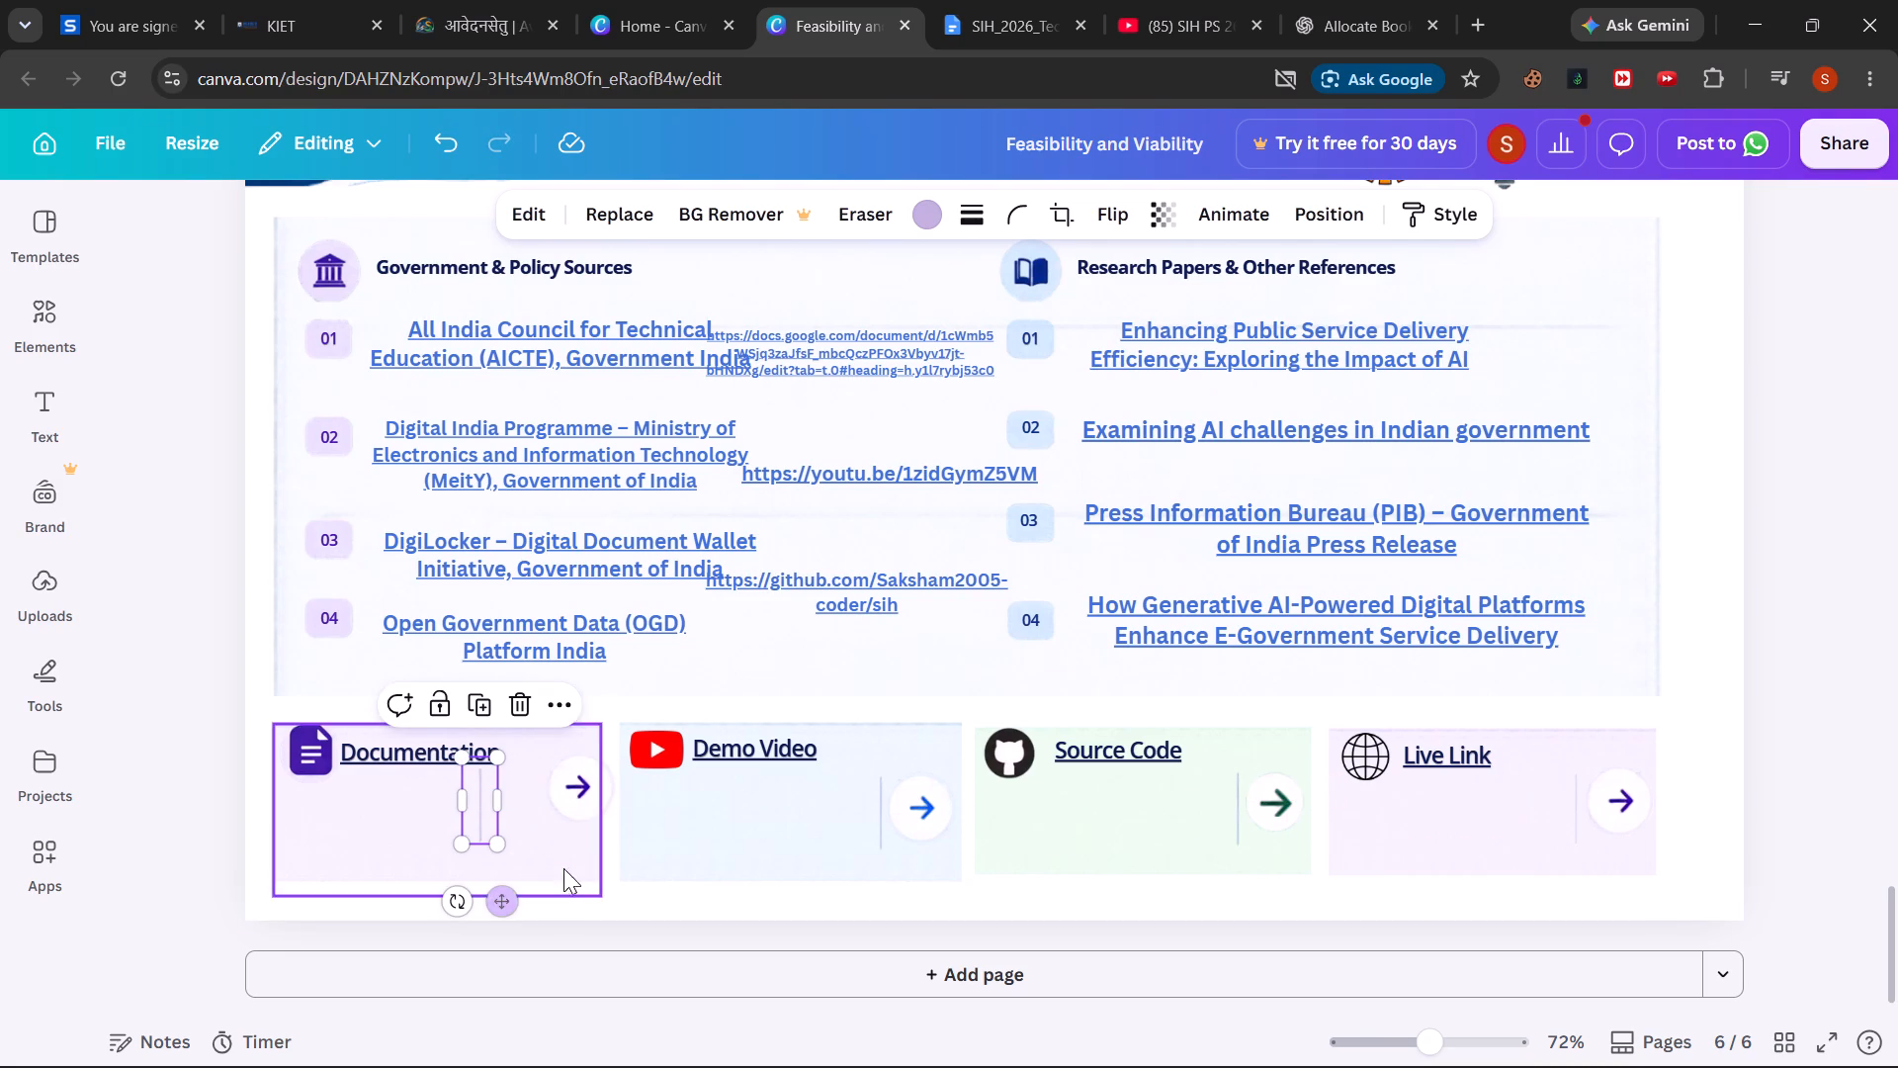
Move the Documentation card's white circle and purple arrow left and slightly down so they sit inside the card.
click(574, 813)
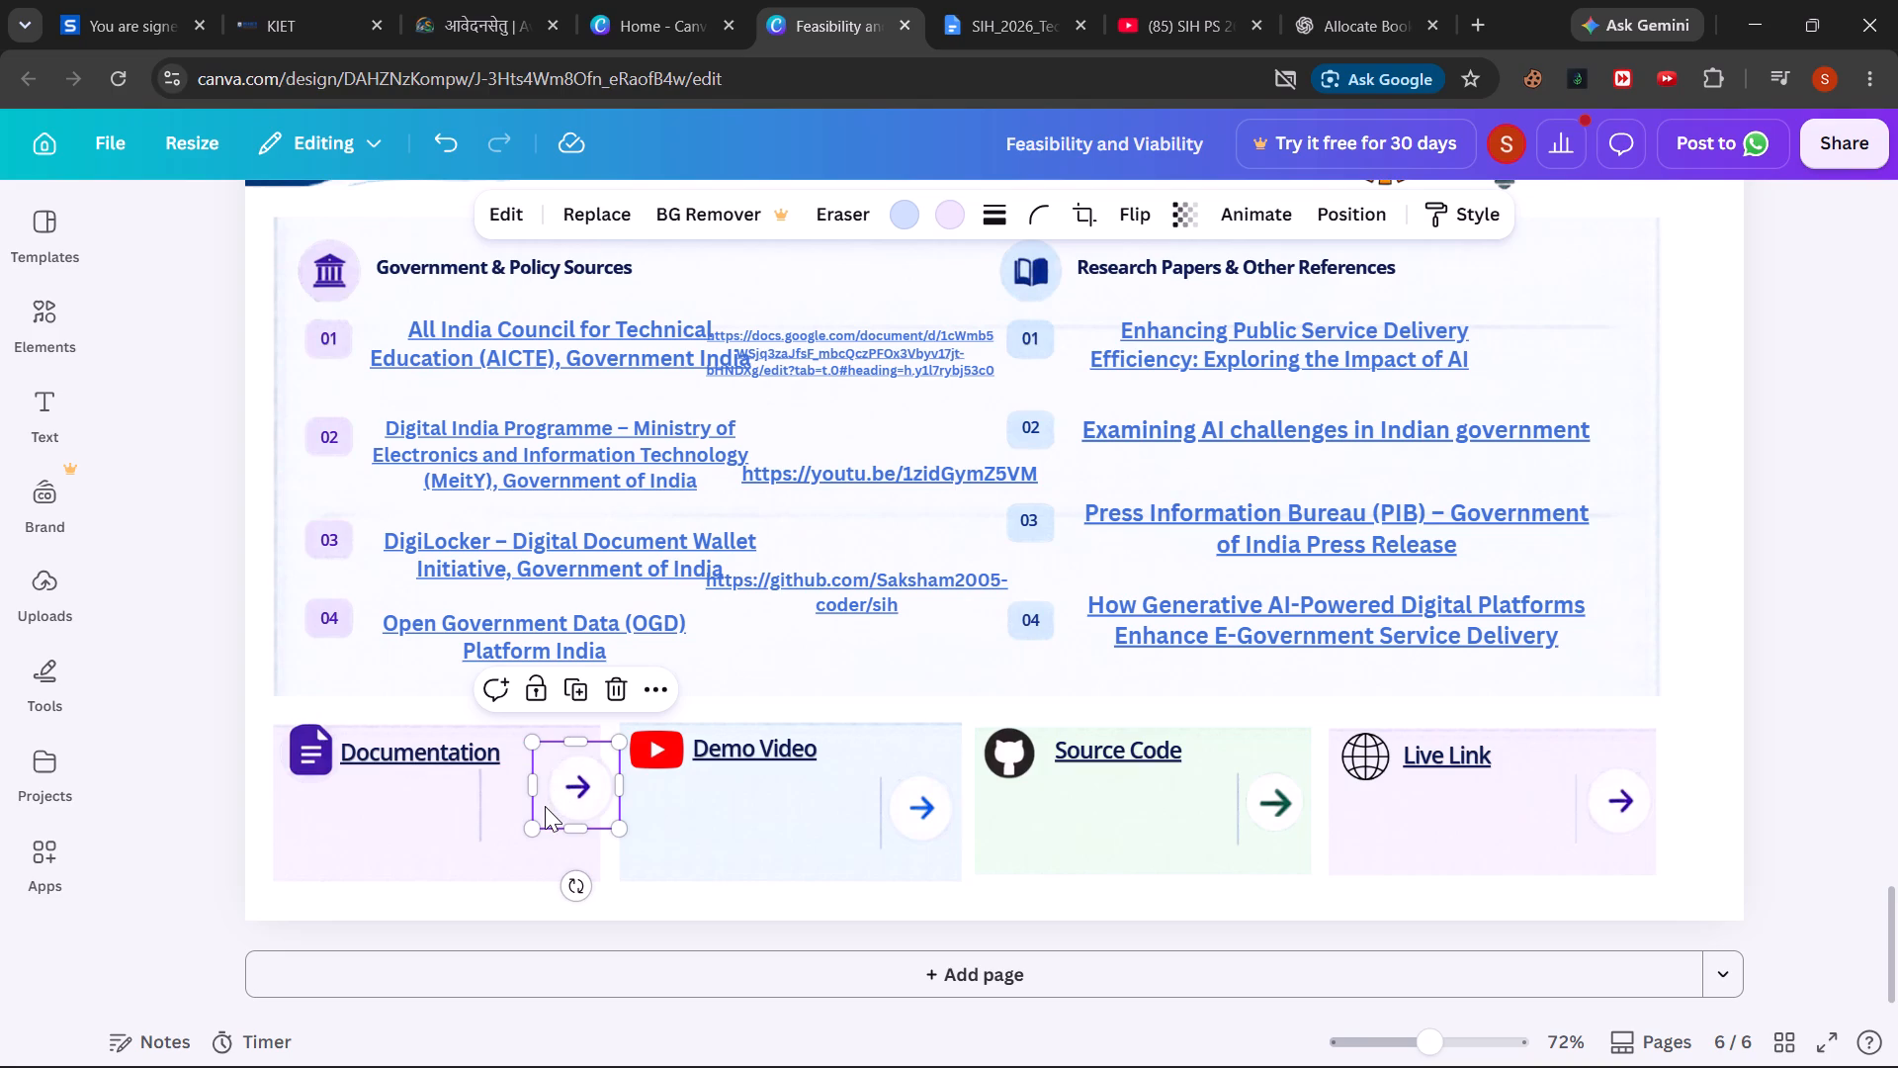
drag(545, 806, 527, 822)
drag(568, 784, 554, 806)
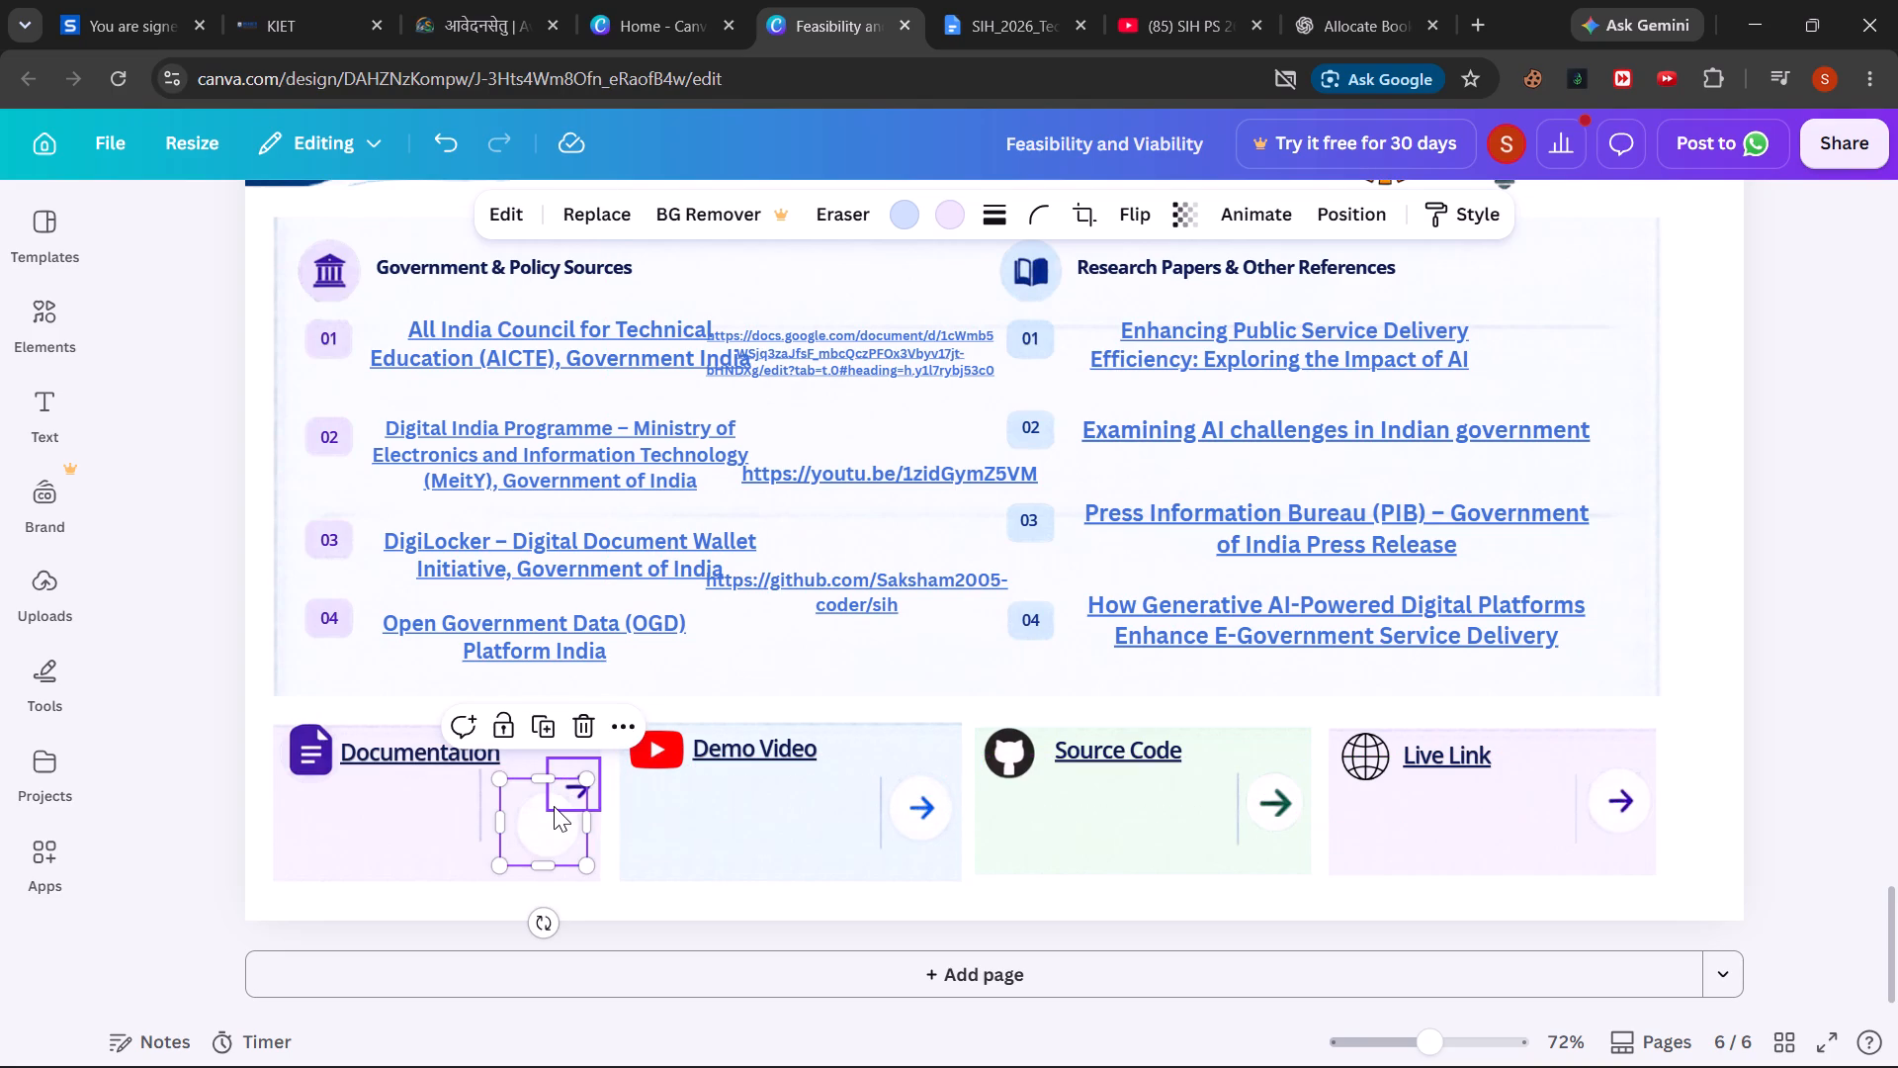
key(ctrl+z)
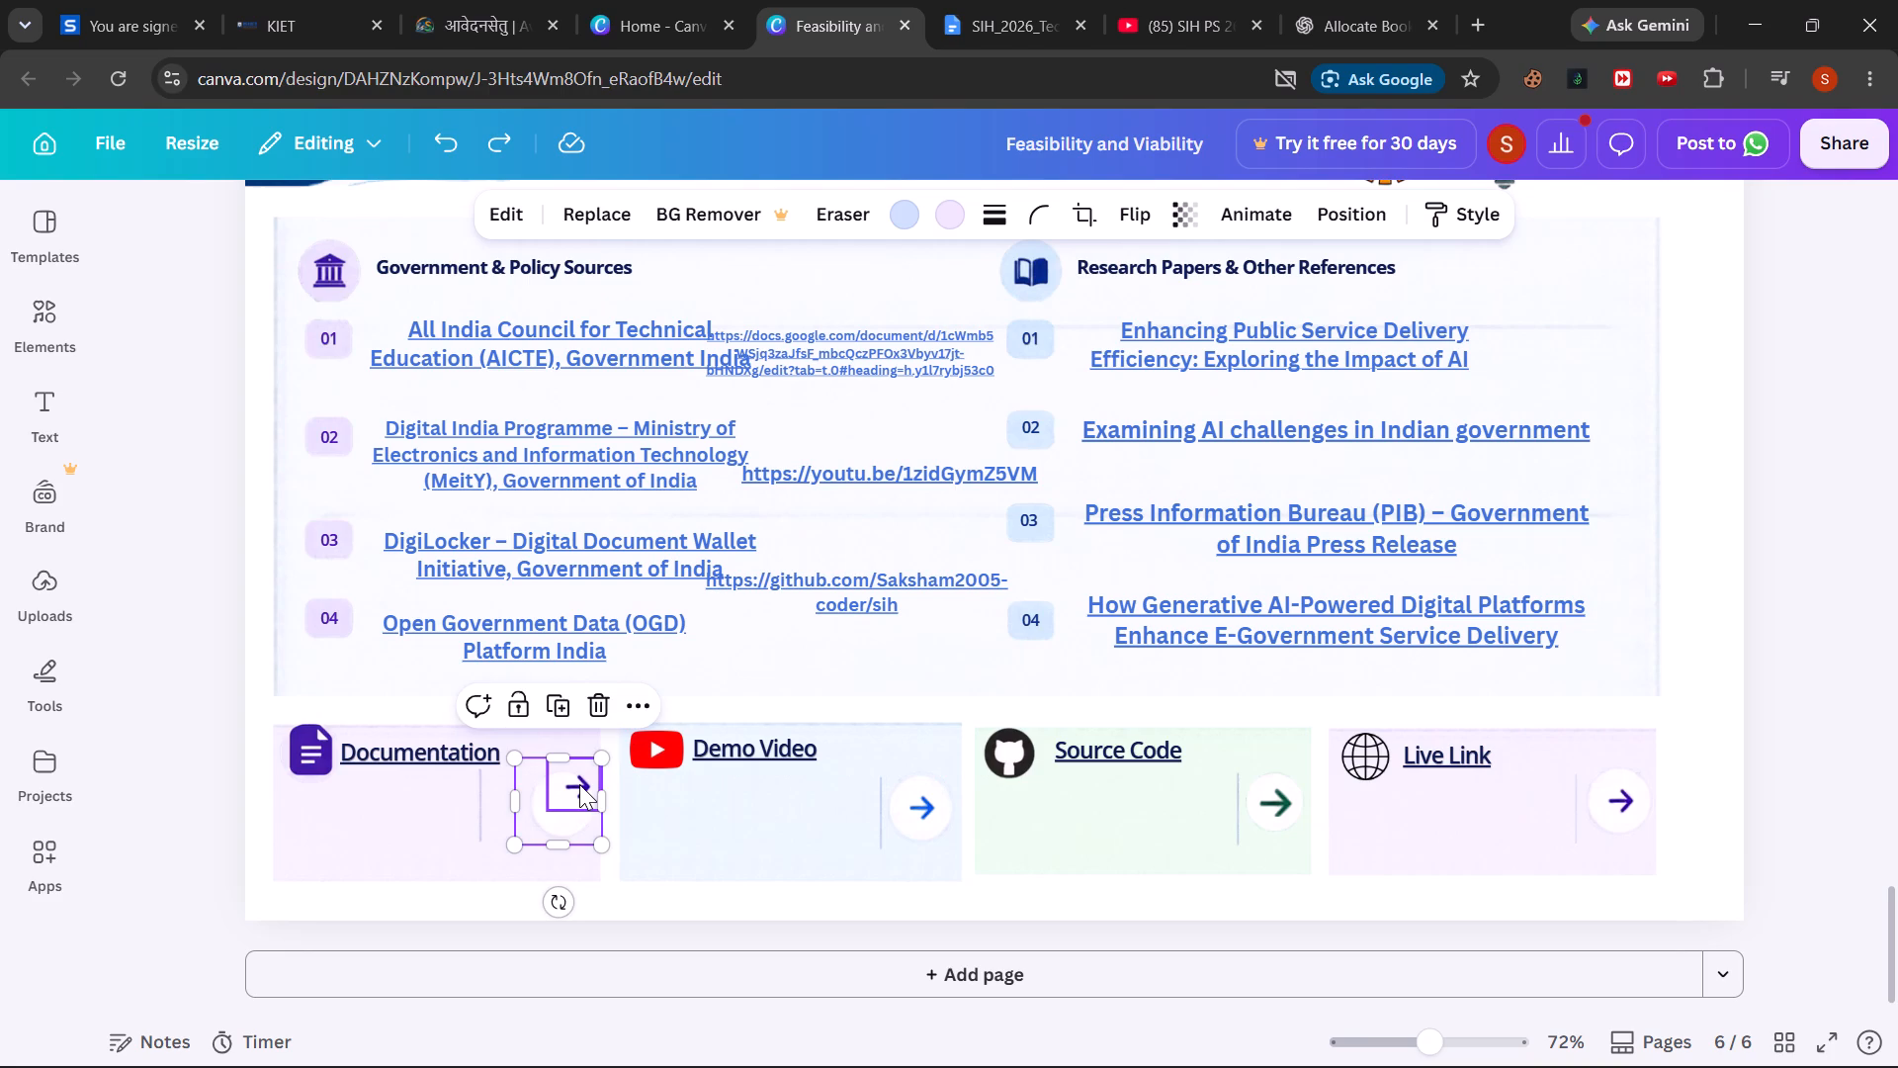
click(579, 784)
drag(579, 784, 567, 804)
click(425, 839)
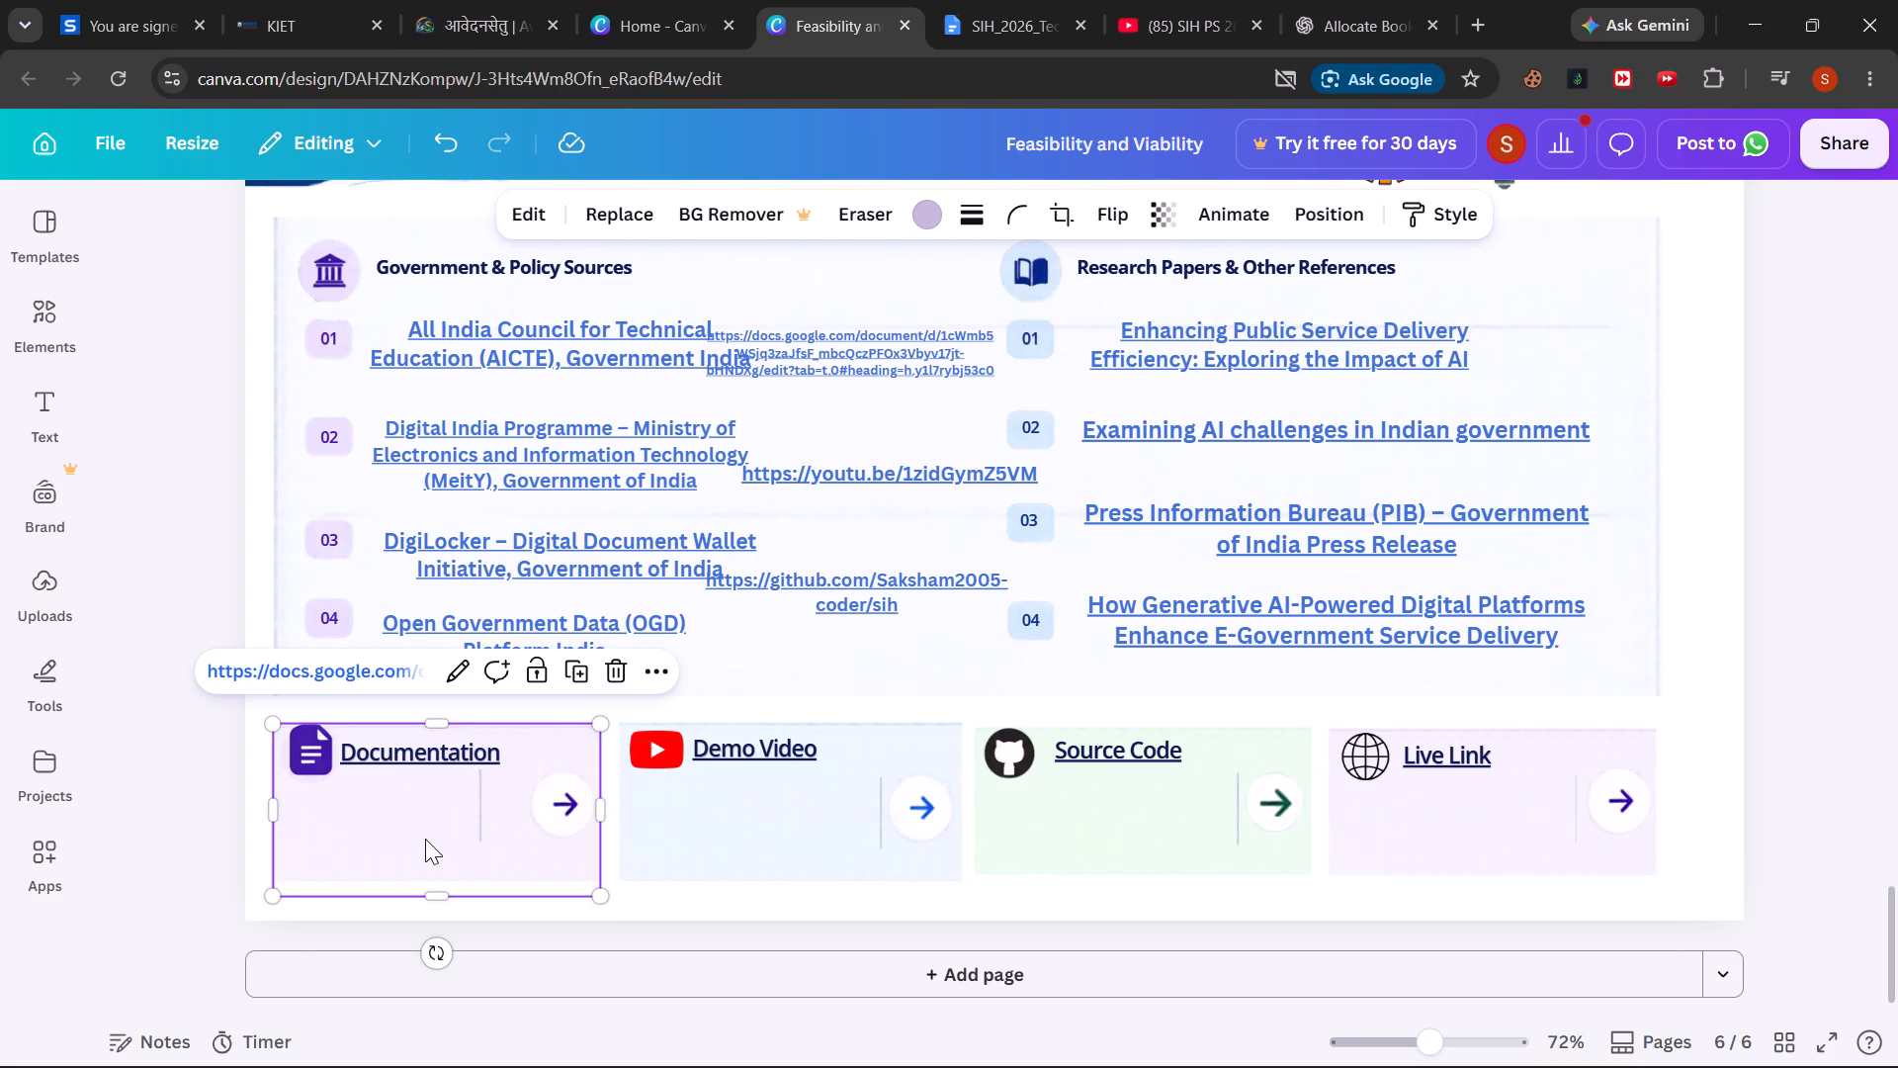
Nudge the Demo Video card's white circle, blue arrow and vertical divider slightly upward to line up with the neighbouring cards.
click(920, 833)
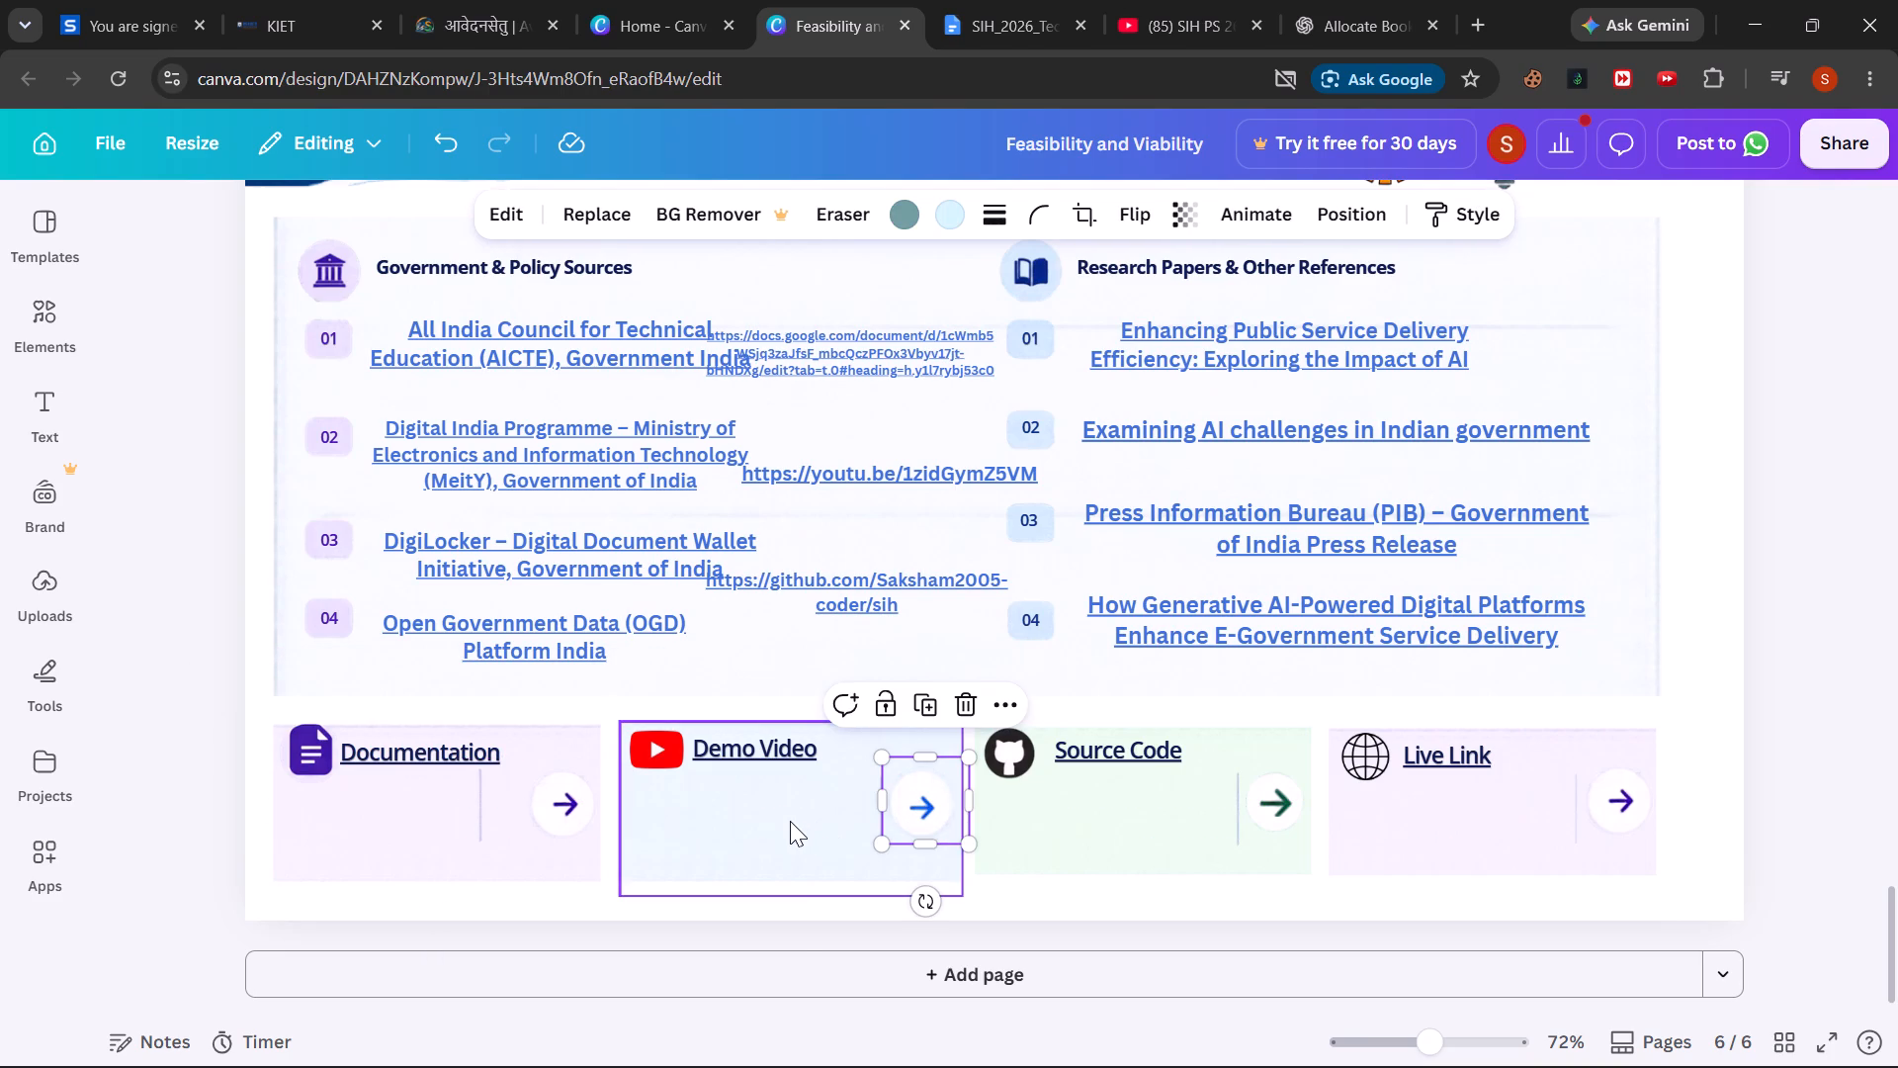
click(790, 821)
click(918, 802)
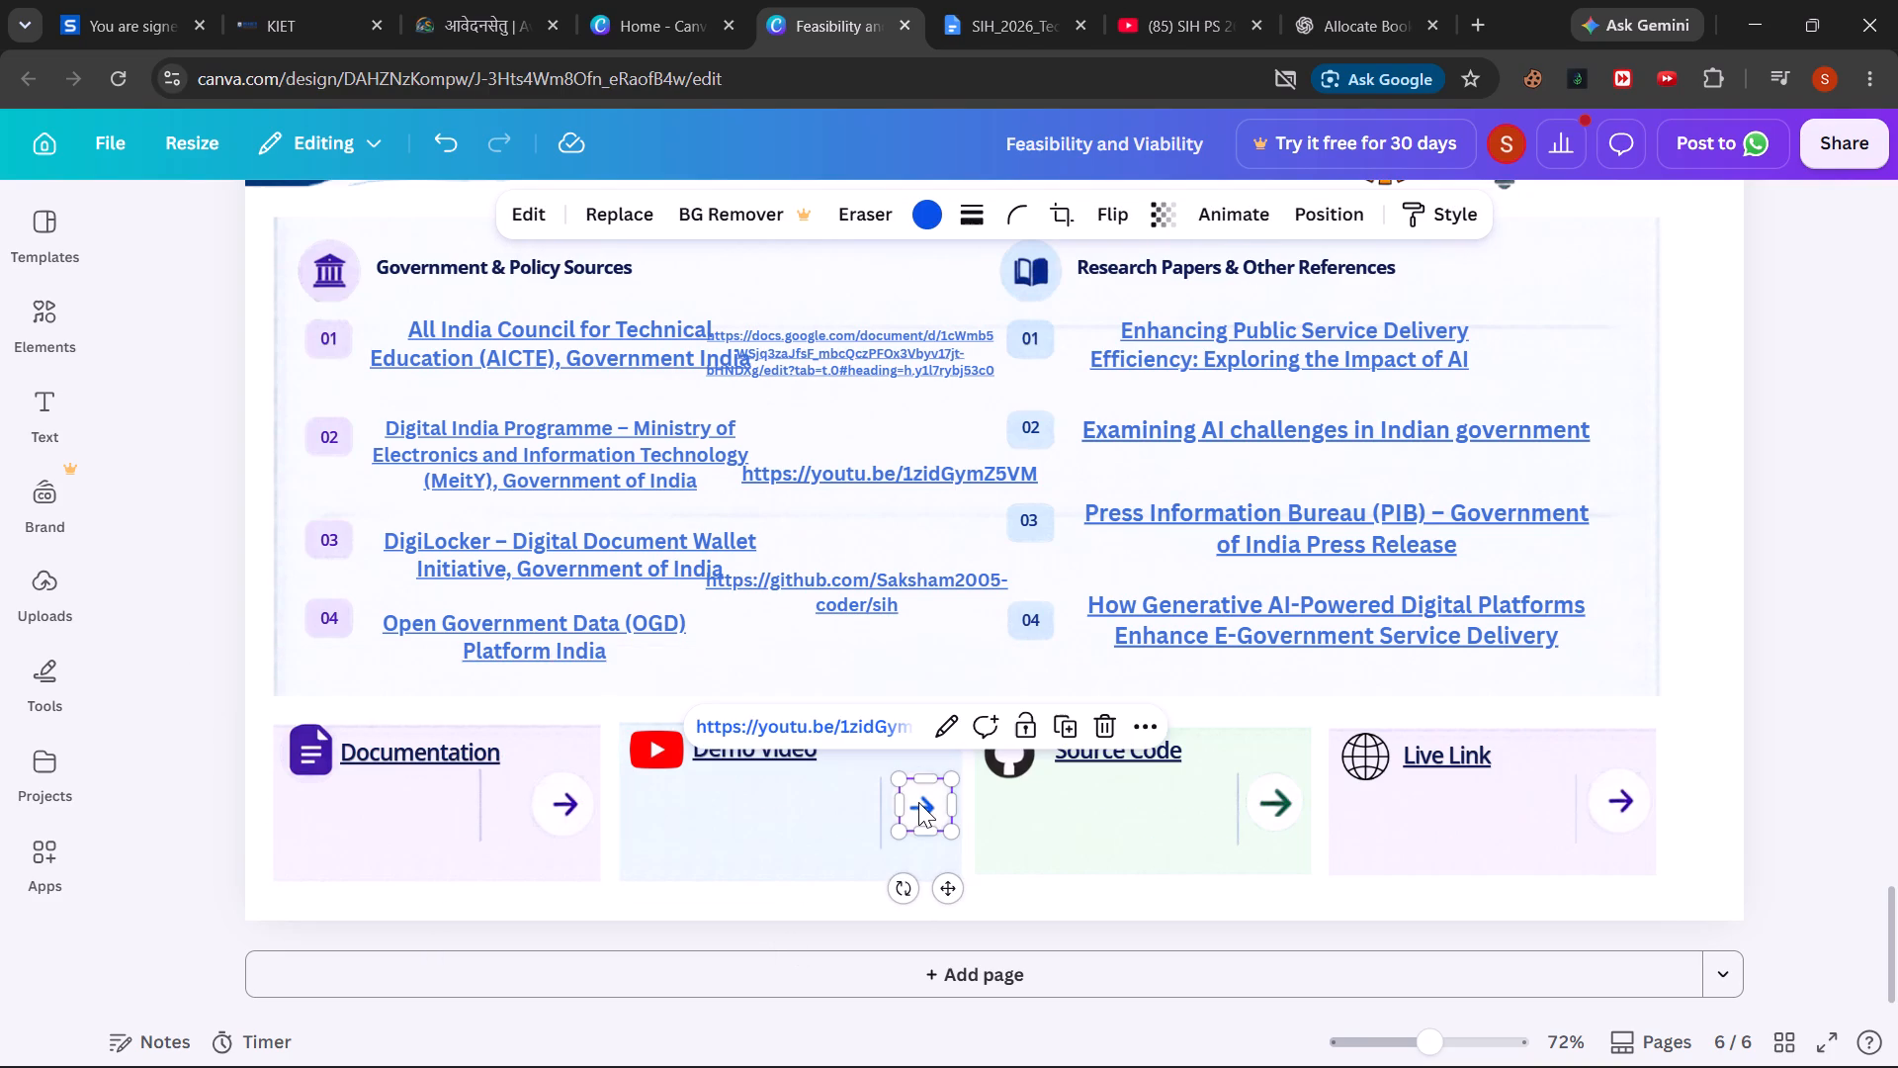
click(918, 802)
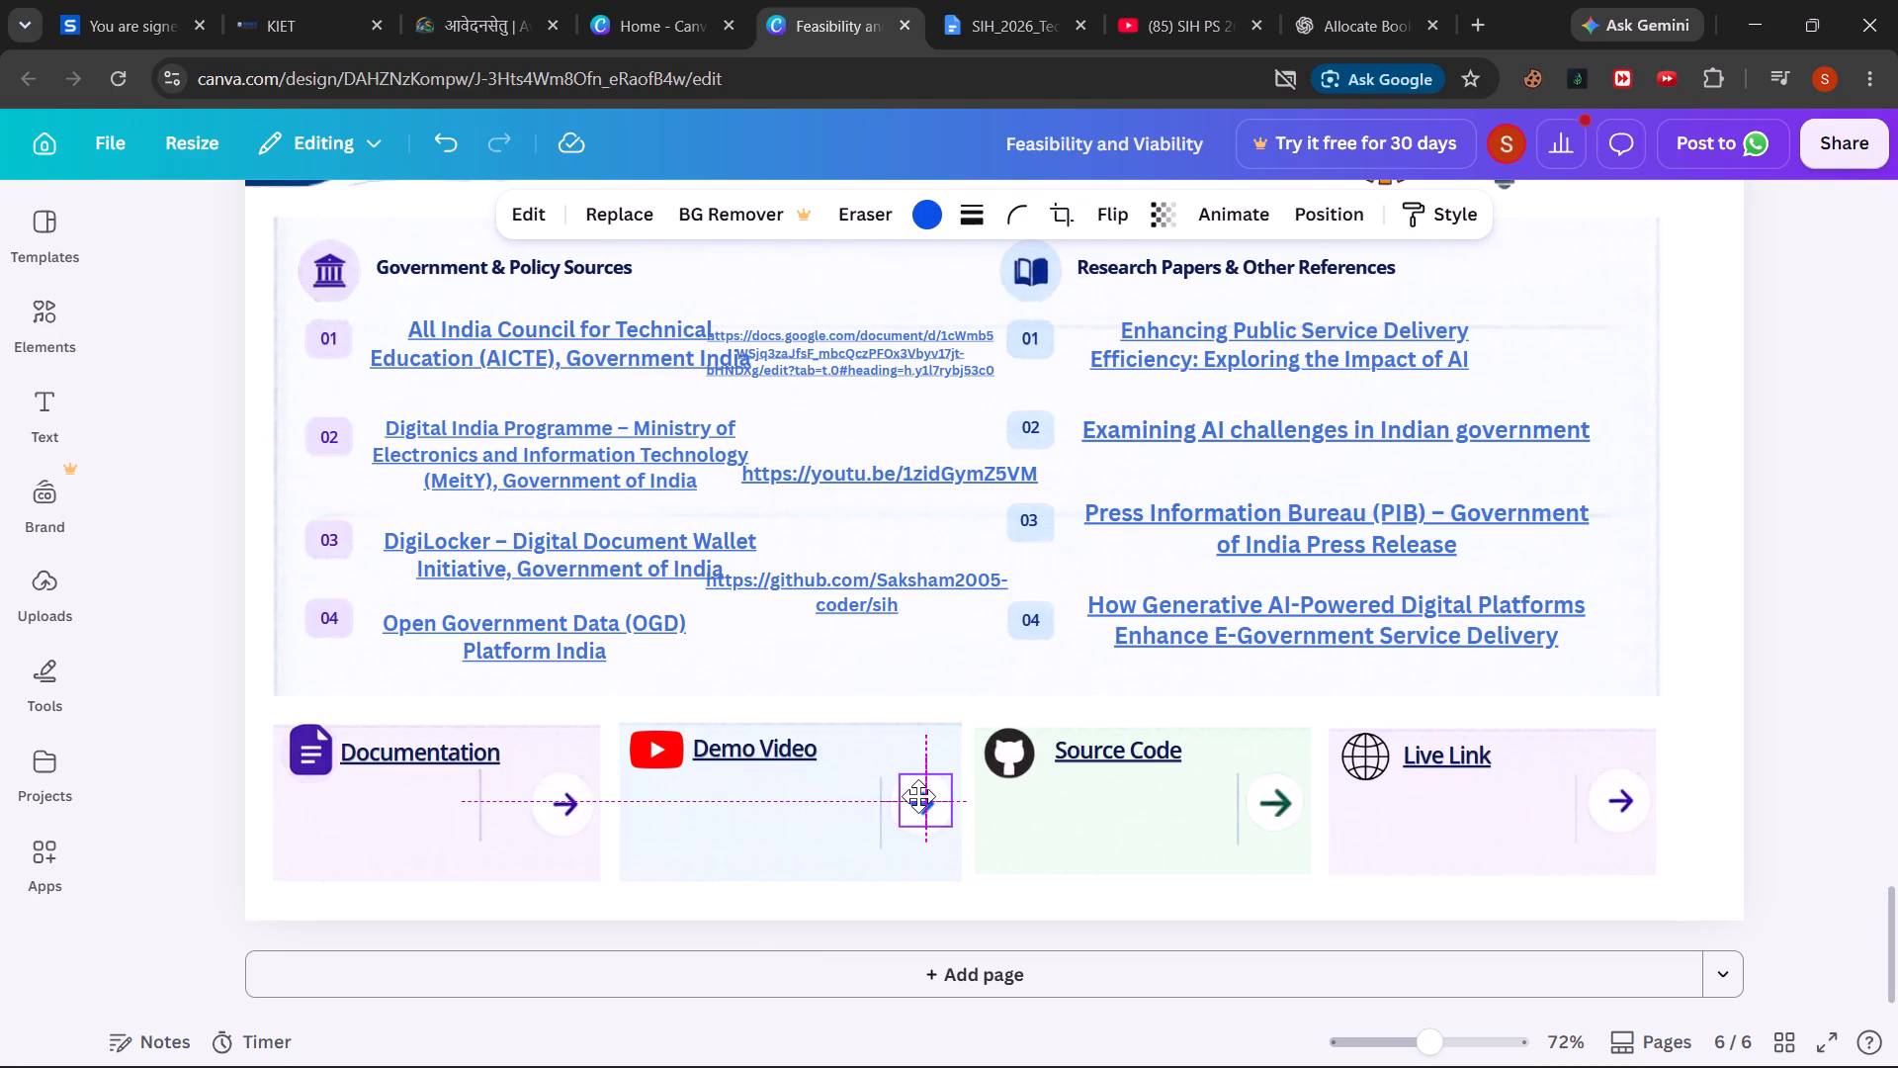
click(784, 809)
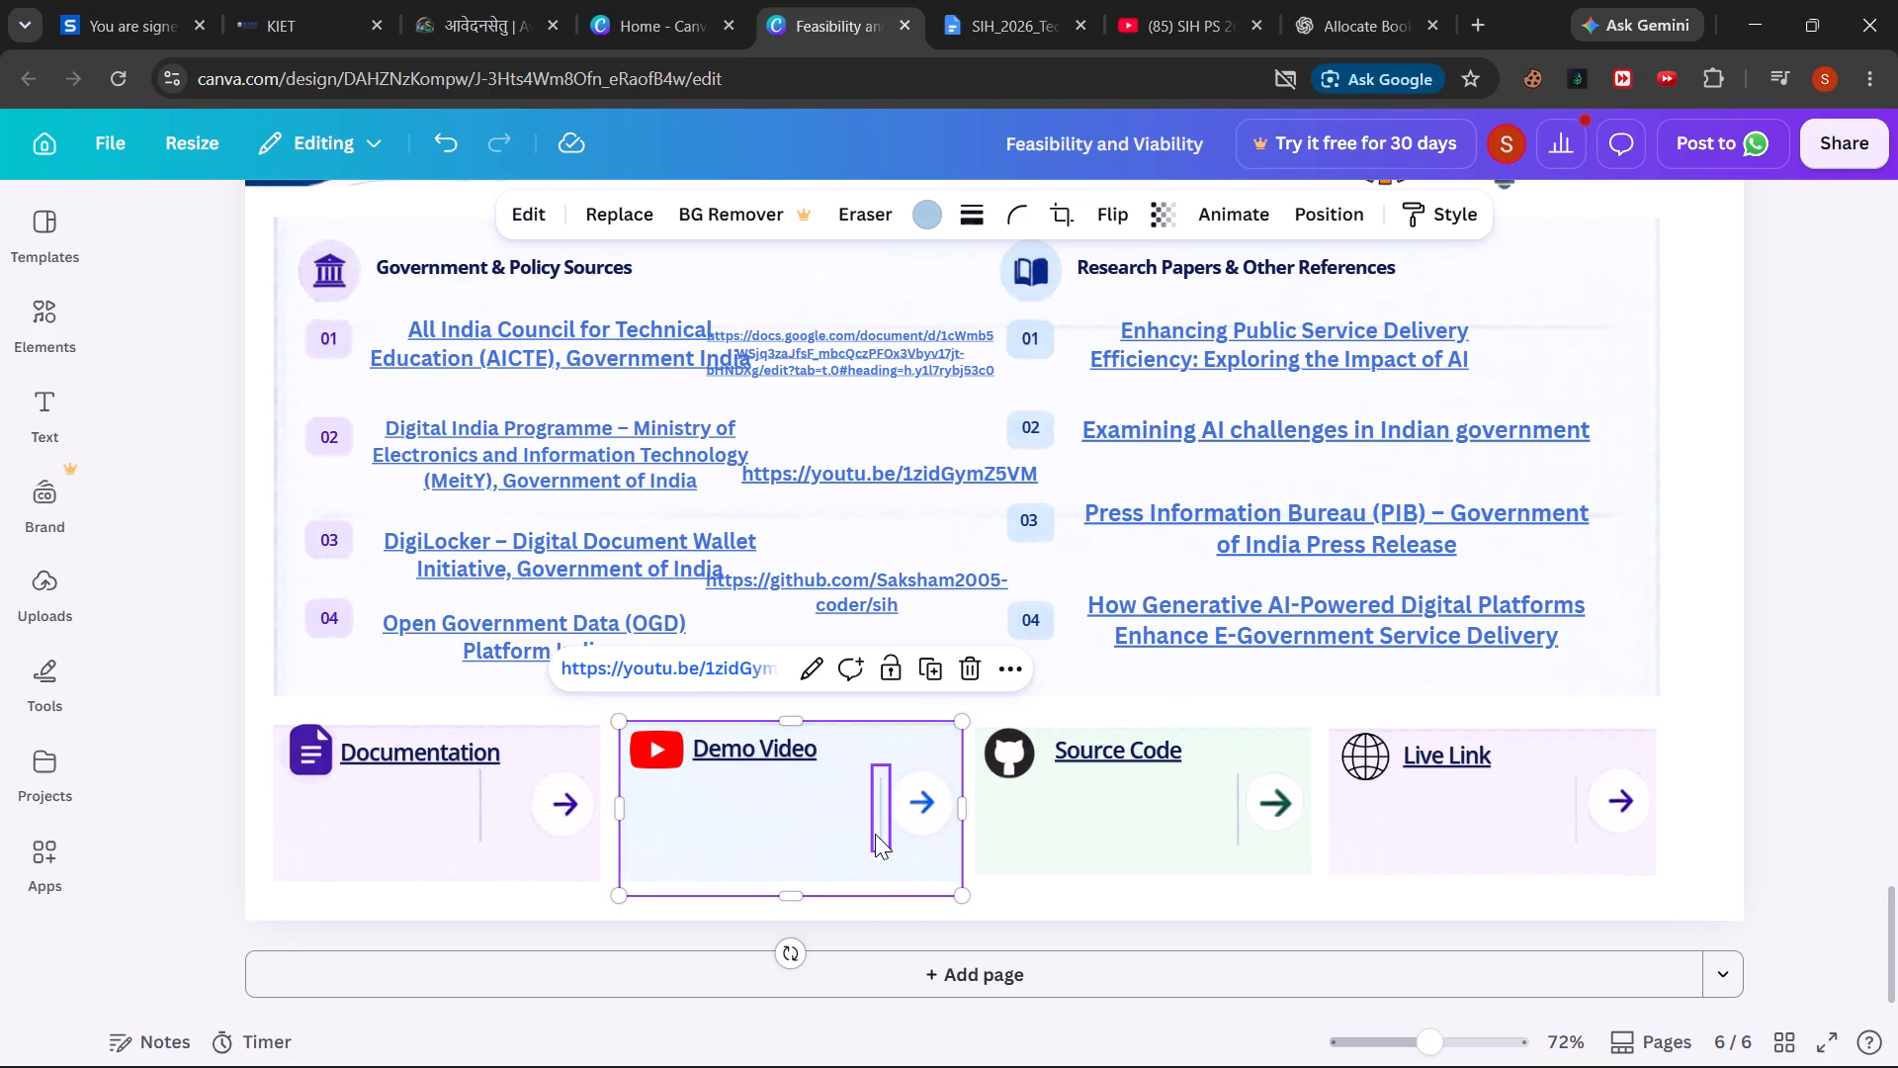
click(875, 834)
drag(875, 834, 874, 822)
click(803, 836)
Move the Documentation card's vertical divider right and slightly down, closer to the arrow circle.
click(477, 823)
drag(477, 823, 513, 833)
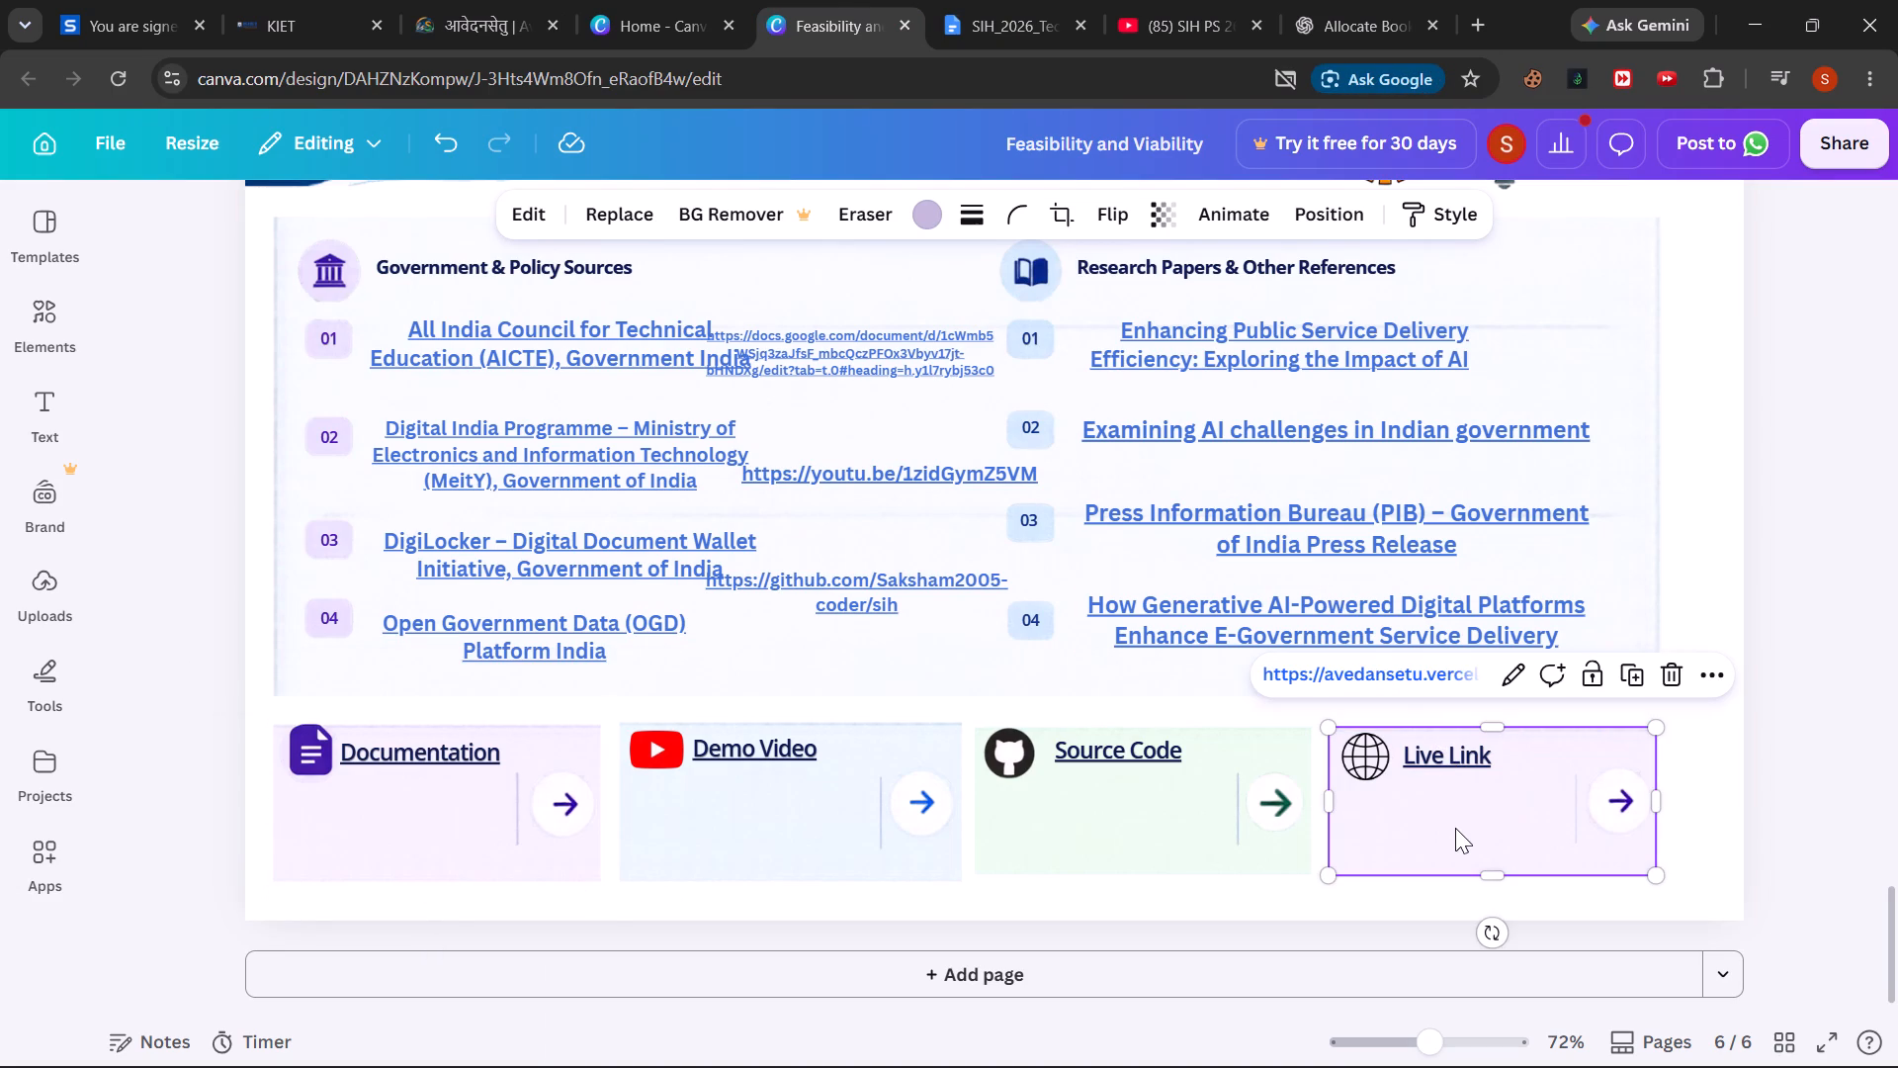
key(Return)
click(1467, 808)
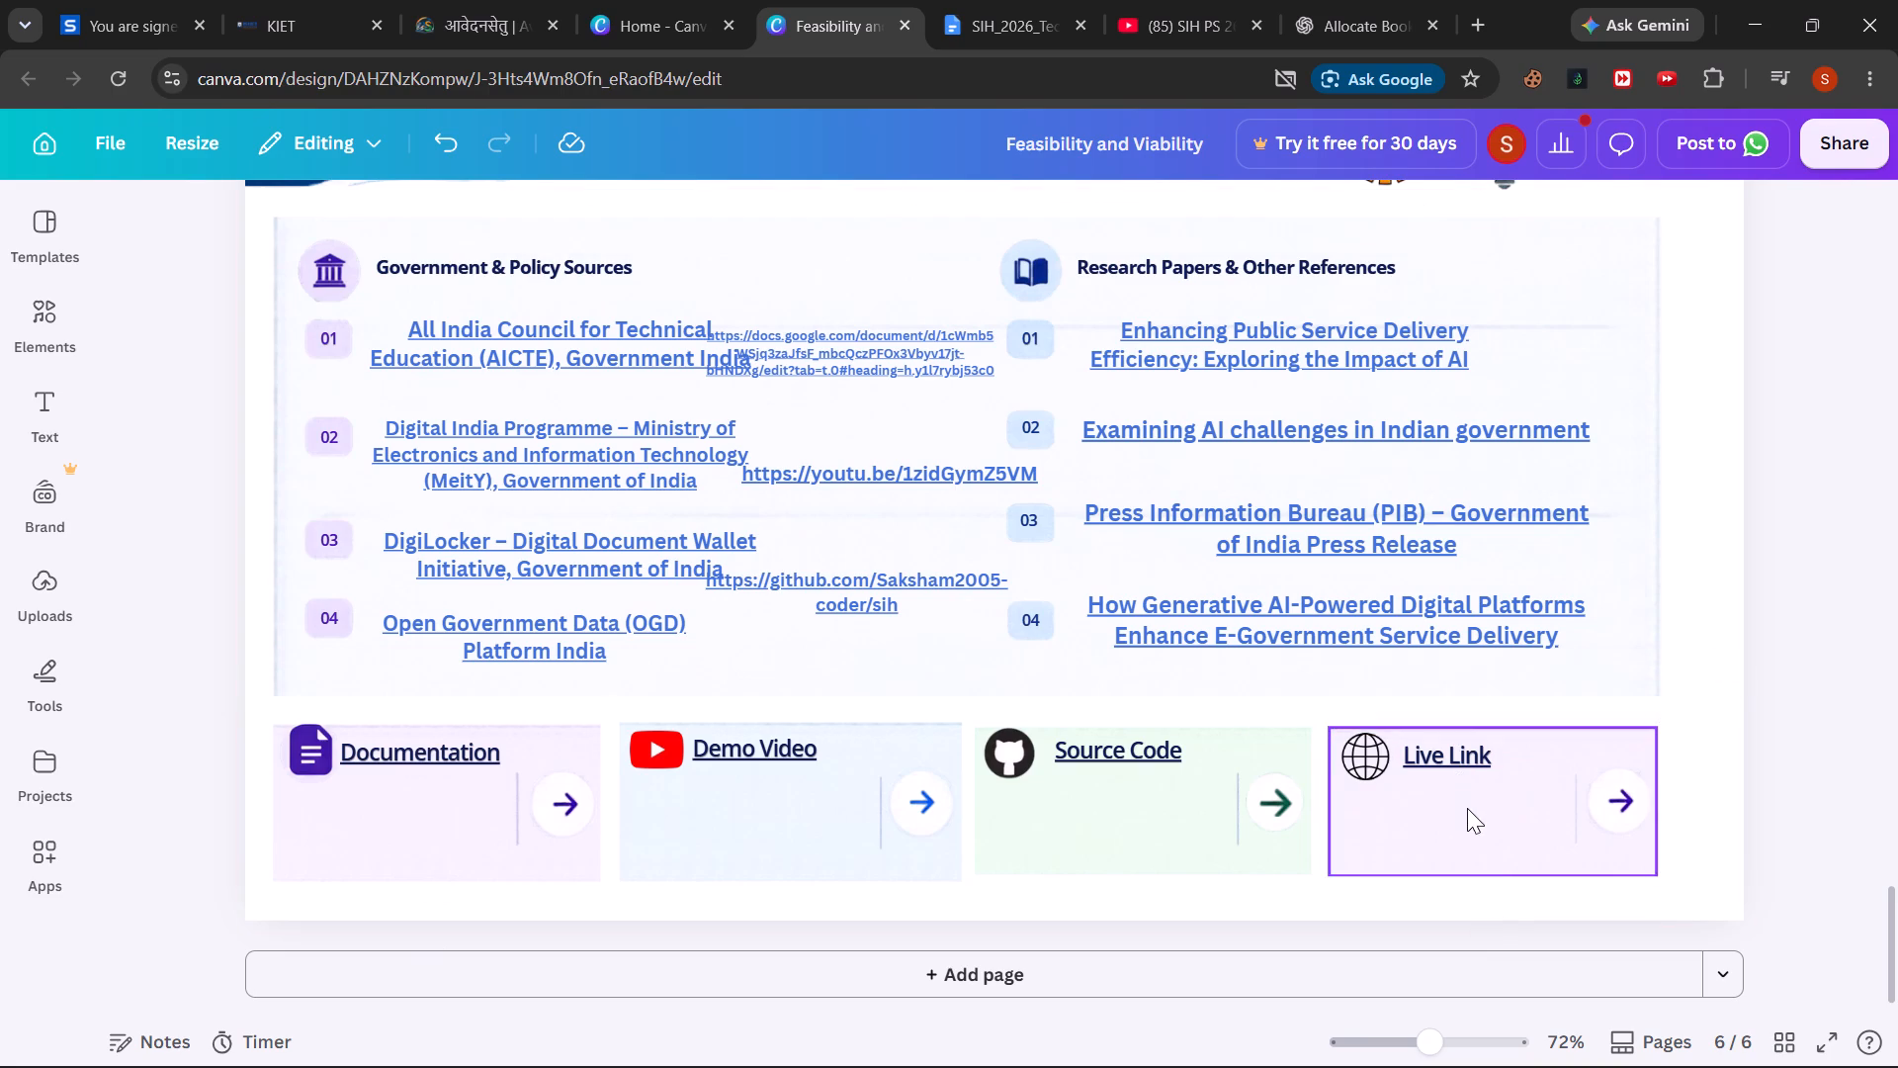
click(1453, 753)
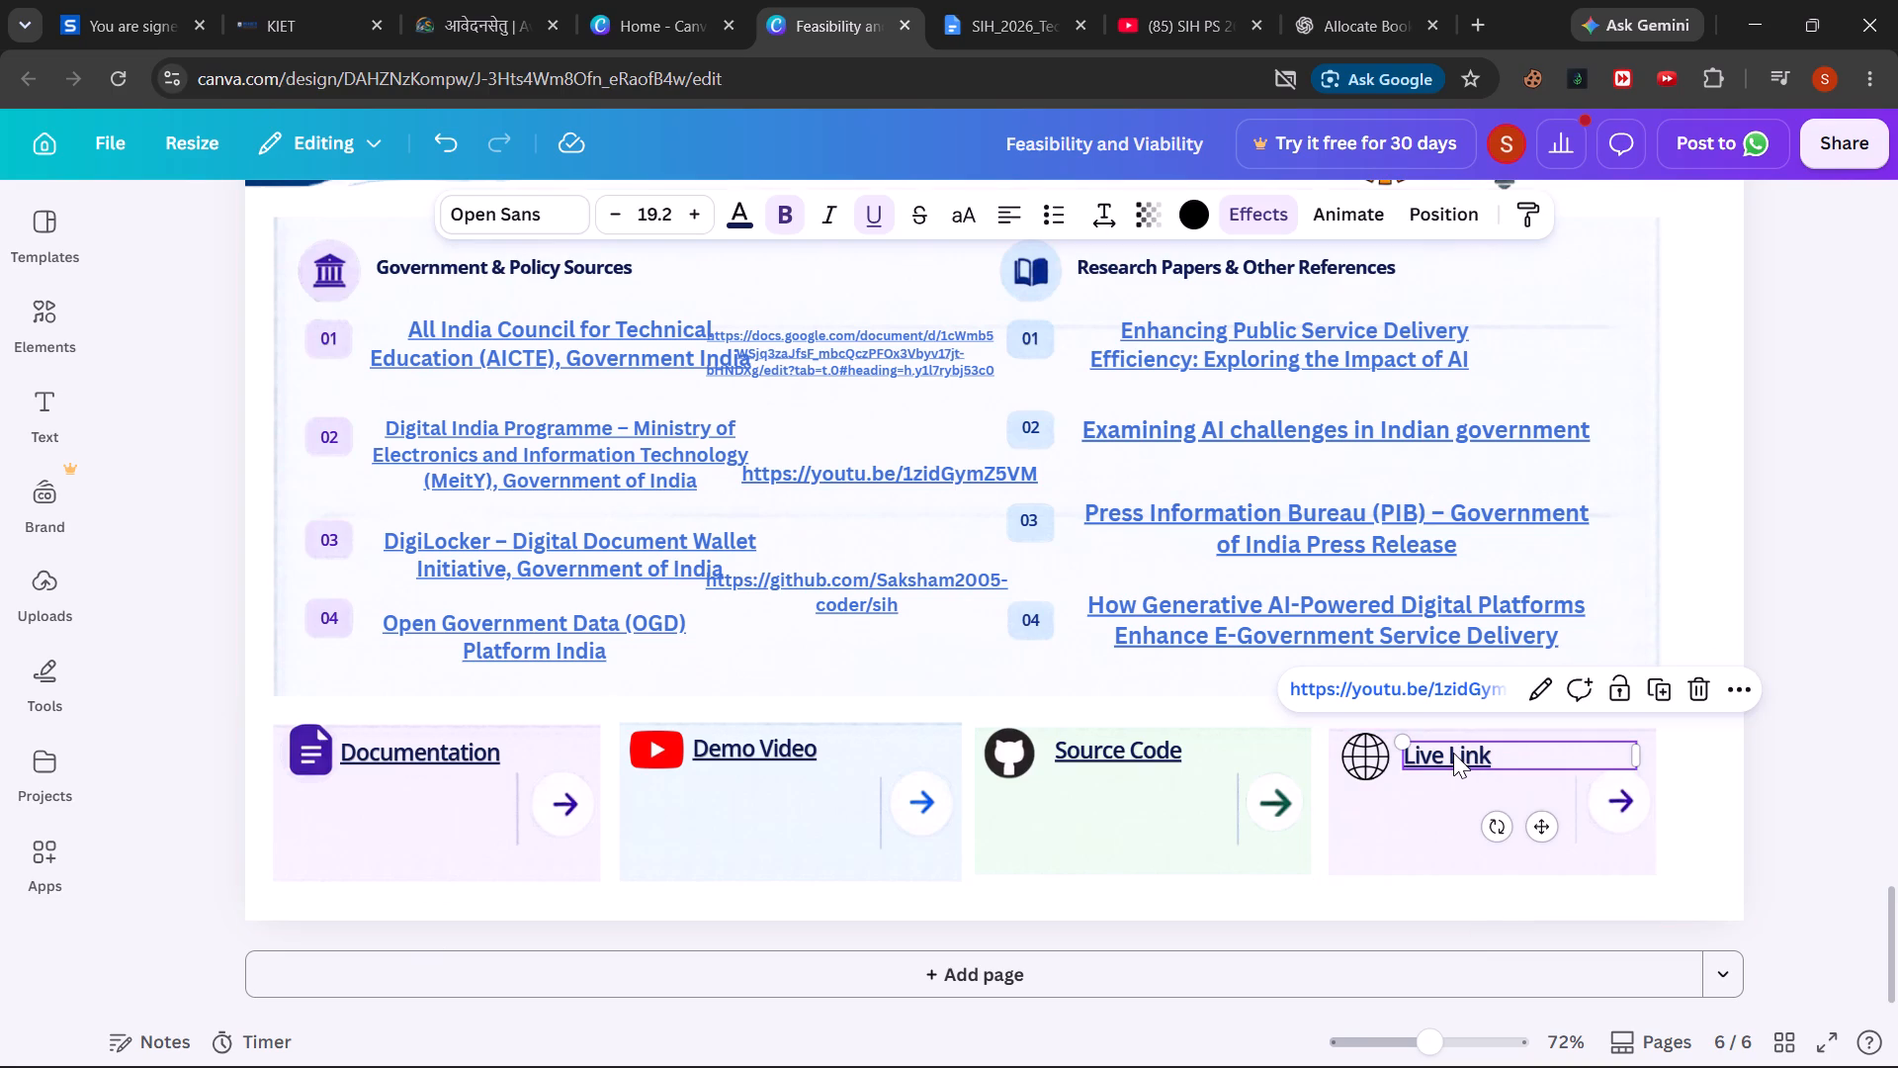
right_click(1461, 753)
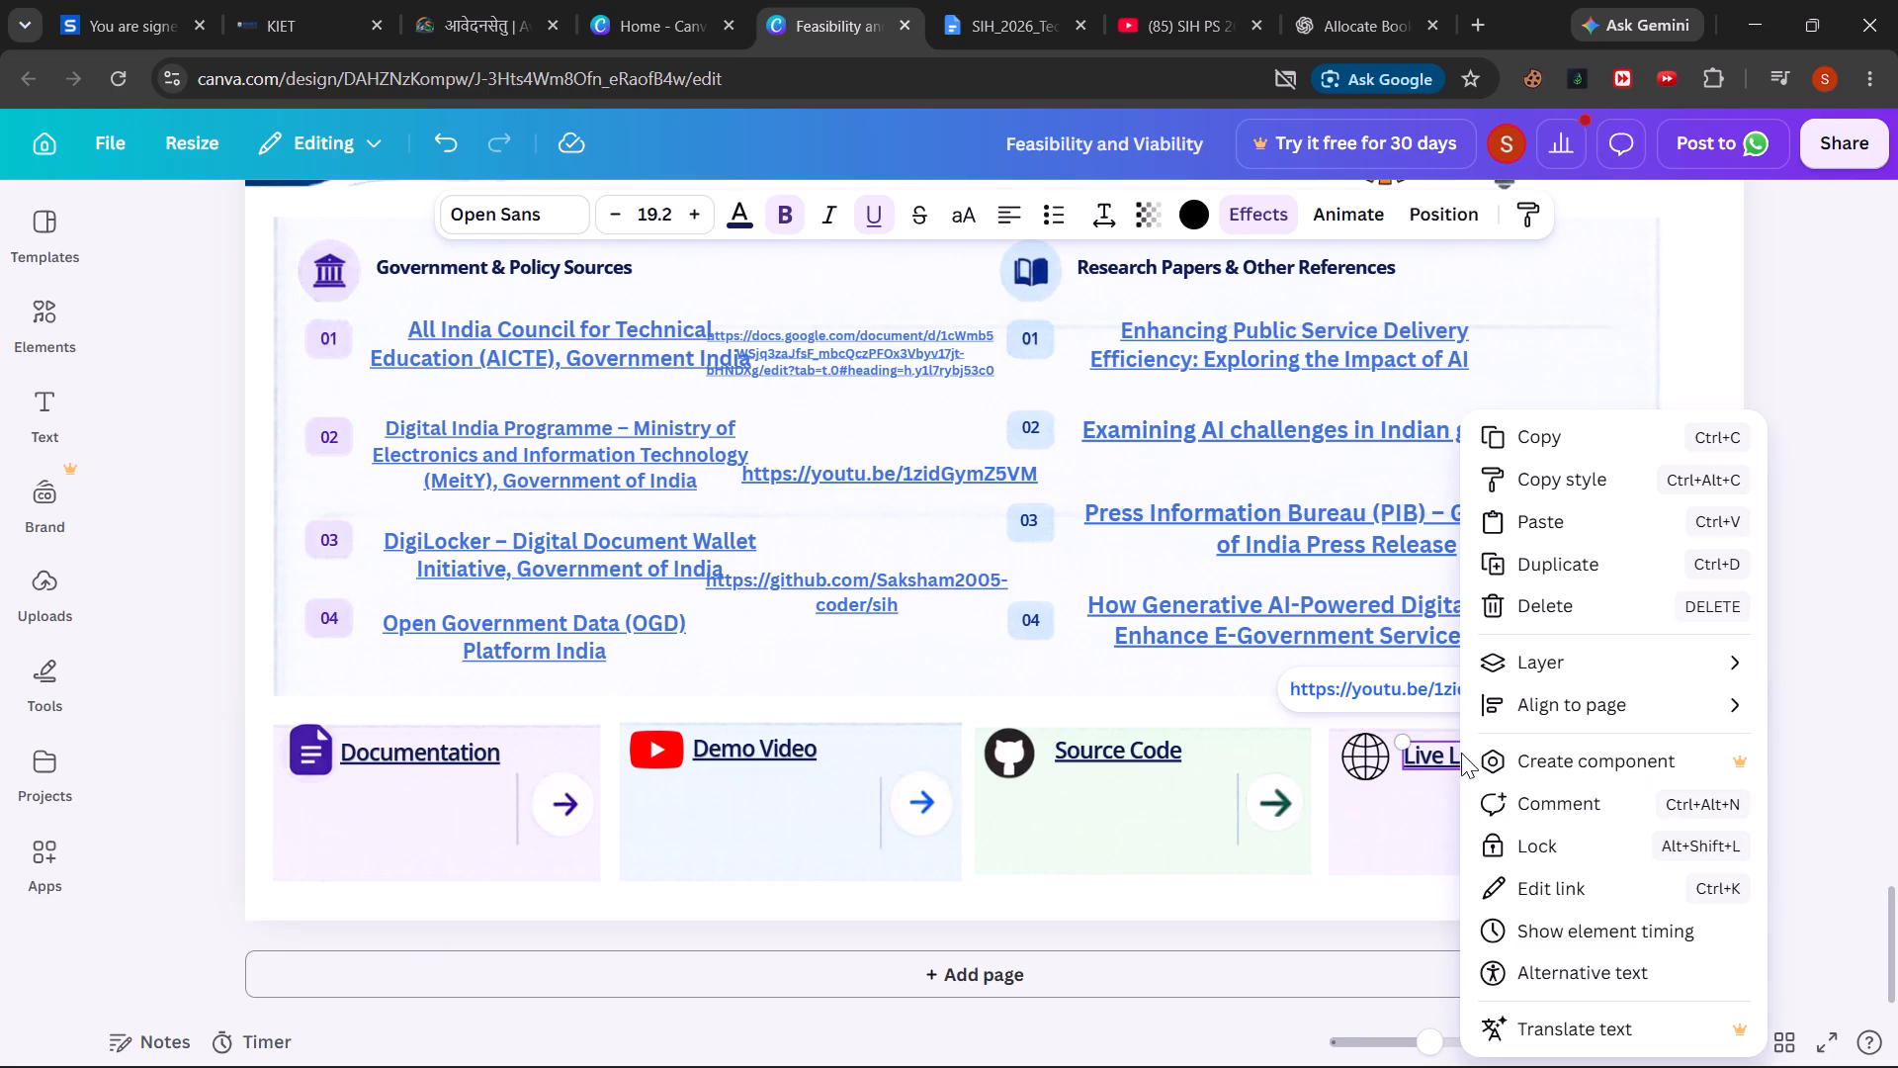
click(1598, 896)
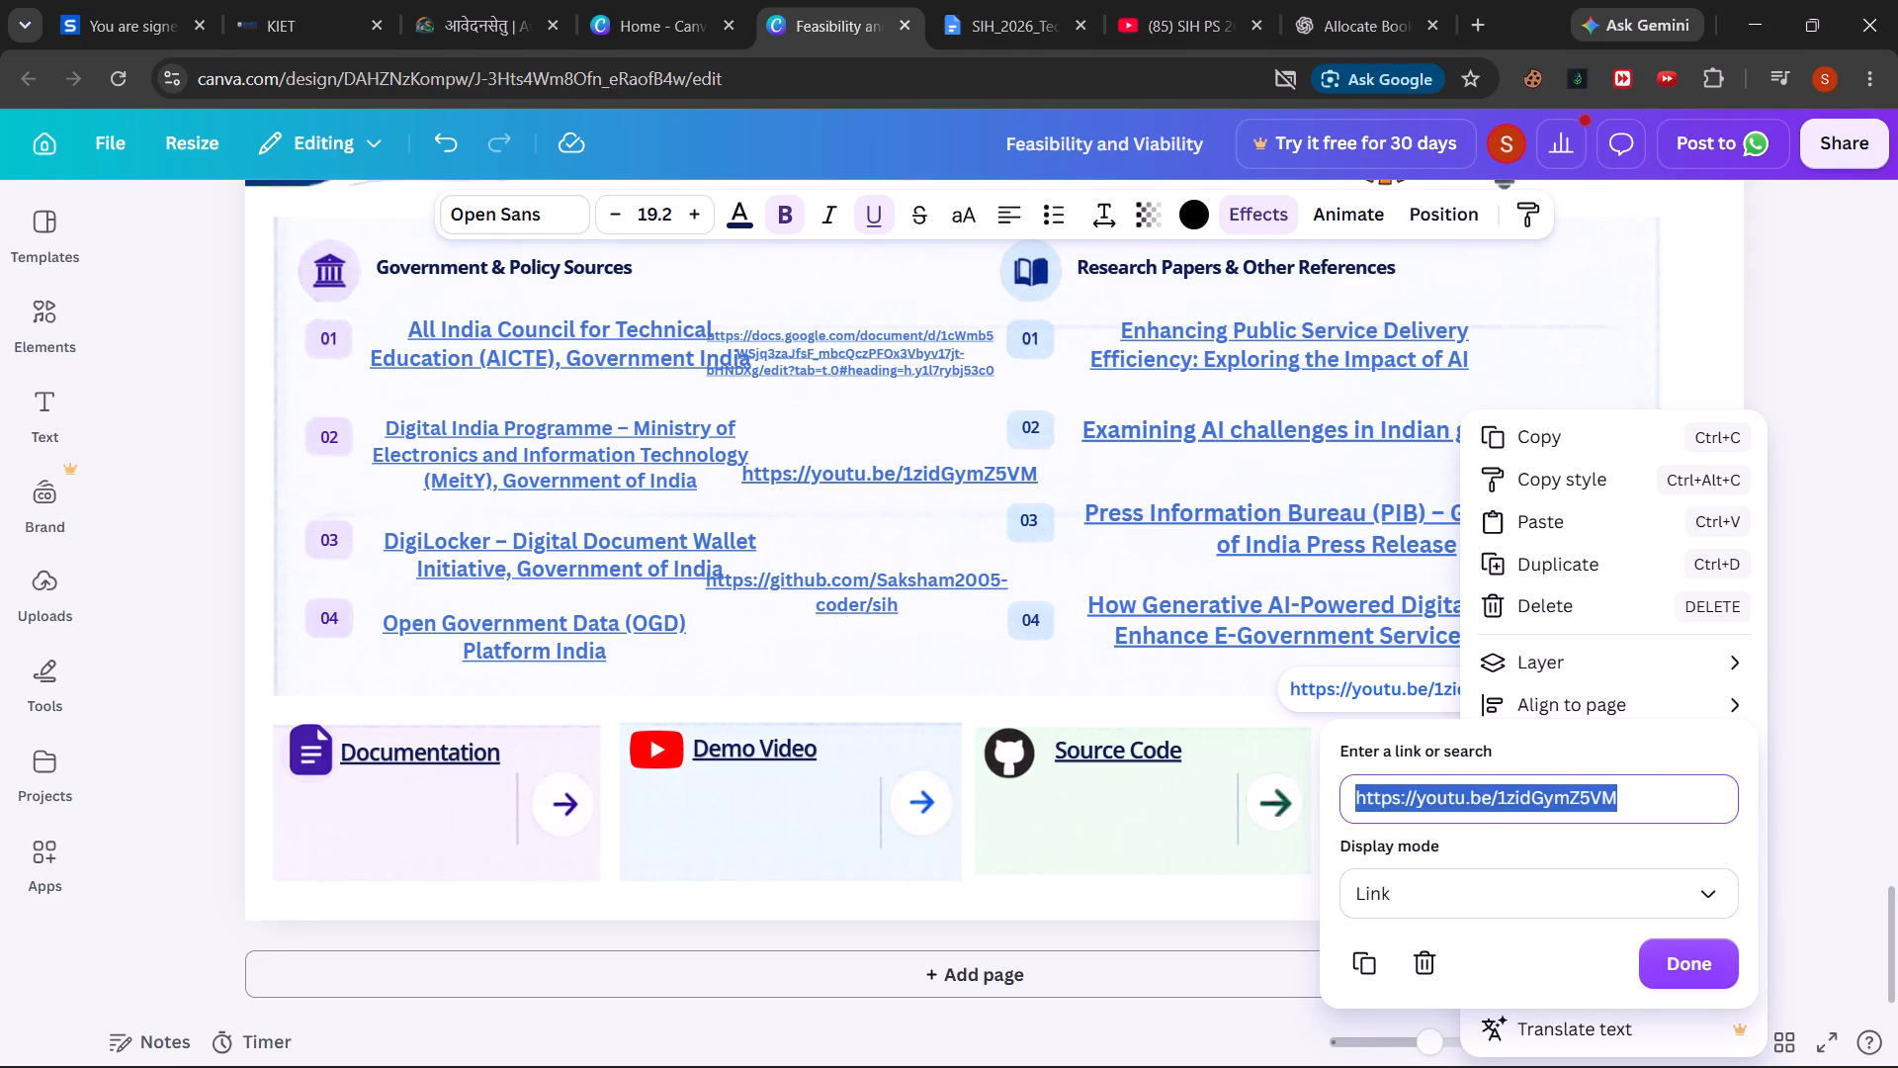
key(ctrl+v)
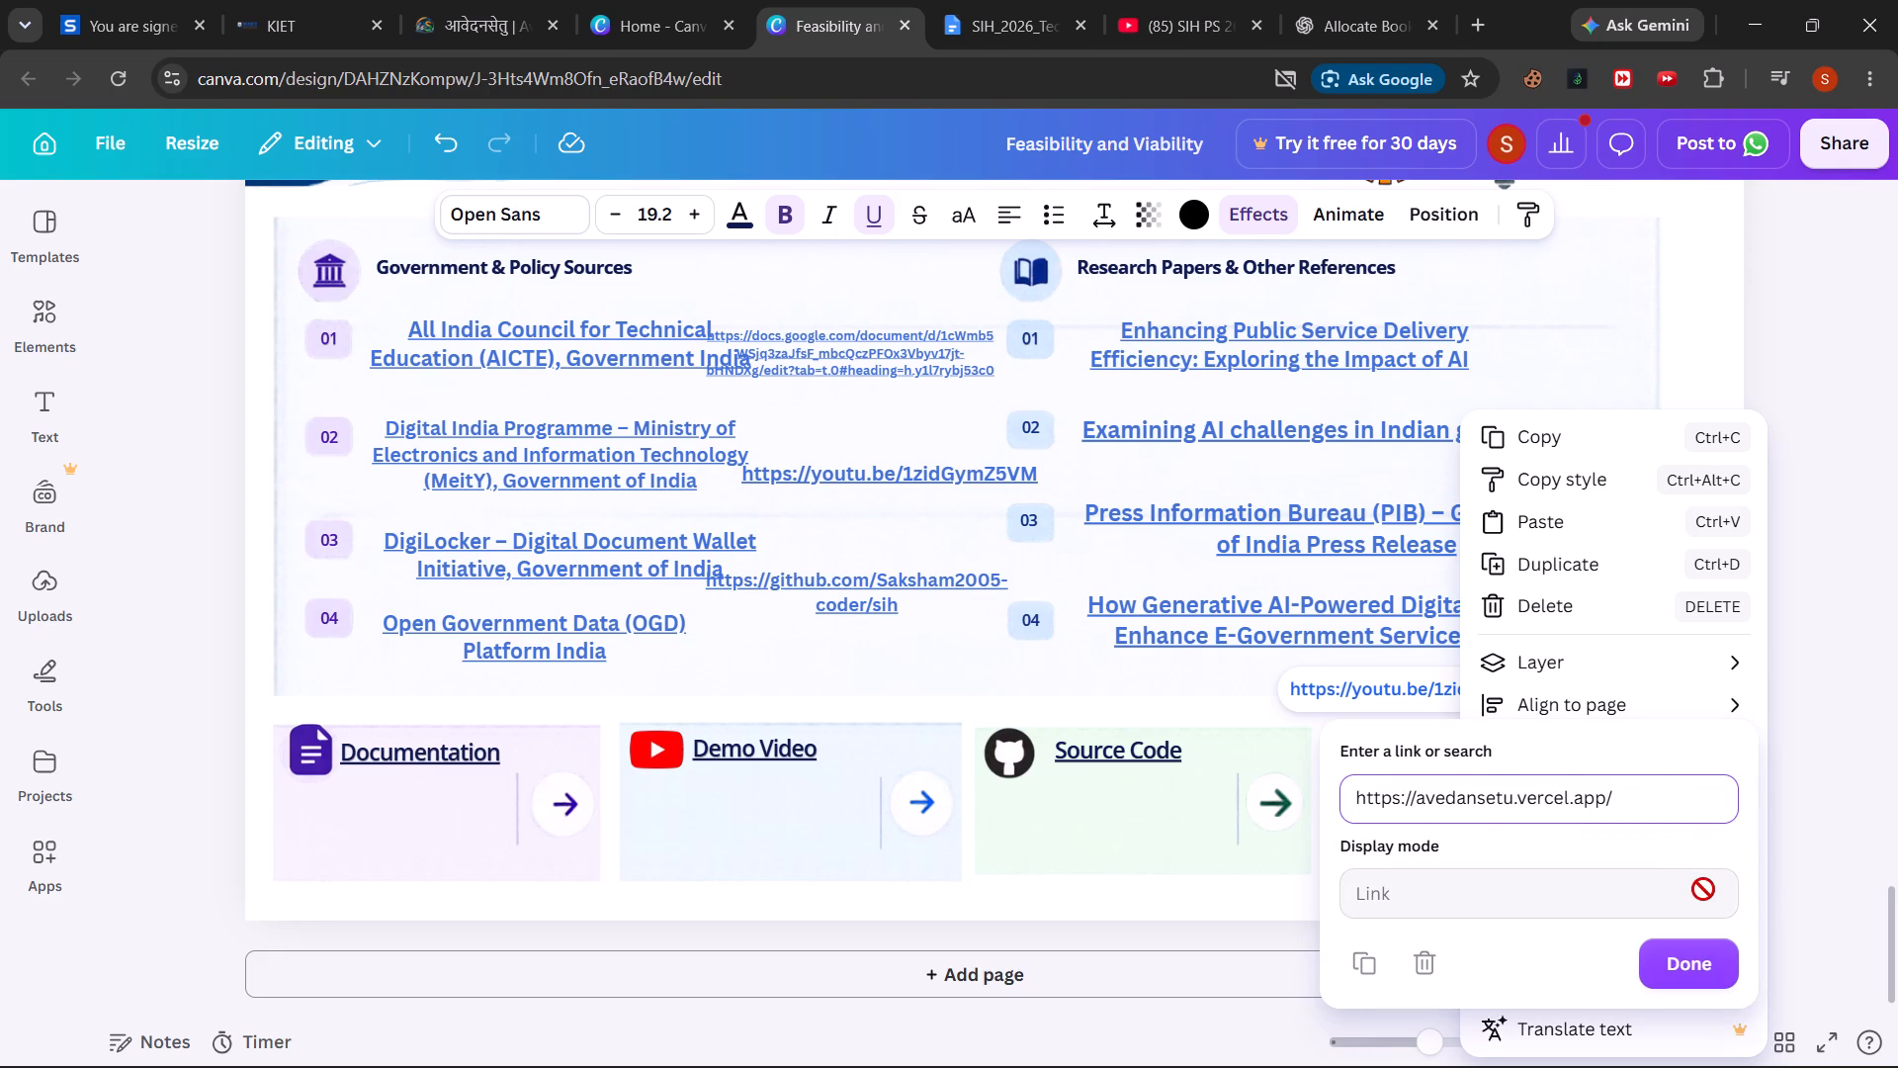
click(1689, 971)
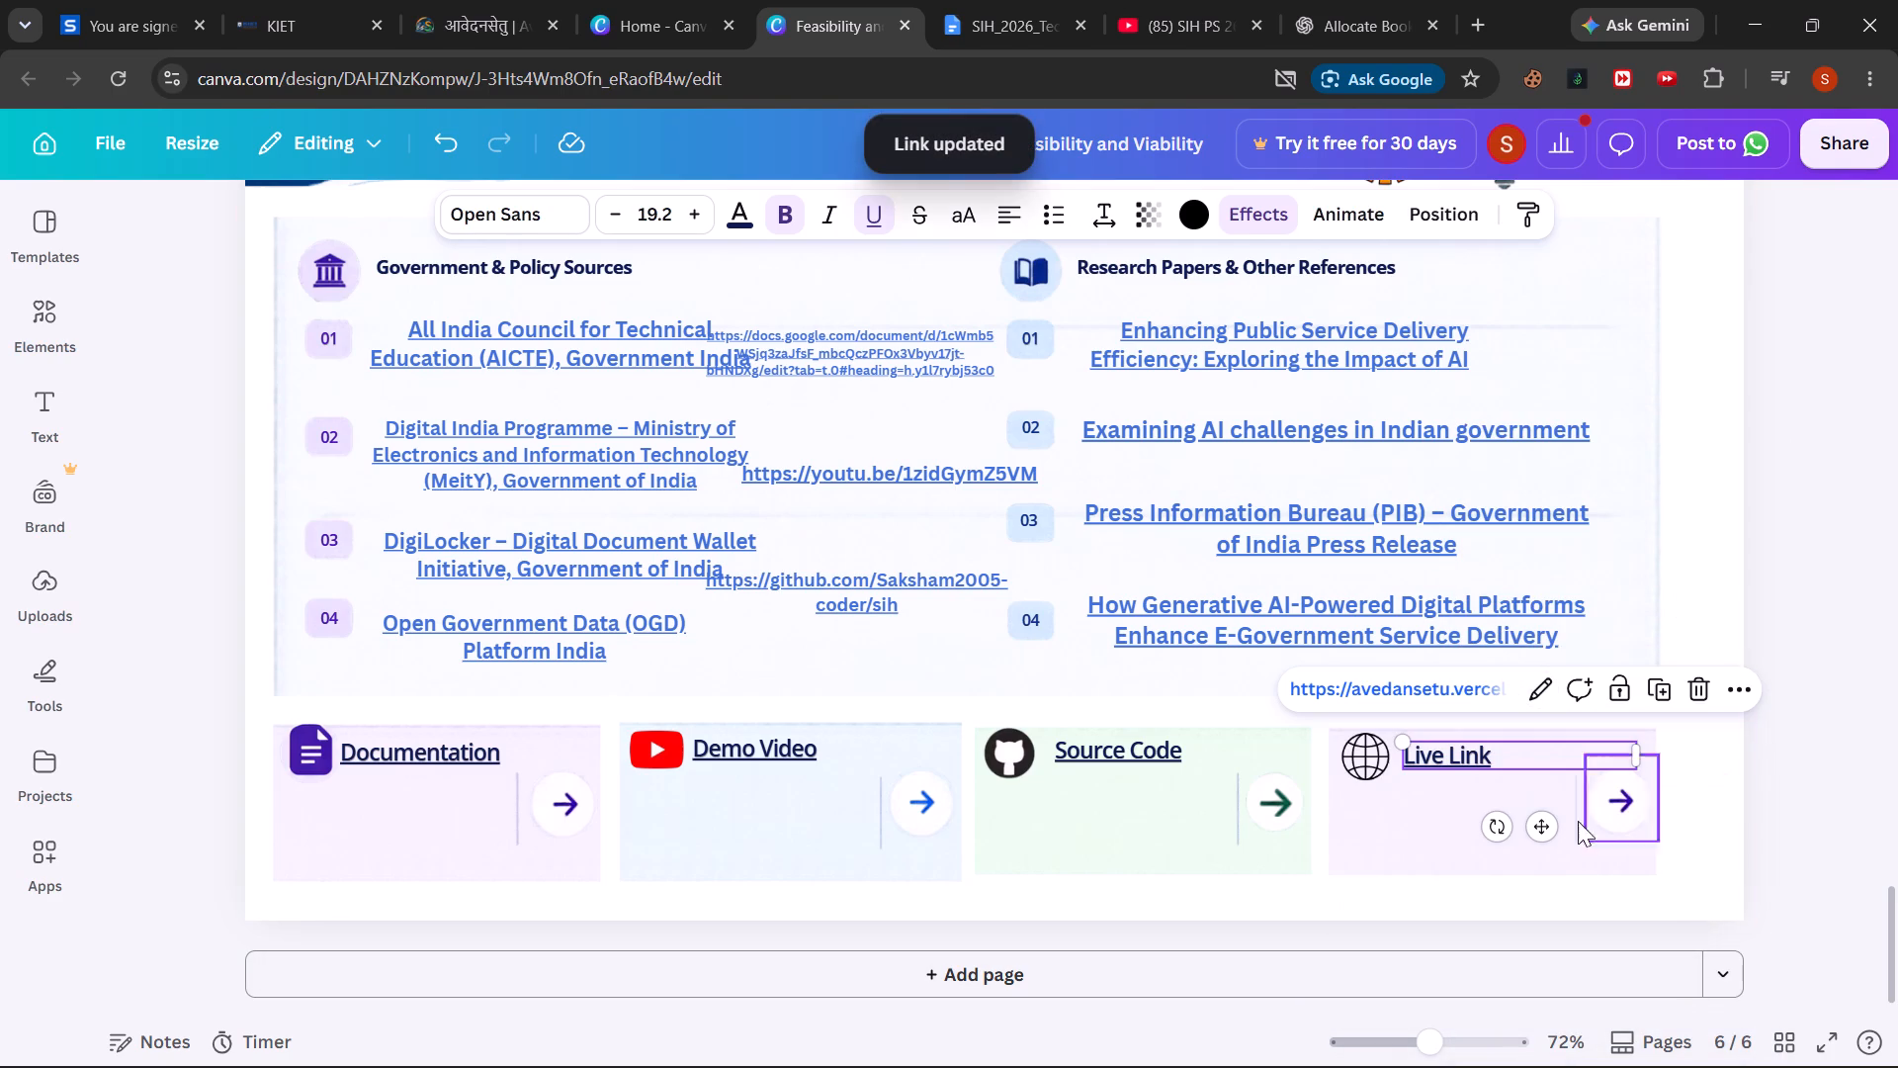
click(1607, 813)
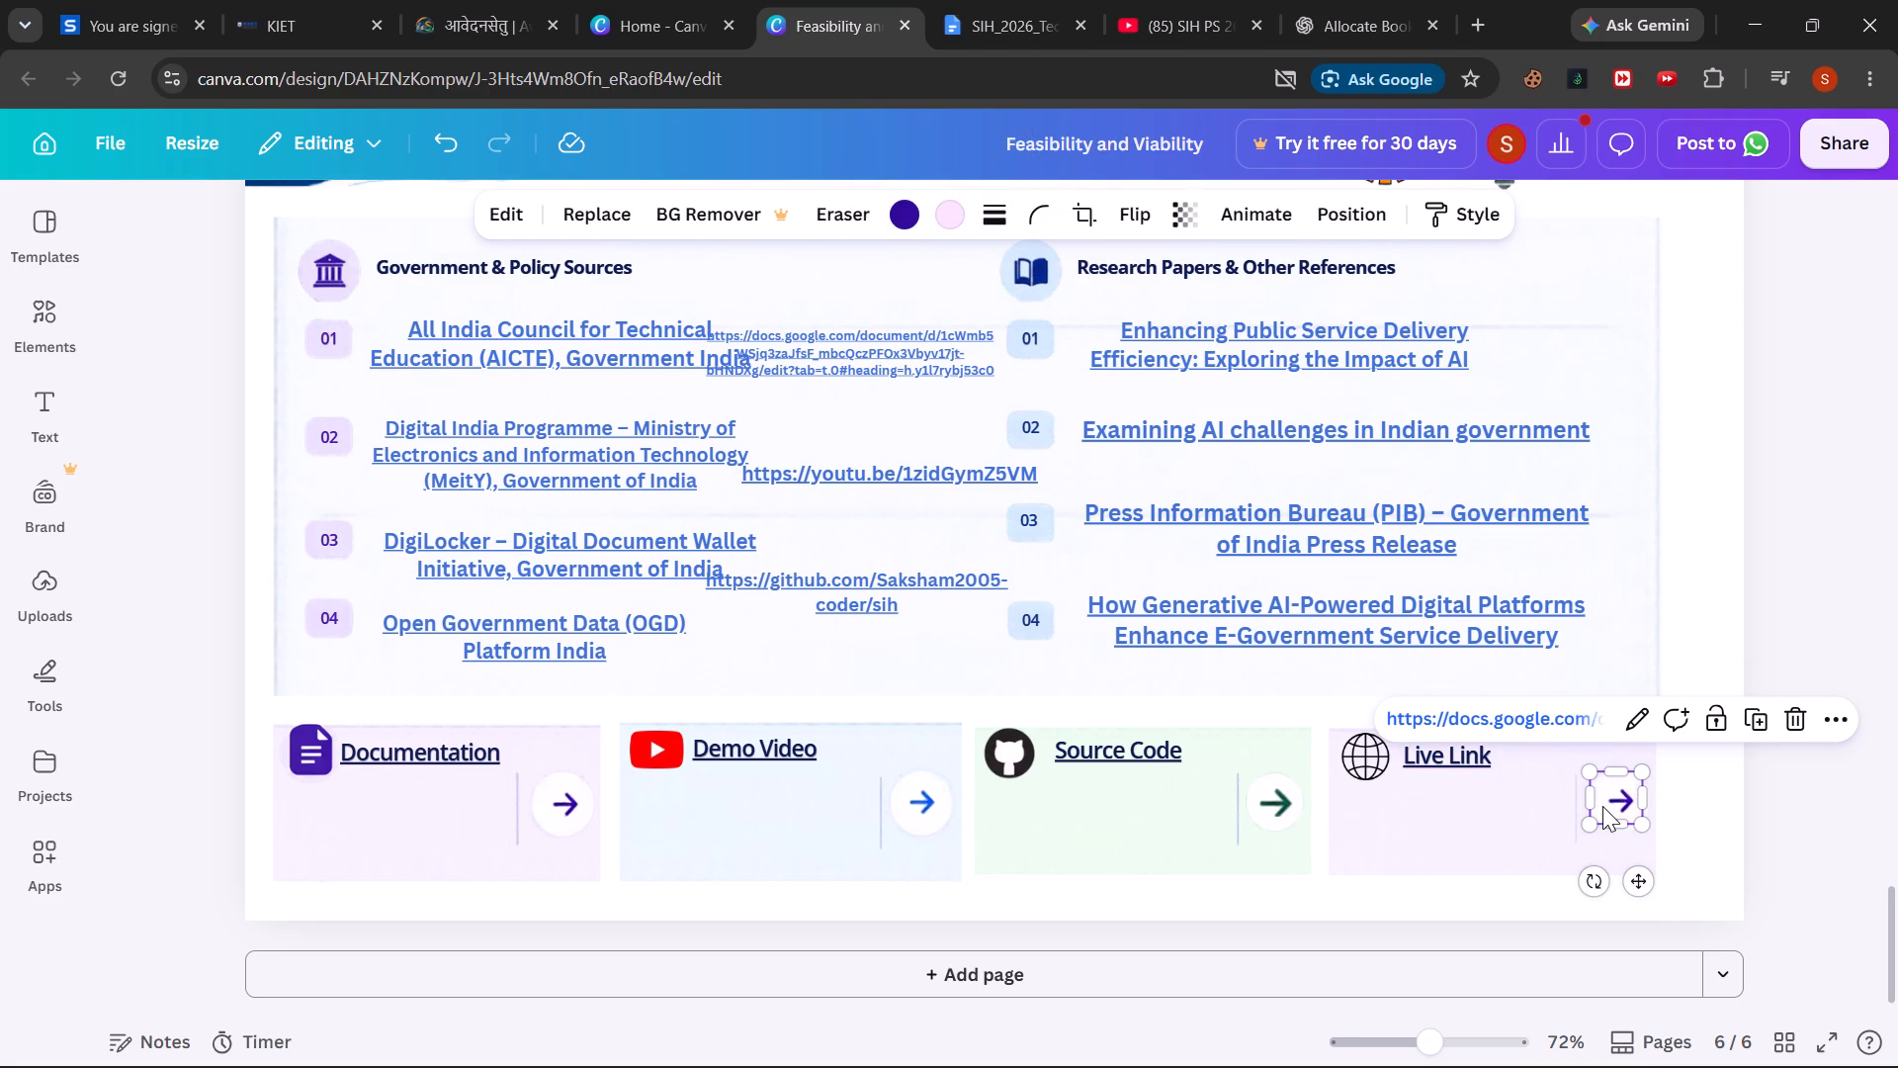
right_click(1602, 806)
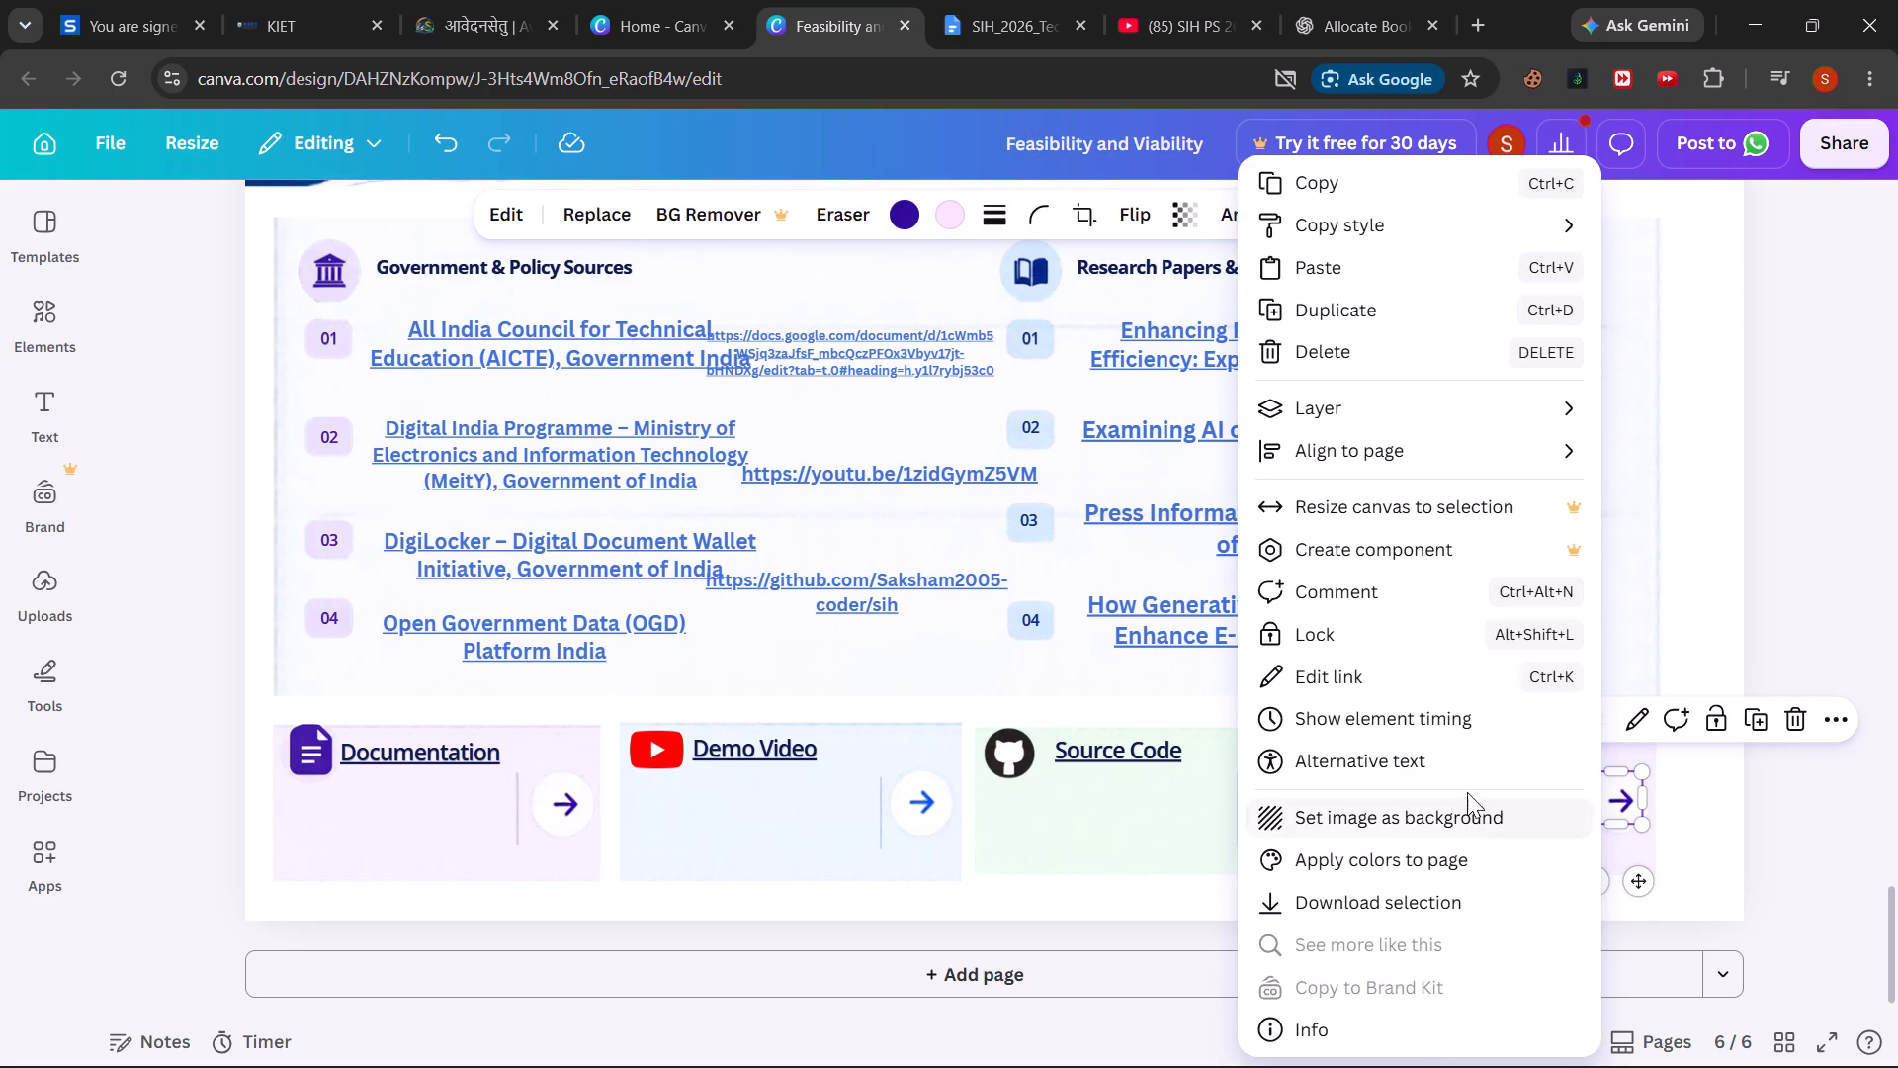
click(1387, 680)
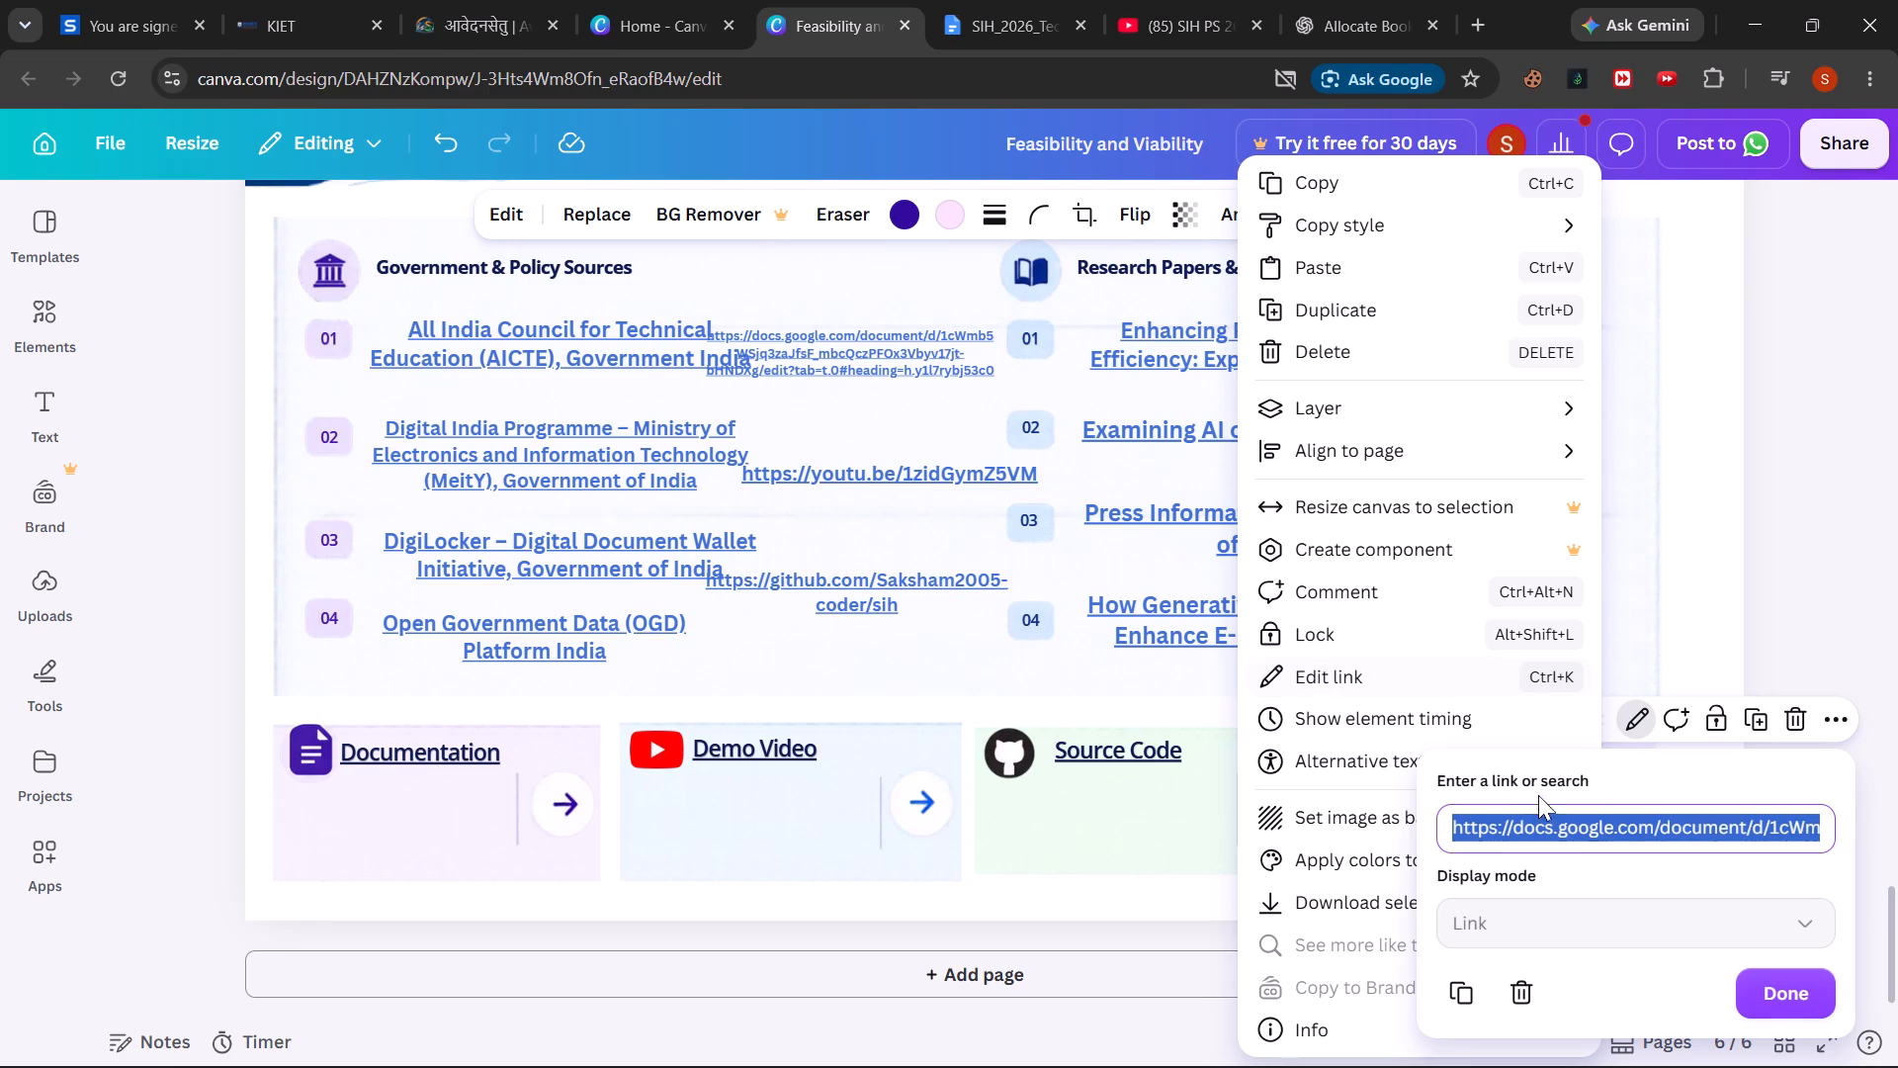
key(ctrl+v)
key(Return)
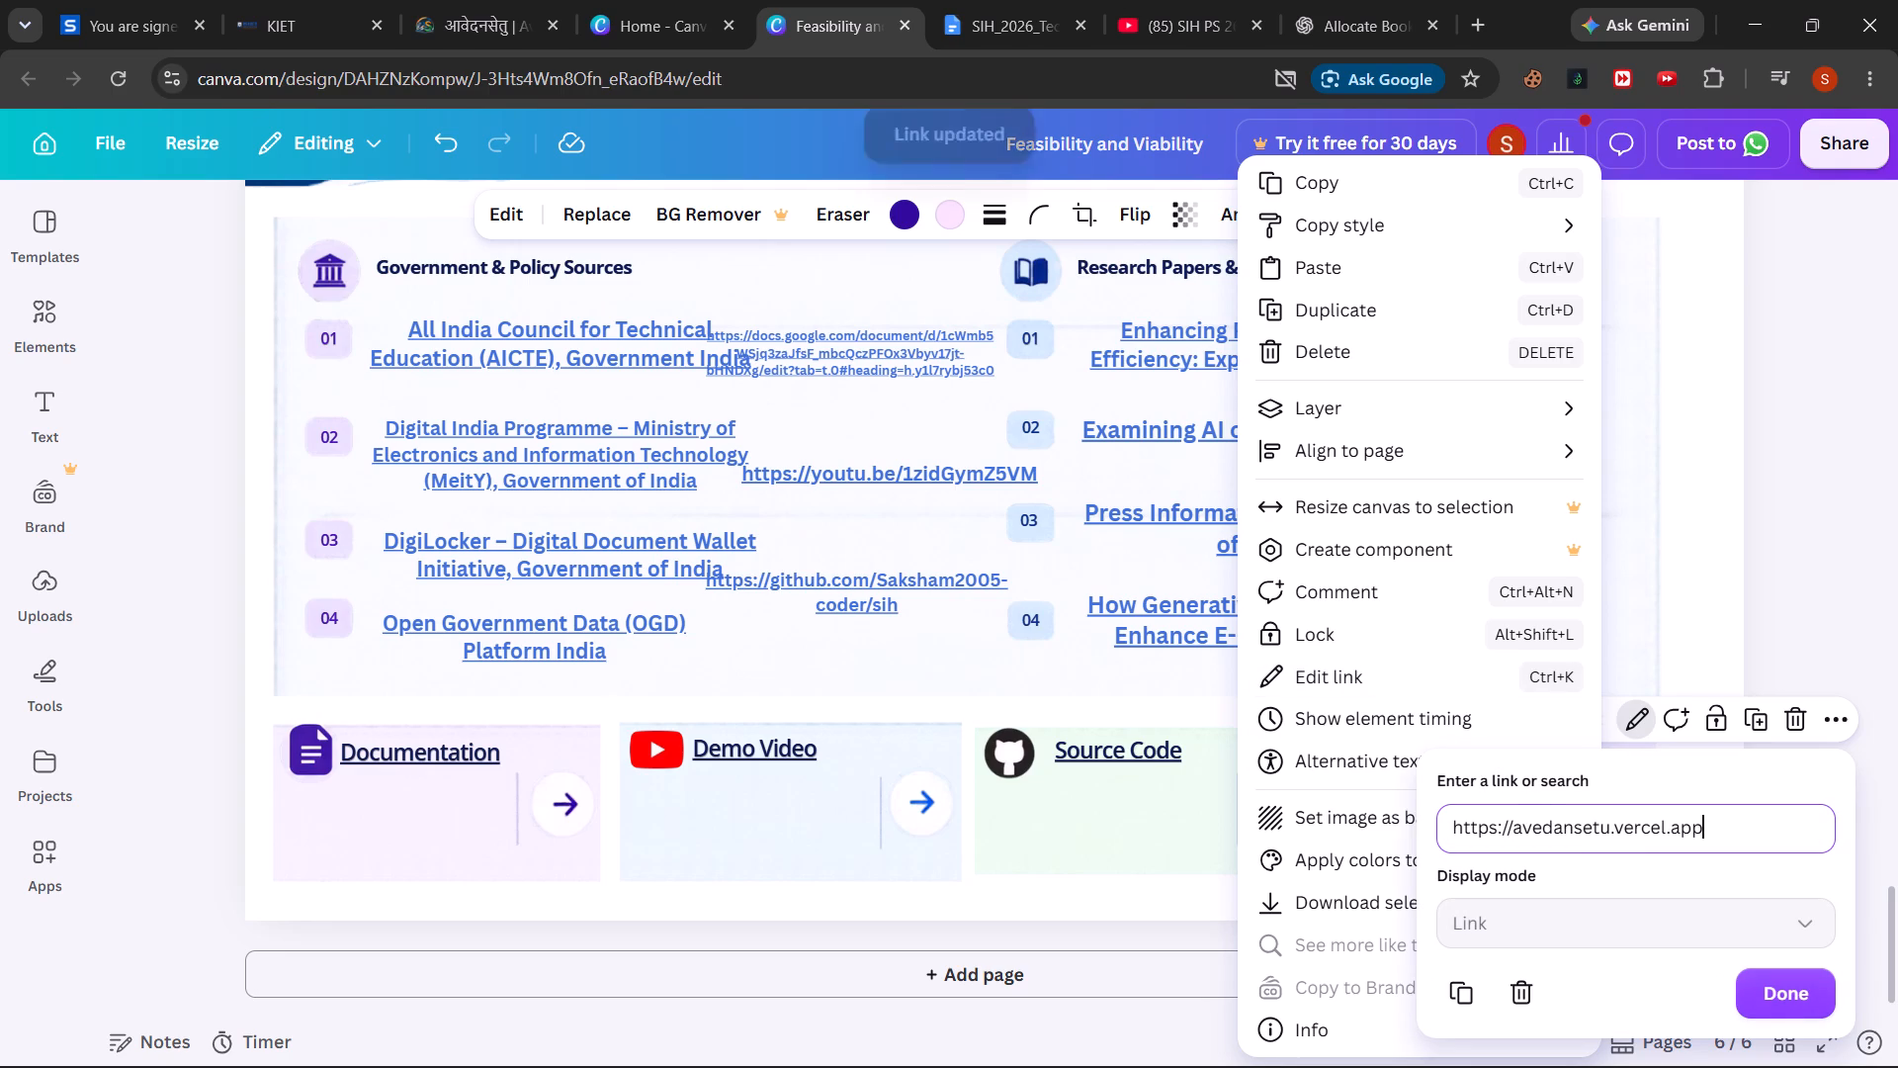
click(1782, 1006)
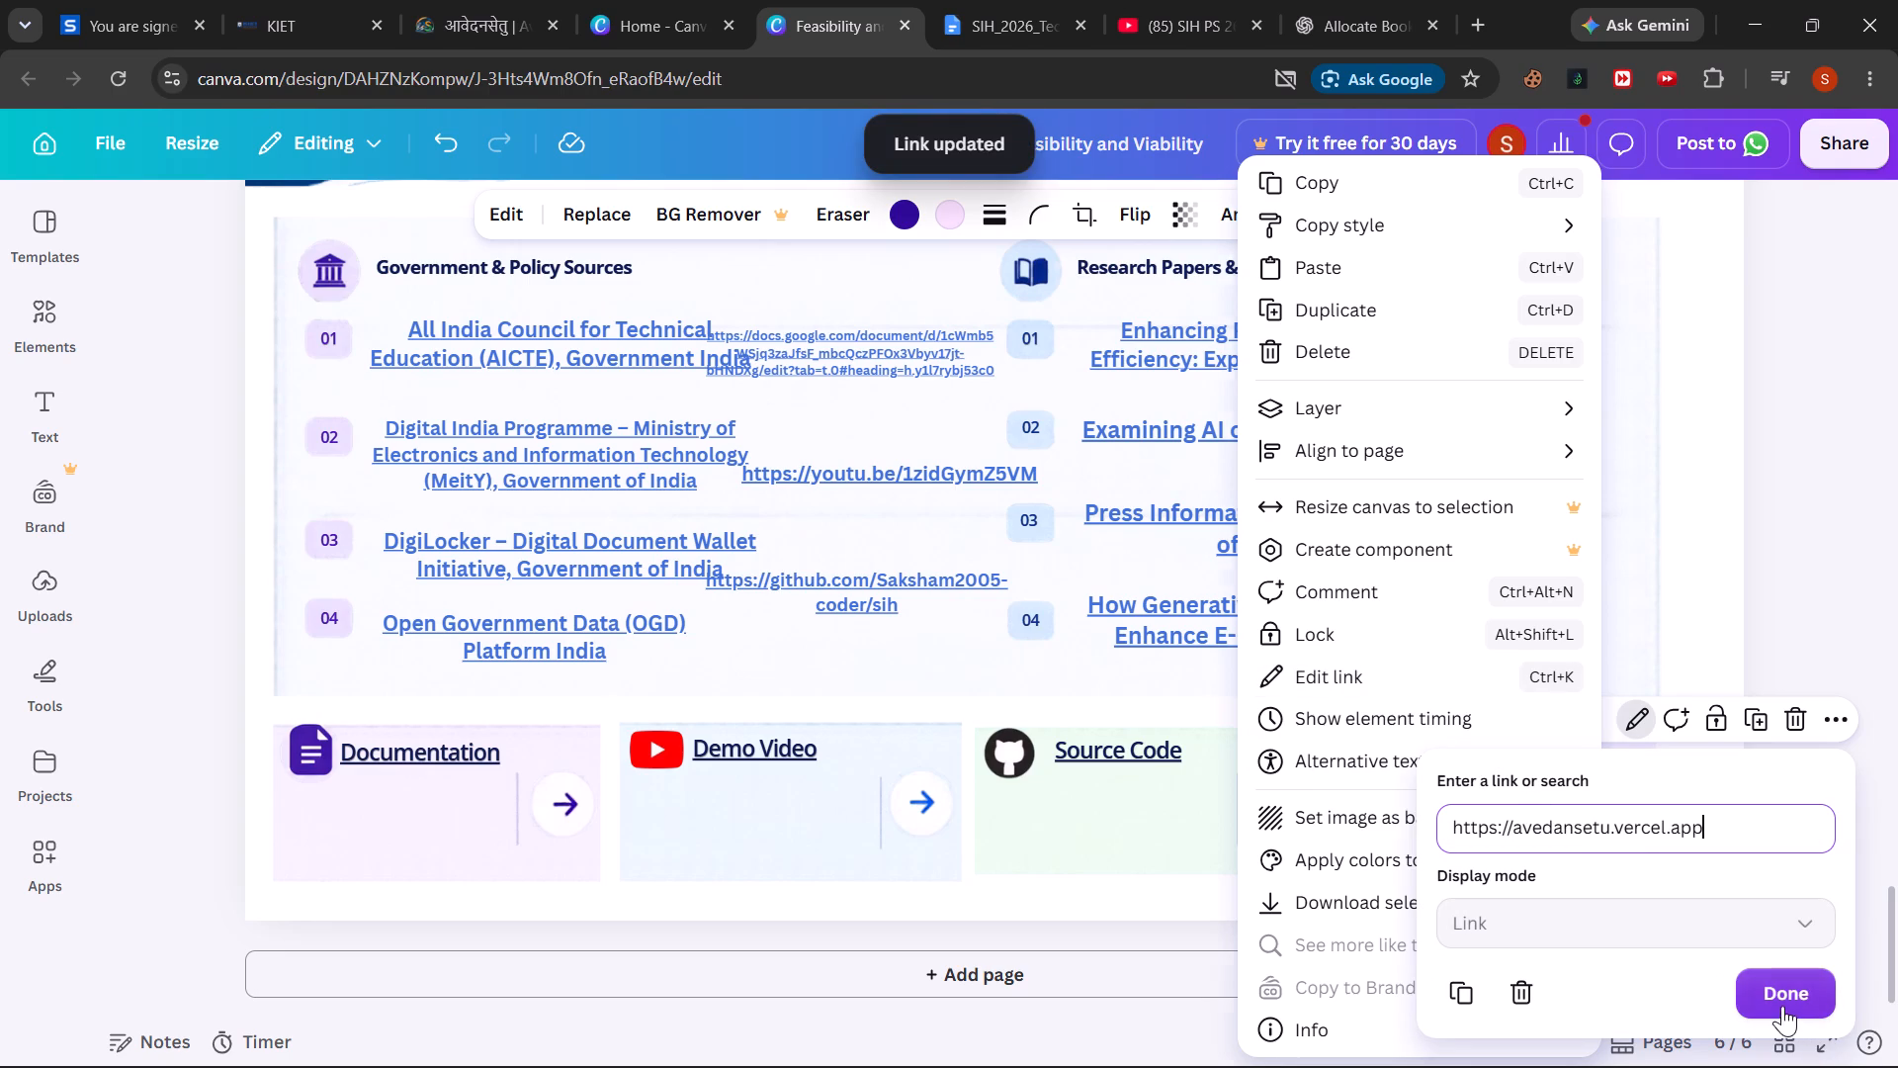
click(1364, 758)
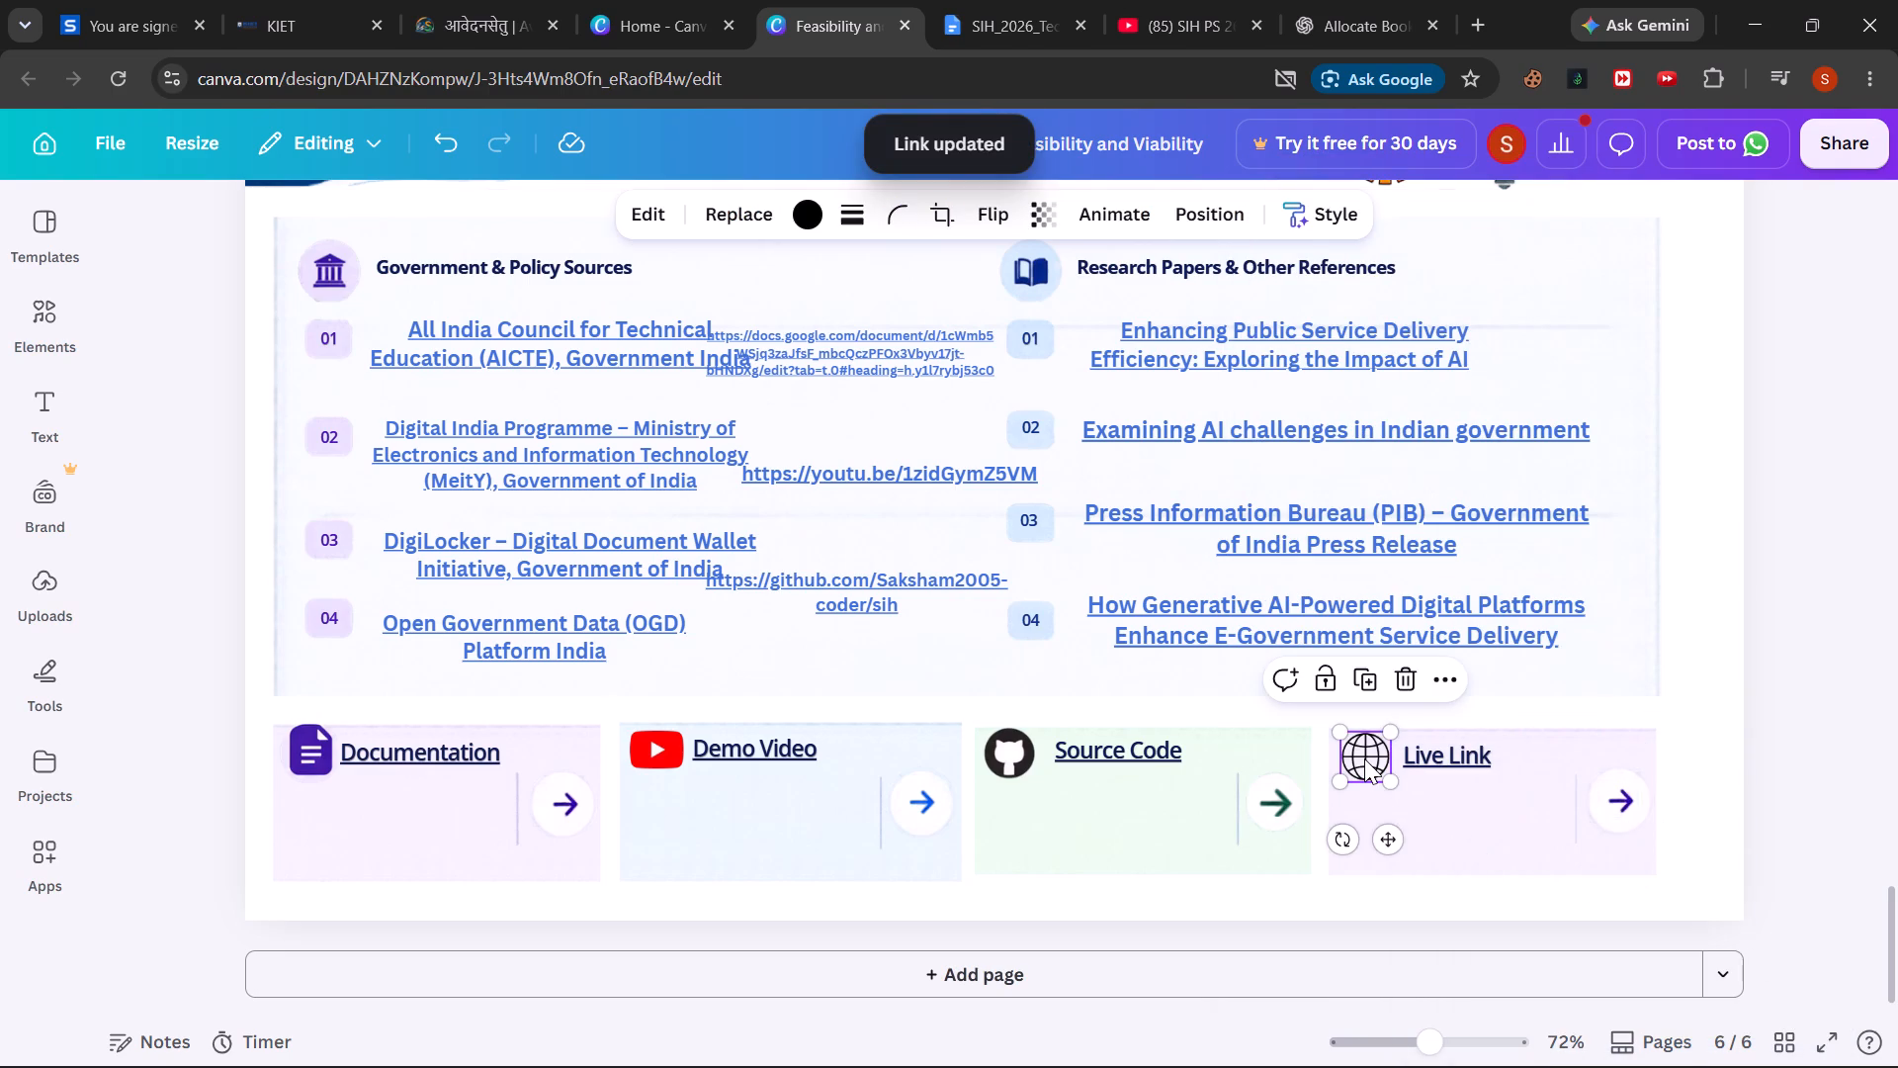
right_click(1364, 758)
click(1438, 807)
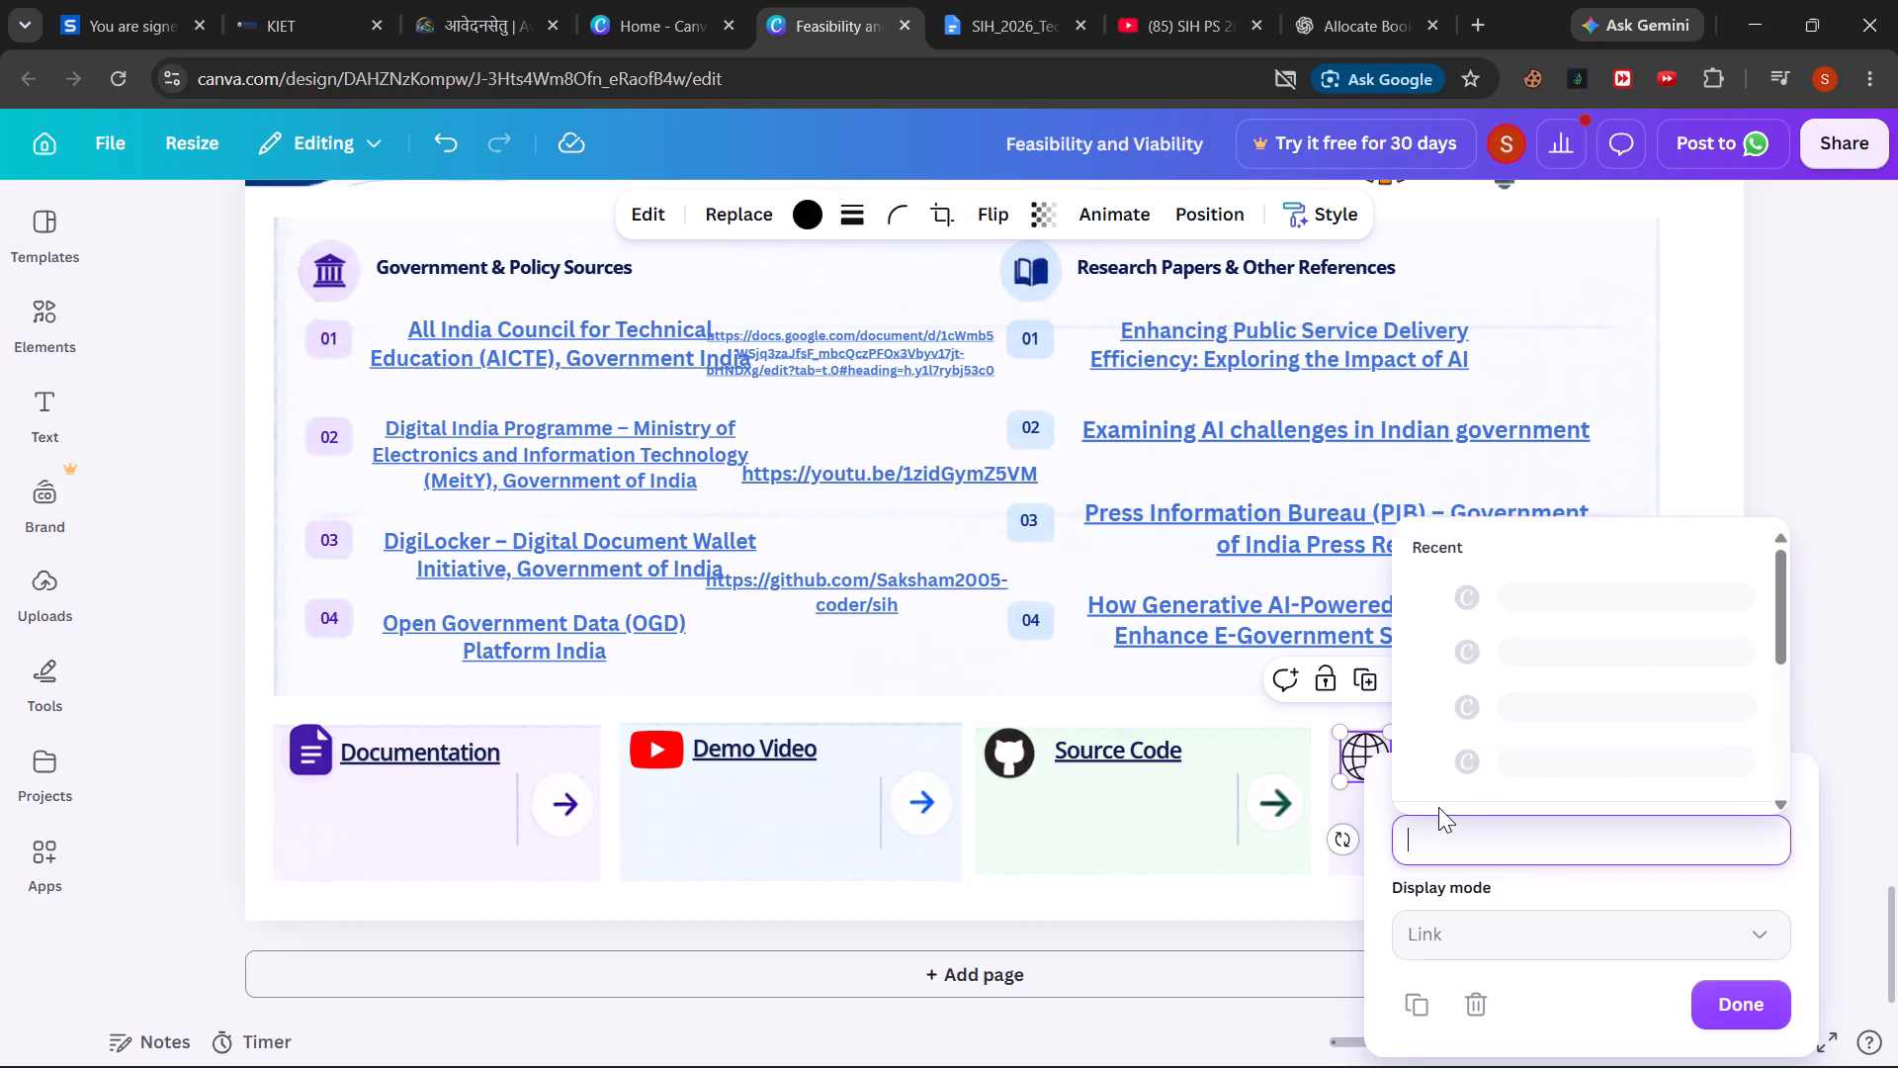
key(ctrl+v)
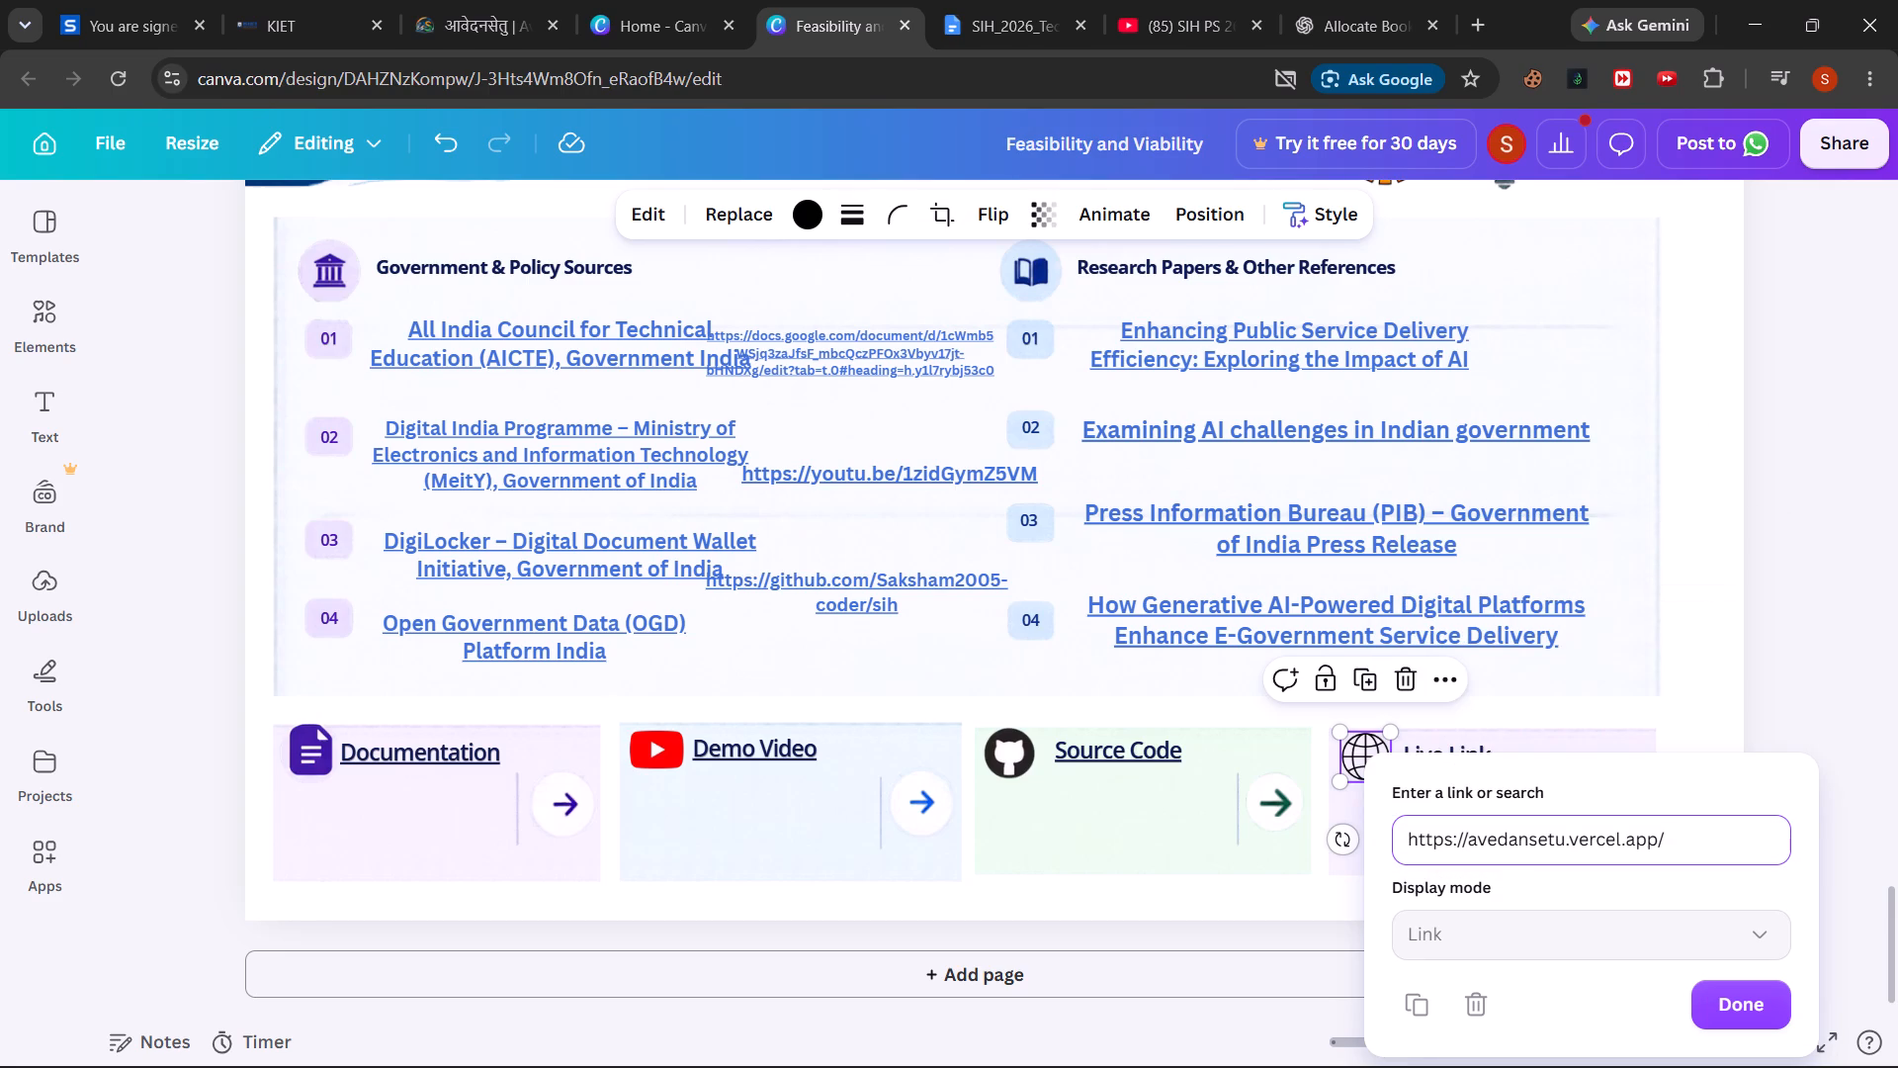
click(1710, 1013)
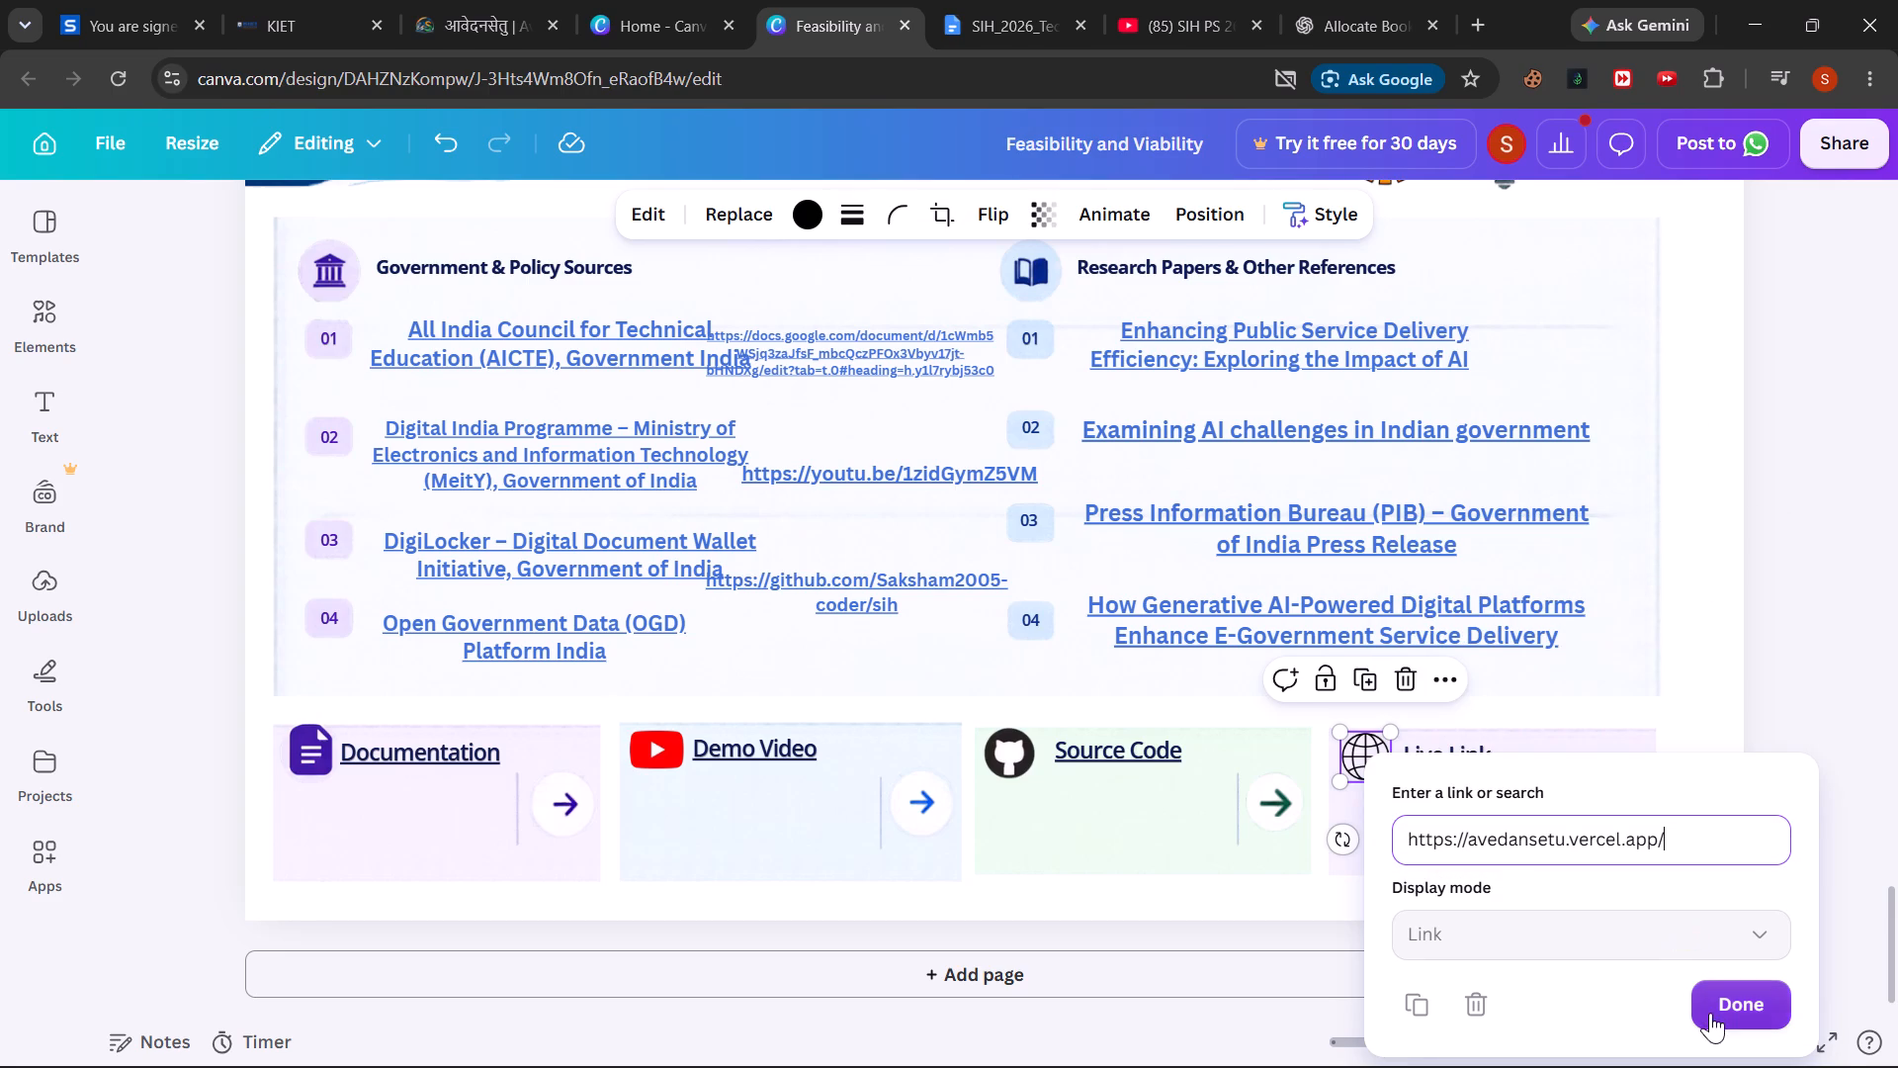
Check the links assigned to the Live Link card's background, heading, globe icon and purple arrow.
click(1530, 966)
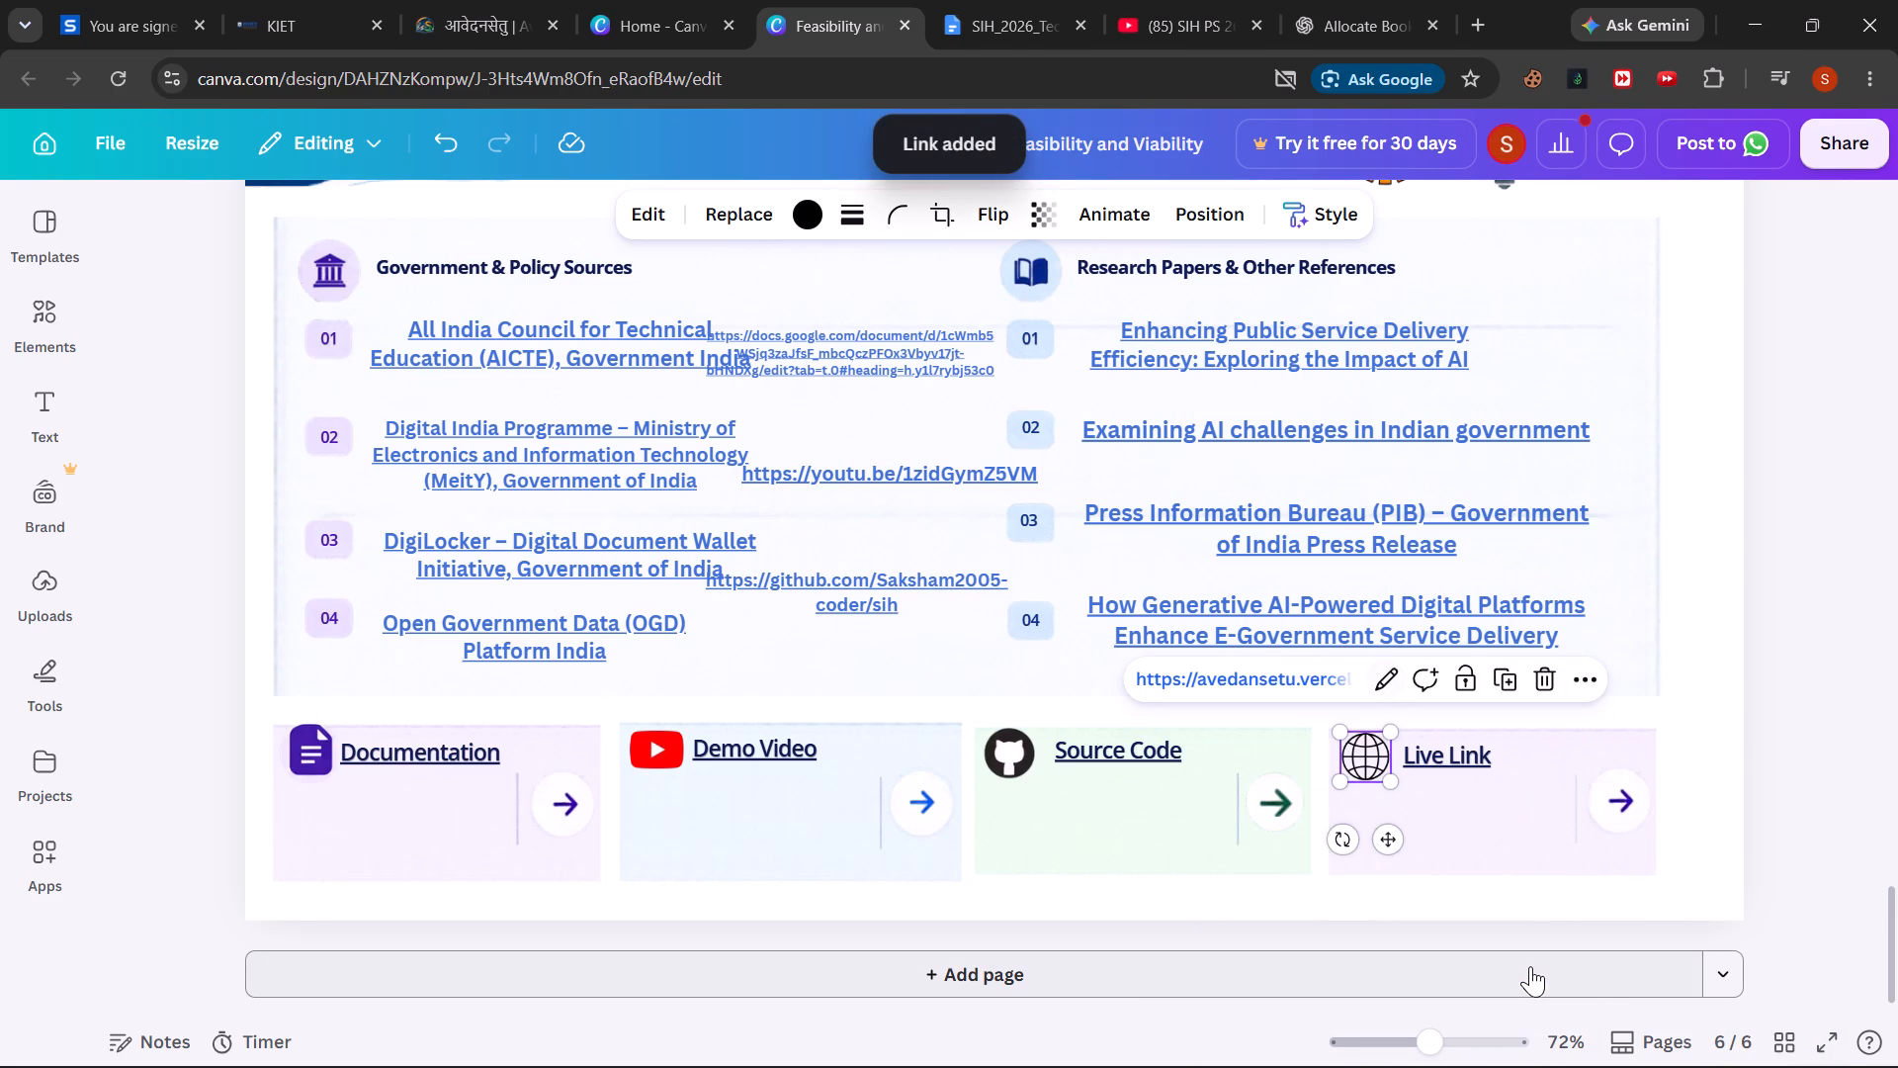
click(1478, 837)
right_click(1478, 837)
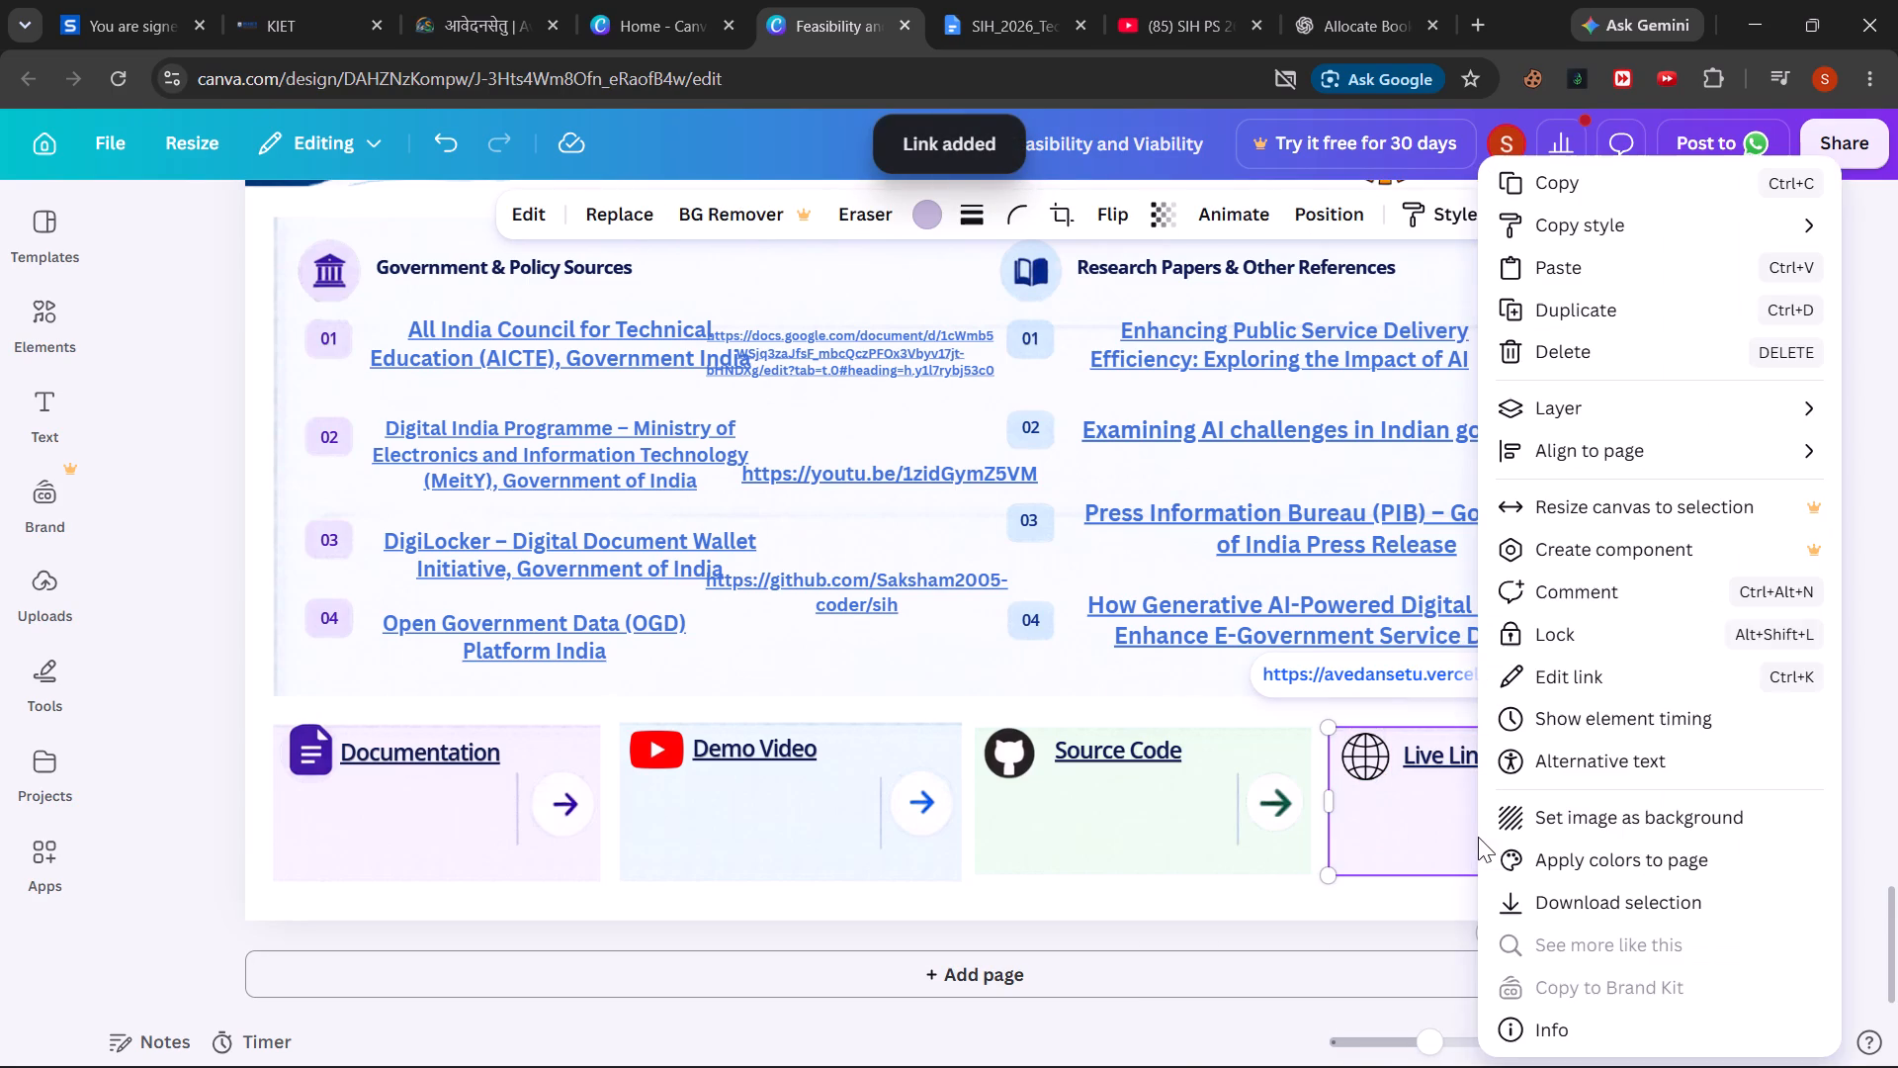
click(1618, 683)
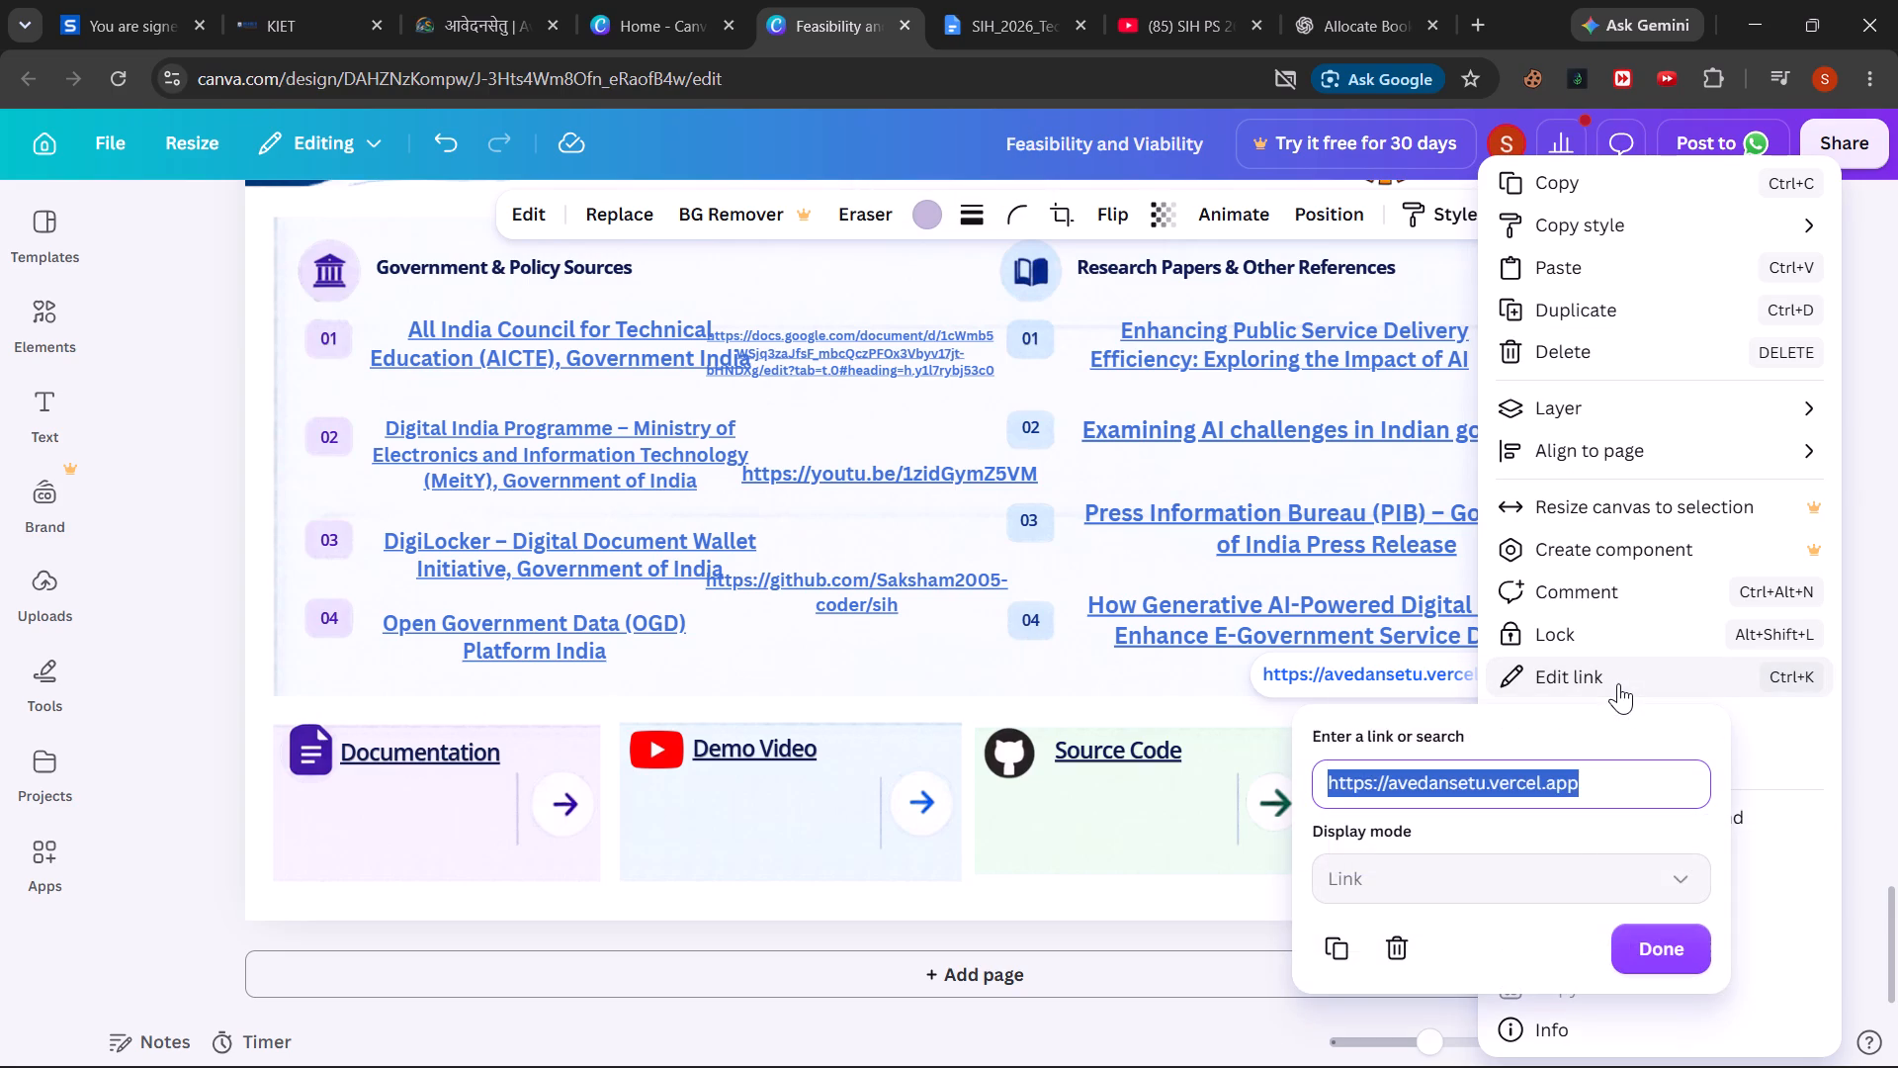
click(1663, 942)
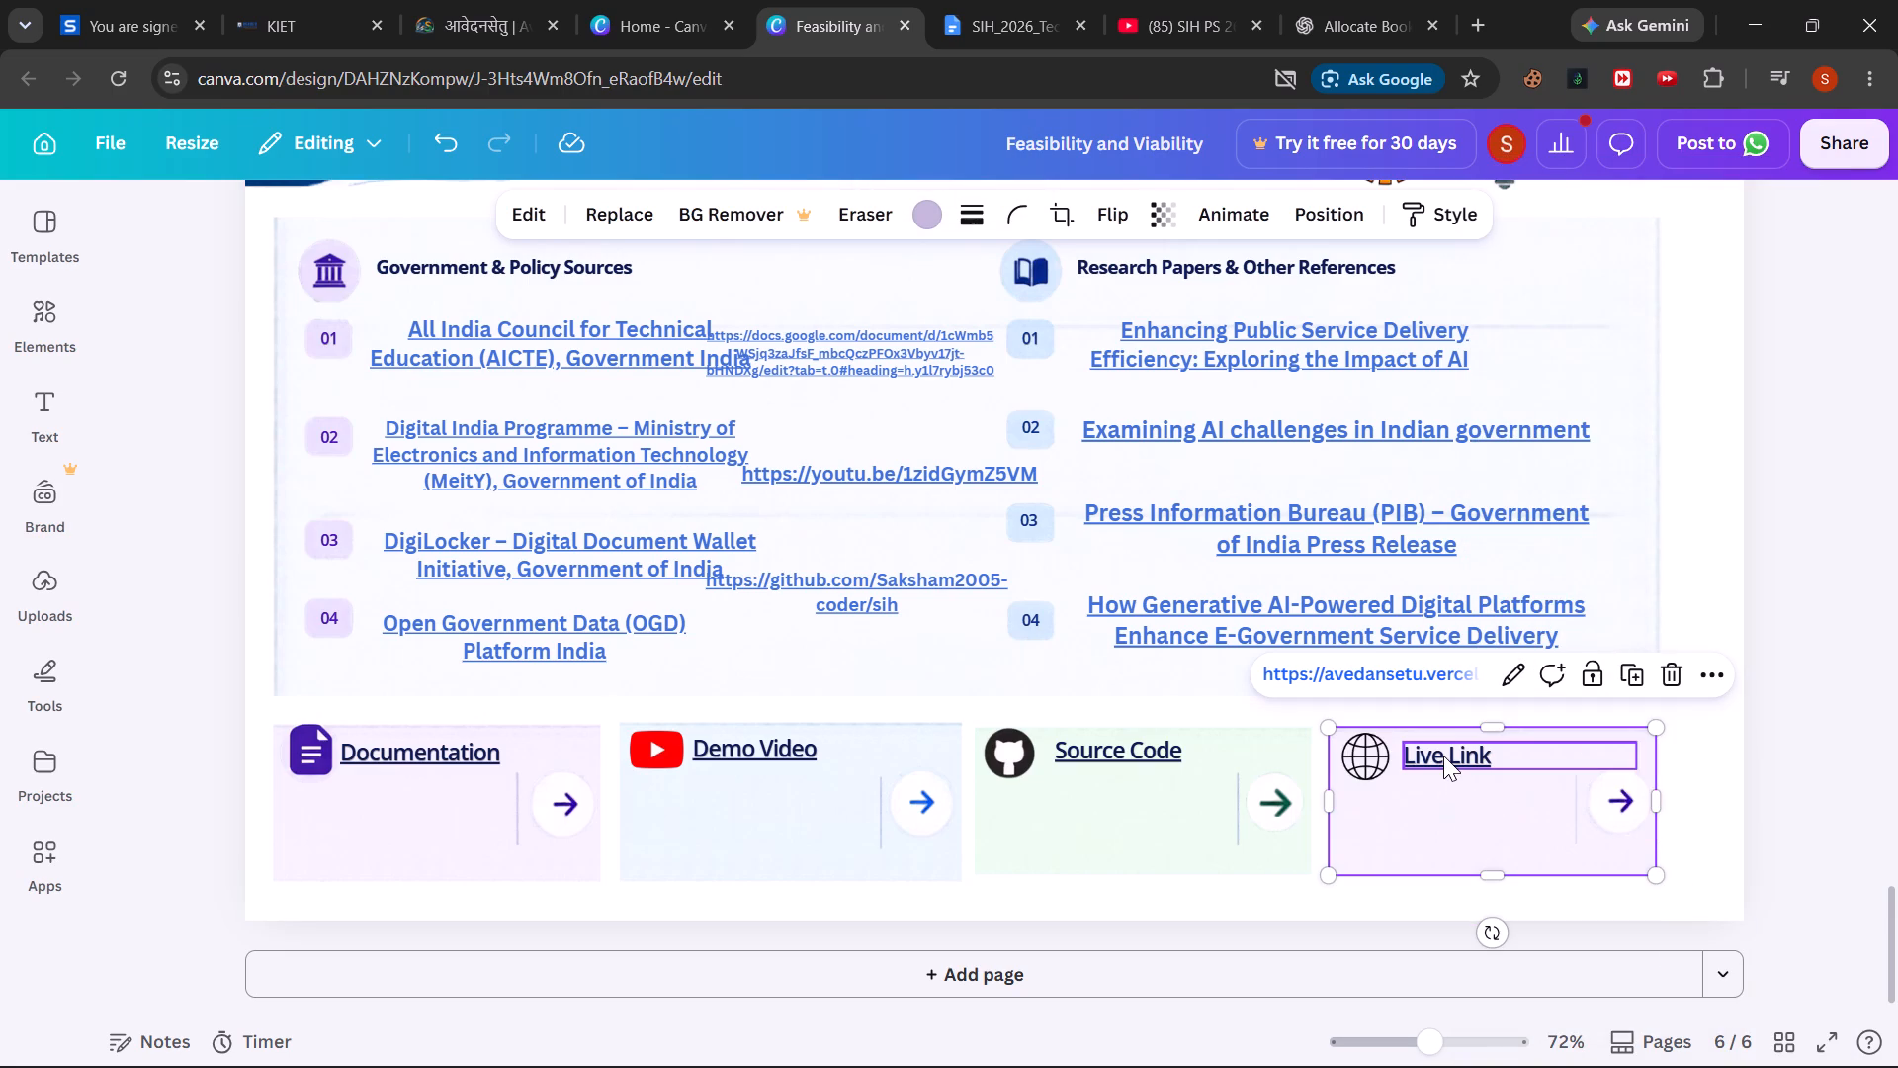
click(1827, 701)
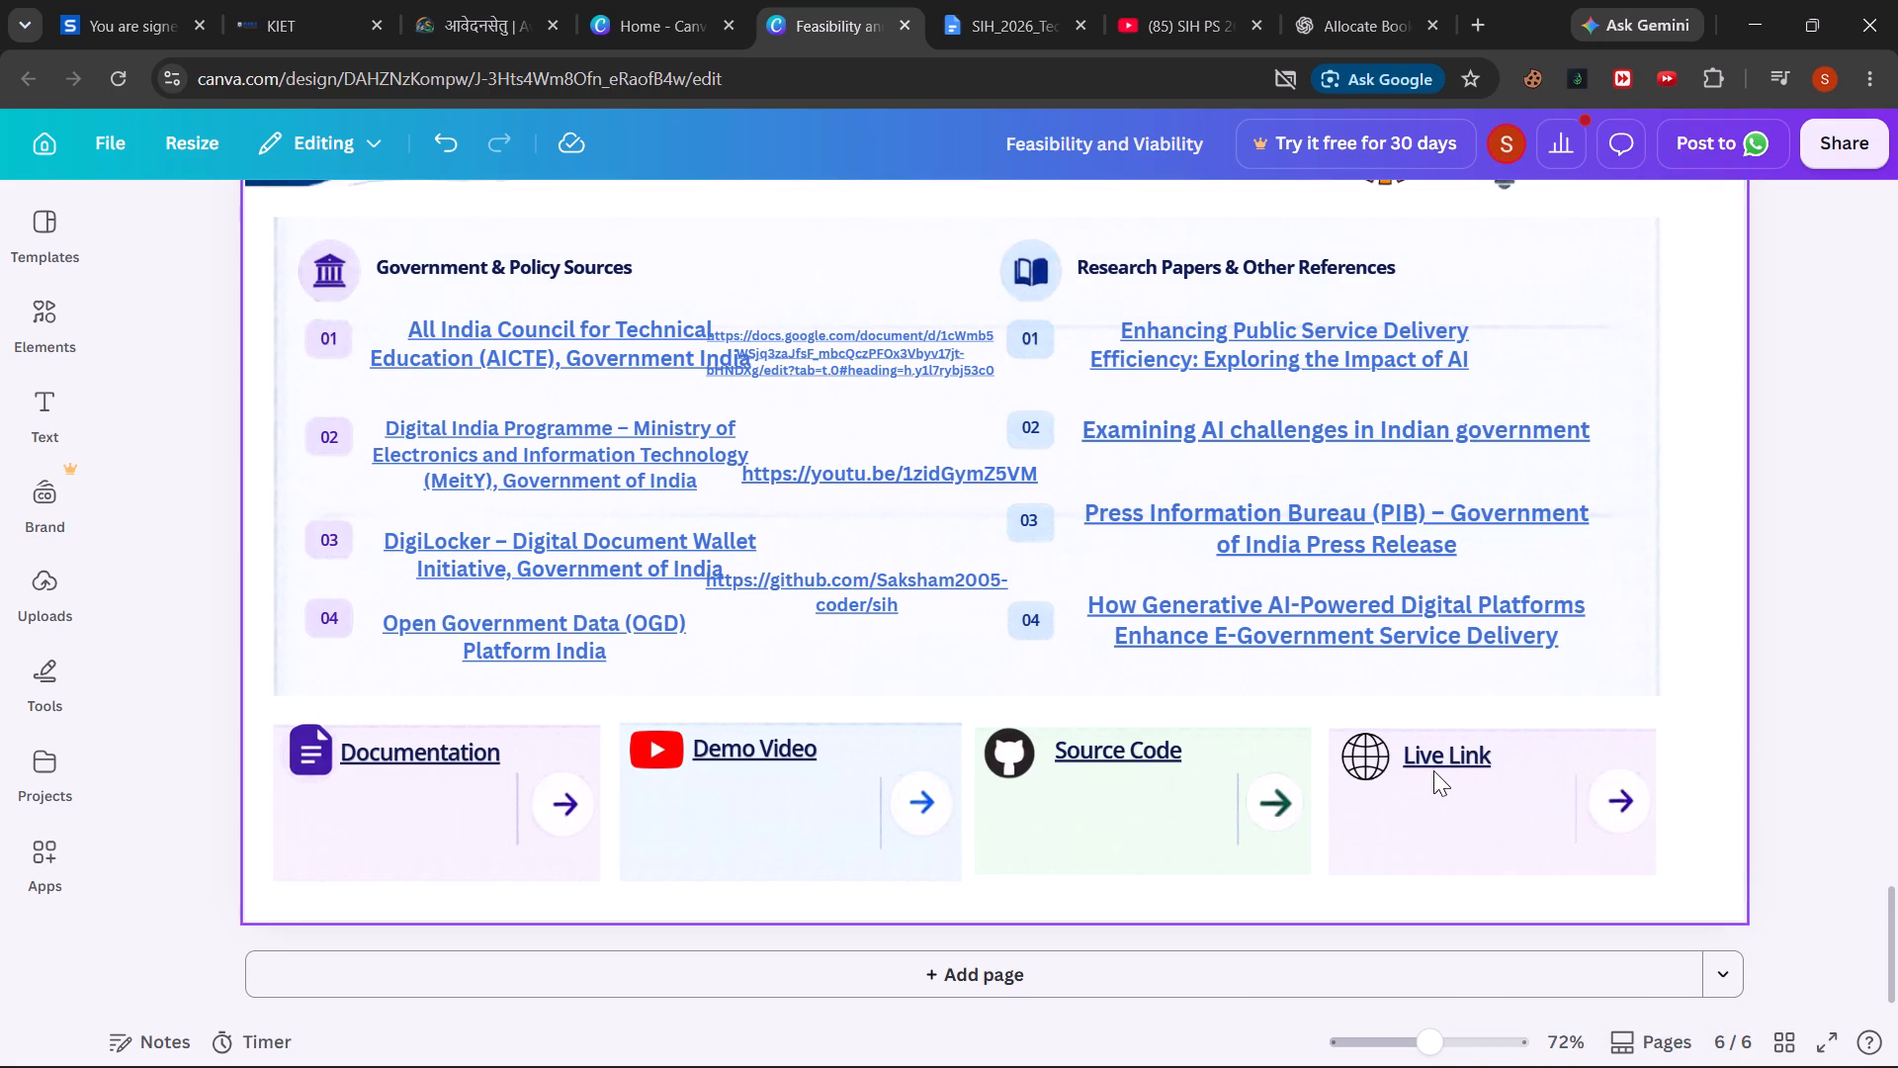
click(1431, 757)
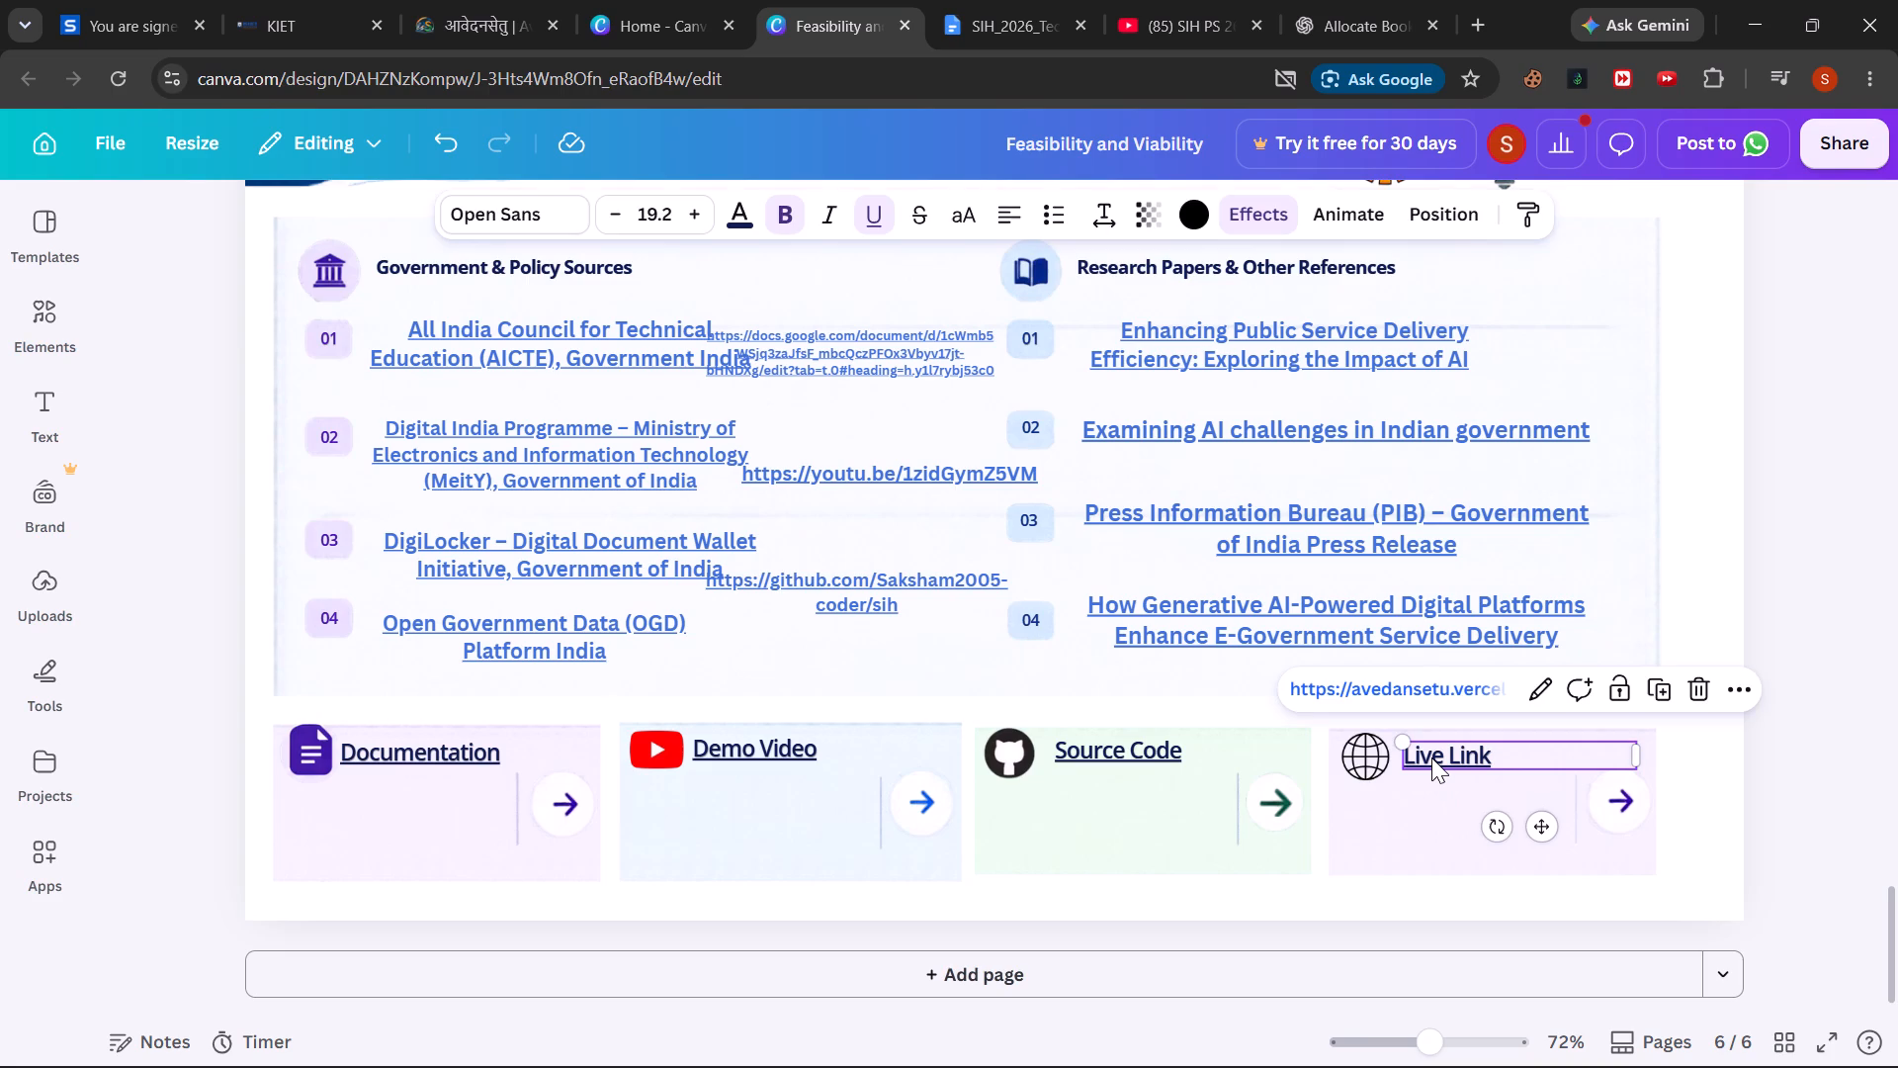
click(1374, 754)
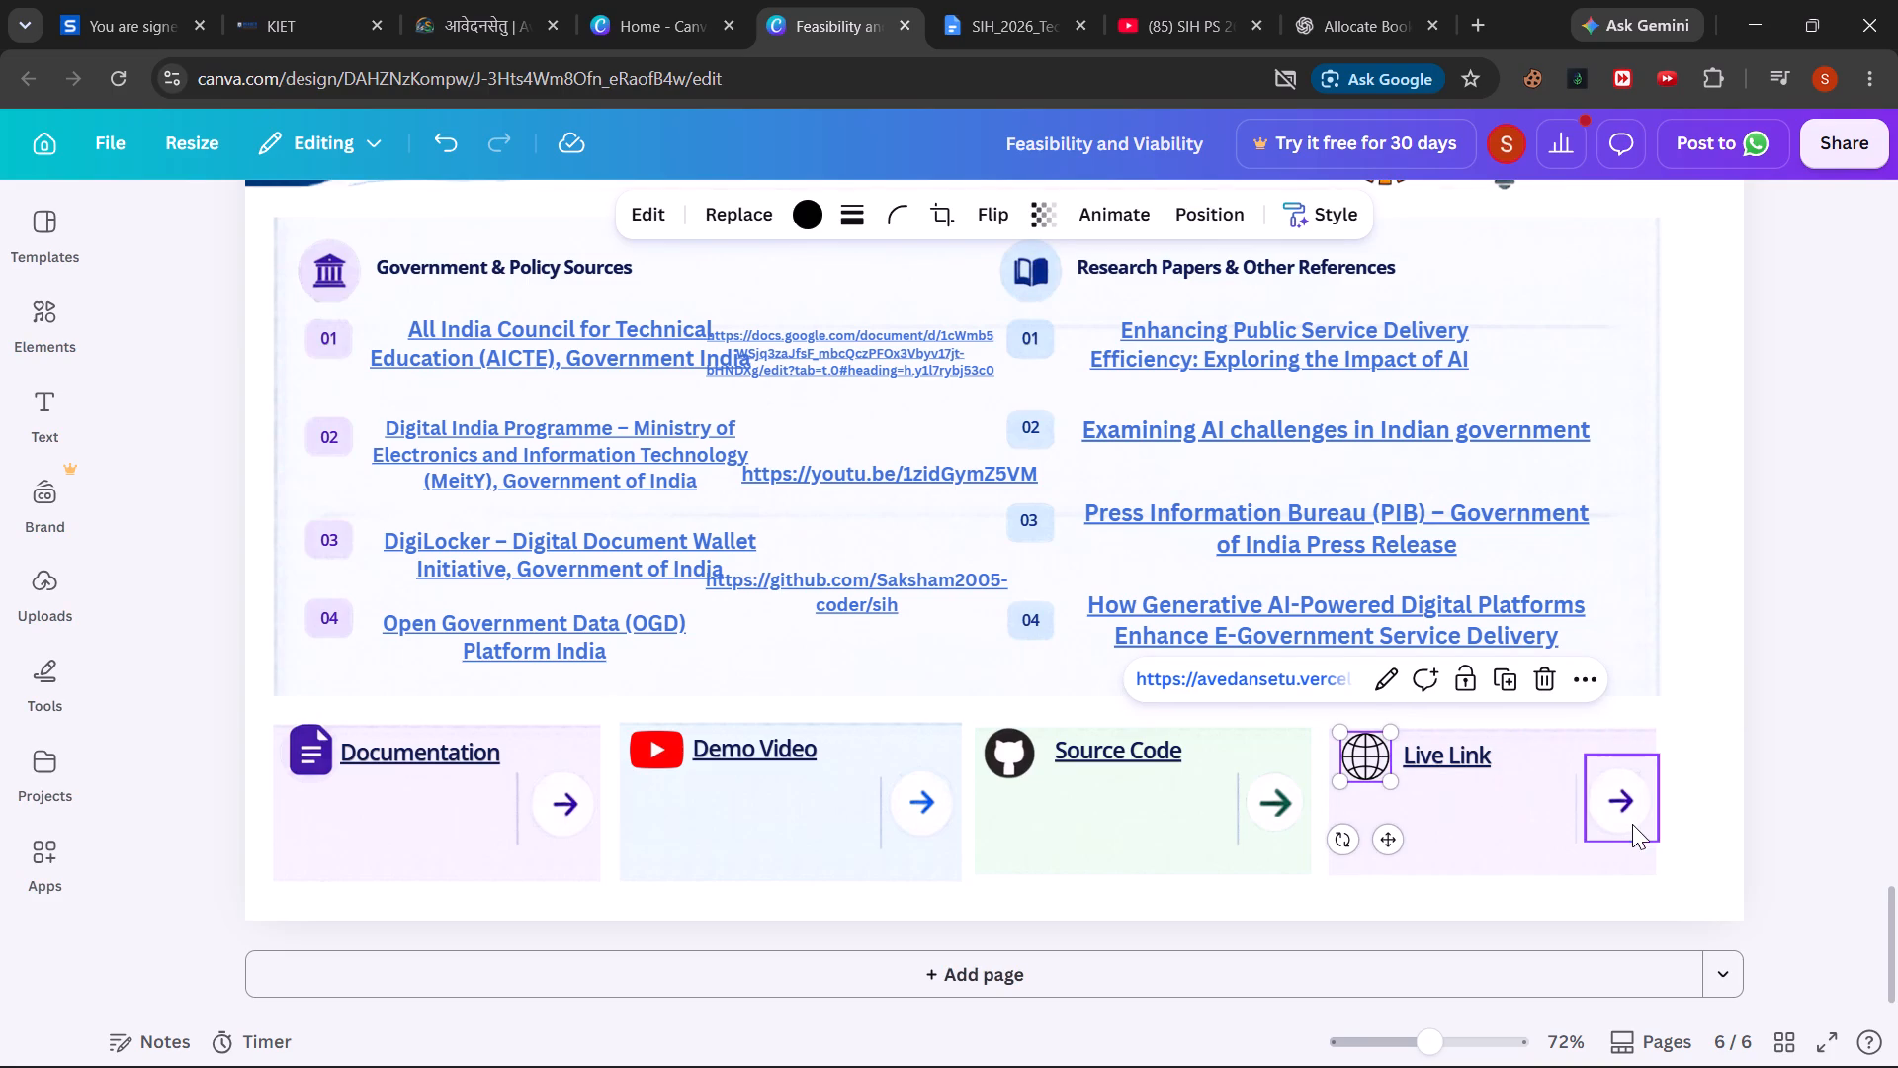
click(1626, 821)
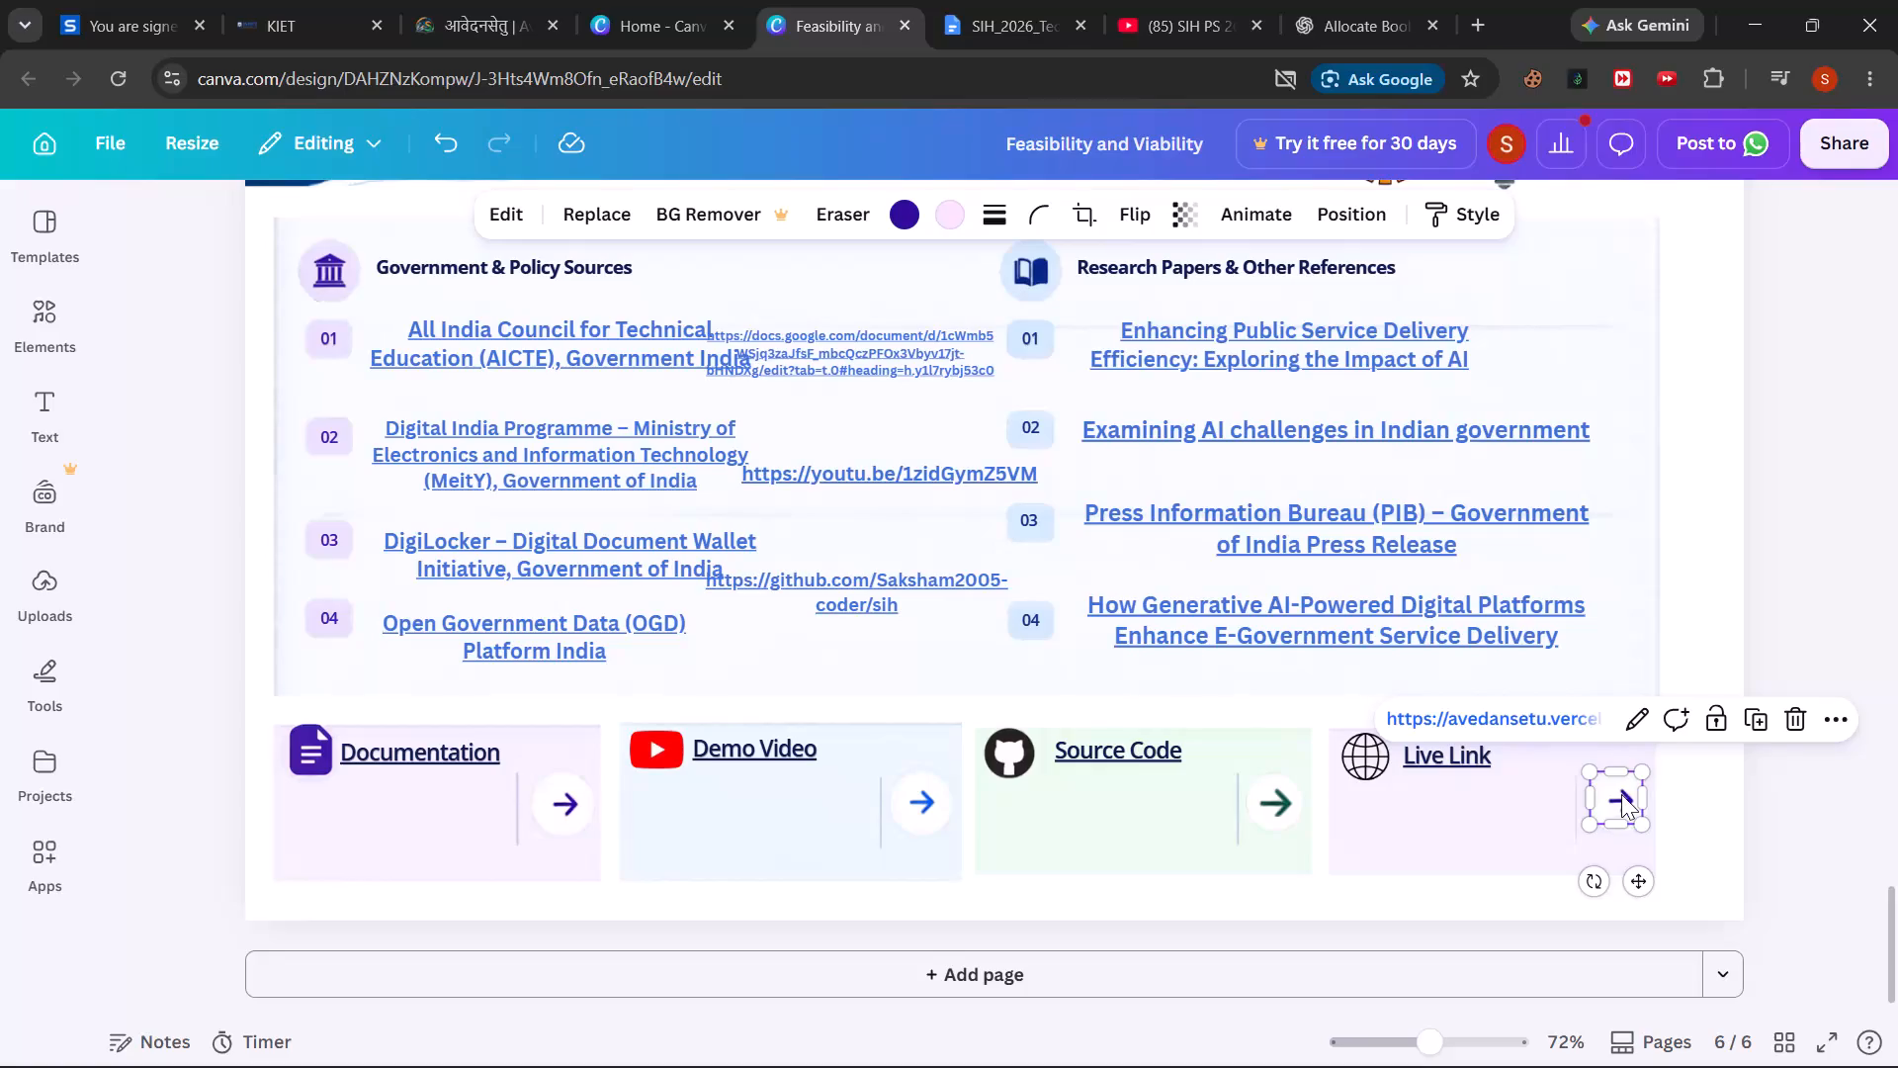
click(1621, 794)
click(1621, 794)
click(1484, 826)
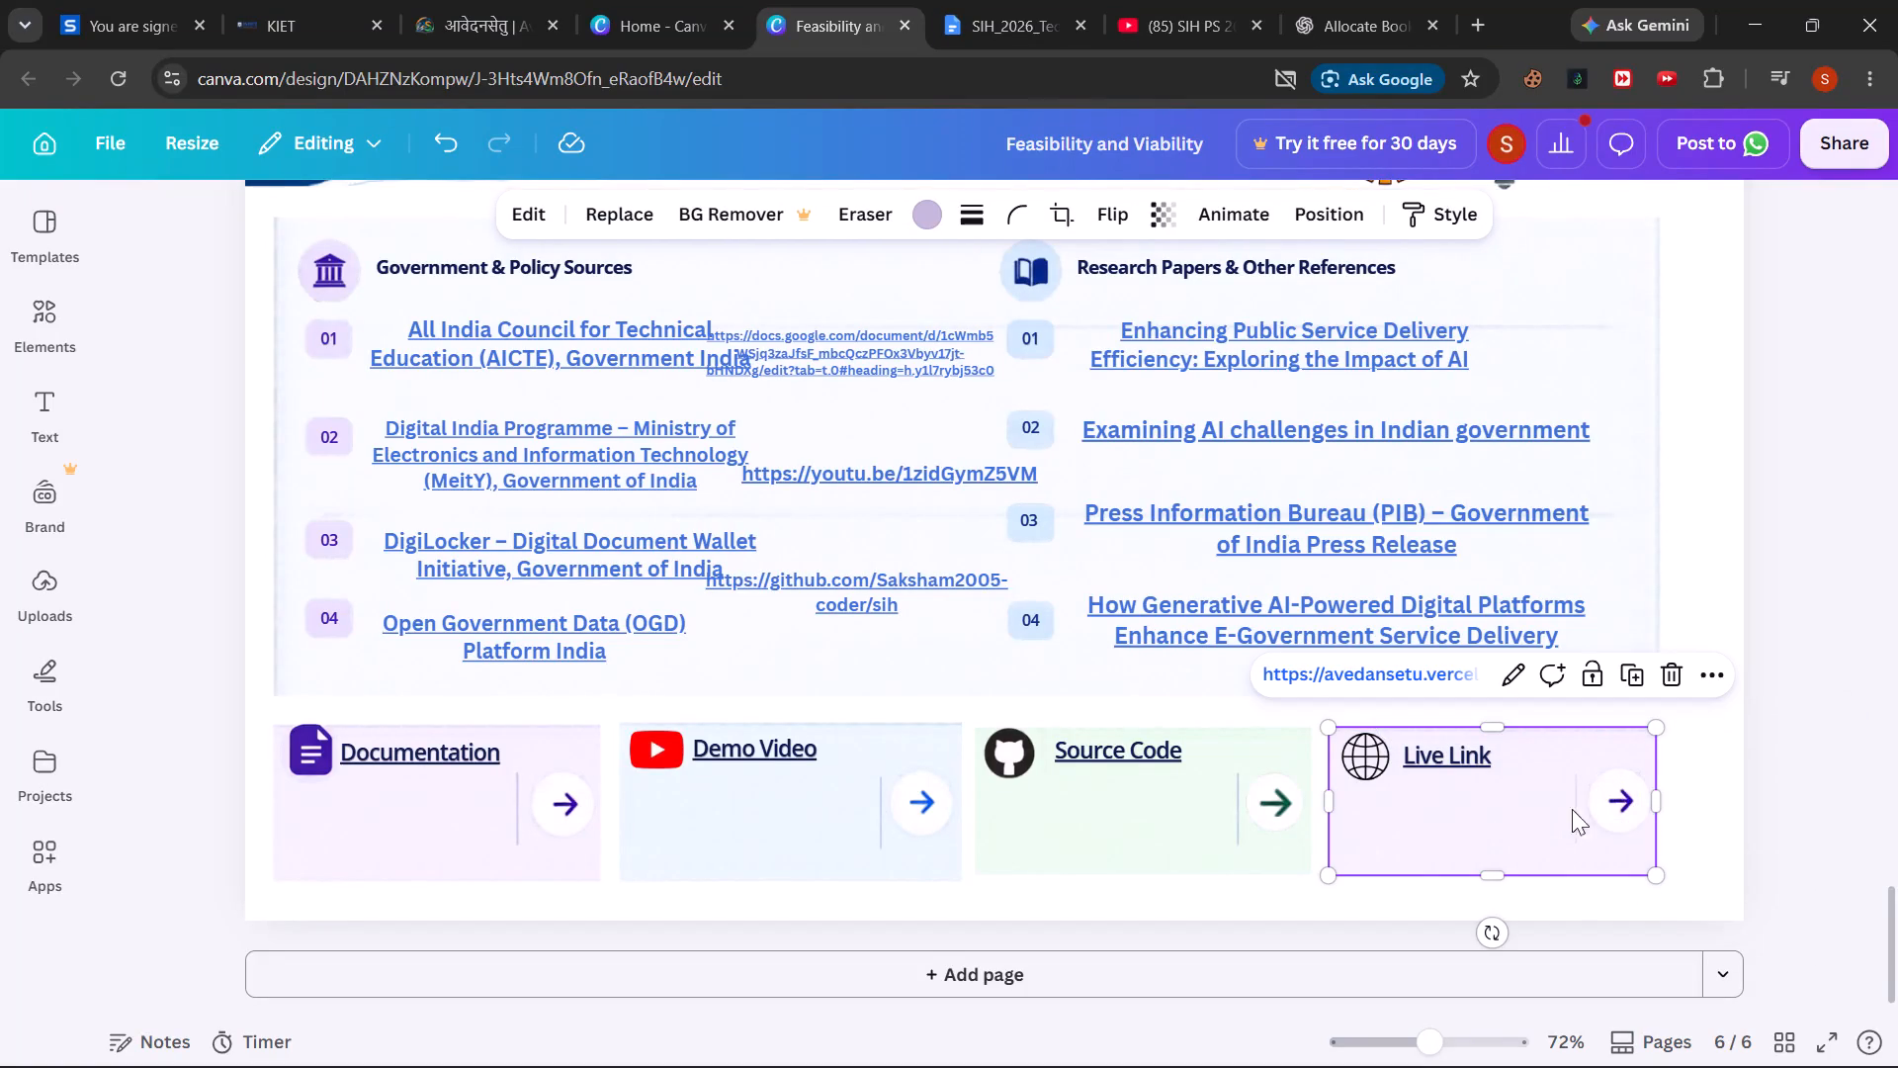
click(1803, 775)
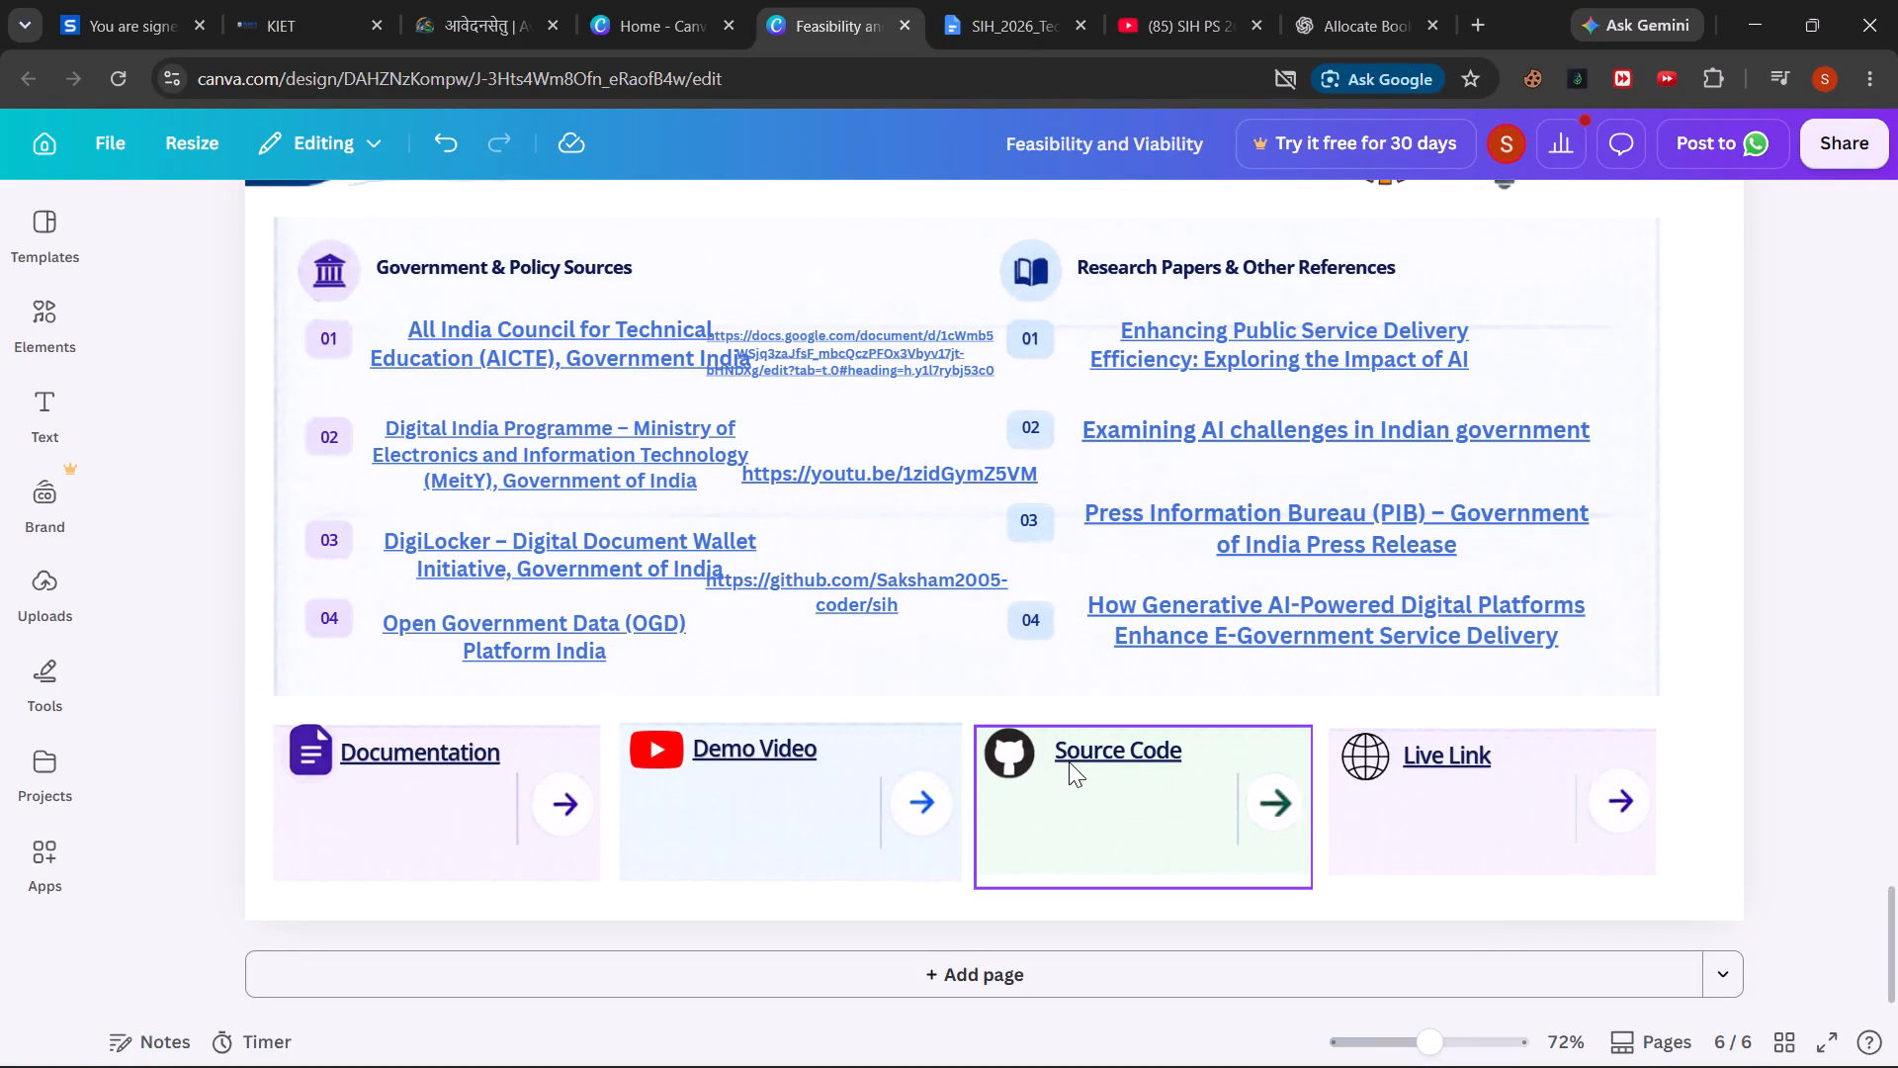
Check the links assigned to the backgrounds, headings, icons and arrows on the Source Code, Demo Video and Documentation cards.
click(1094, 756)
click(1015, 750)
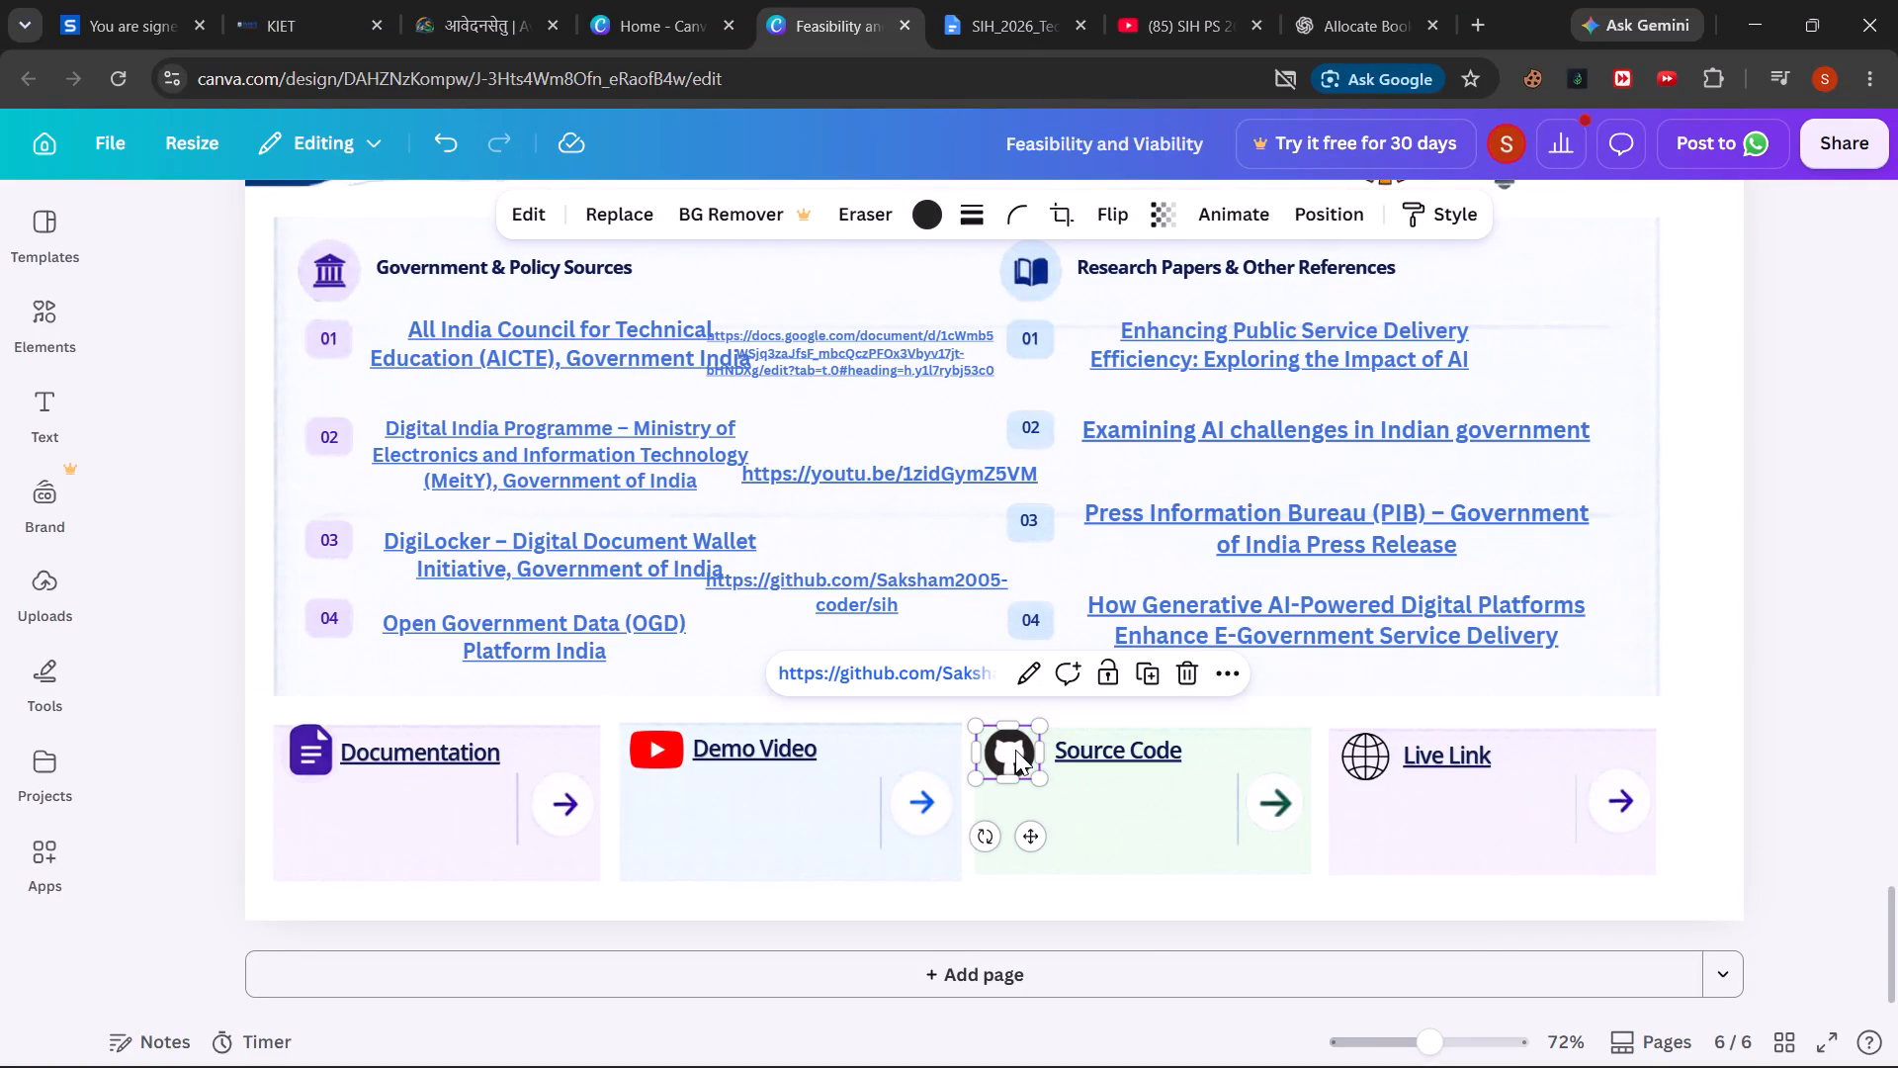
click(1108, 804)
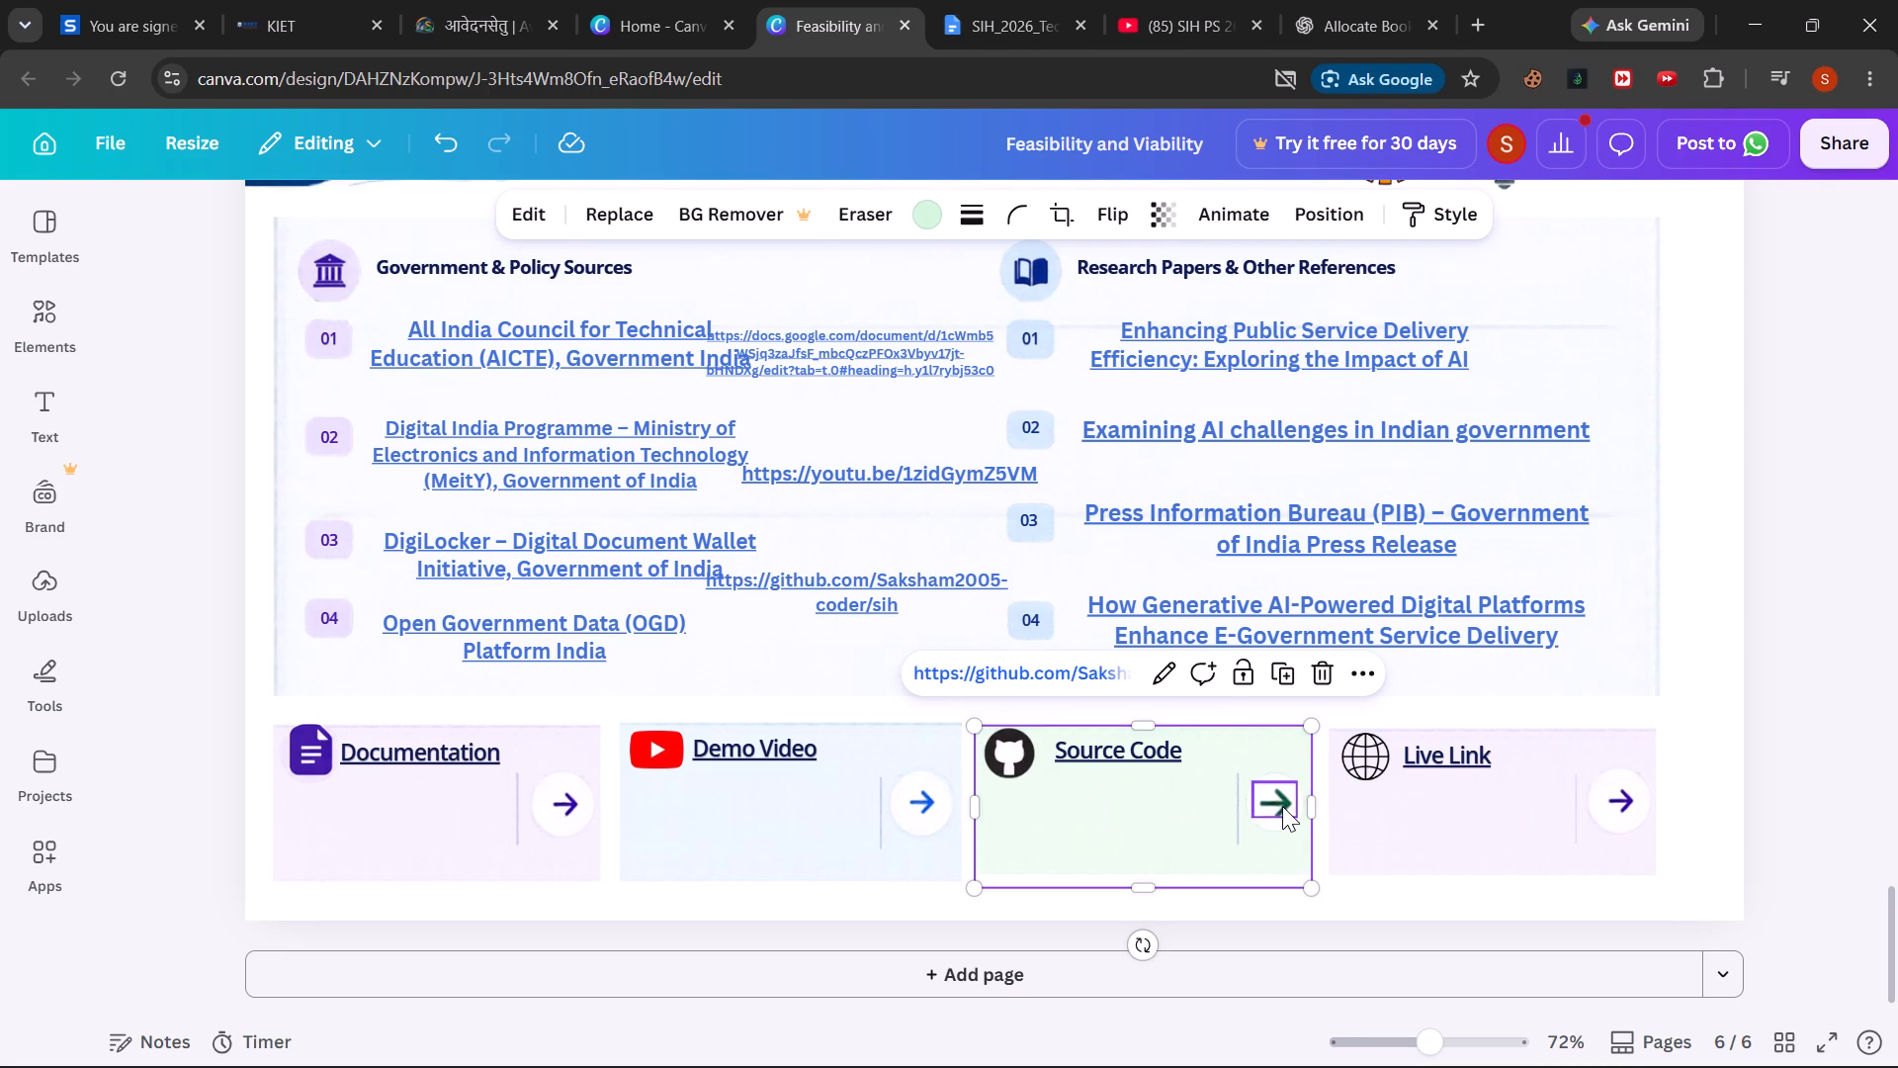
click(1282, 806)
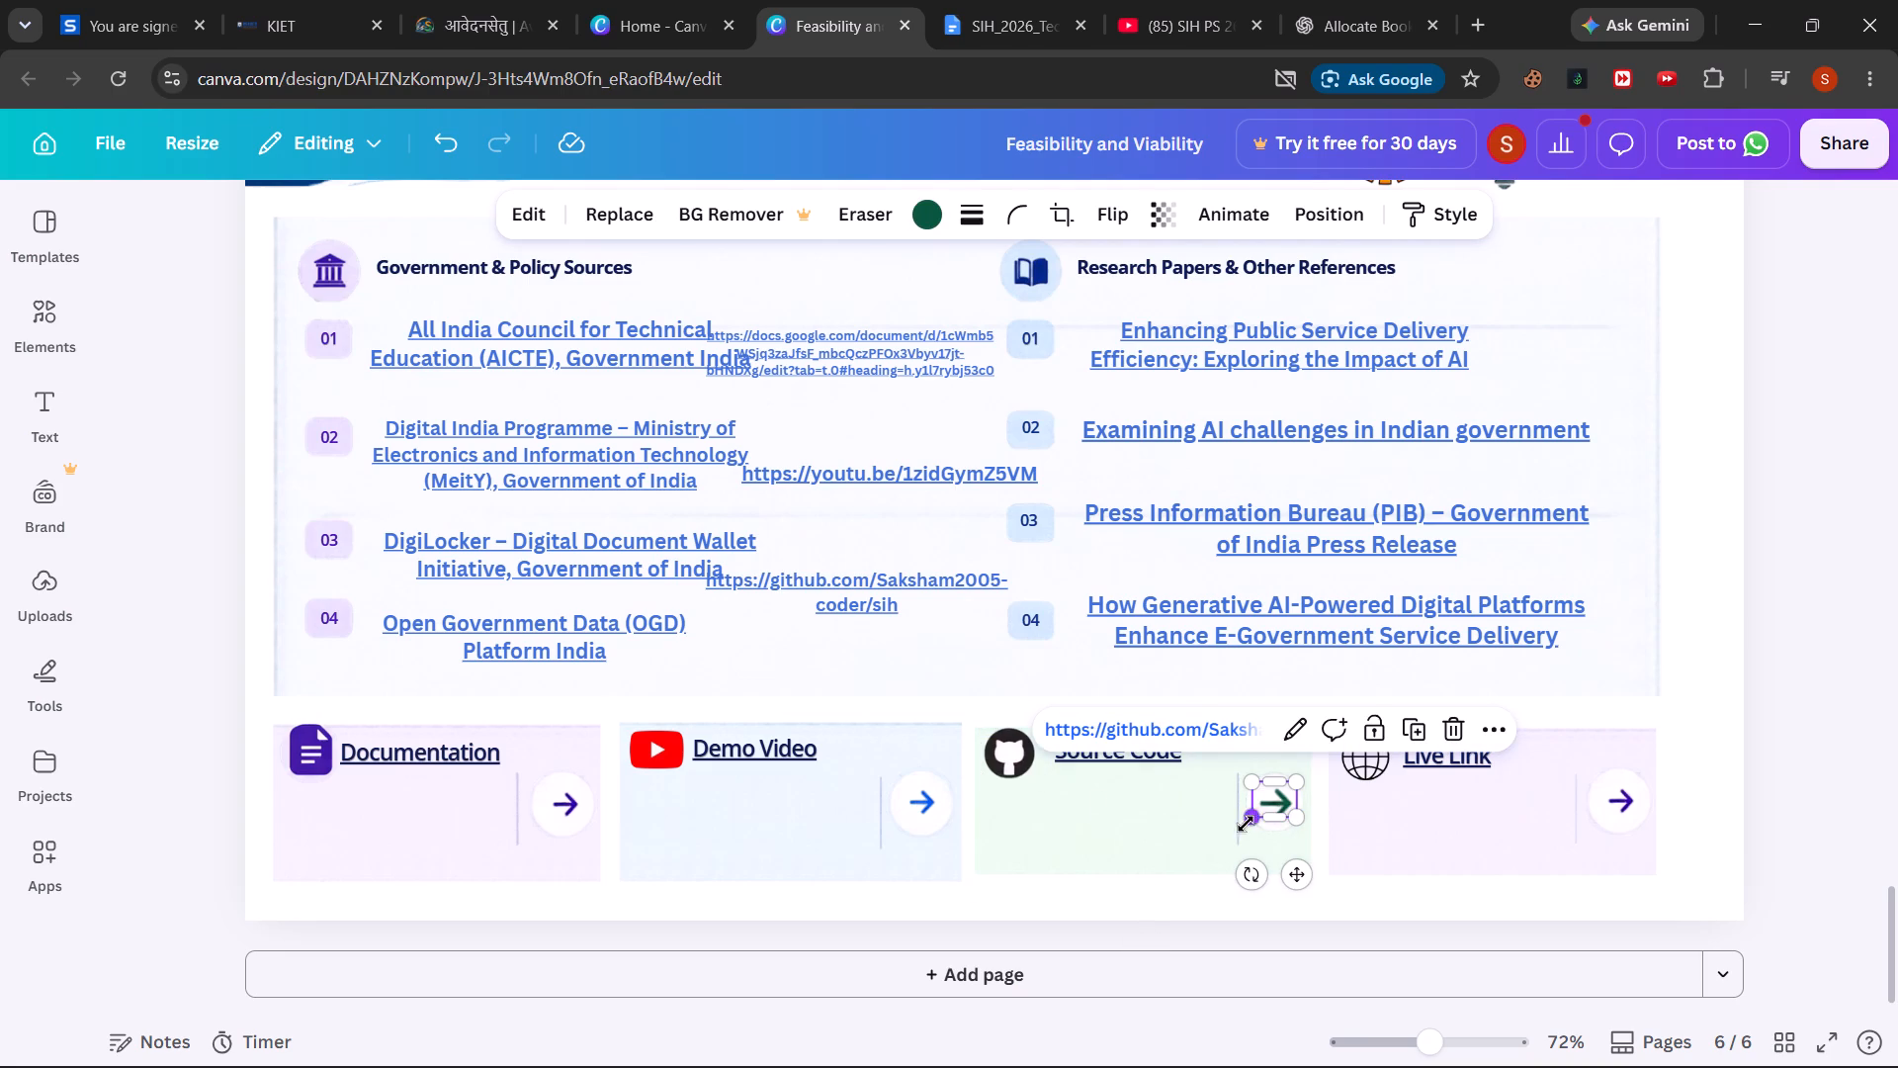
click(1113, 835)
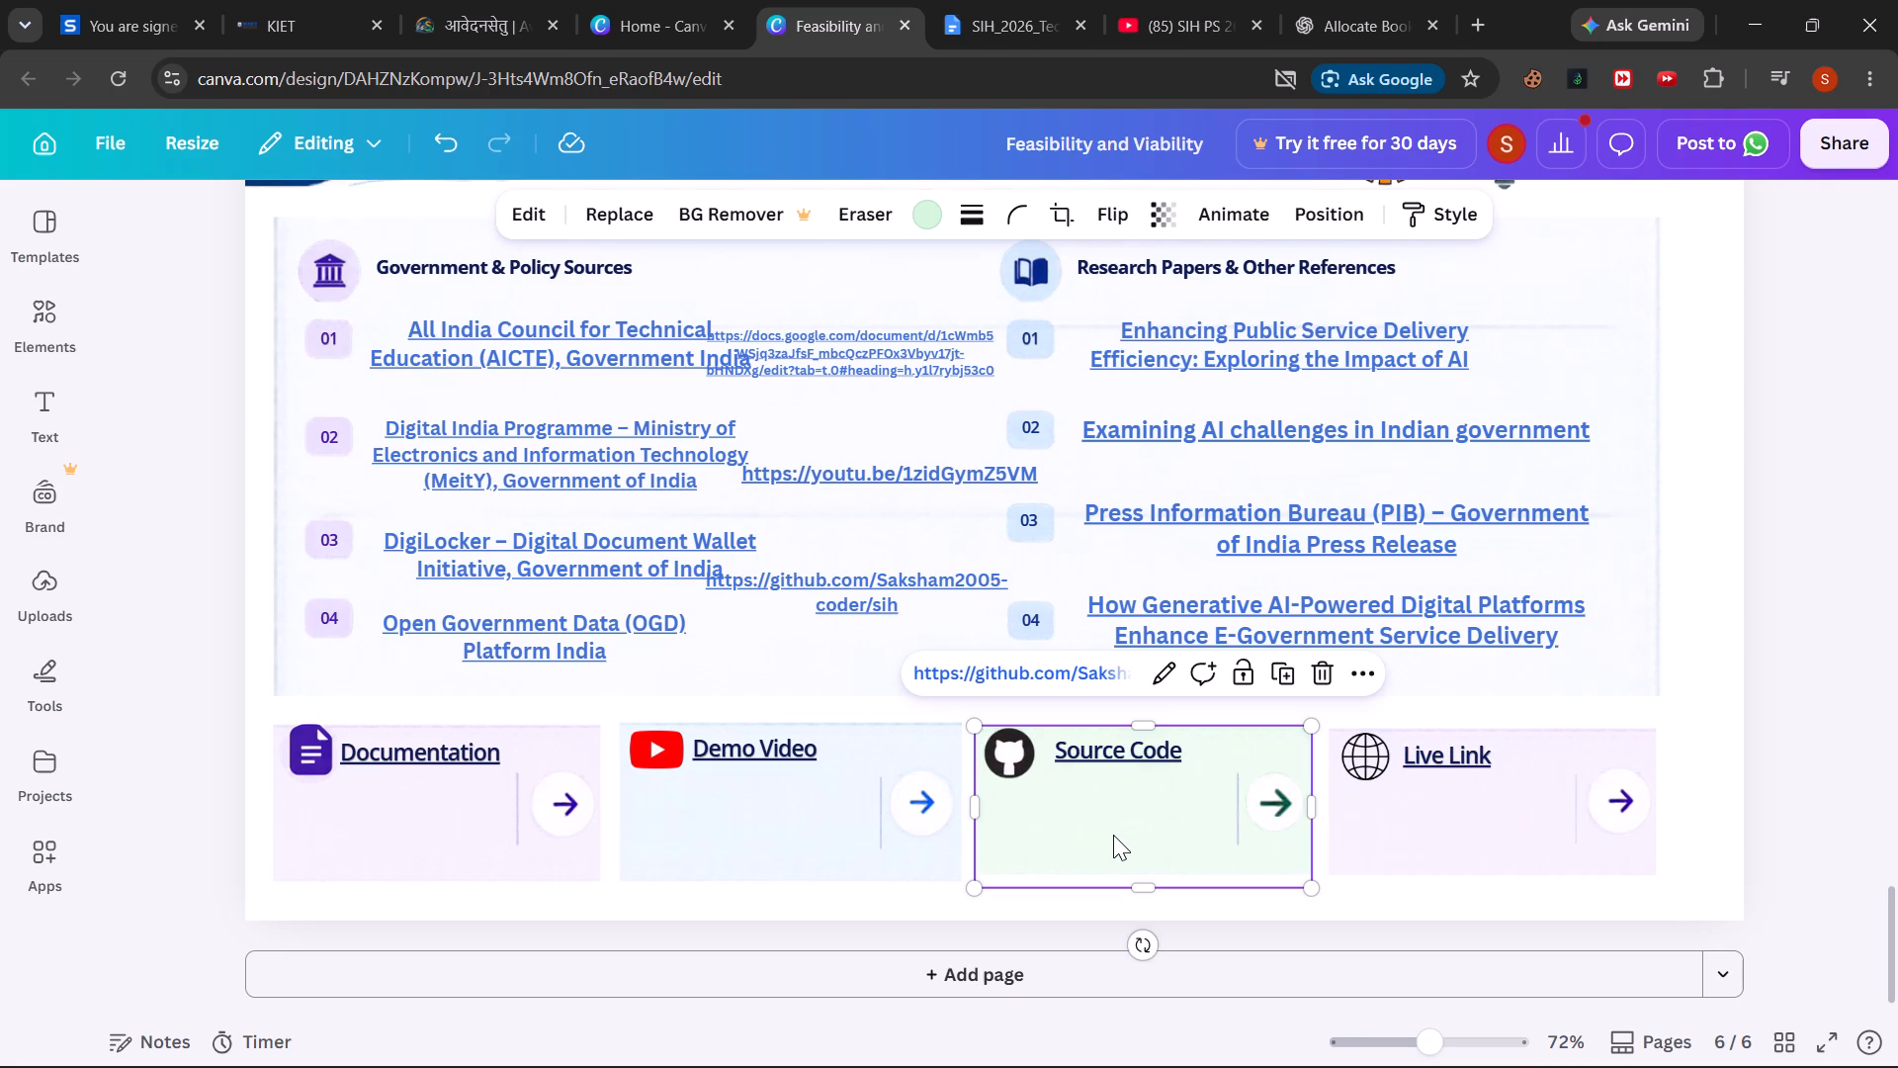
click(932, 819)
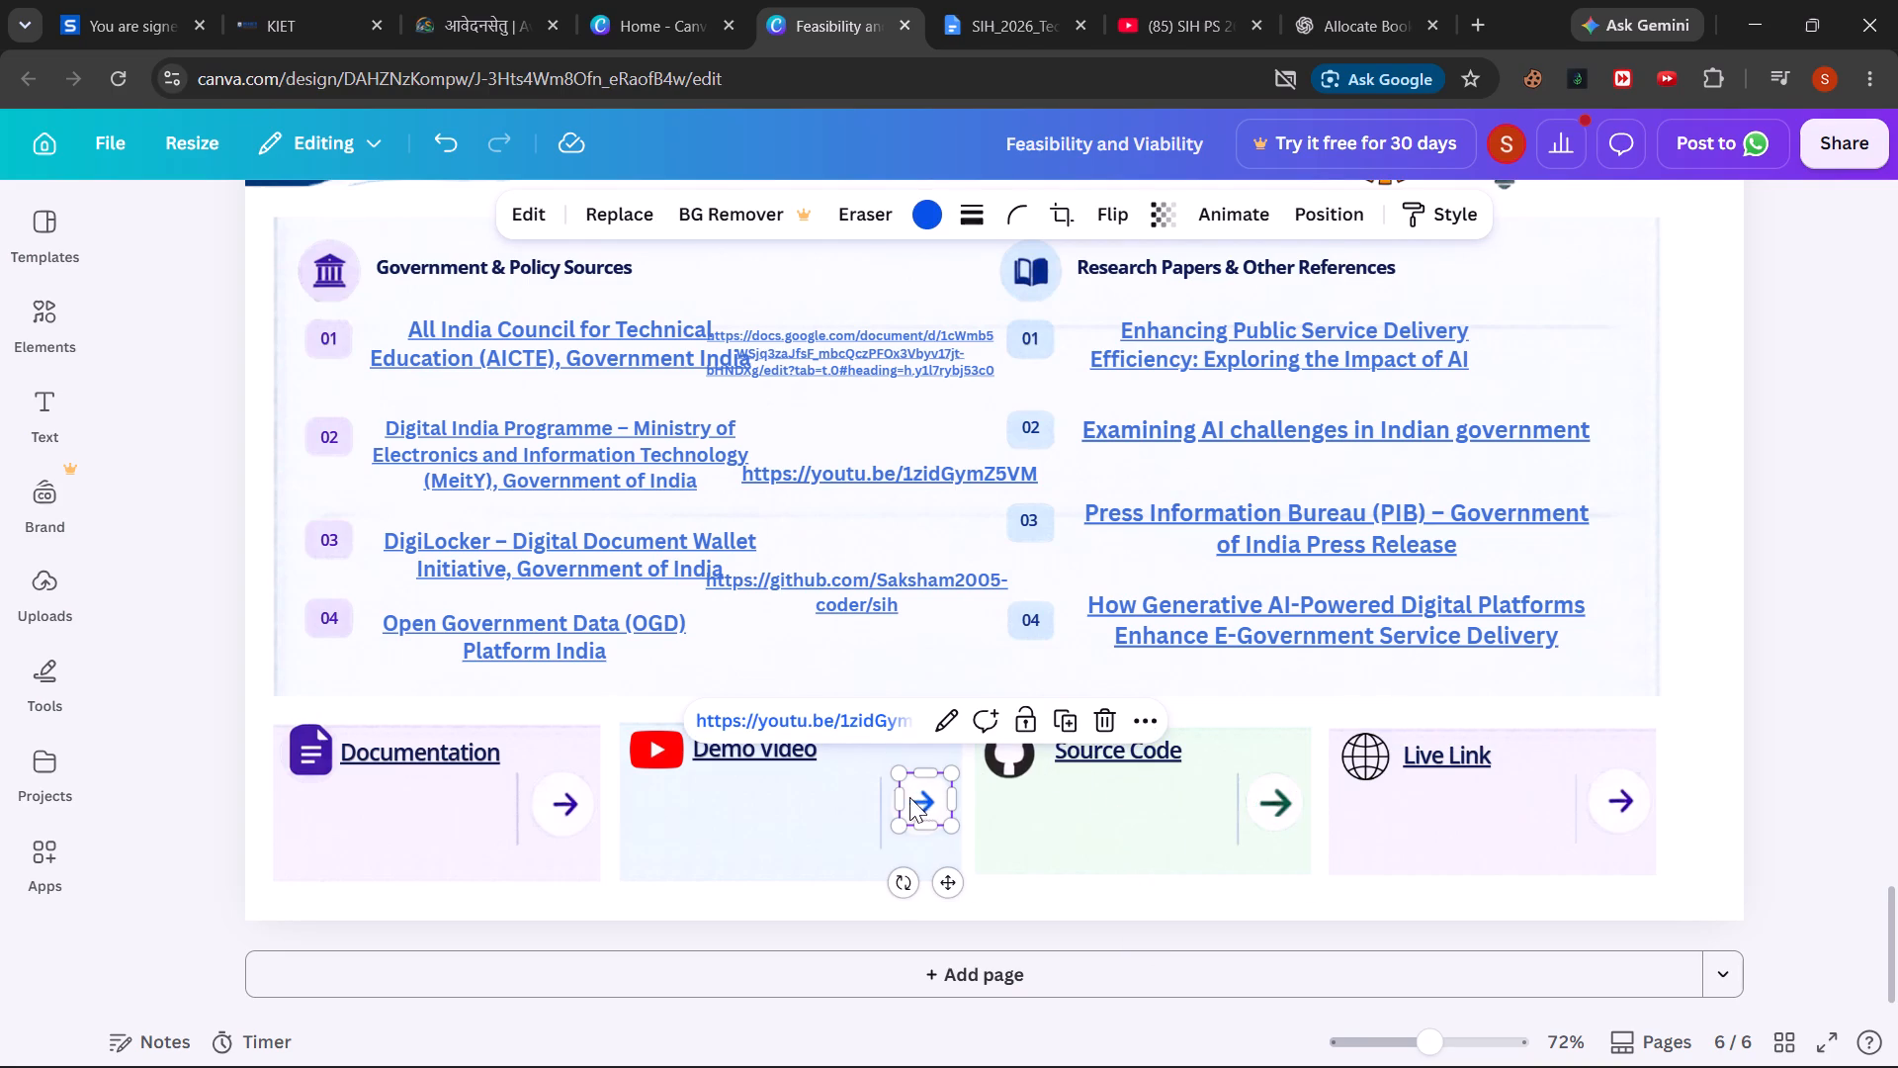
click(749, 753)
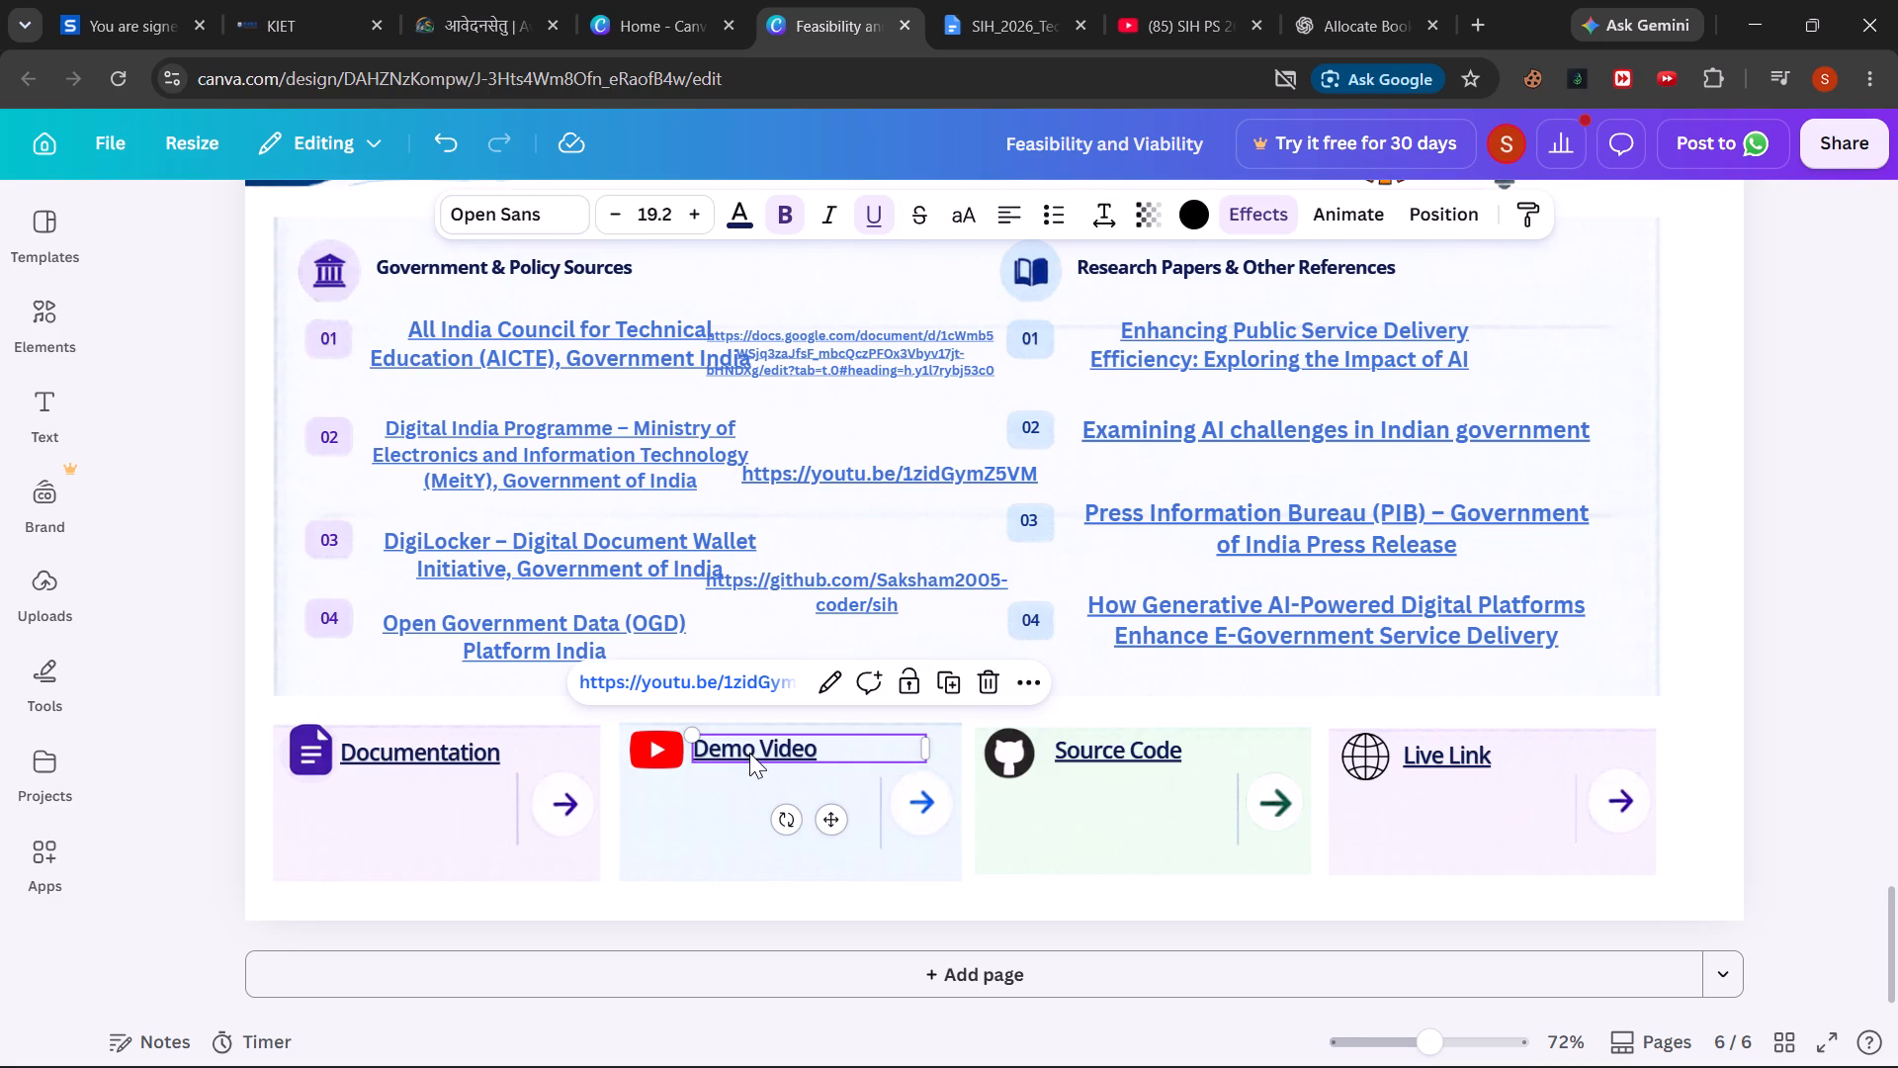
click(710, 798)
click(444, 819)
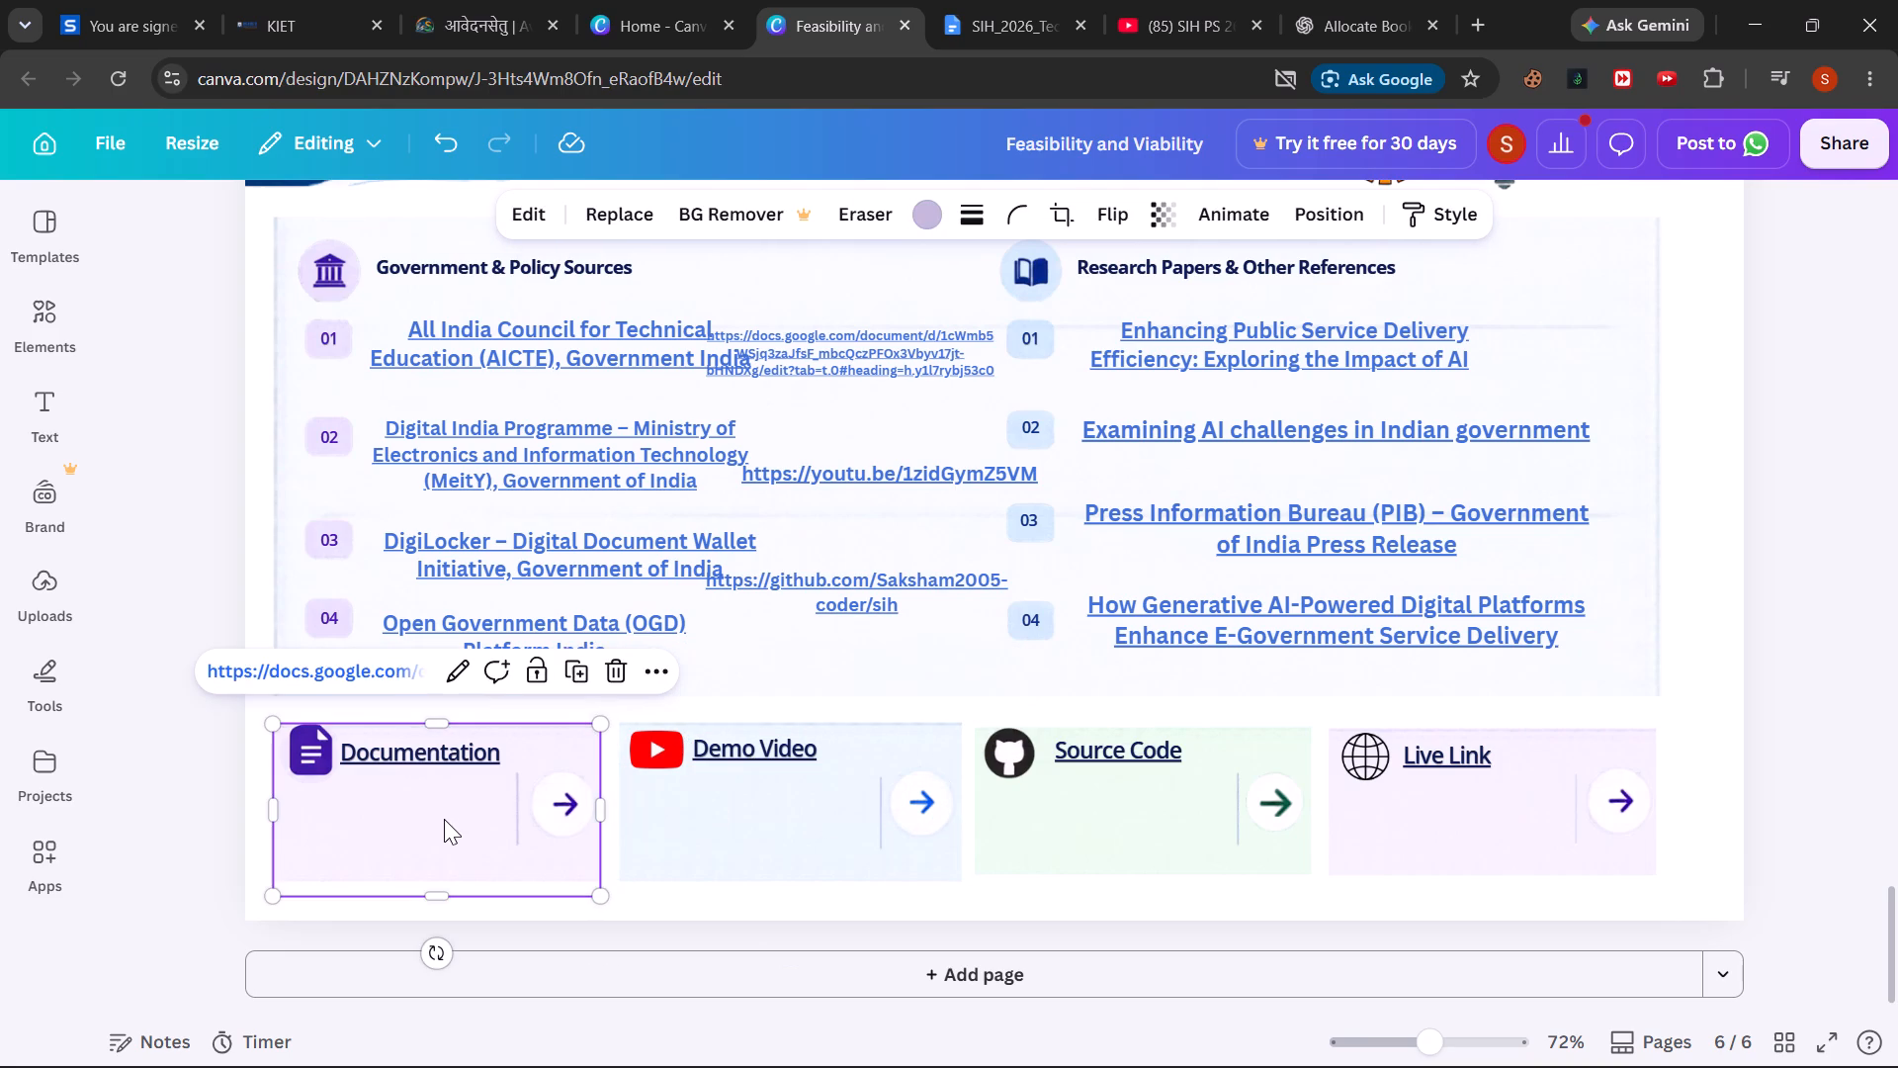
click(438, 748)
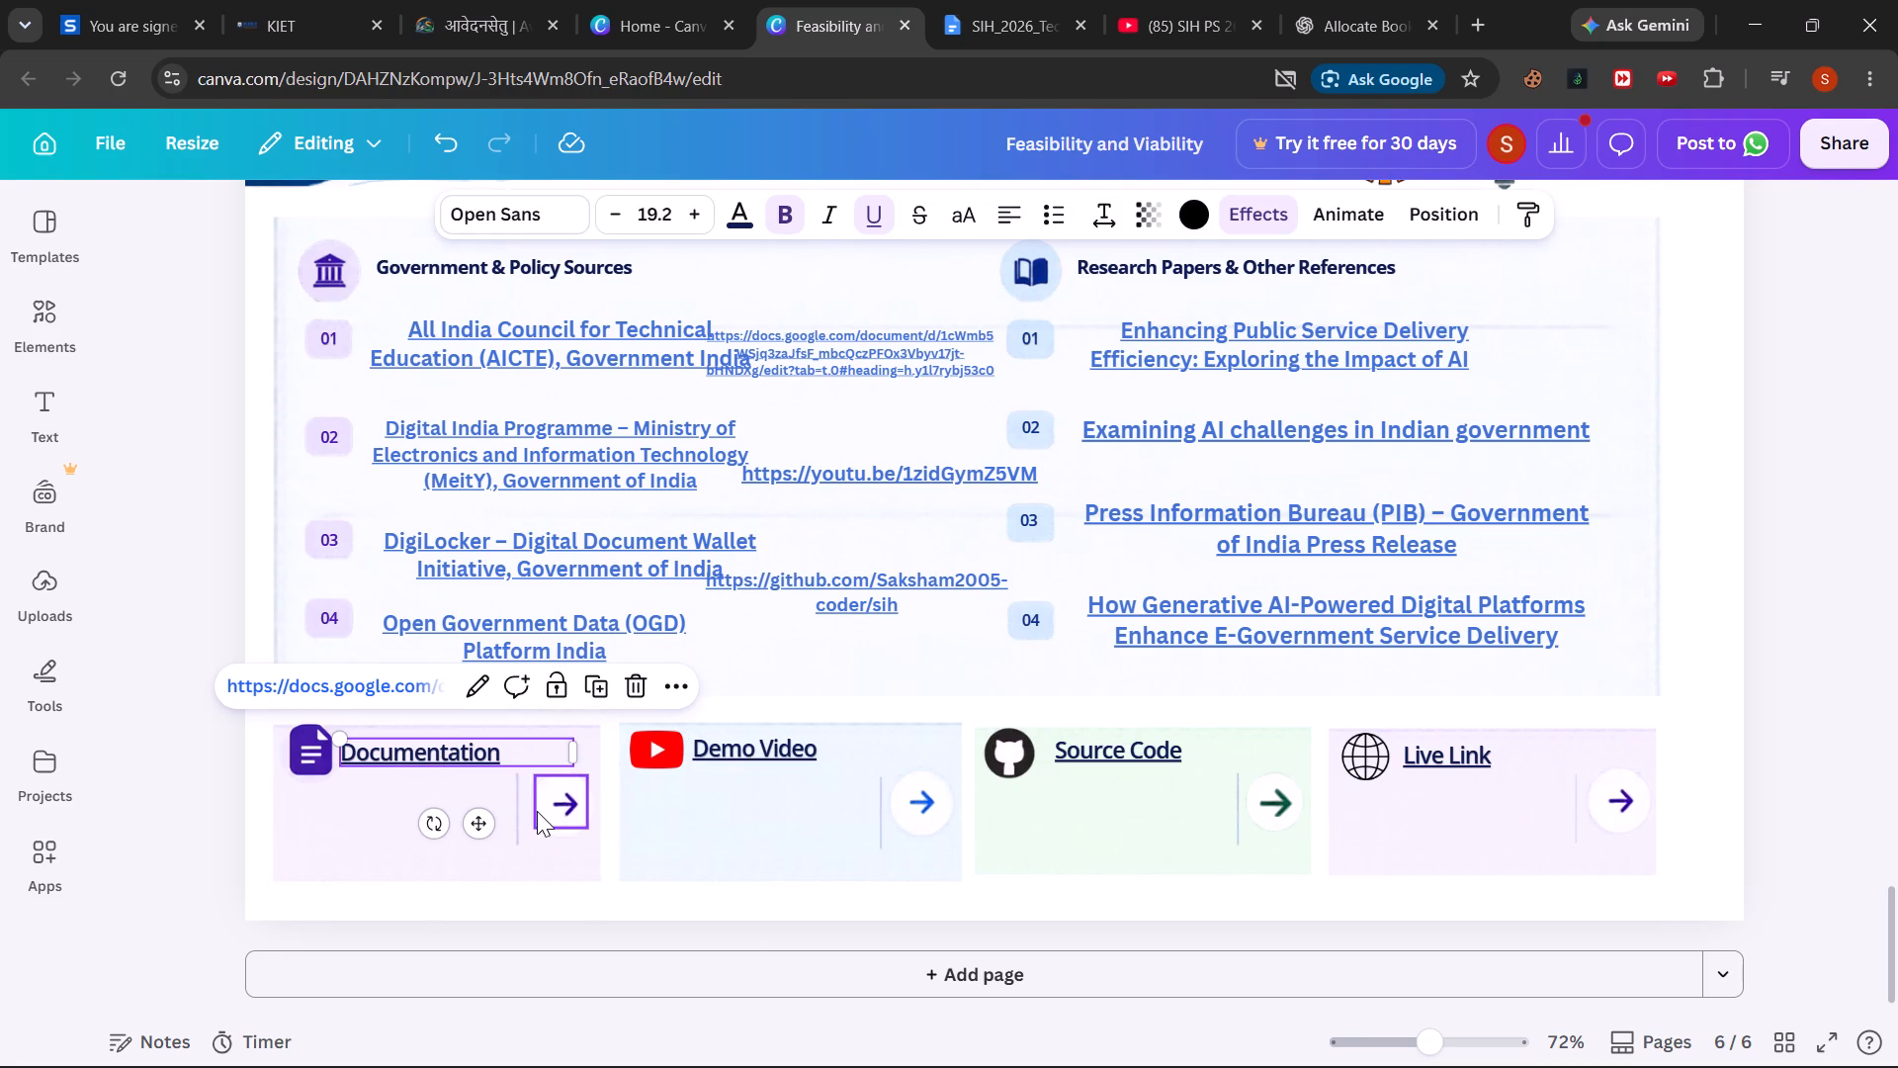
click(537, 811)
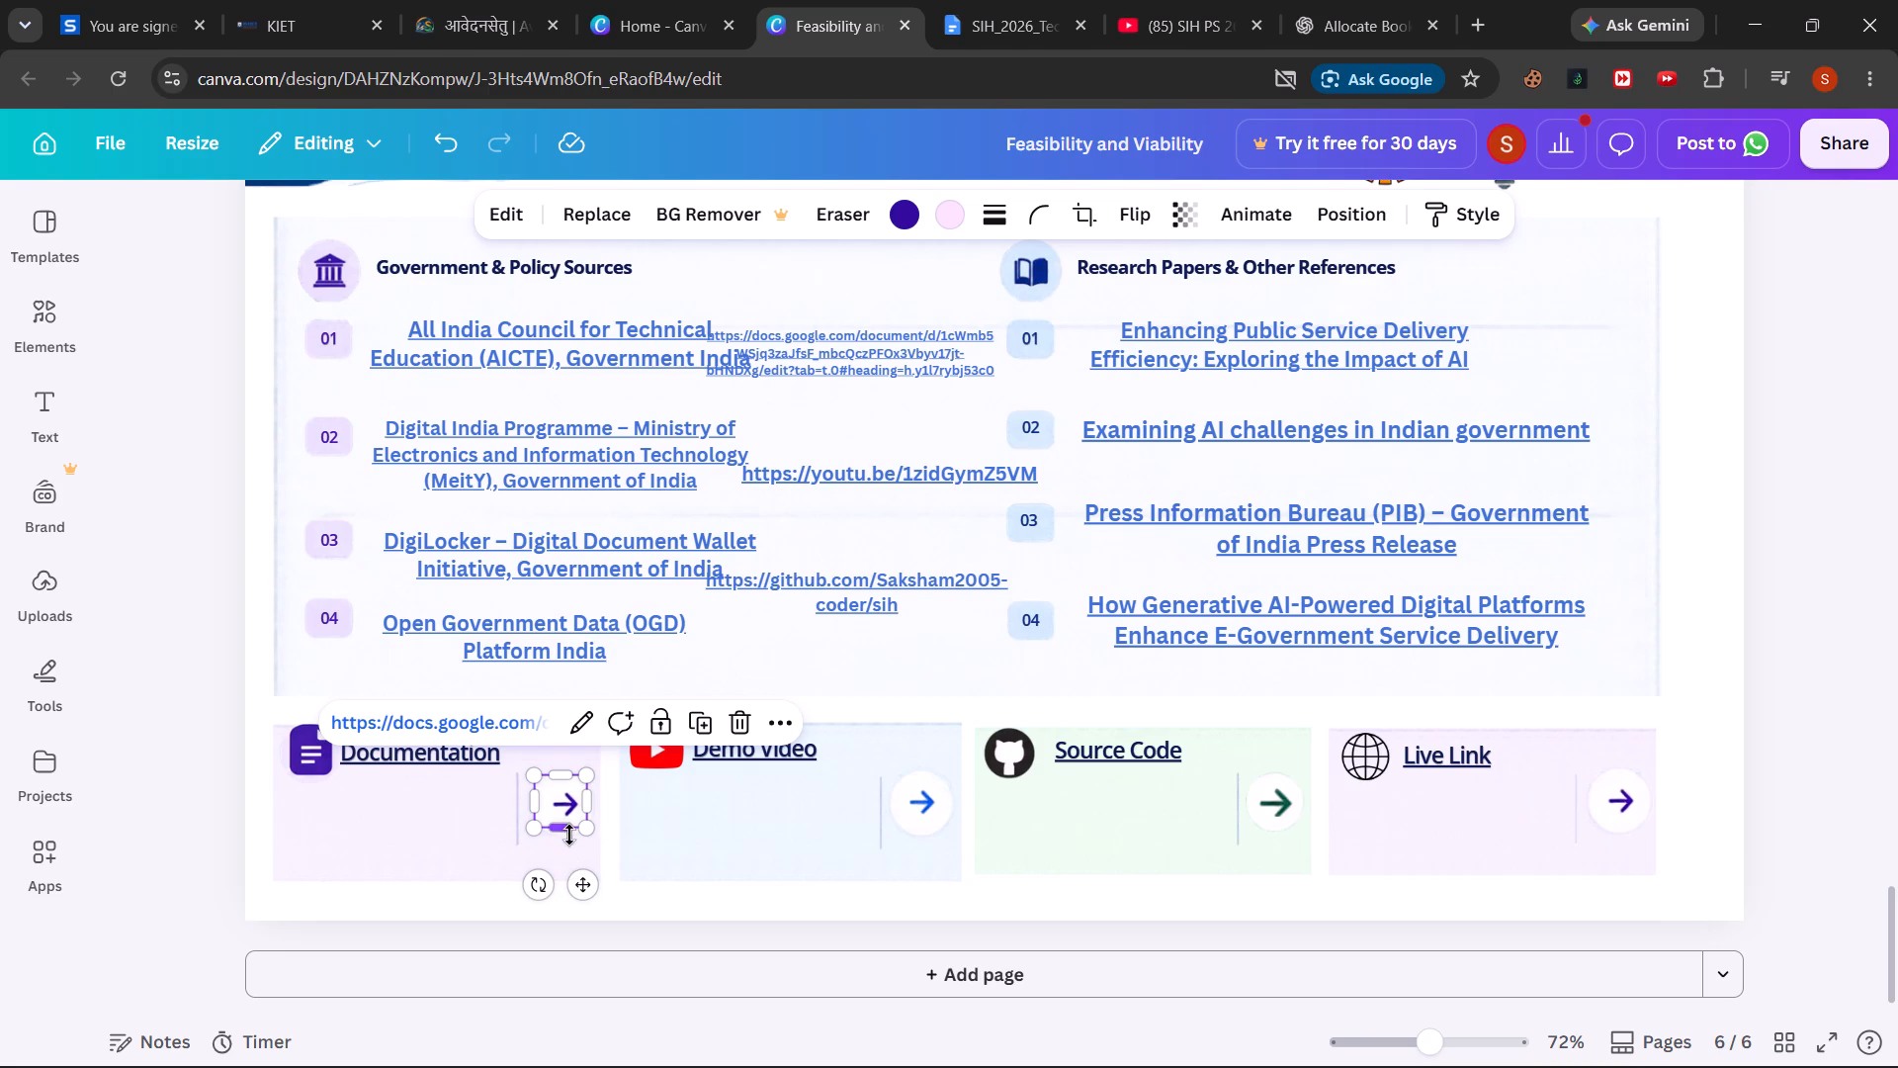
click(569, 841)
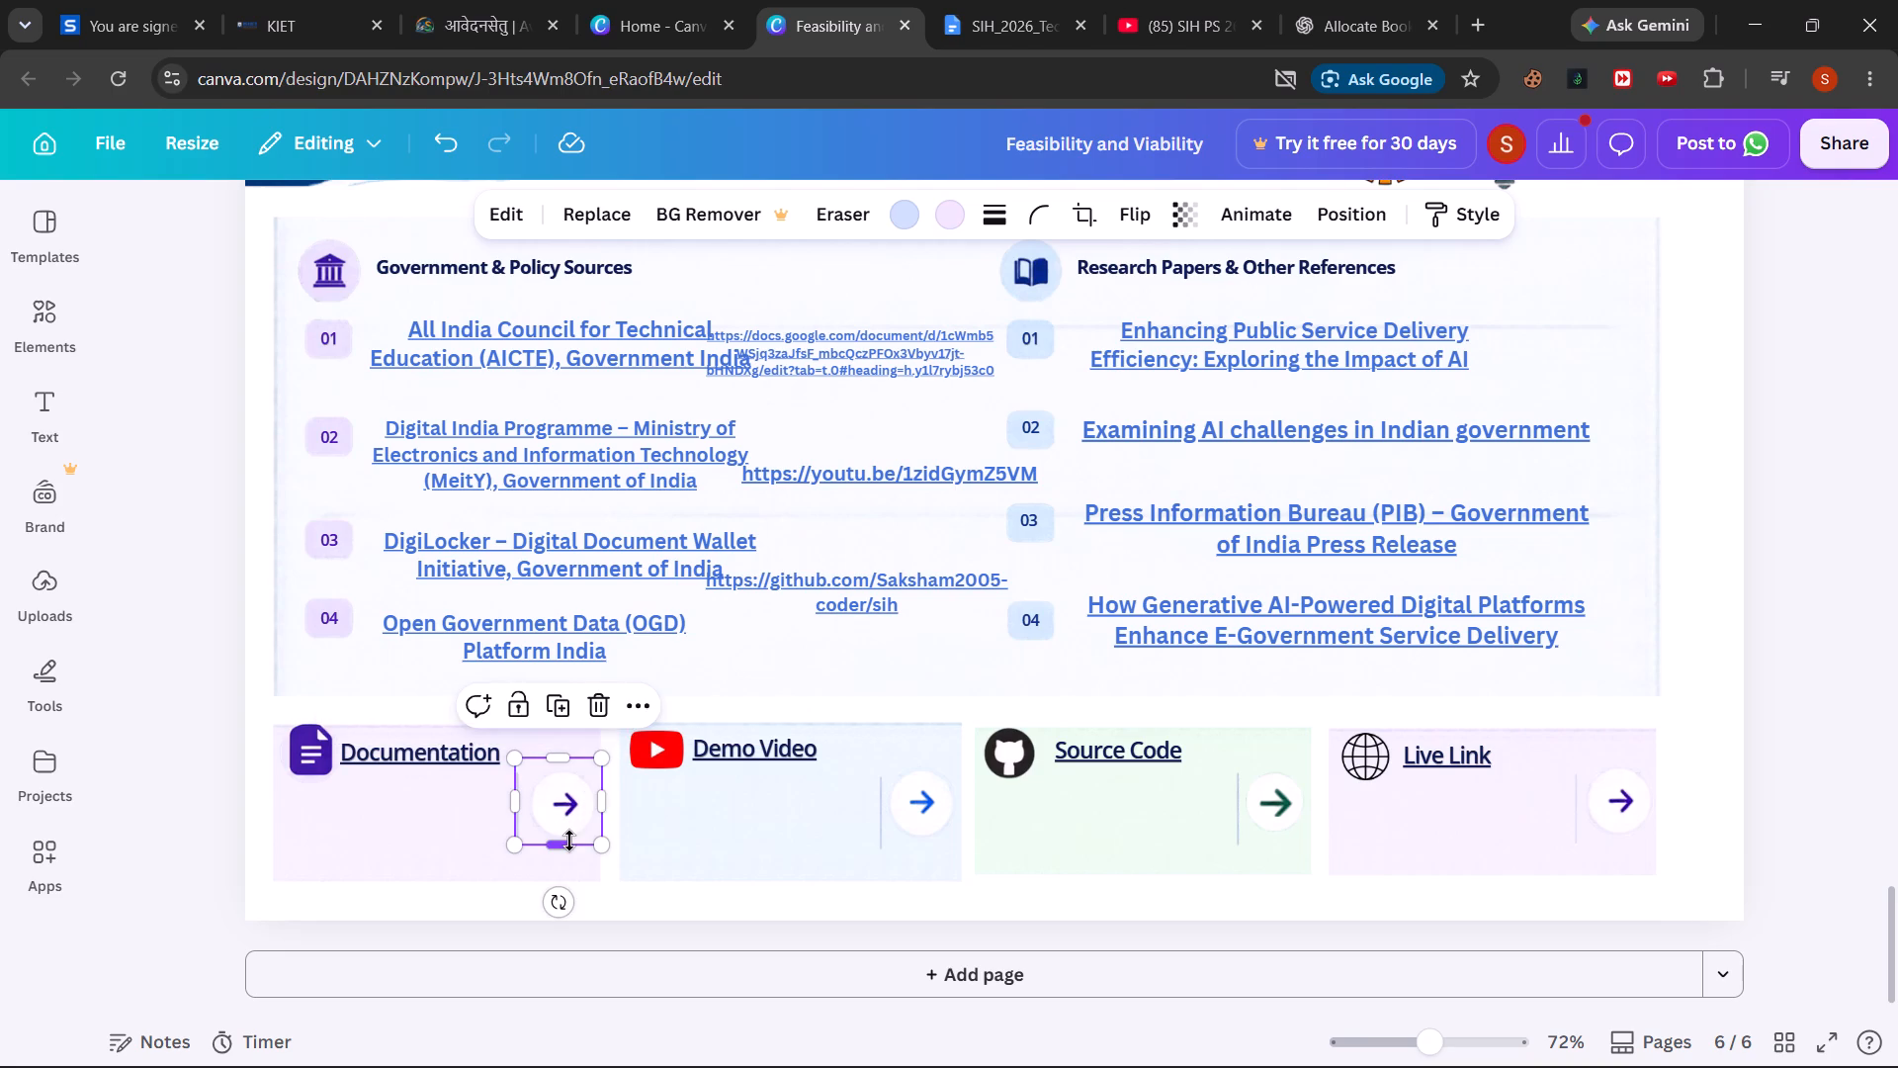
click(426, 835)
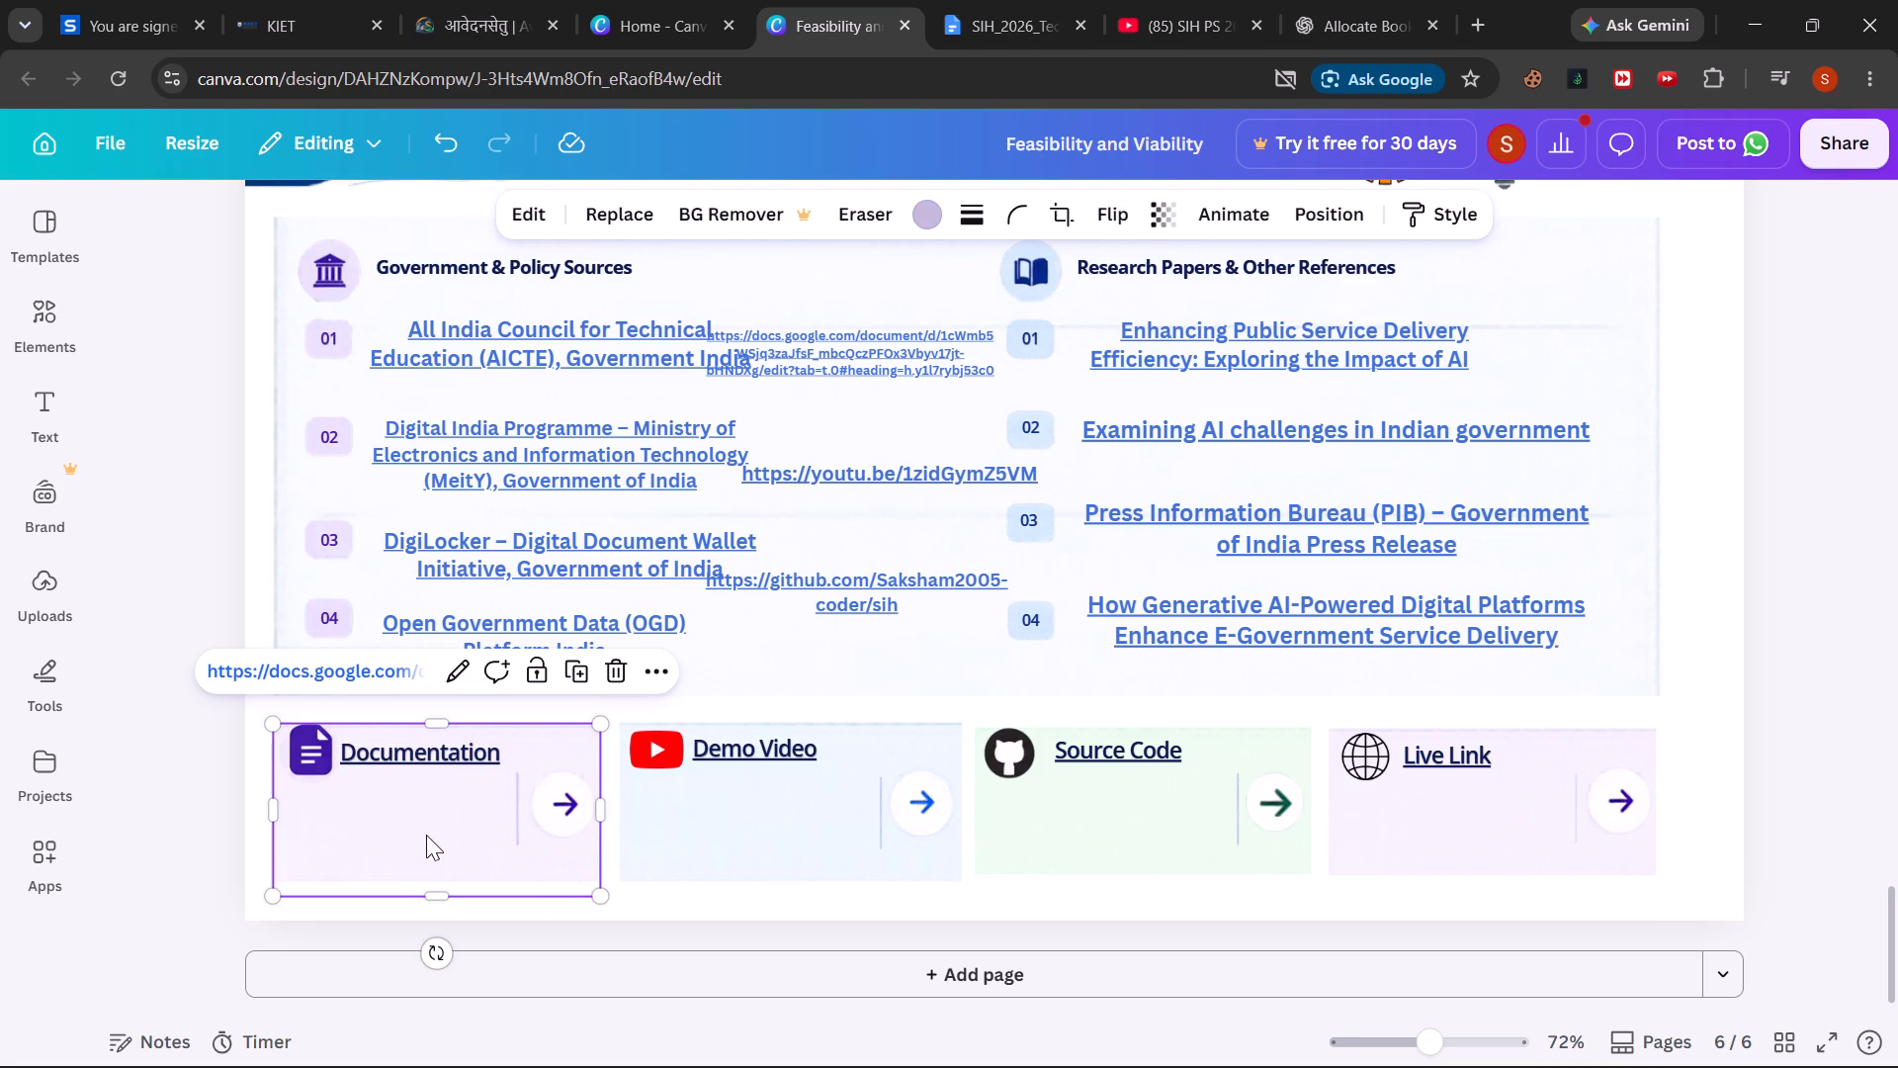
click(132, 499)
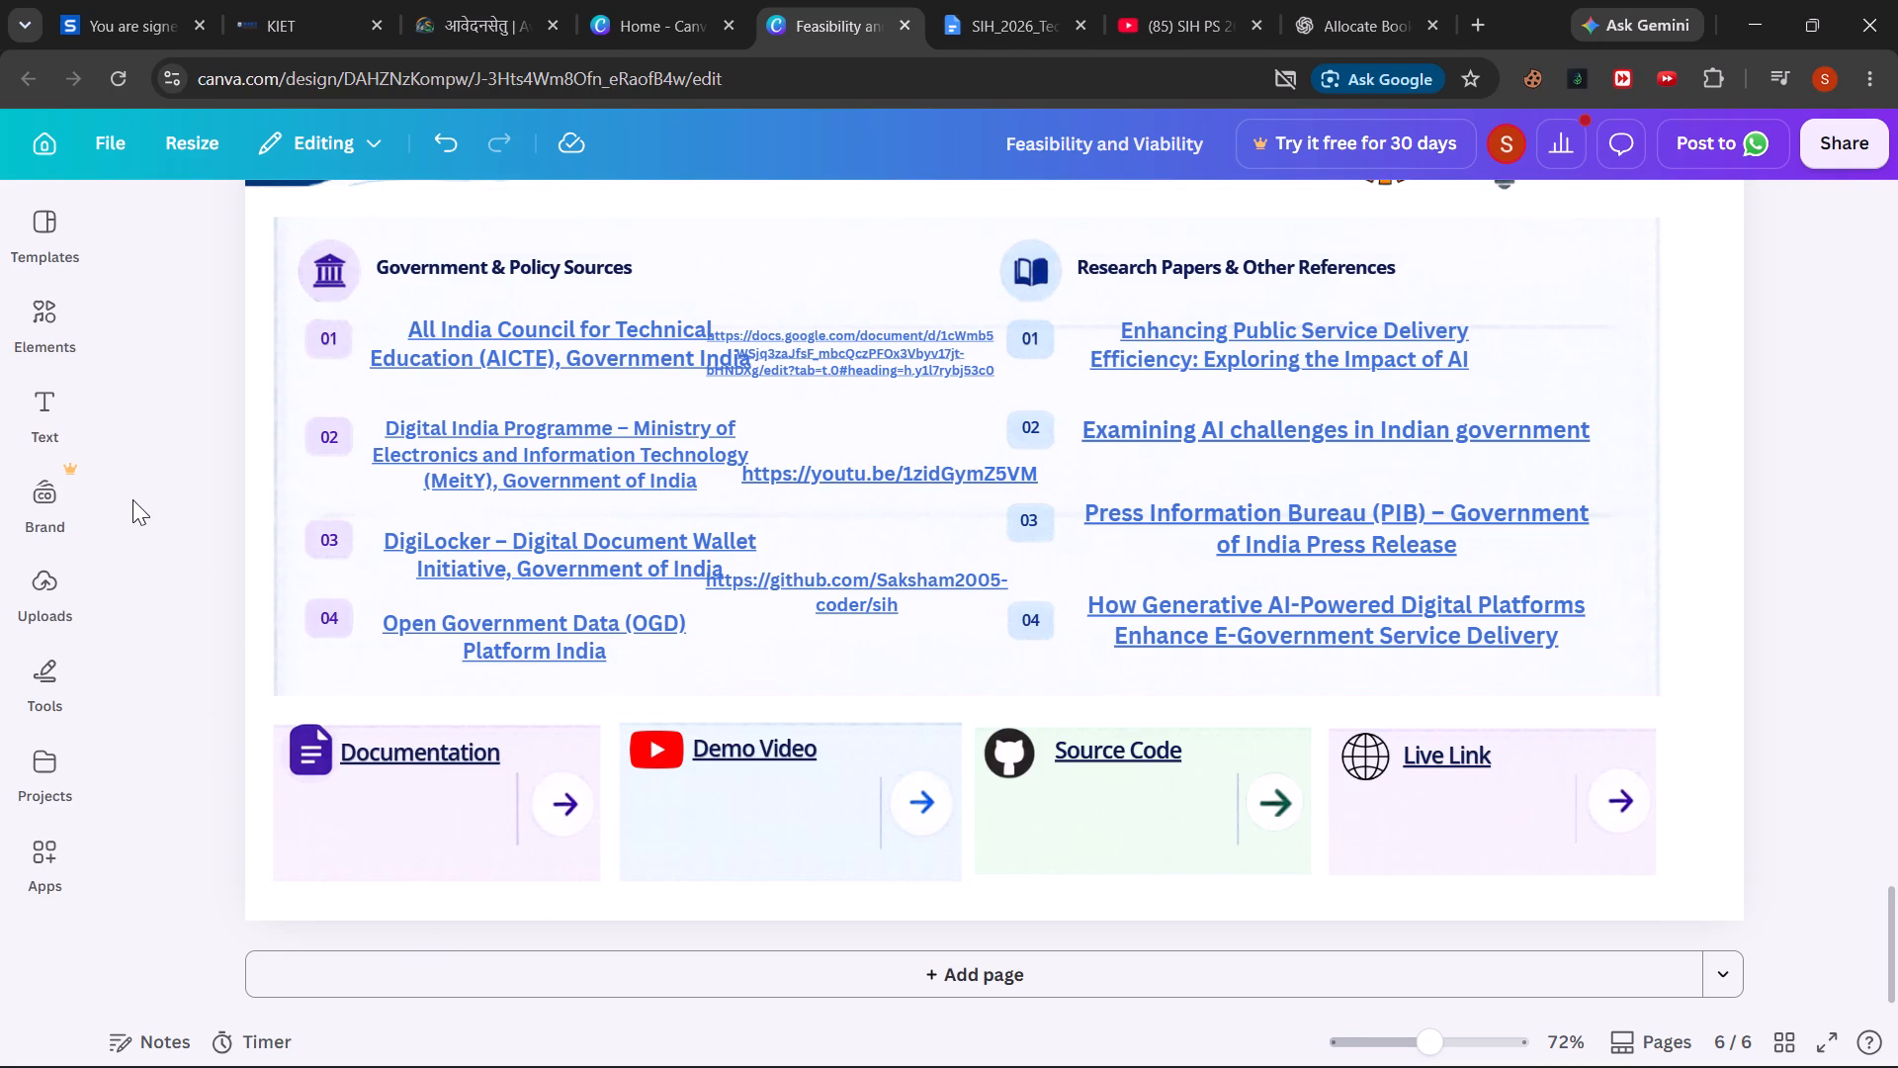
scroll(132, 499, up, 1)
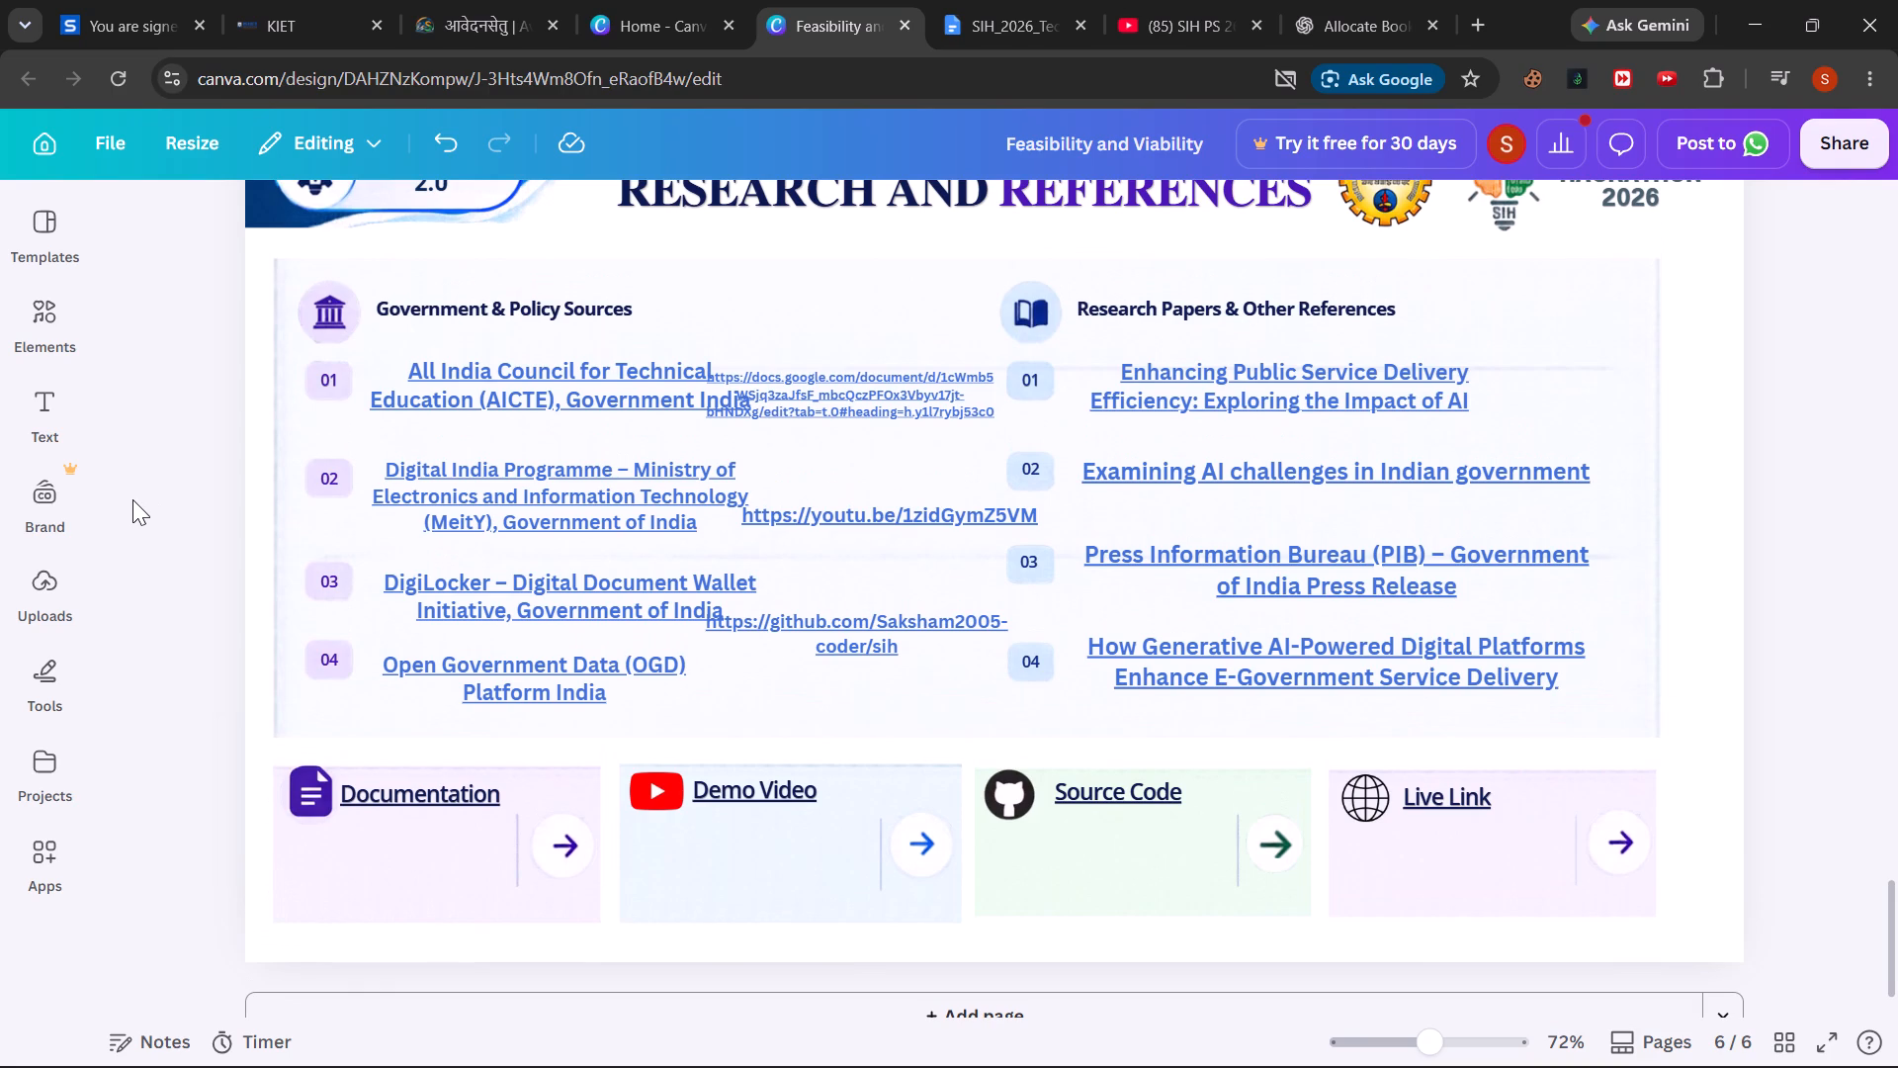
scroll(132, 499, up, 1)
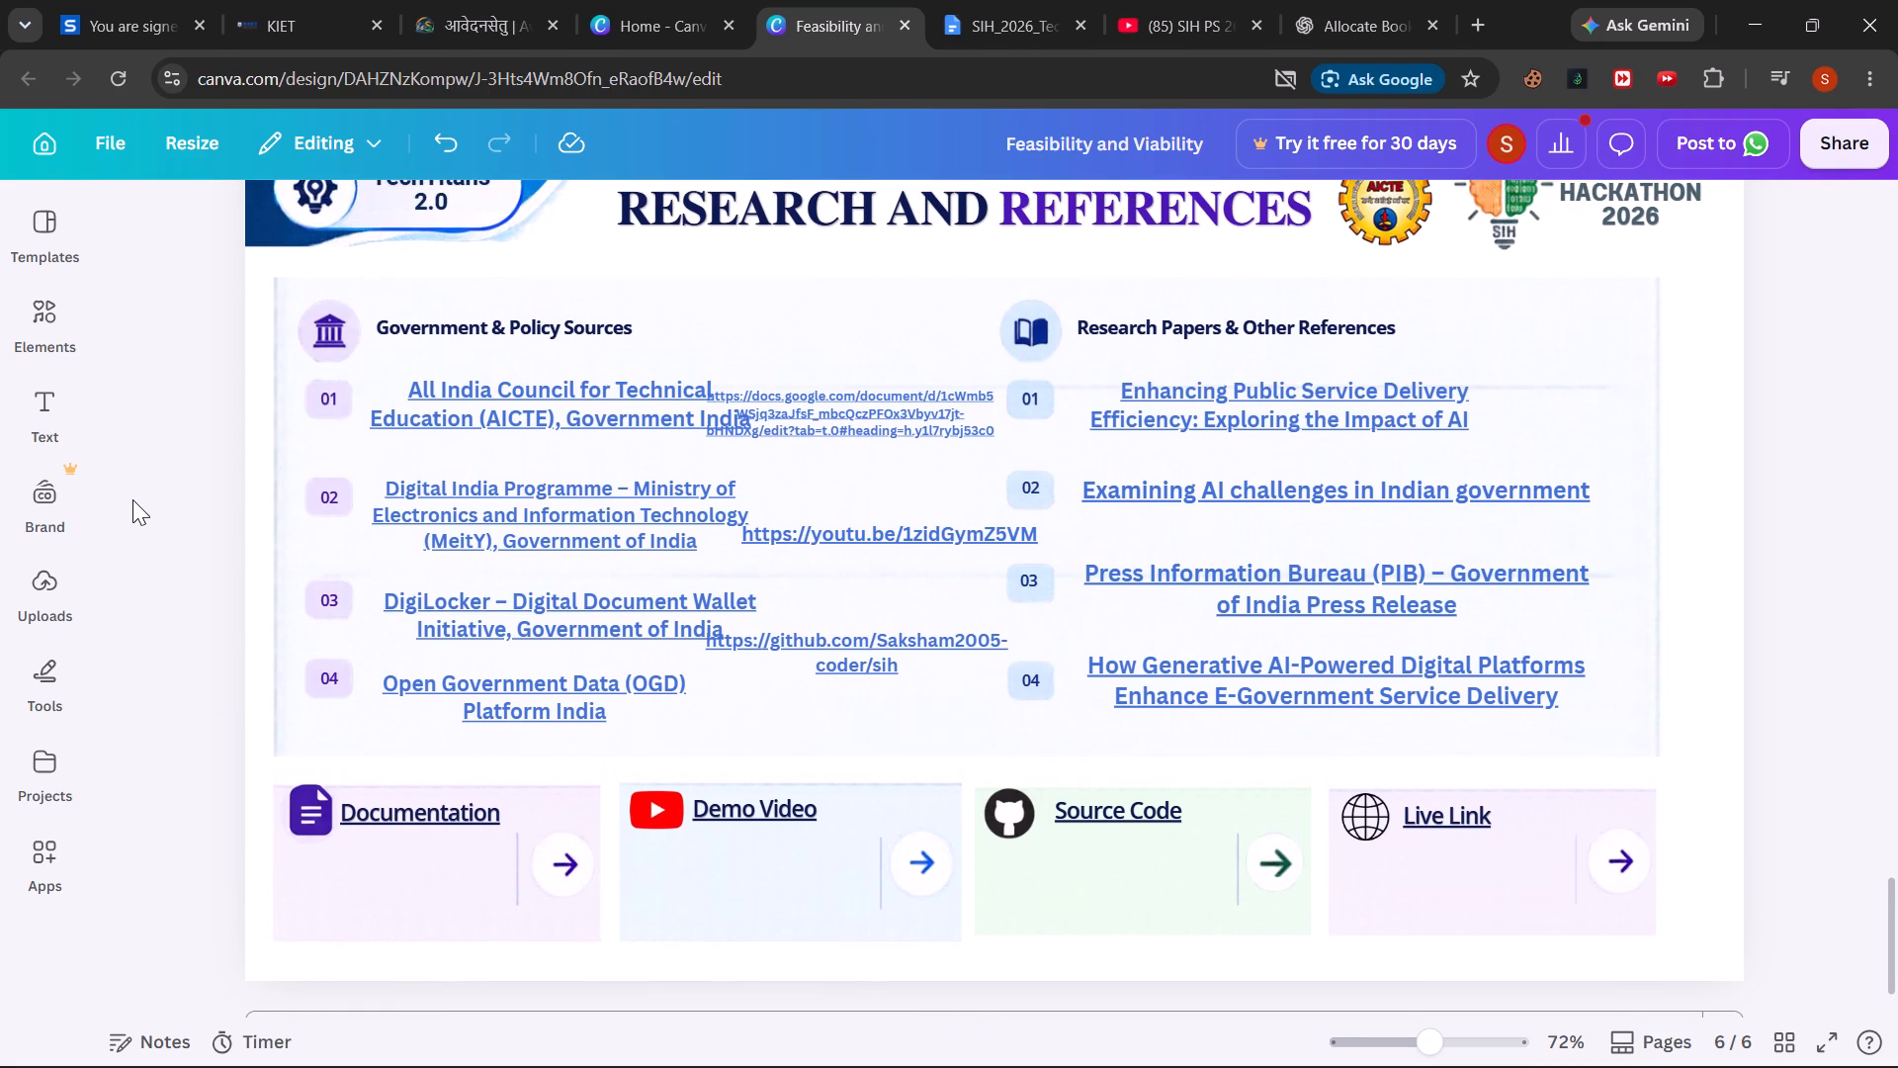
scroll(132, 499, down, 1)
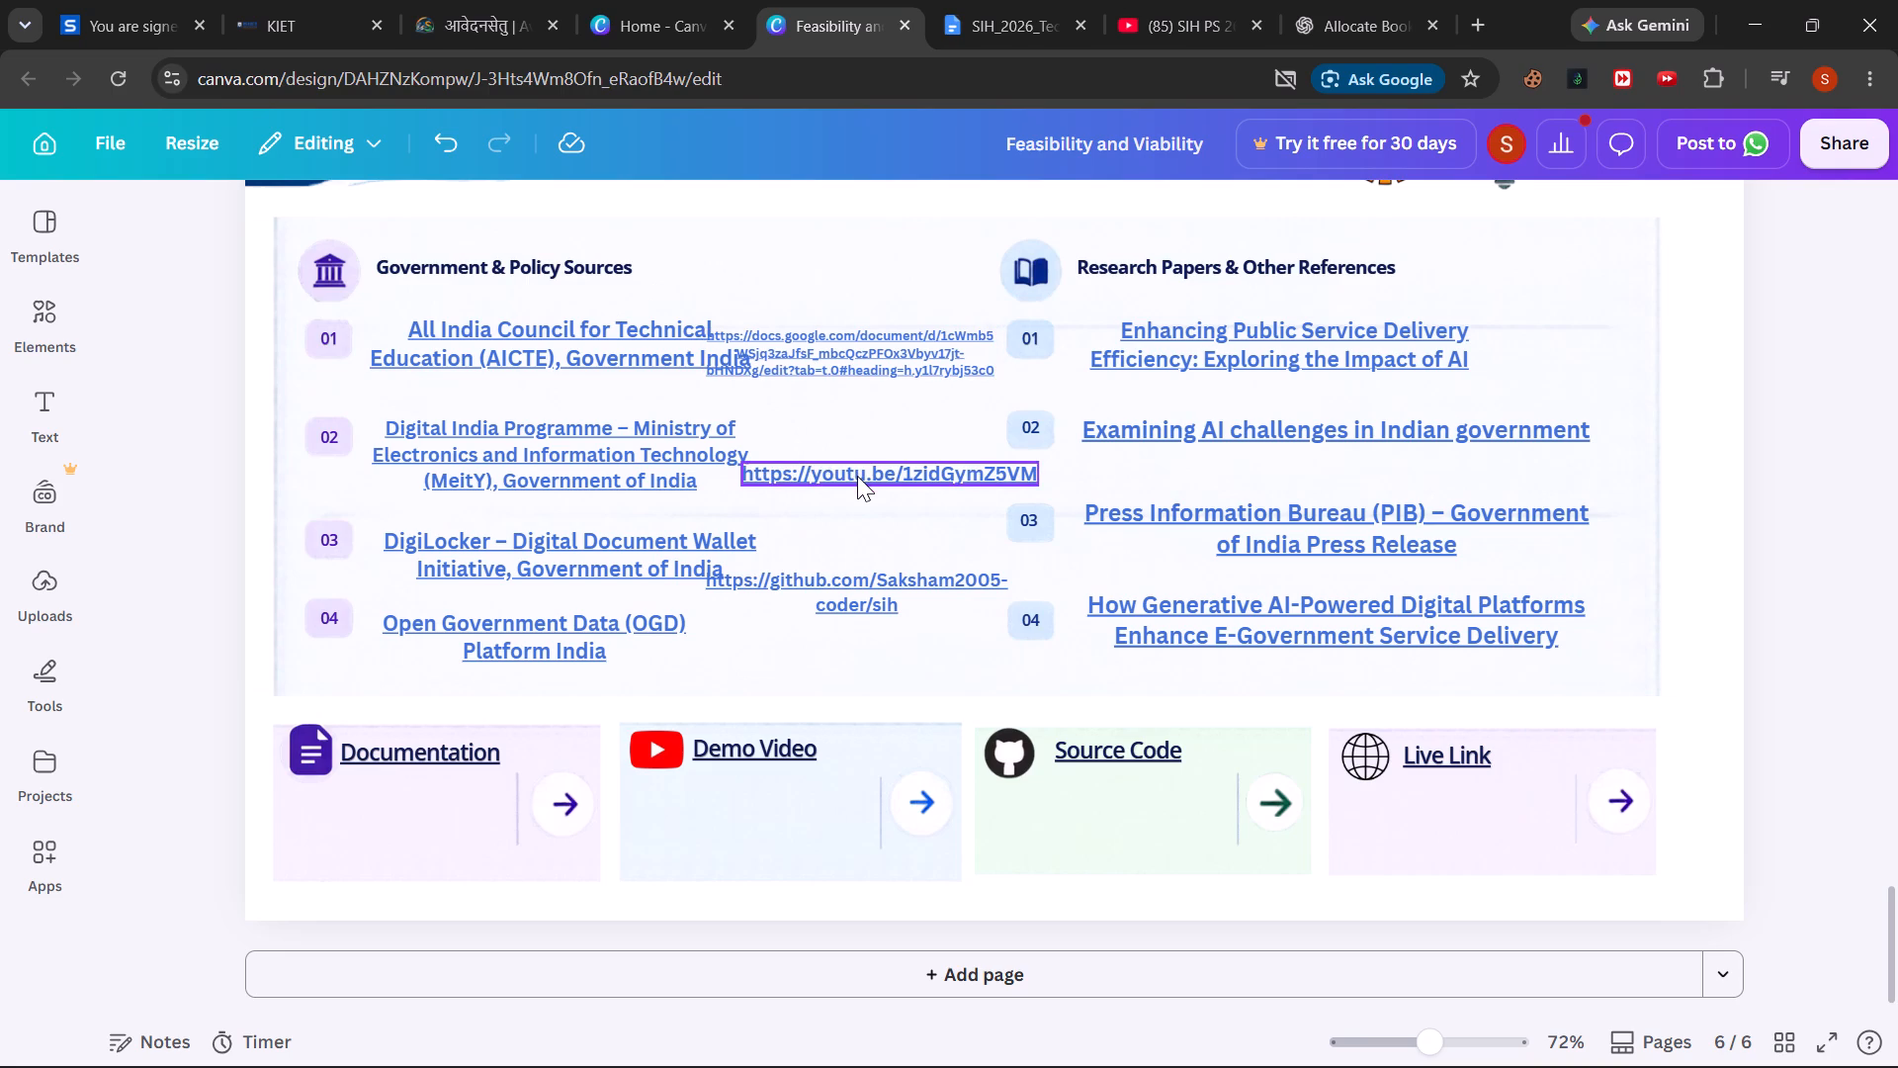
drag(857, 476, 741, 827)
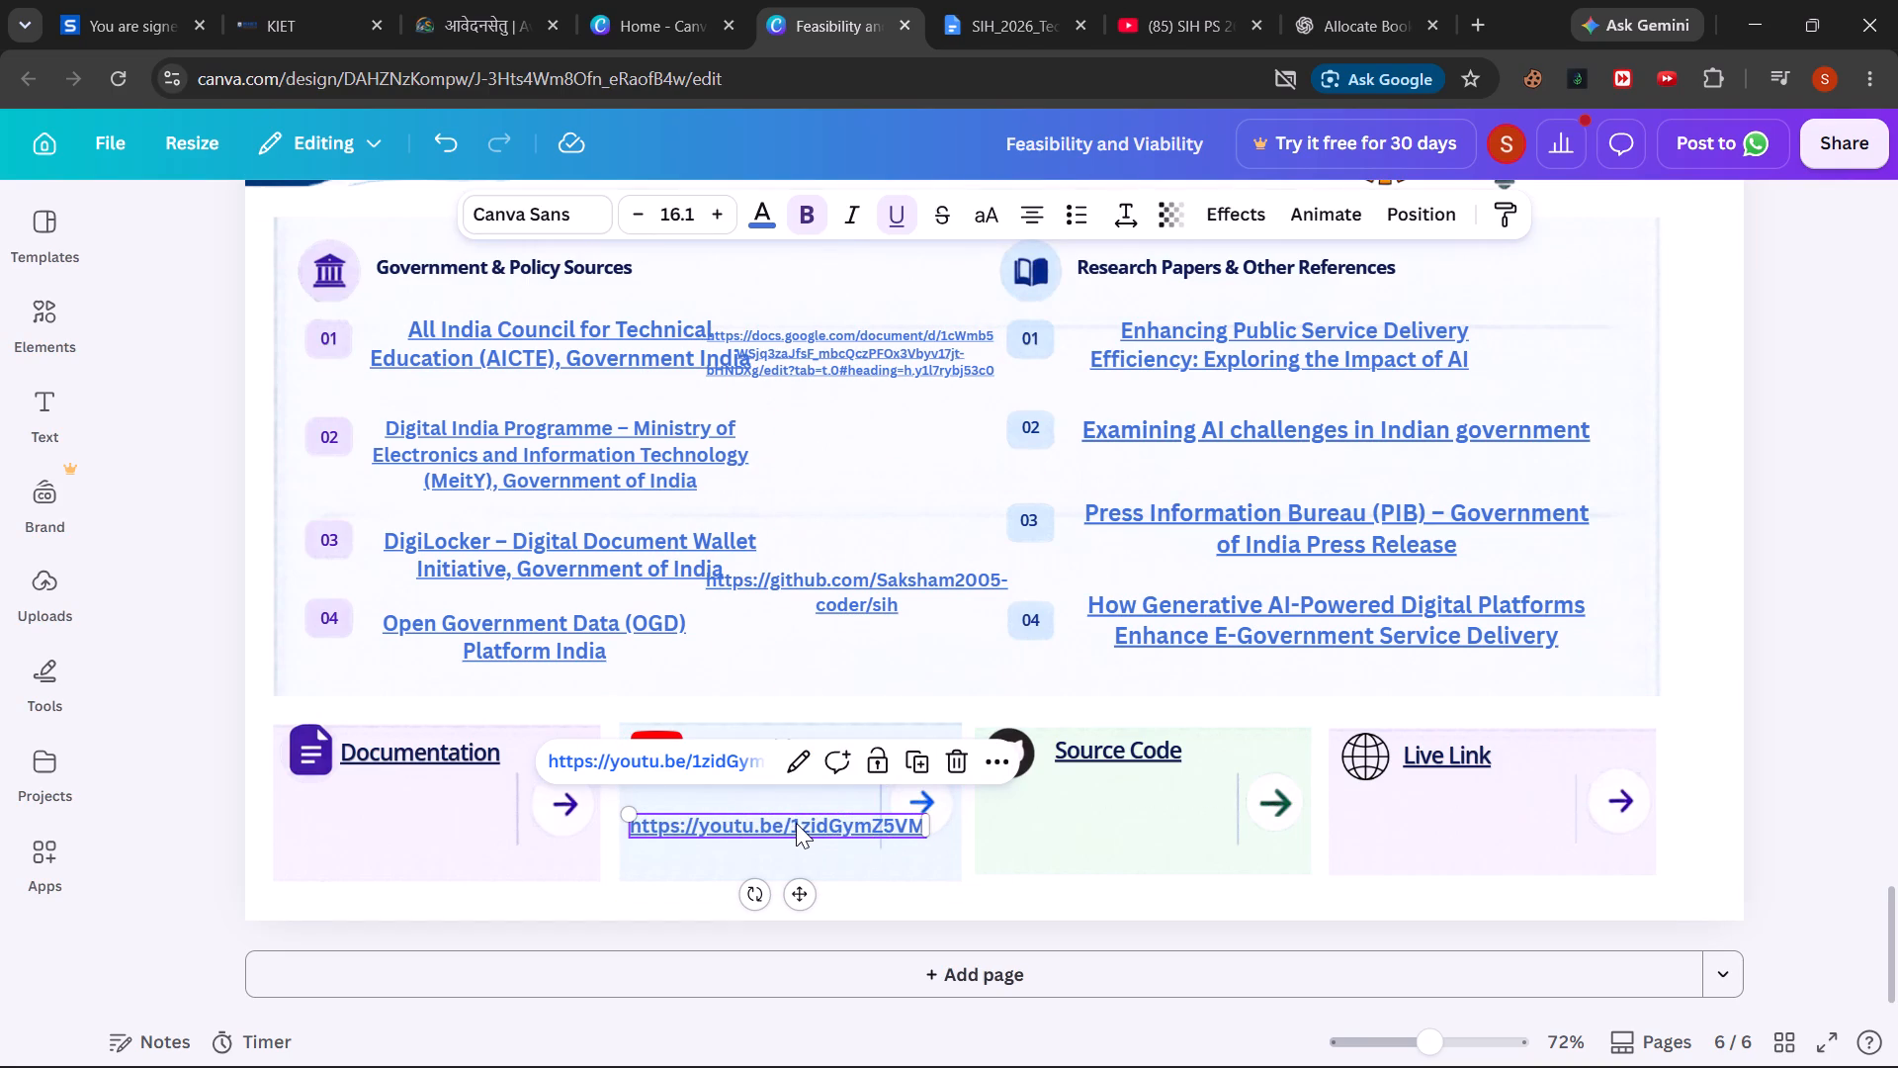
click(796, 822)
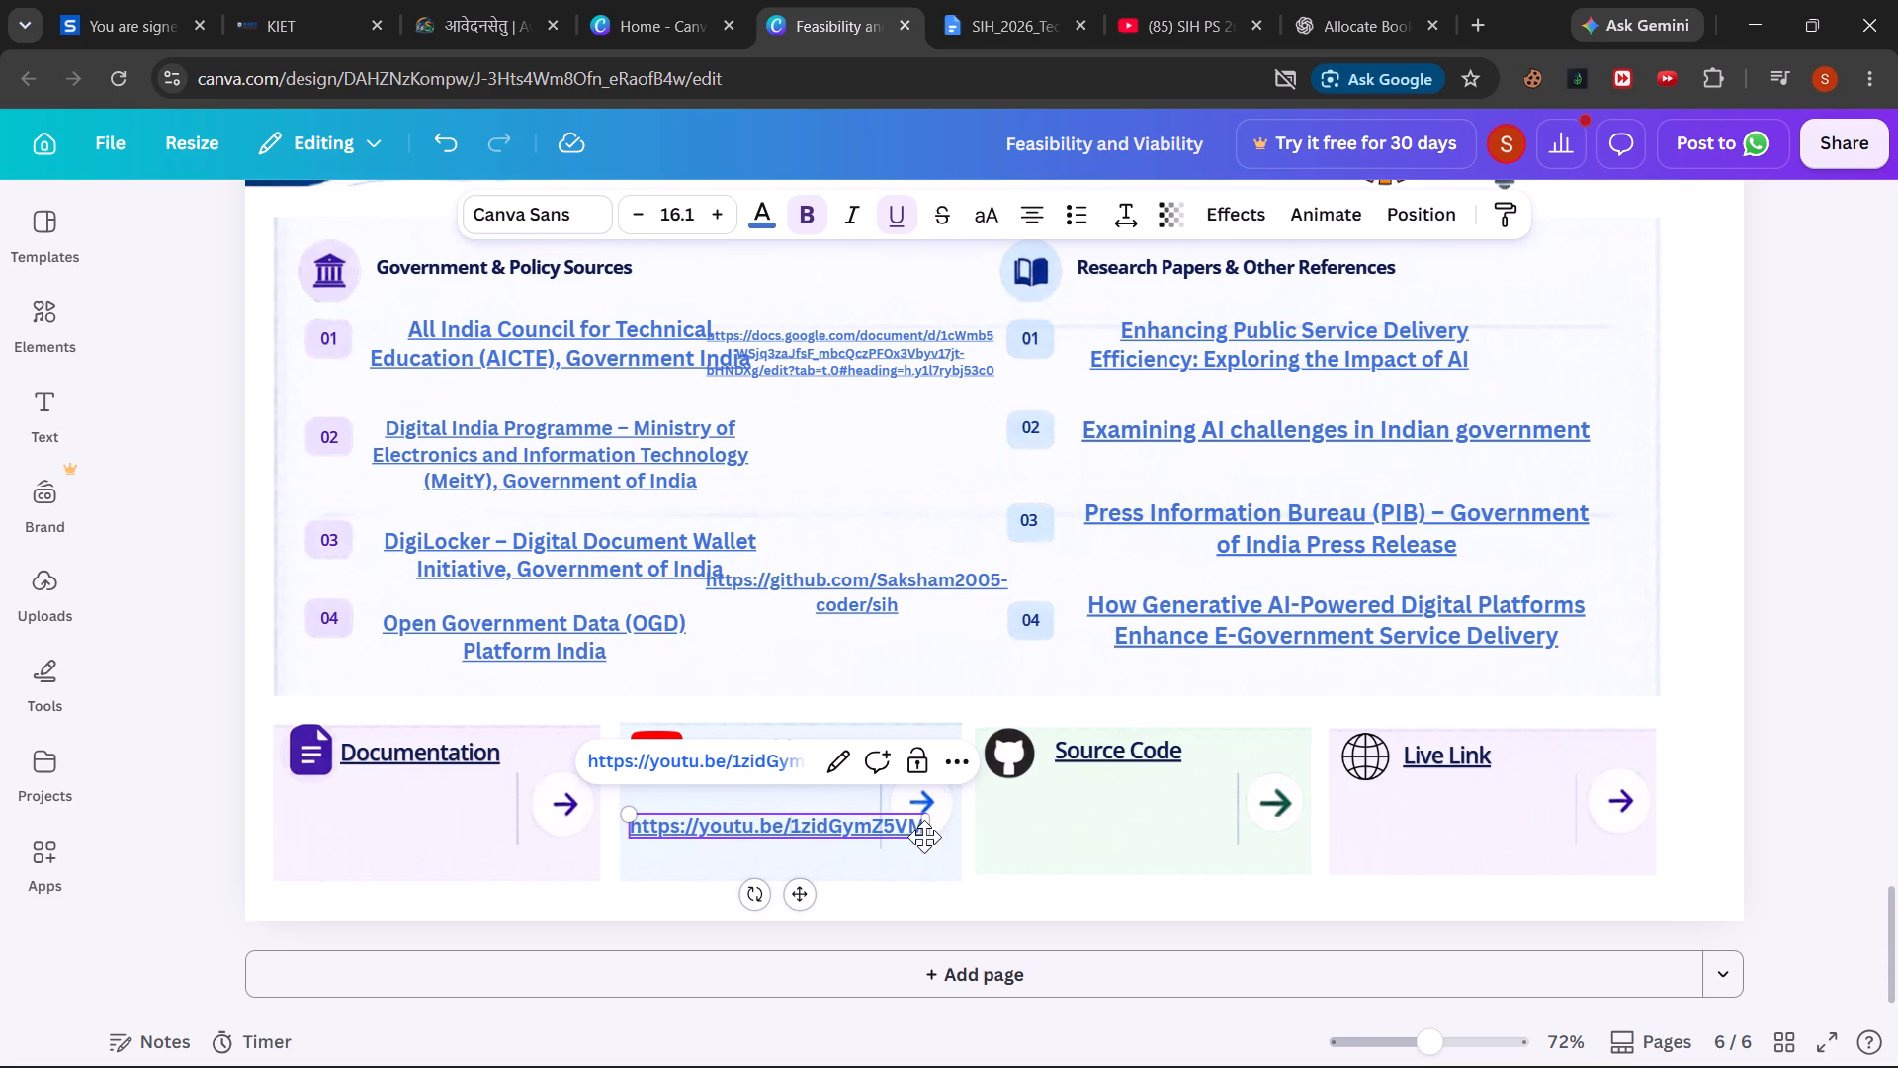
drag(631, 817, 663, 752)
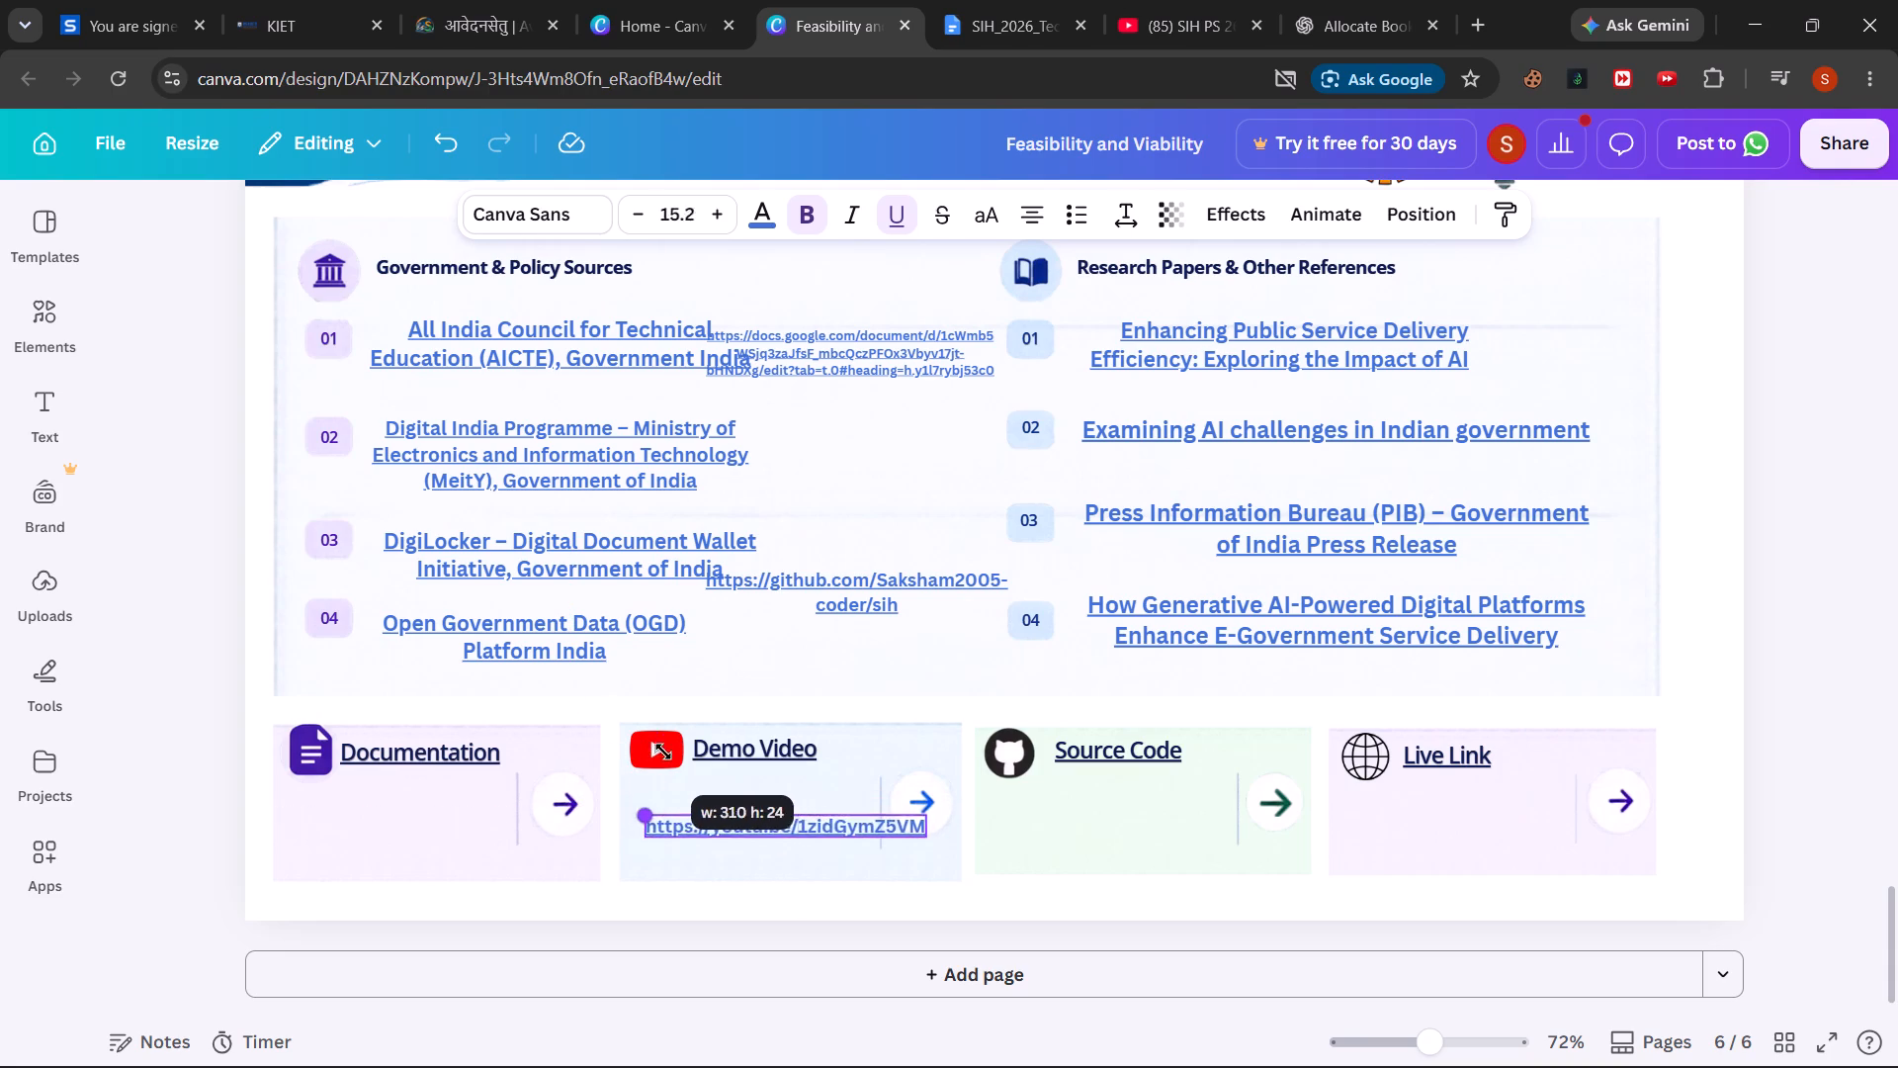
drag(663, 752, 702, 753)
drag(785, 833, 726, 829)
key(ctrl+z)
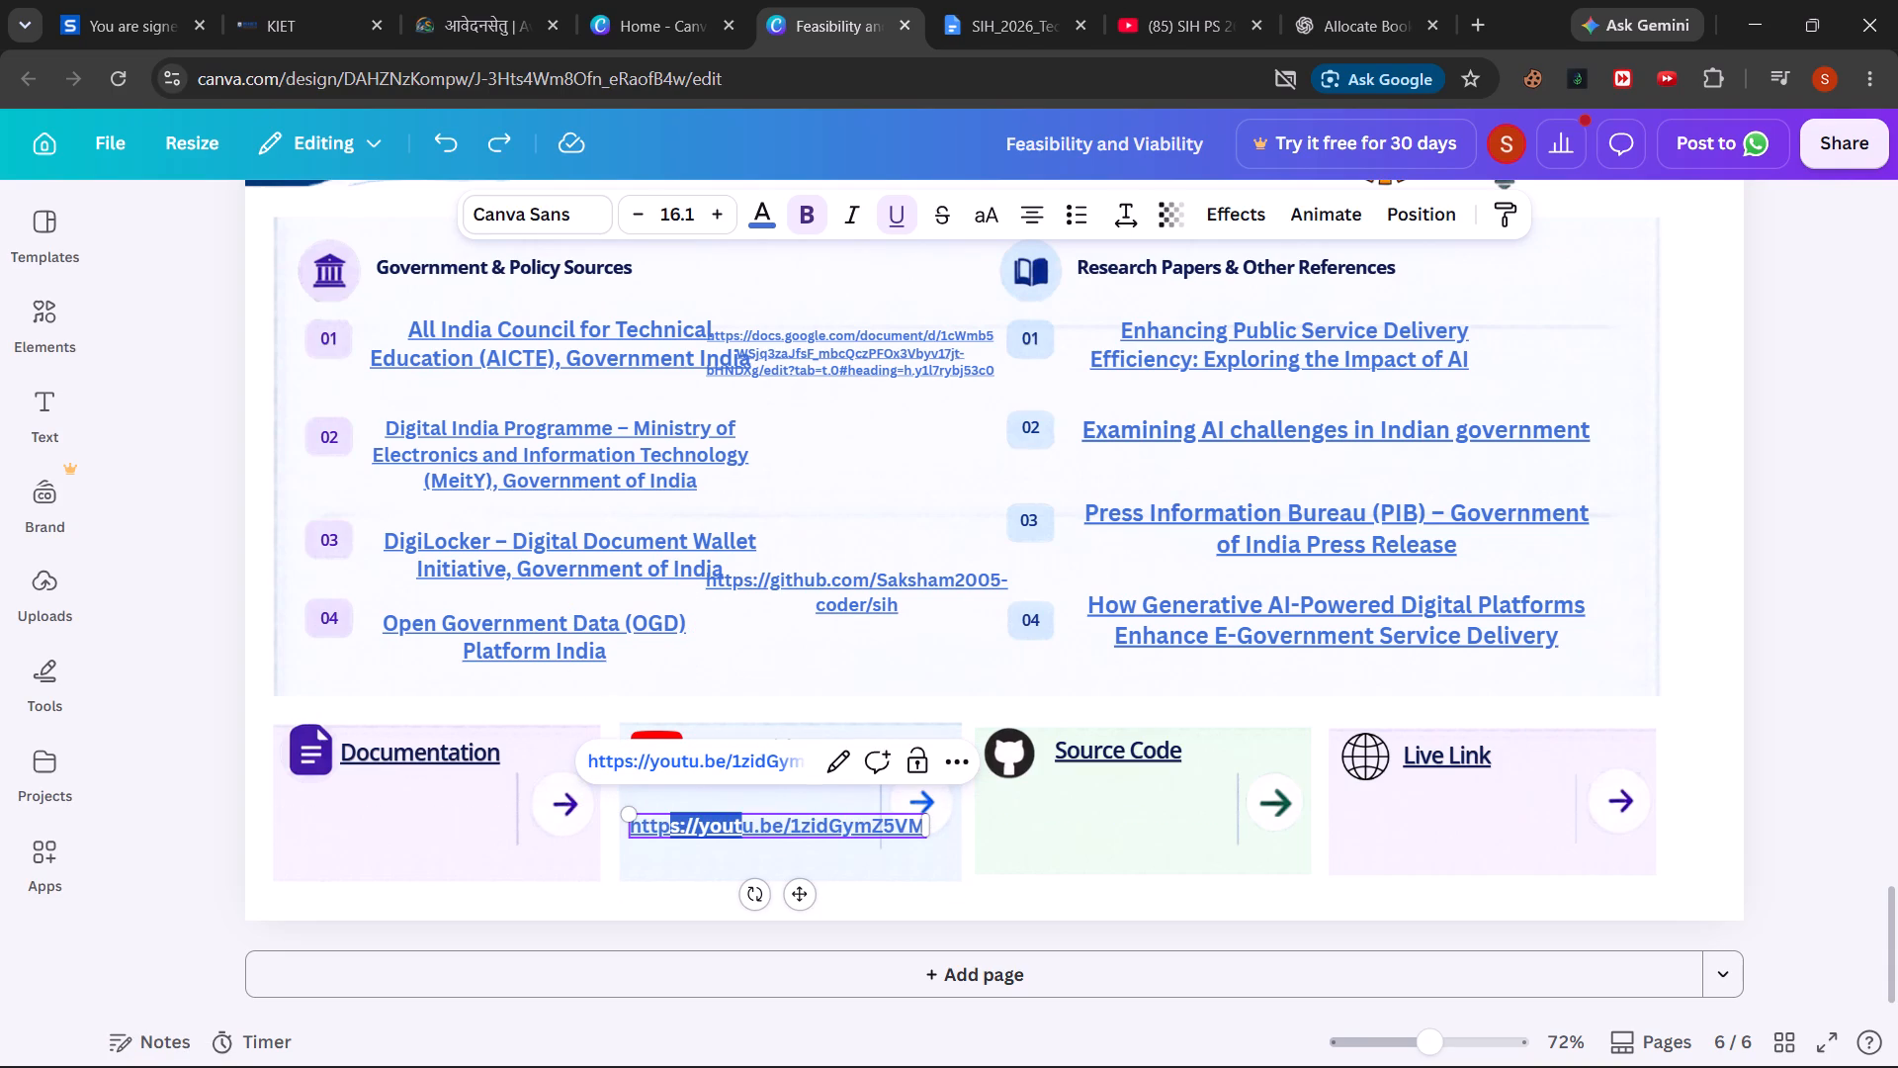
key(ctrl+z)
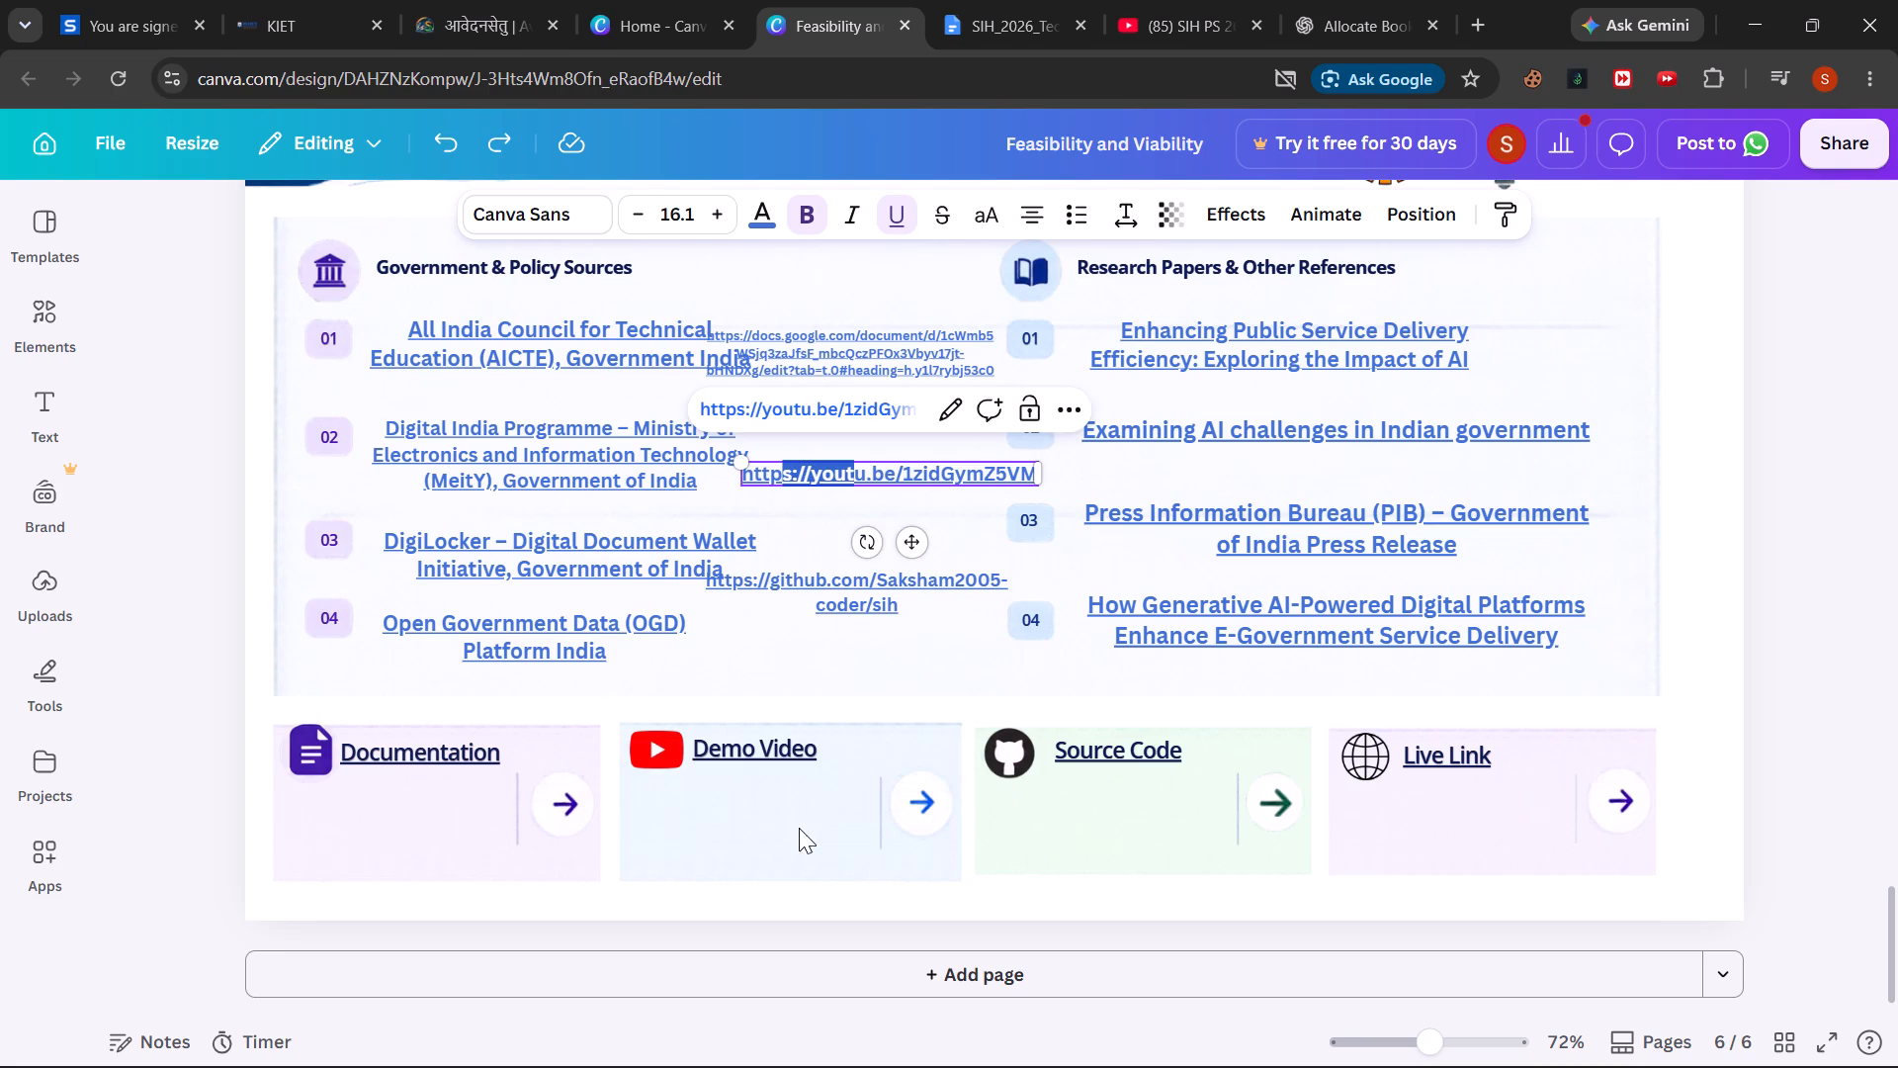
click(1825, 560)
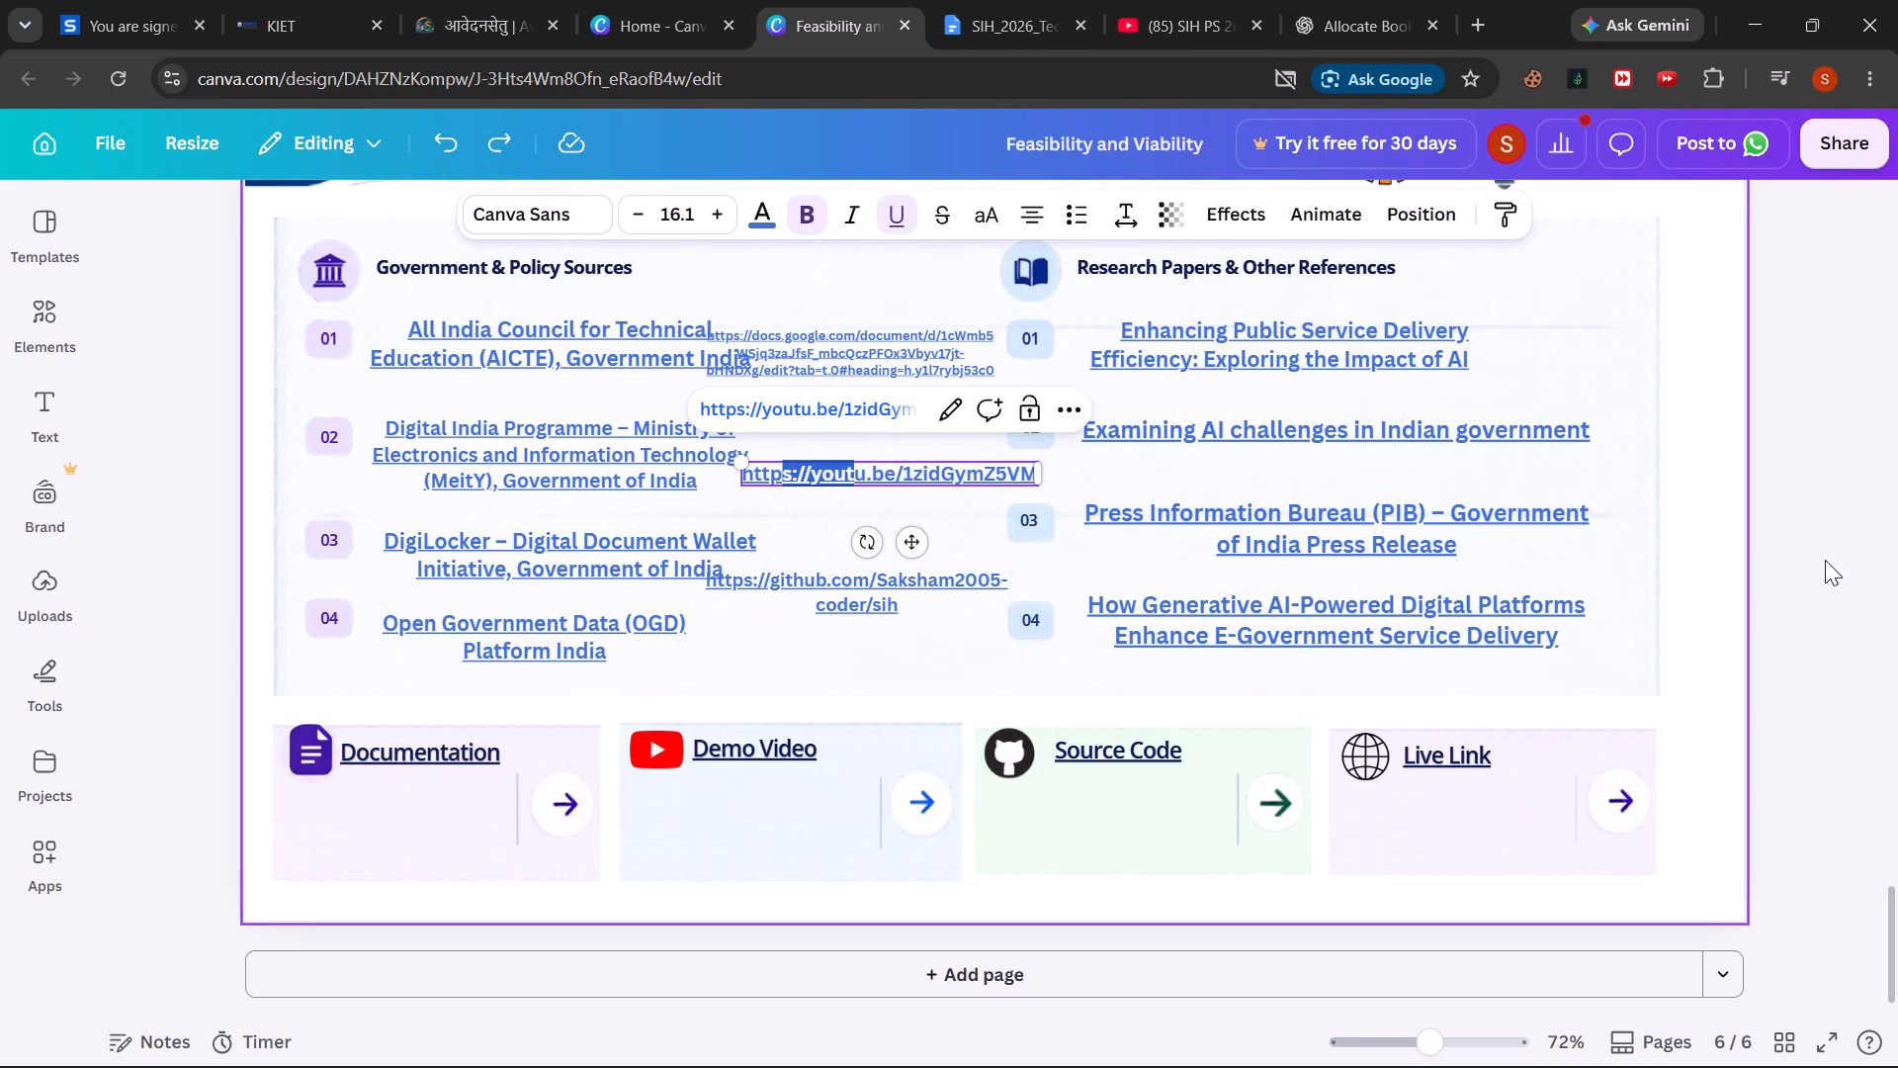
drag(902, 469, 847, 808)
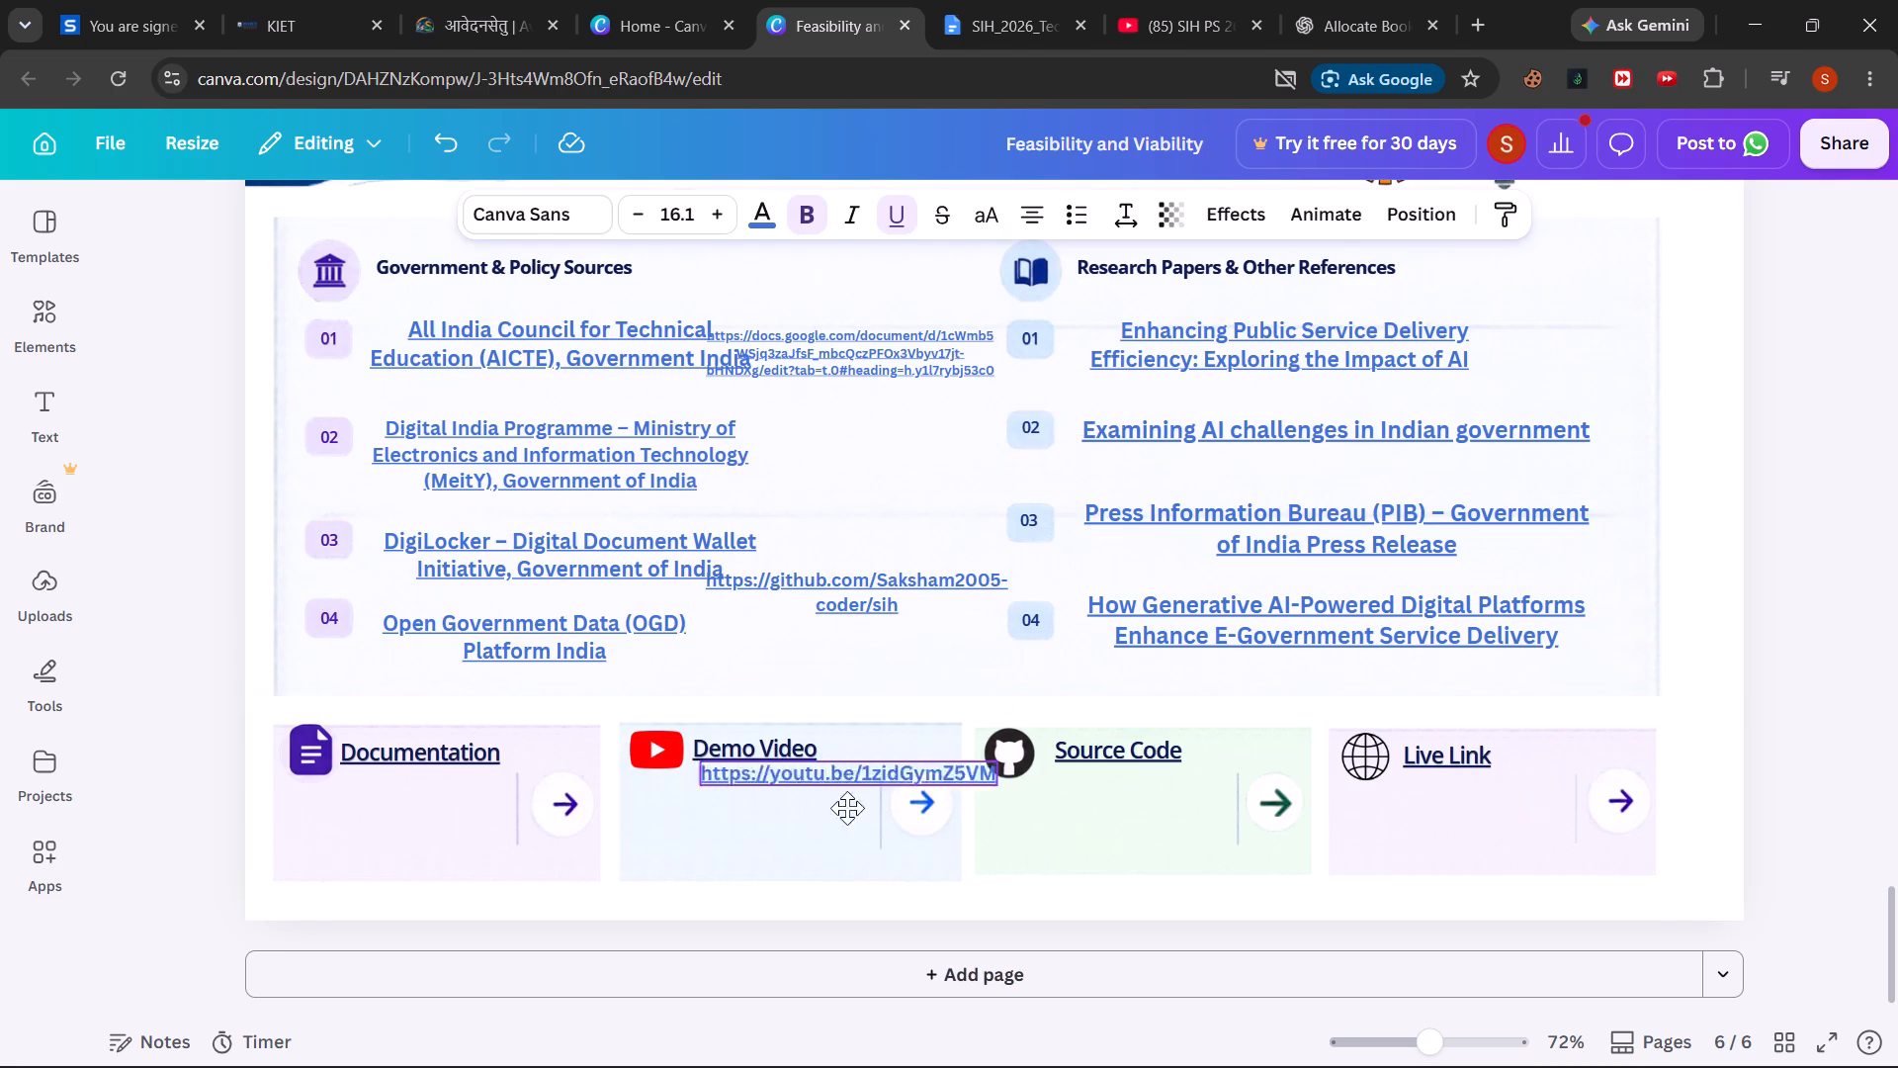
drag(847, 808, 722, 792)
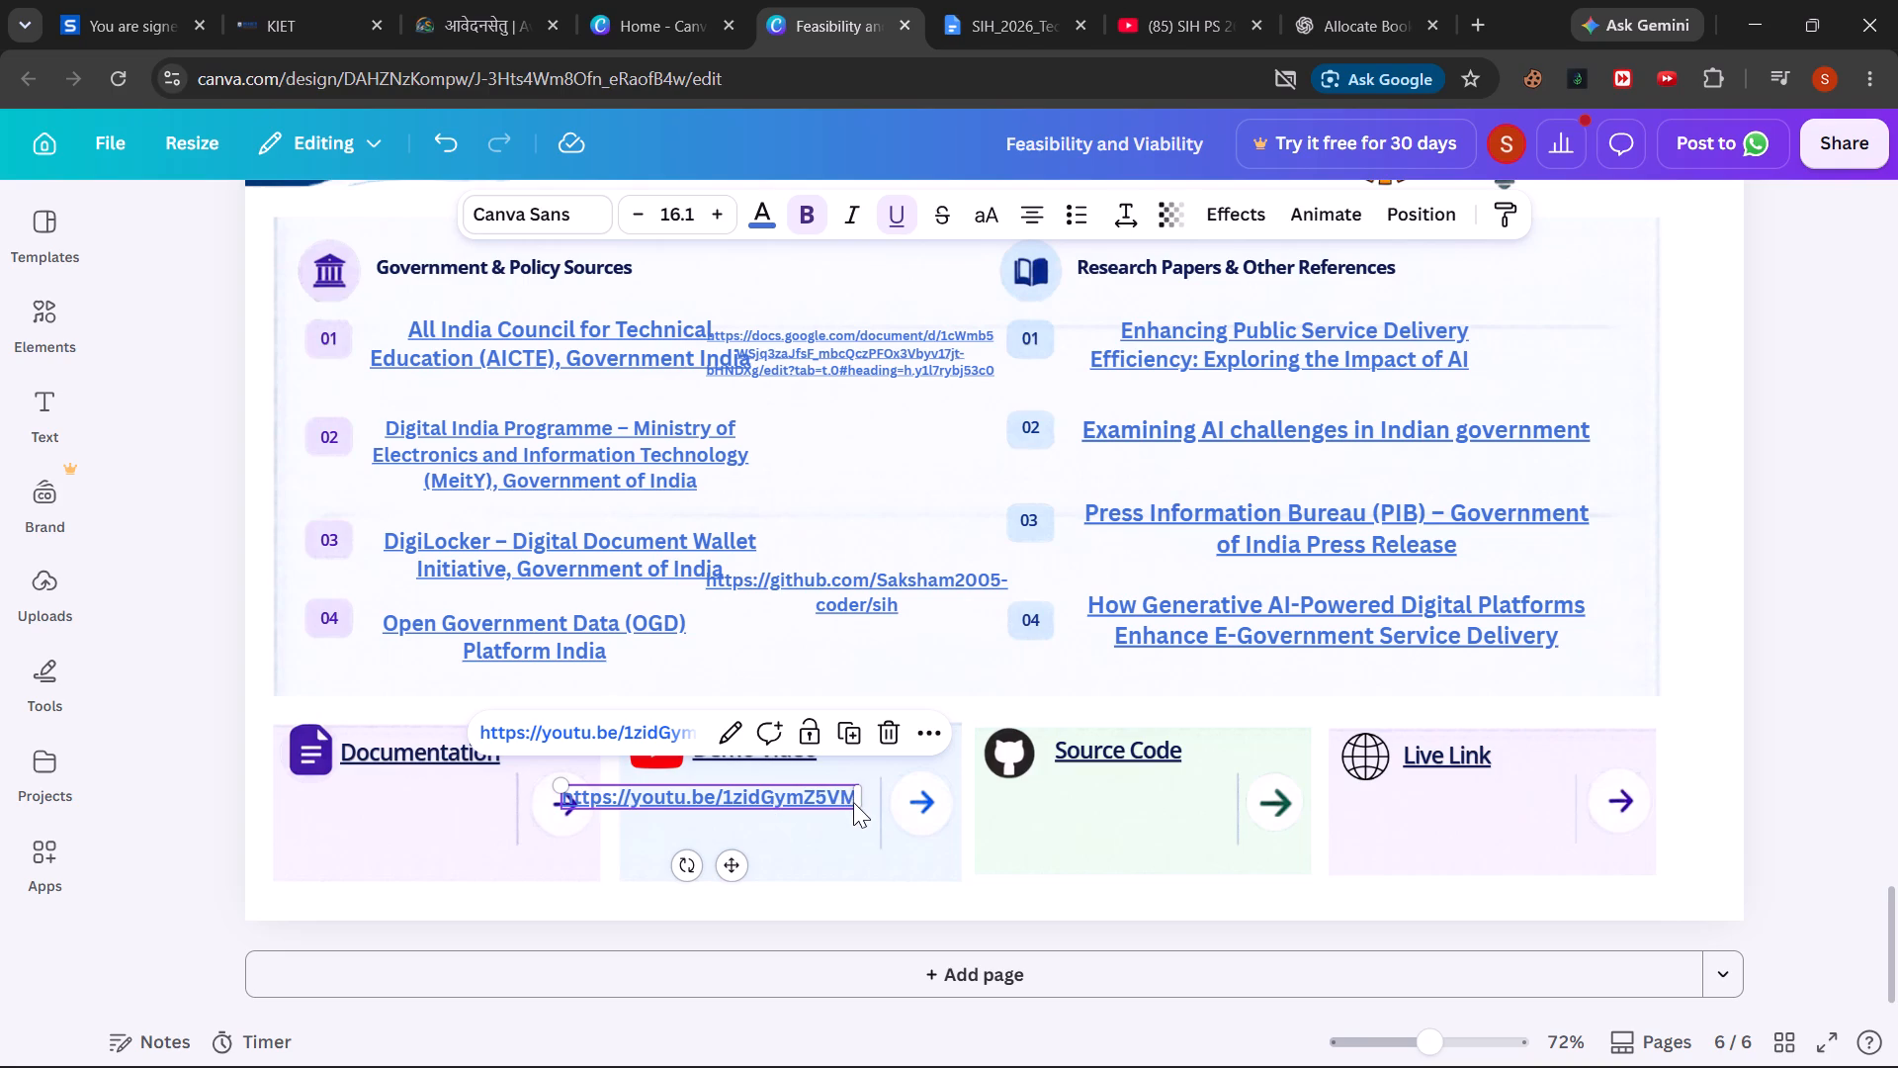
drag(853, 811, 807, 804)
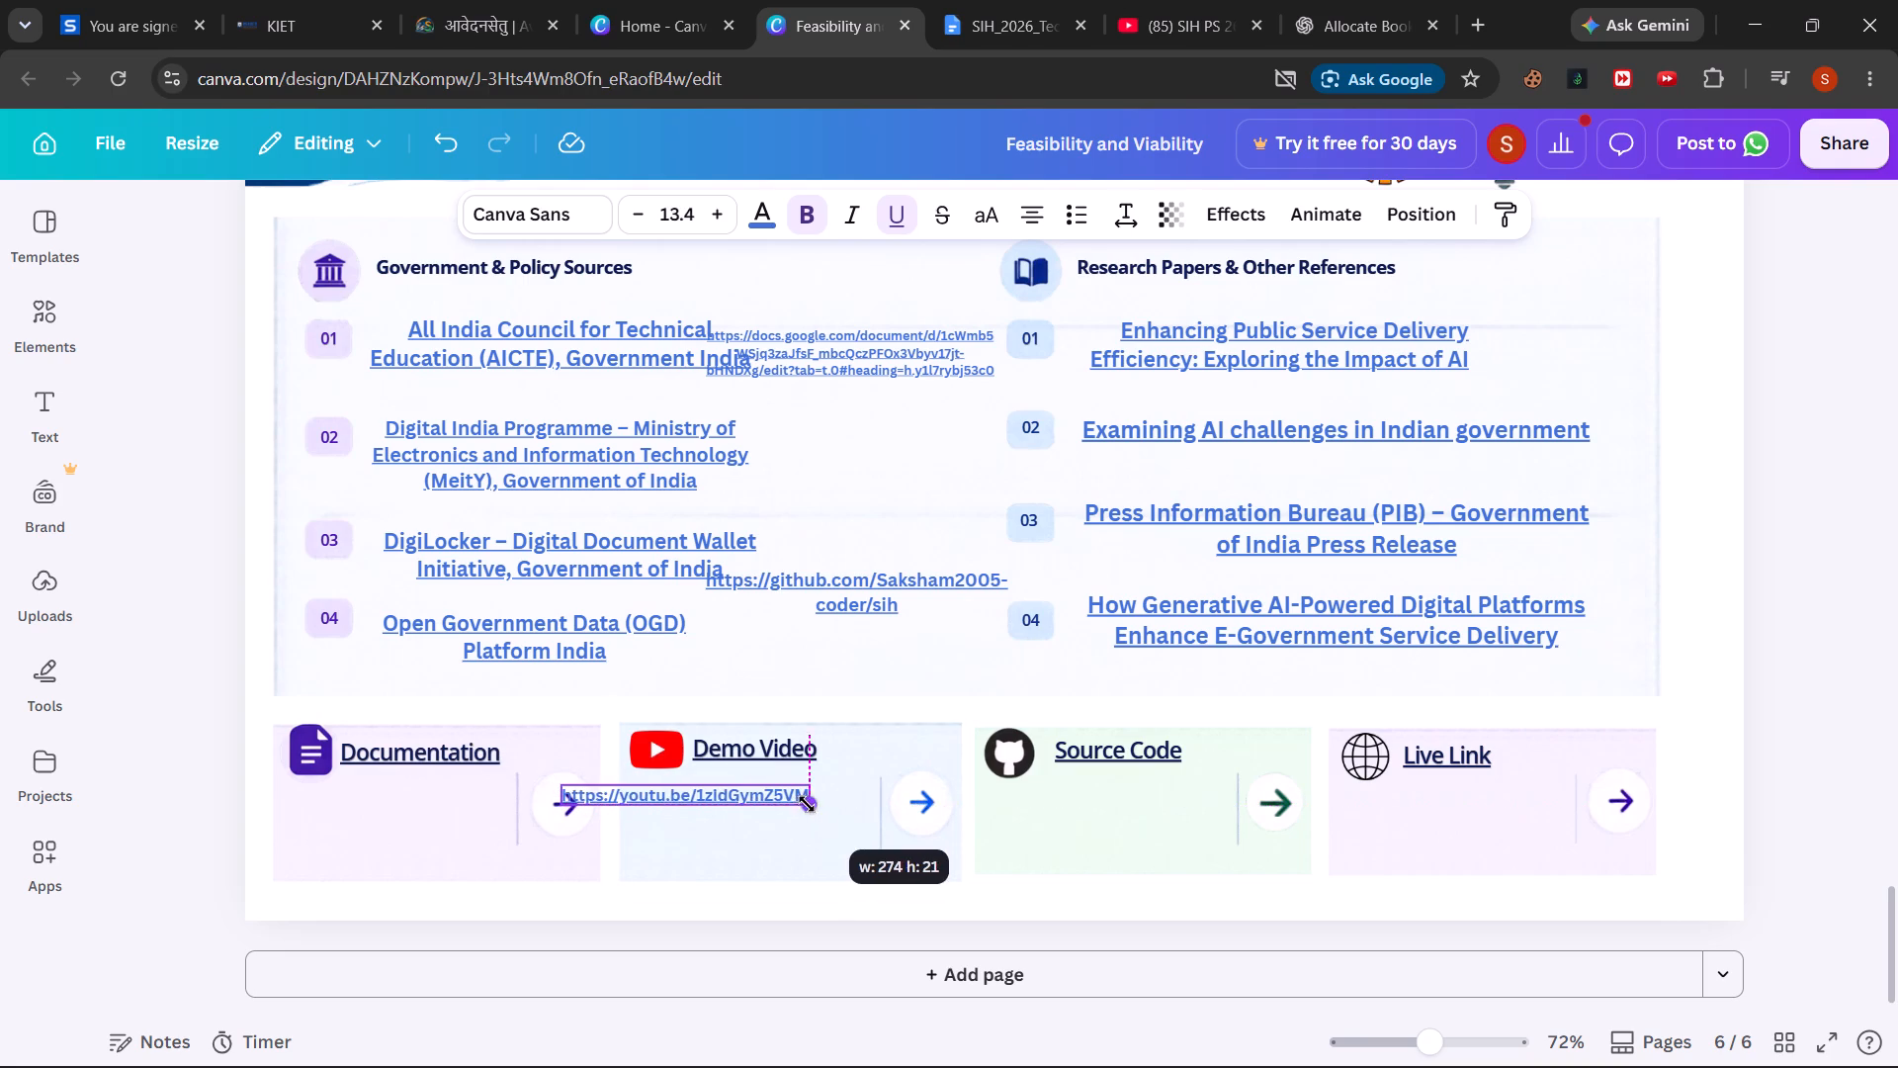
drag(807, 804, 787, 802)
drag(705, 789, 776, 801)
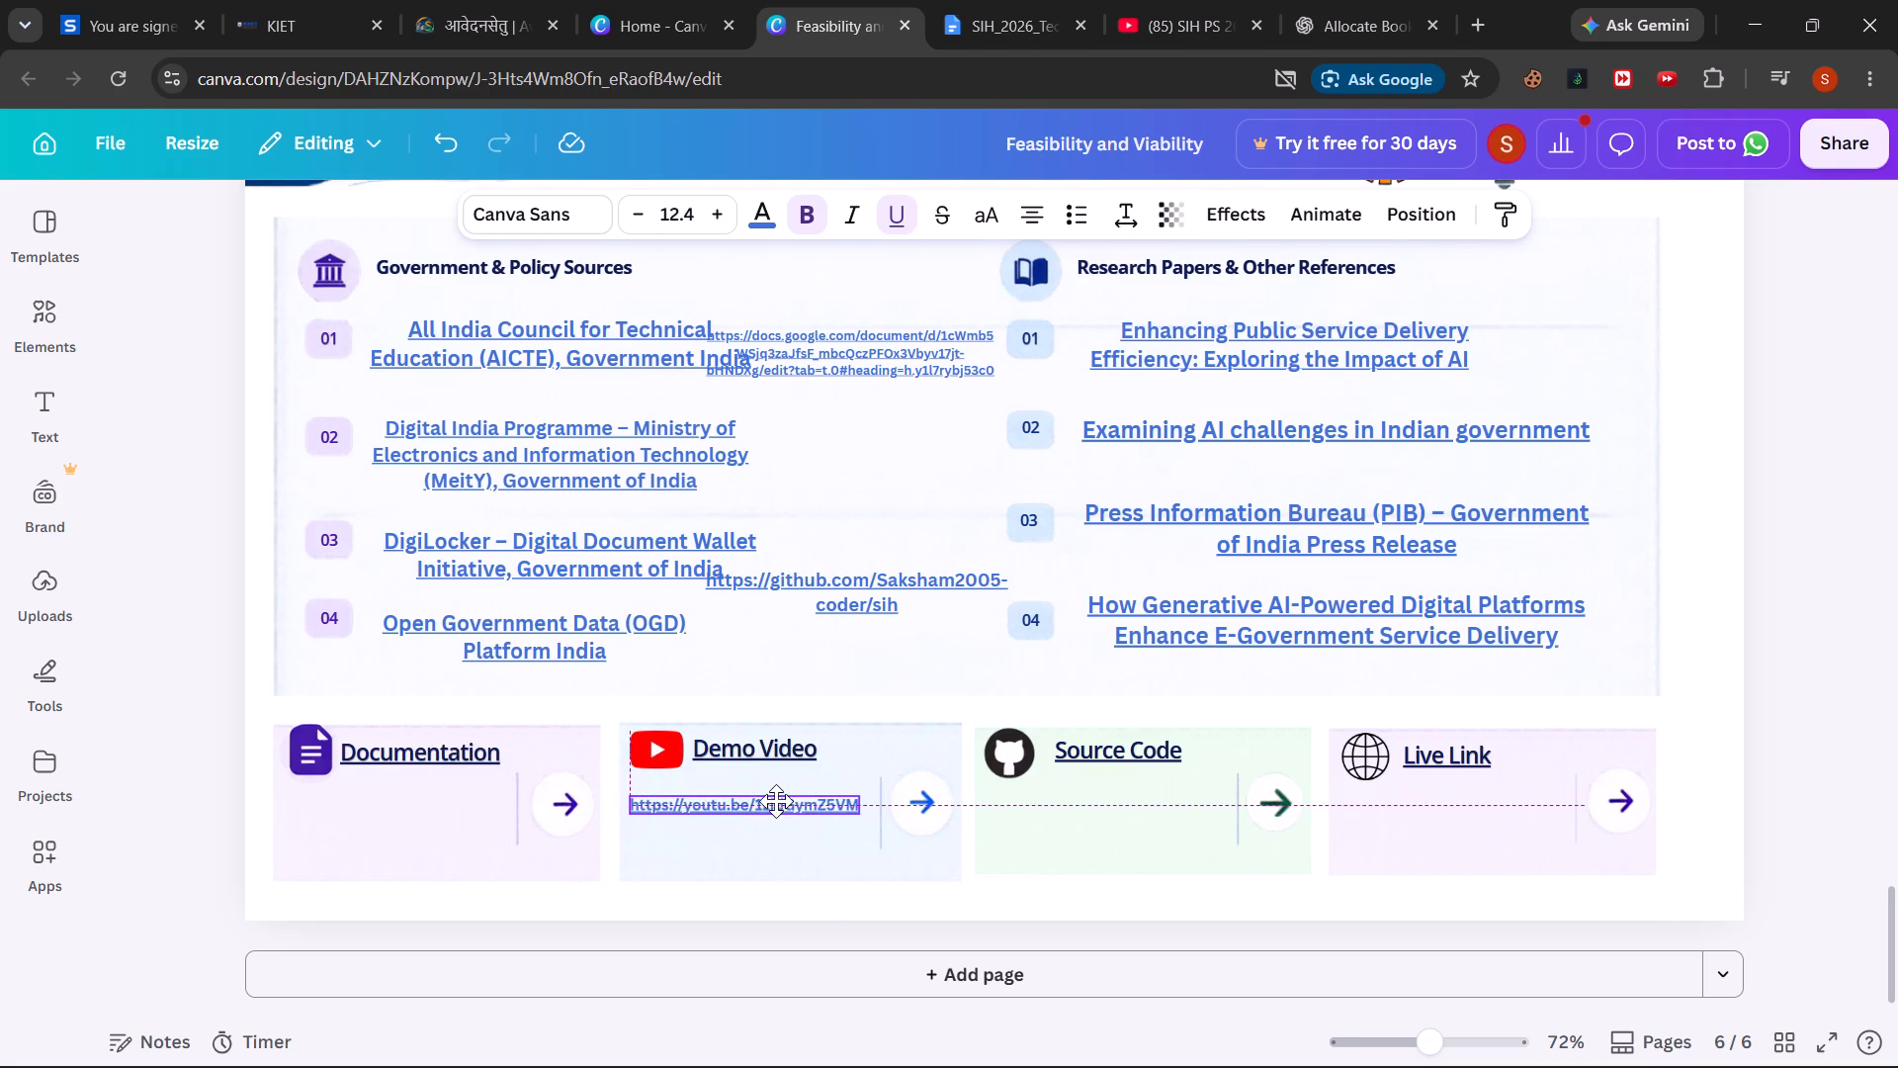
drag(776, 801, 779, 796)
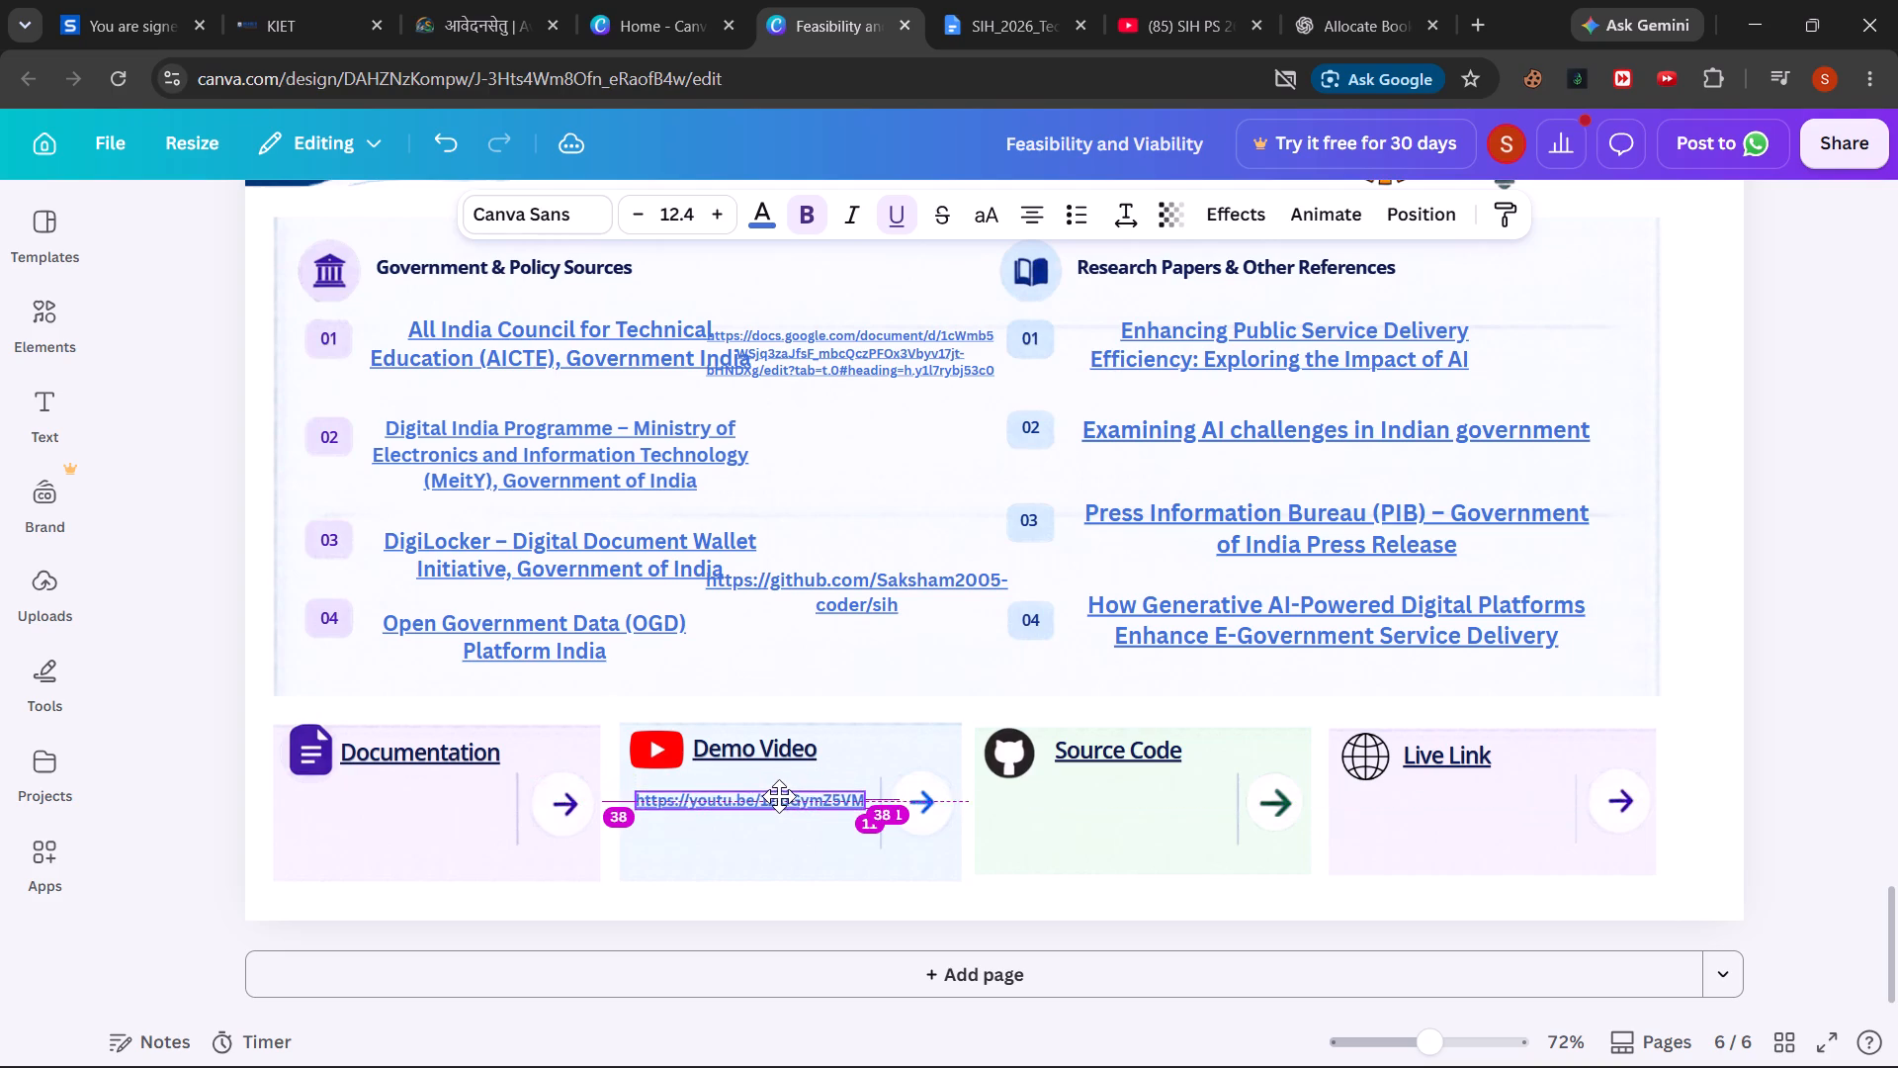
drag(779, 796, 780, 790)
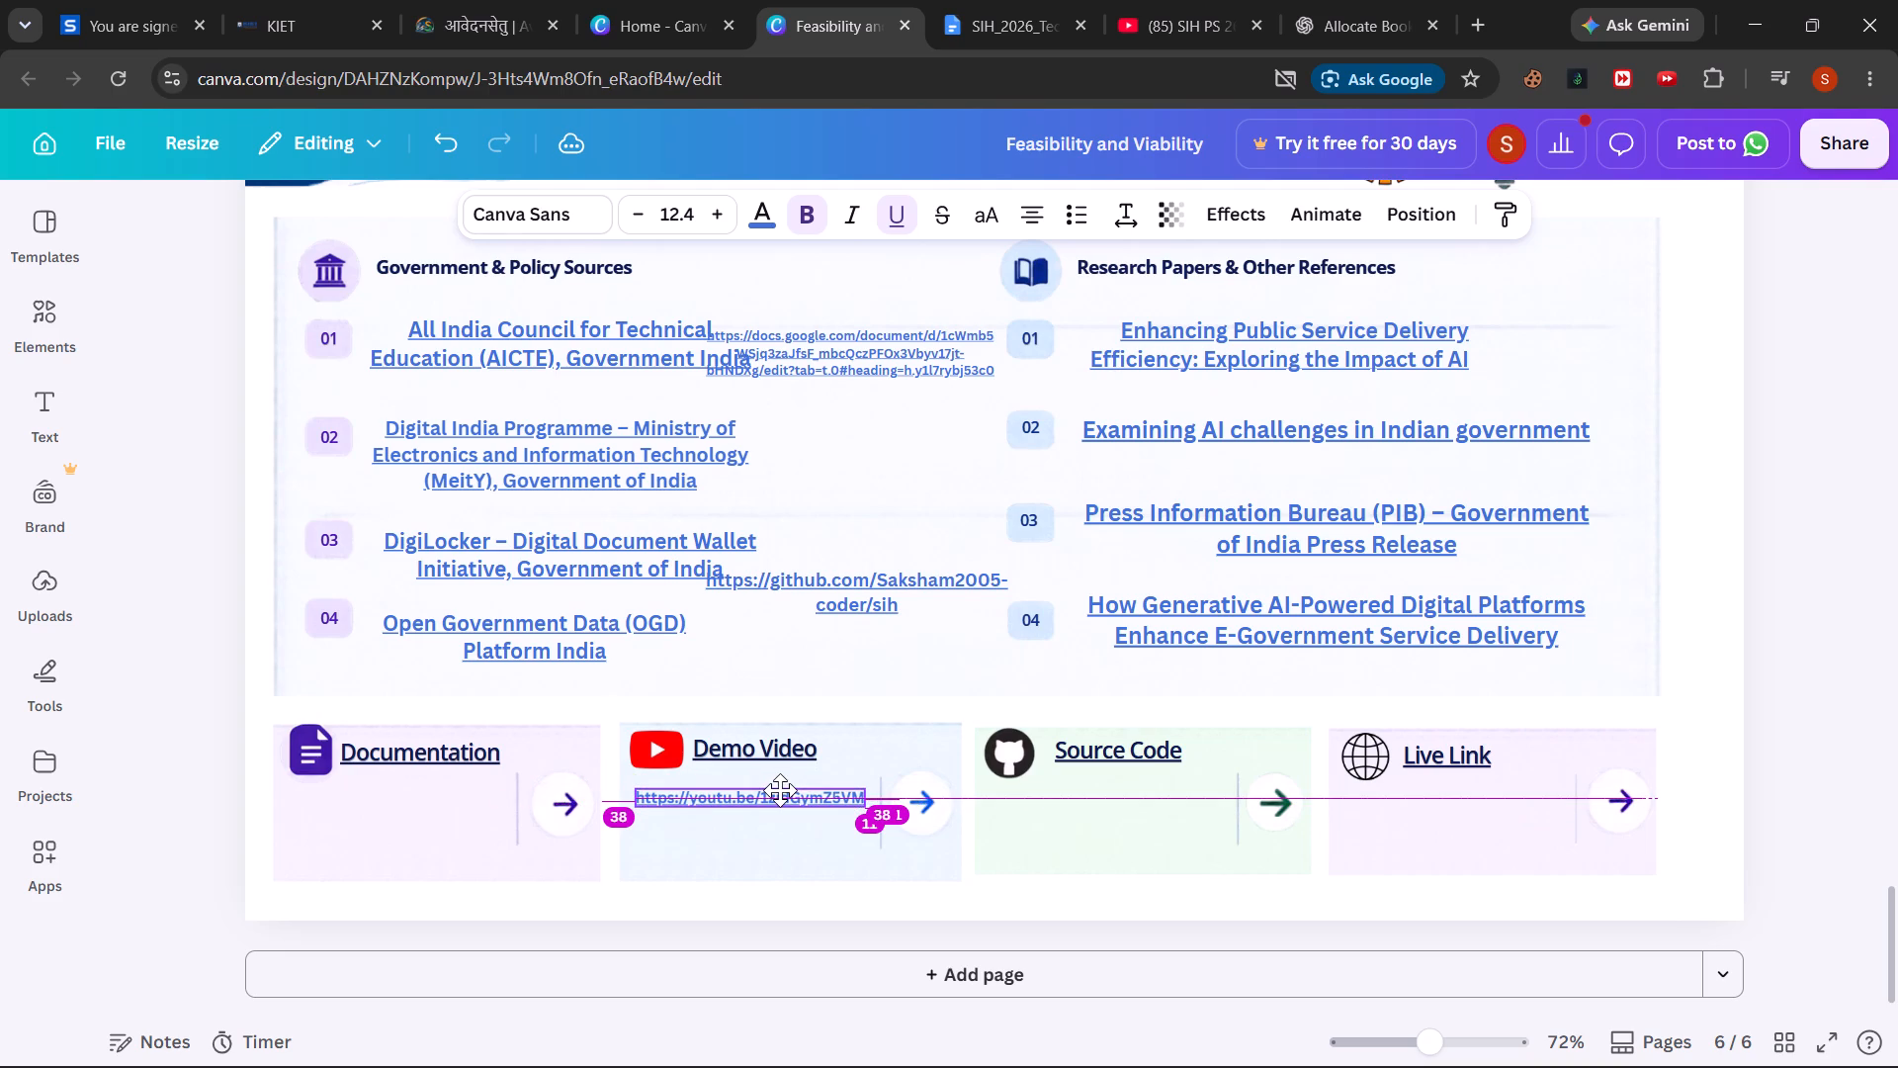
drag(780, 790, 778, 803)
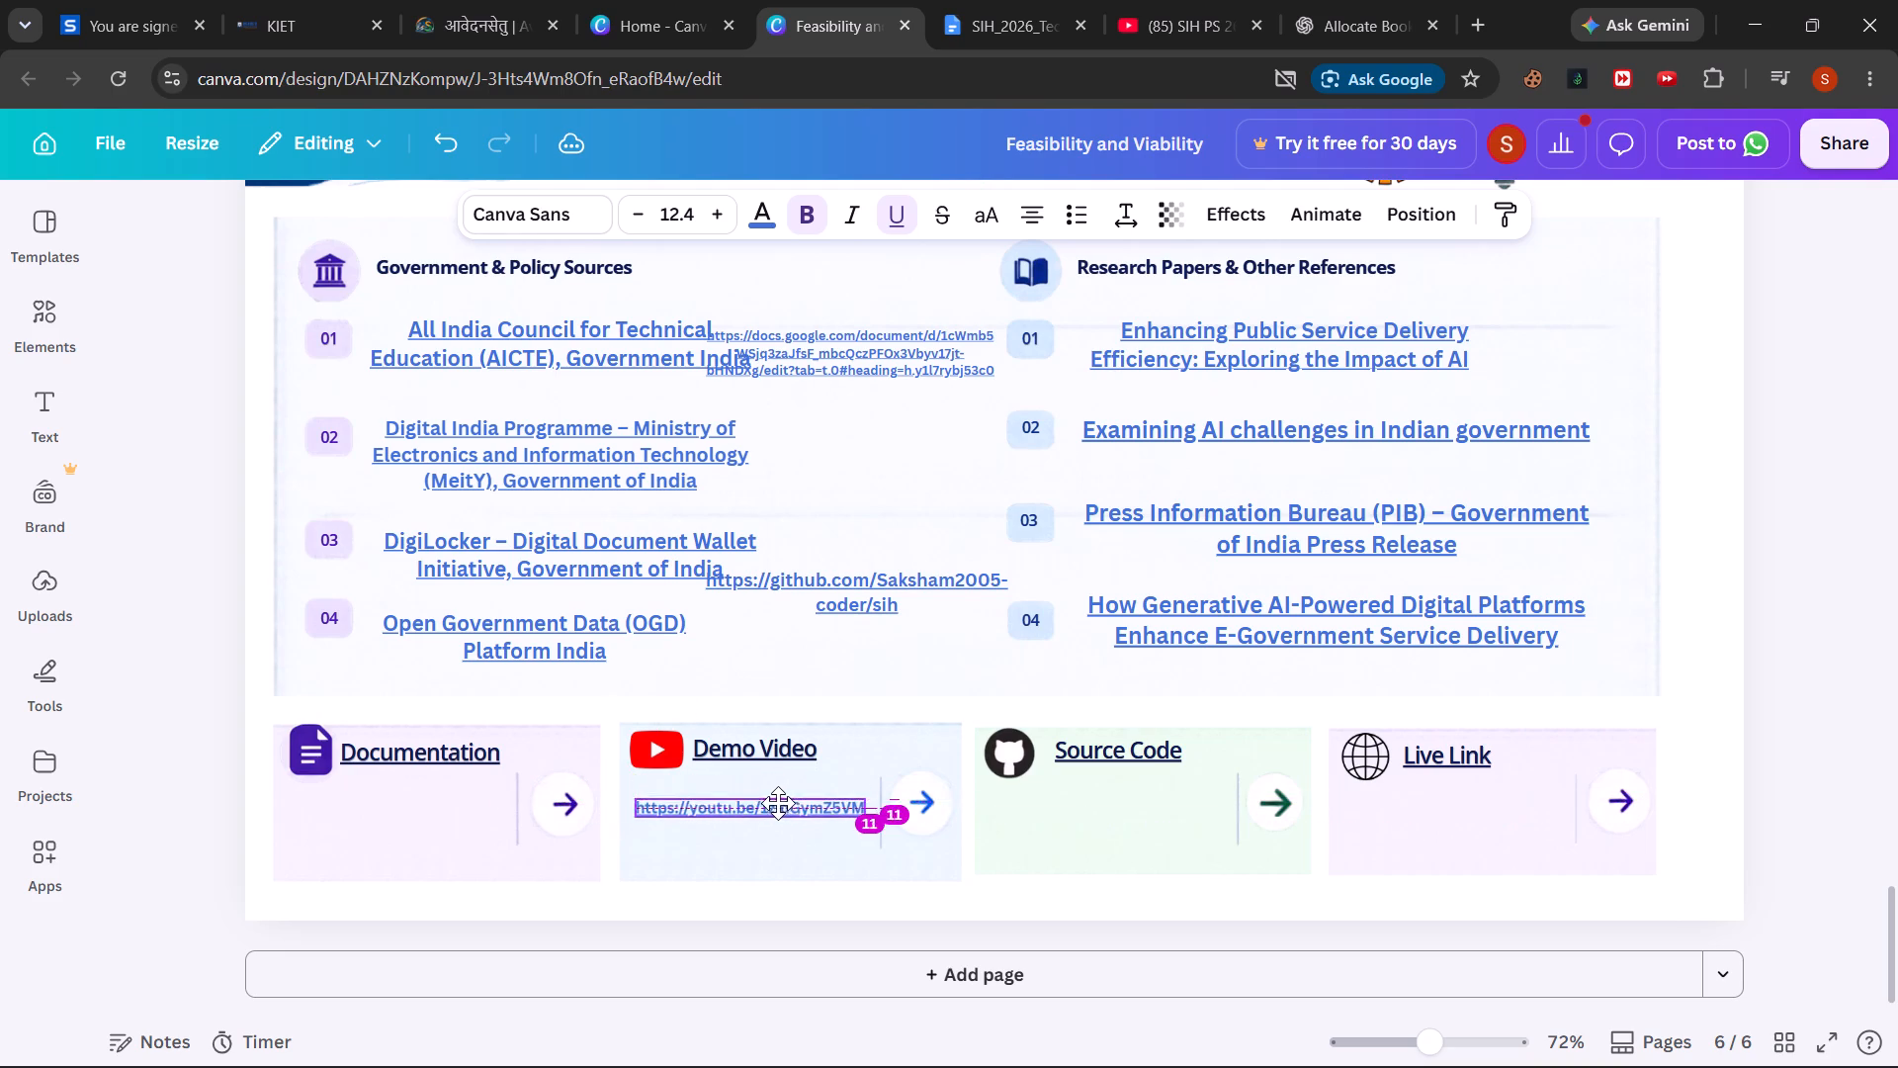
drag(778, 803, 779, 797)
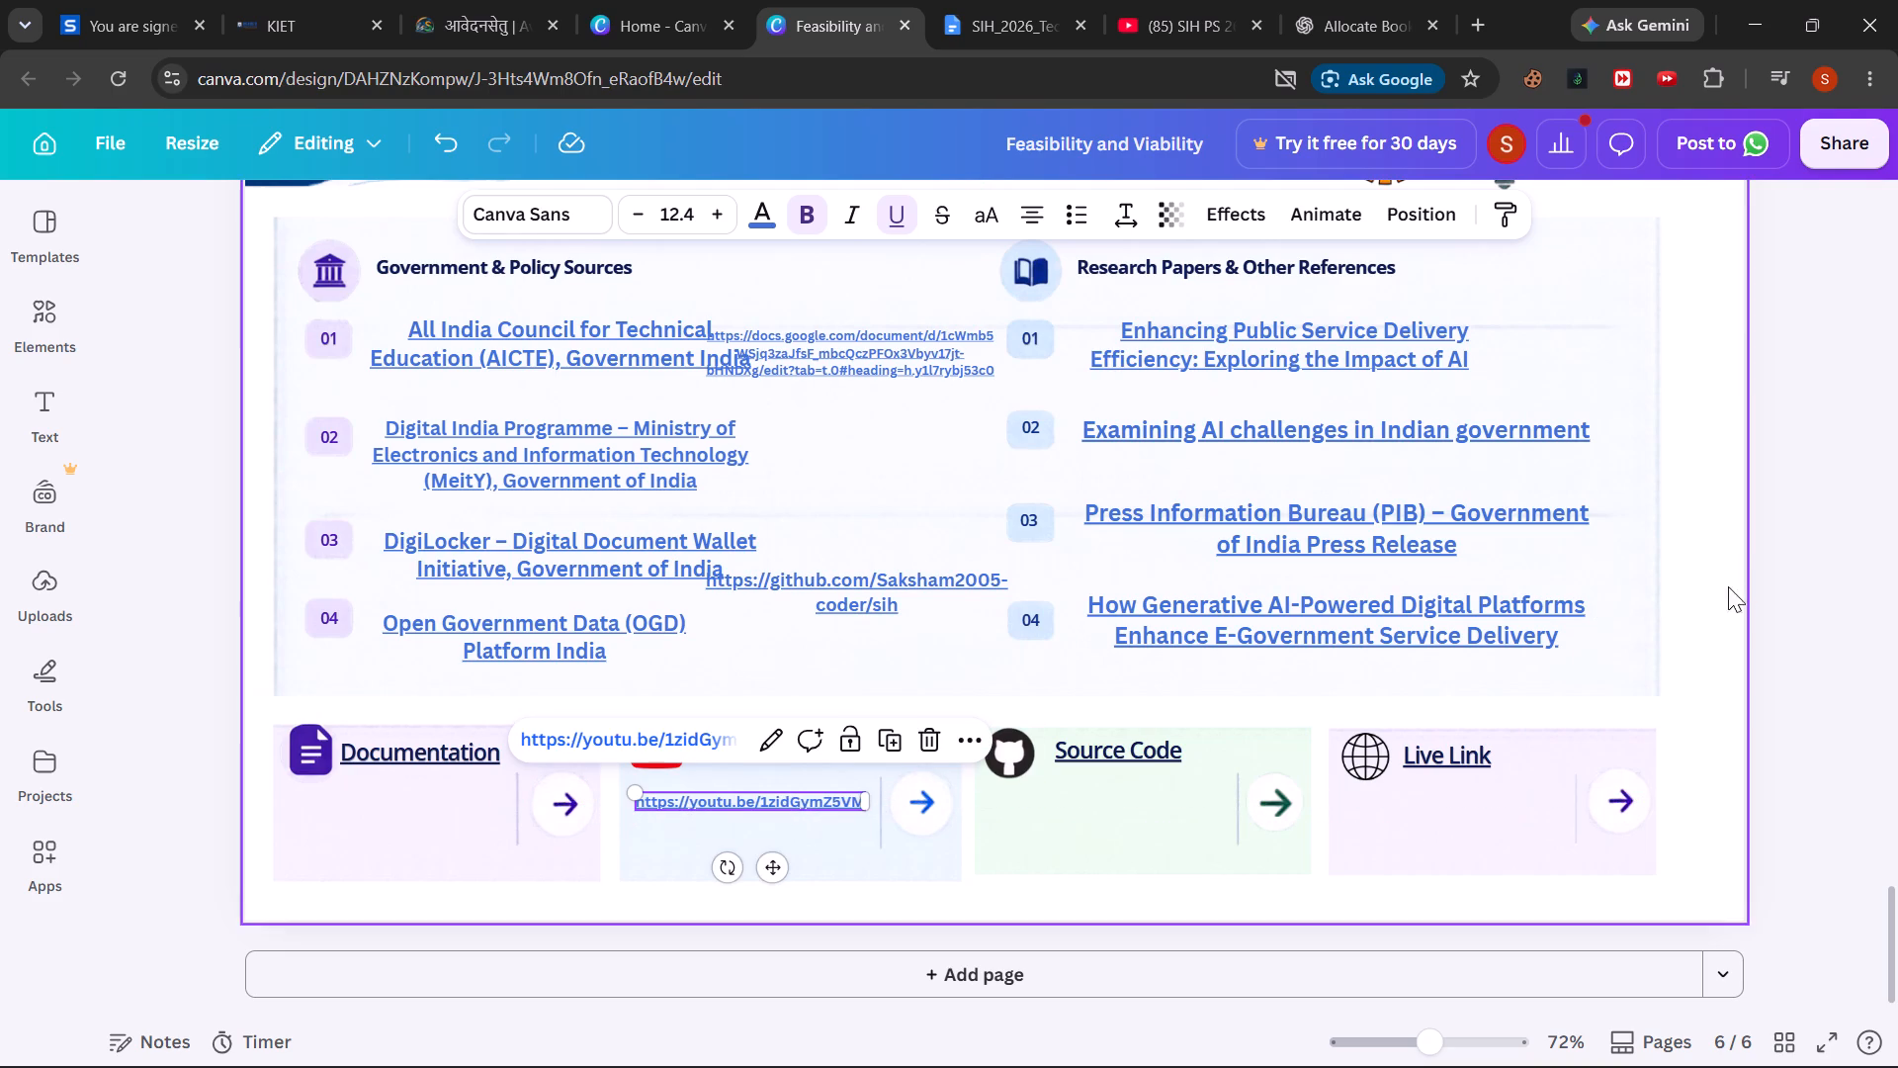
click(1774, 610)
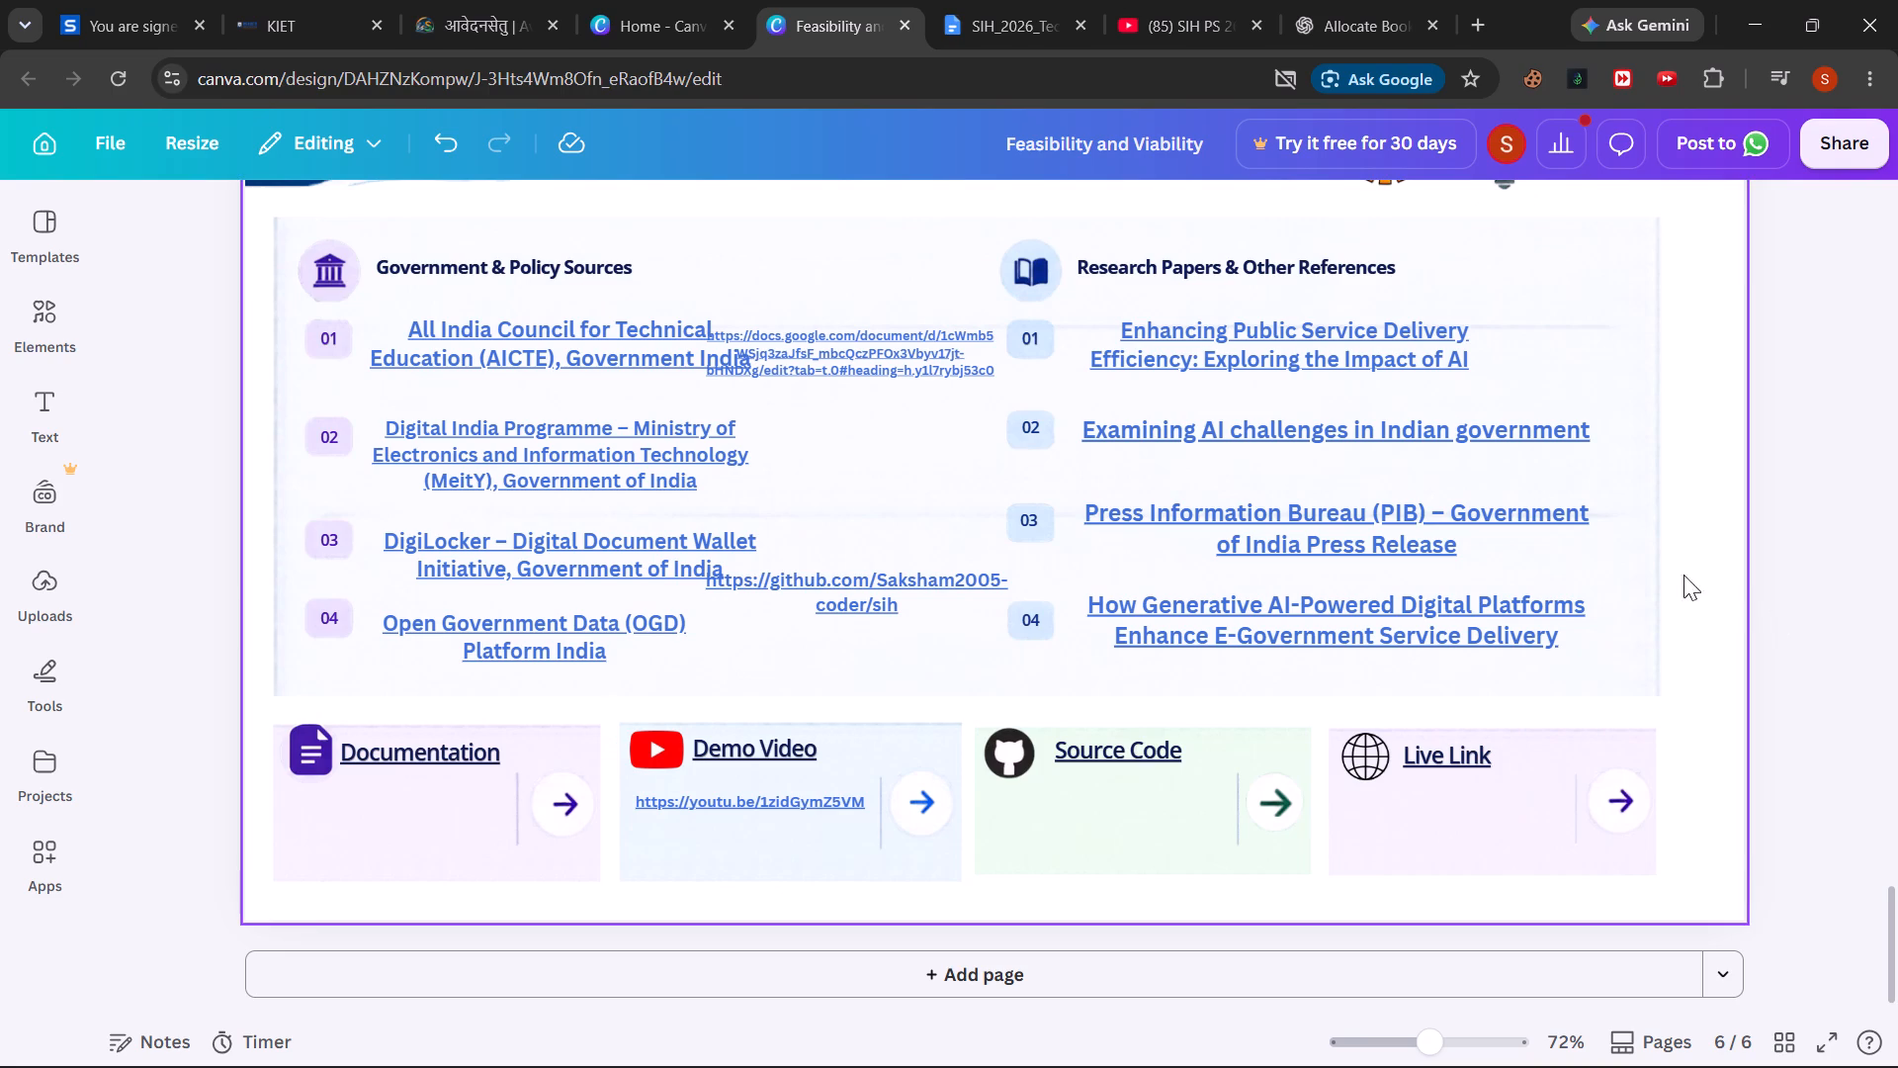
Open the project owner's GitHub profile page in a new browser tab.
click(1478, 22)
key(g)
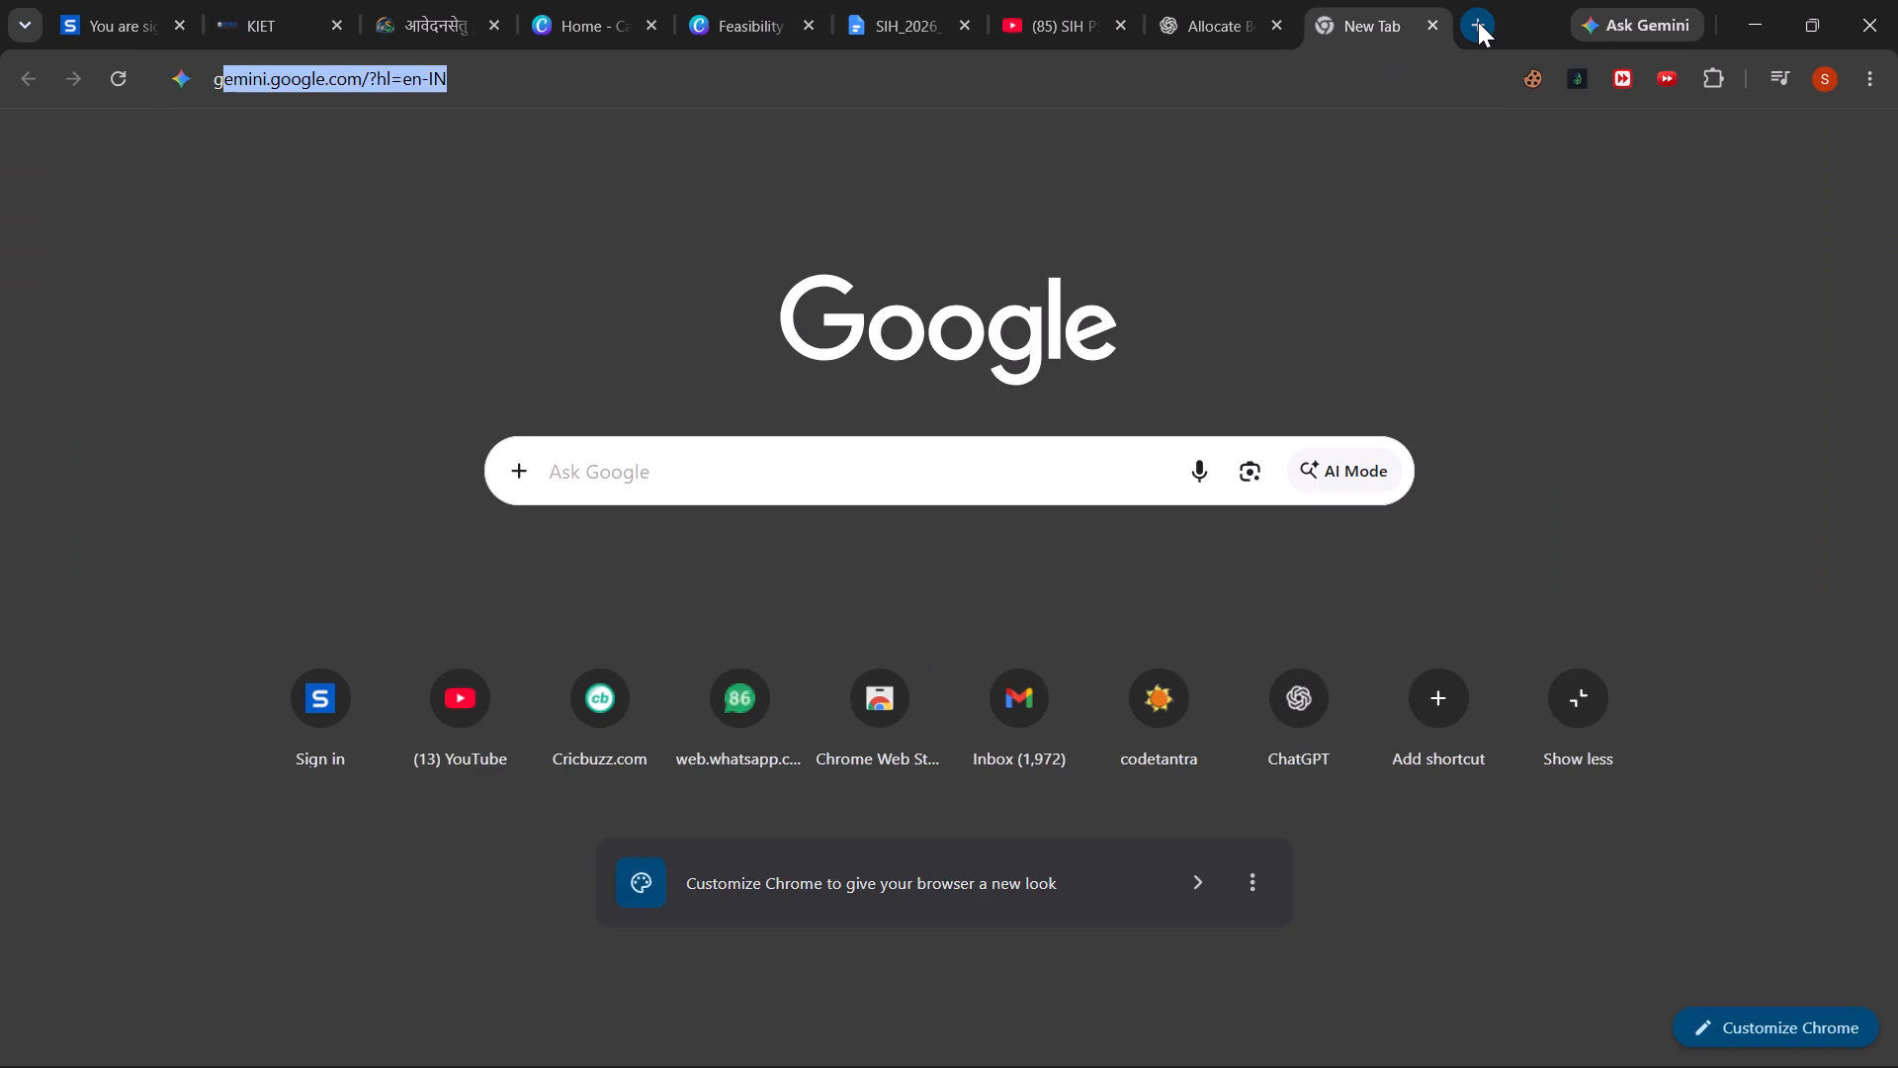
key(Down)
key(Return)
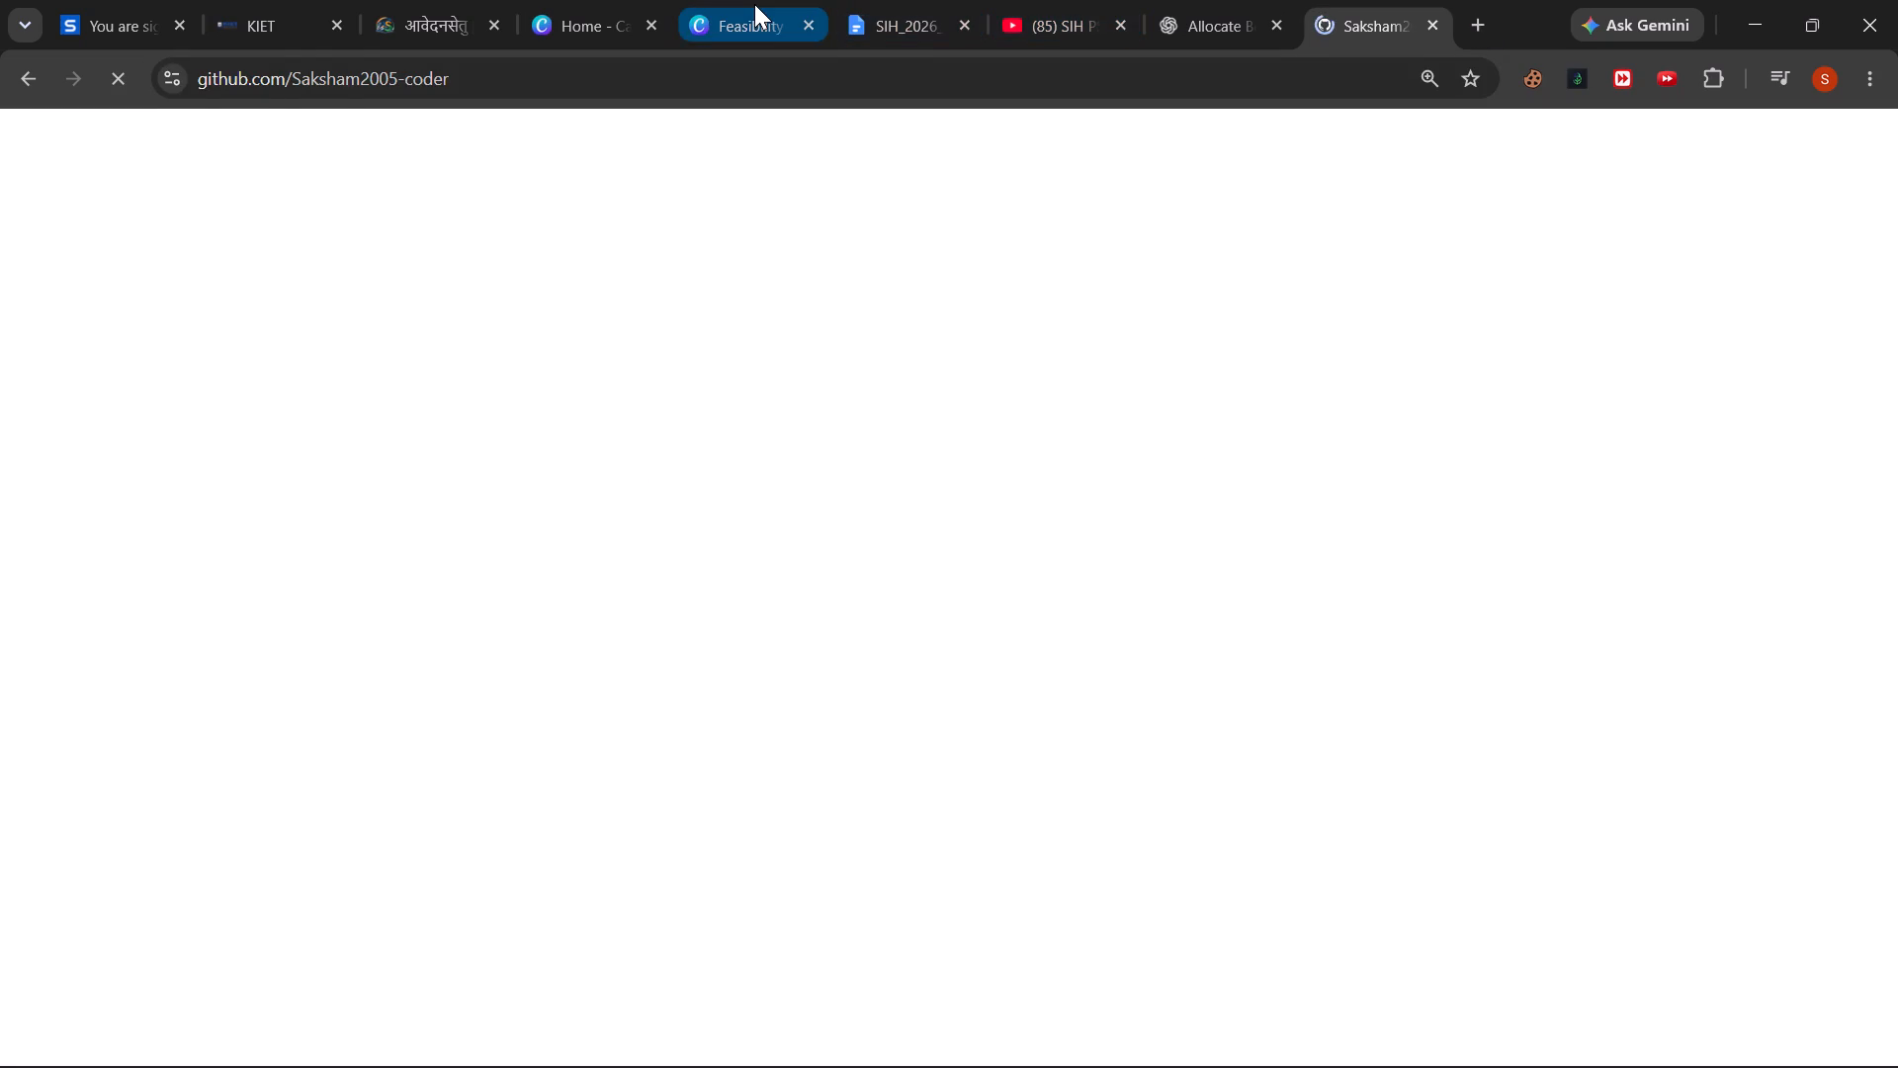
Back in Canva, move the GitHub repository URL text below the Source Code heading and shrink it to font size about 12.1.
click(754, 4)
drag(891, 592, 1053, 795)
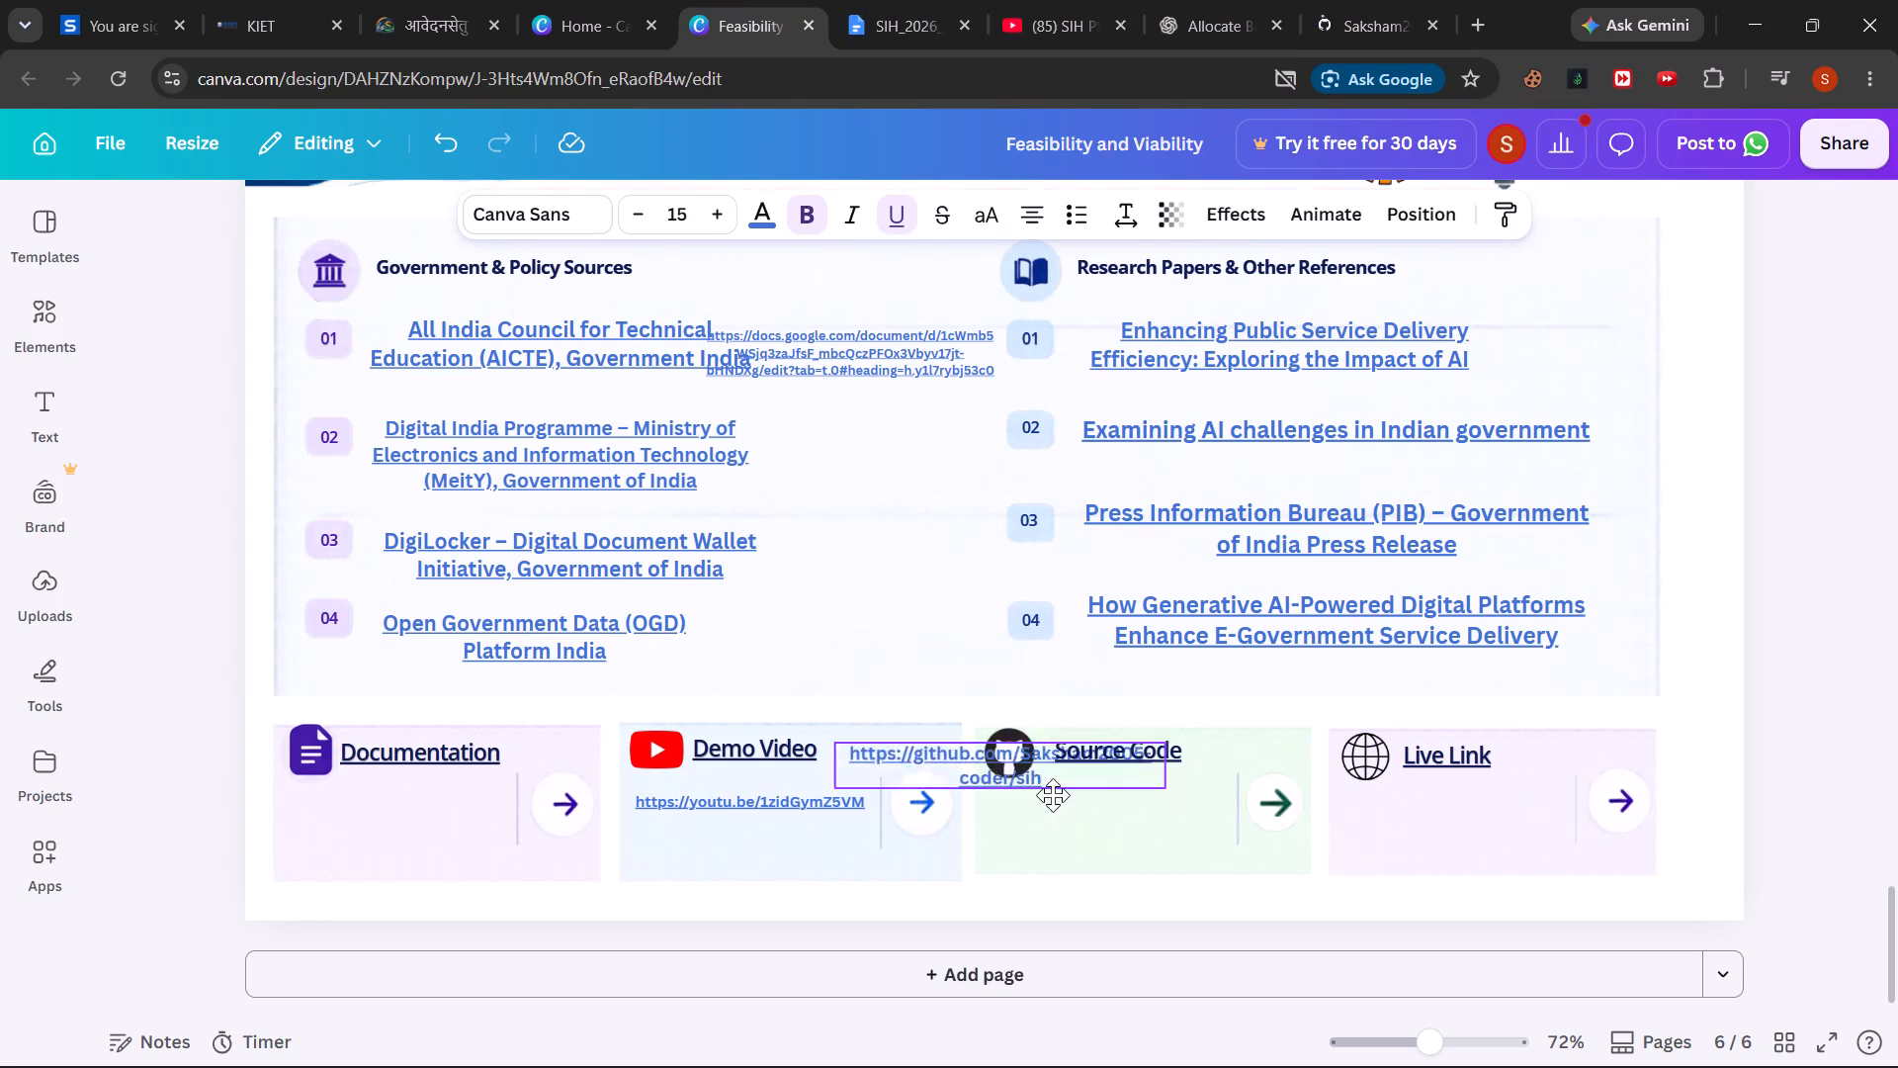
drag(1053, 795, 1145, 803)
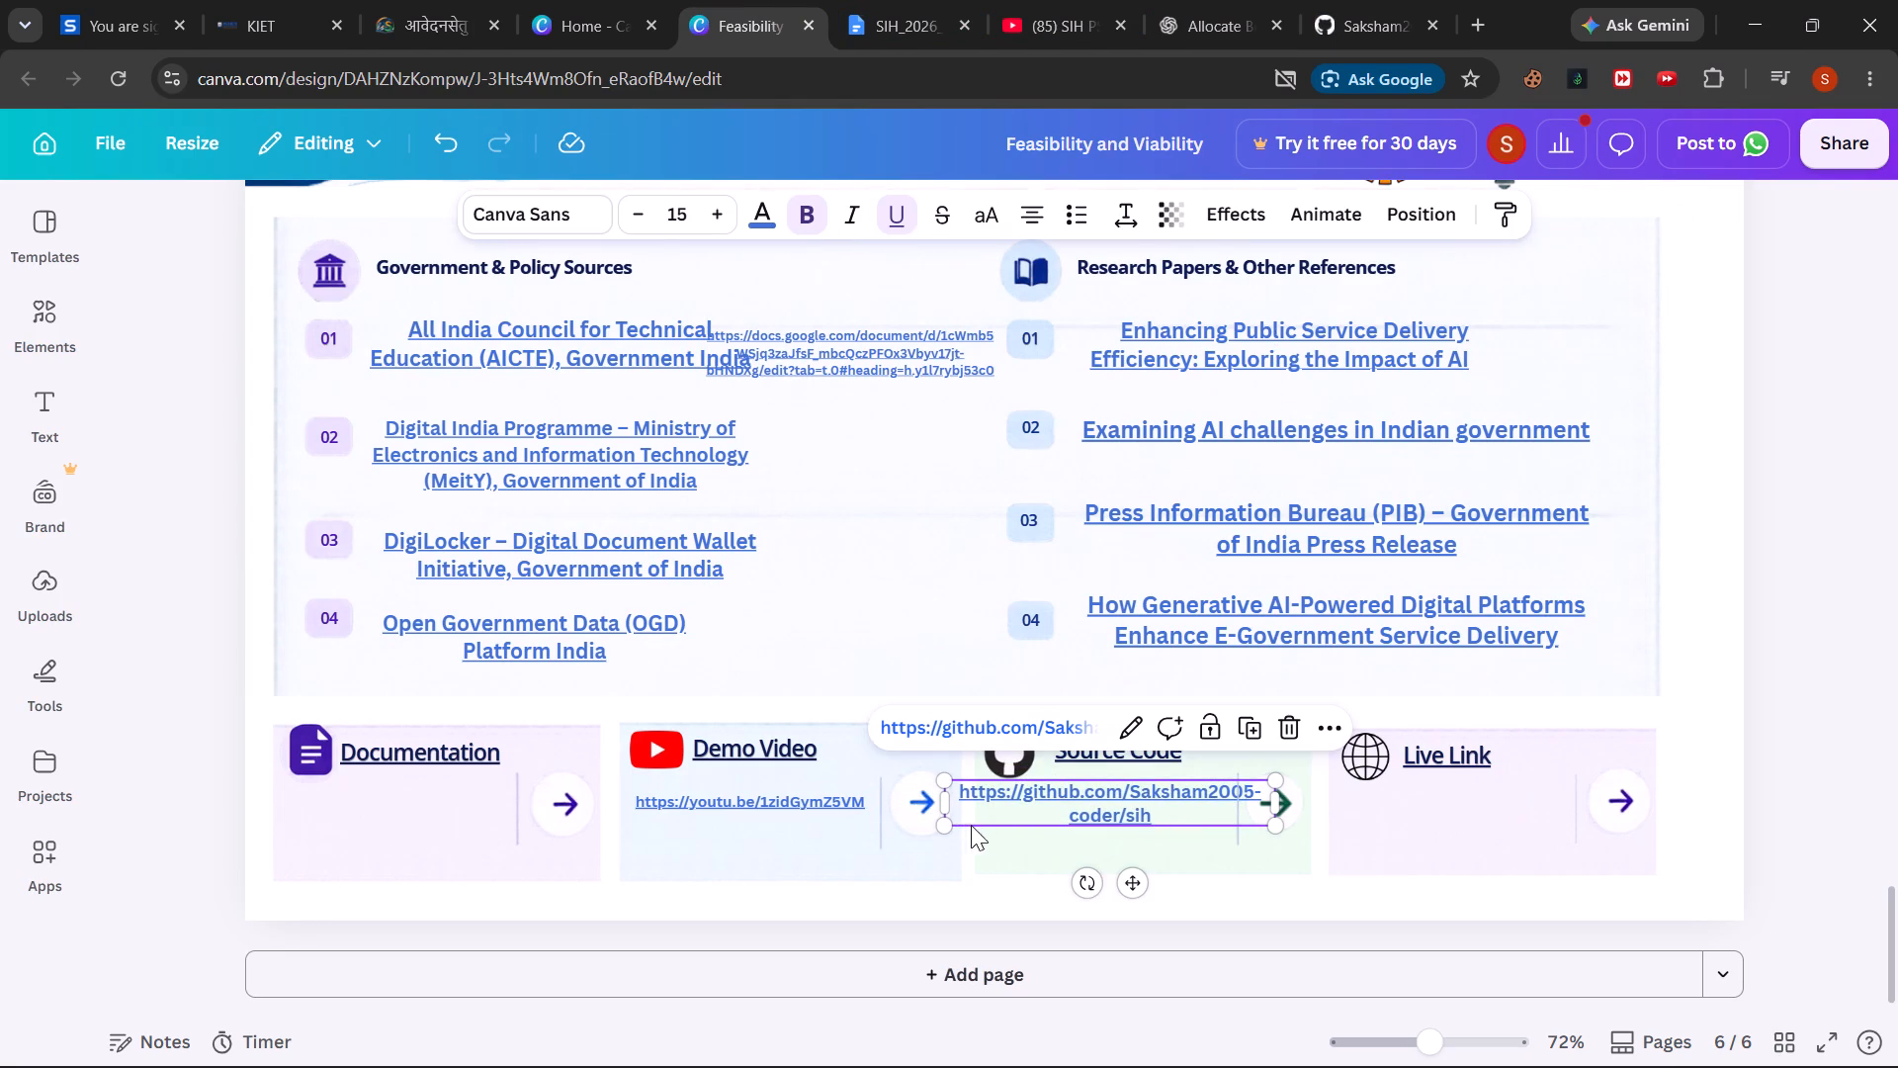
drag(943, 823, 1007, 826)
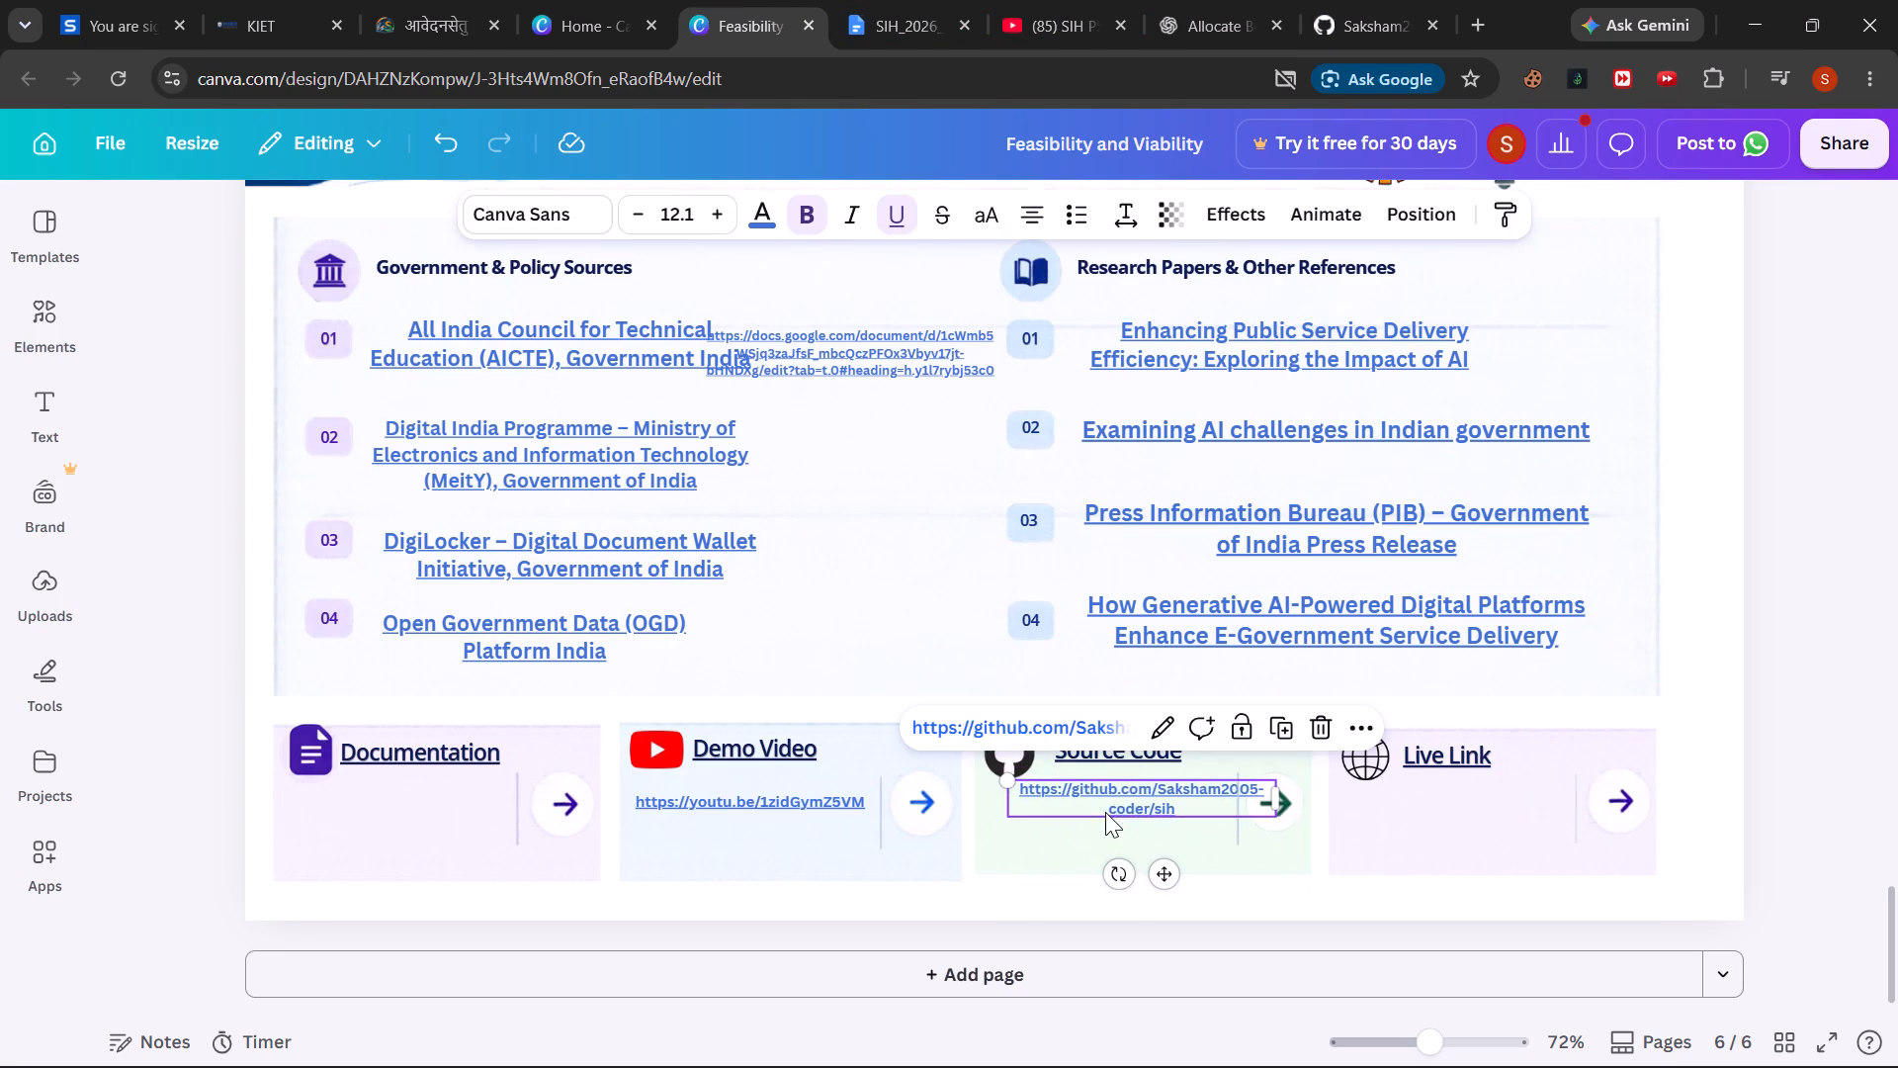
drag(1139, 791, 1109, 807)
click(877, 669)
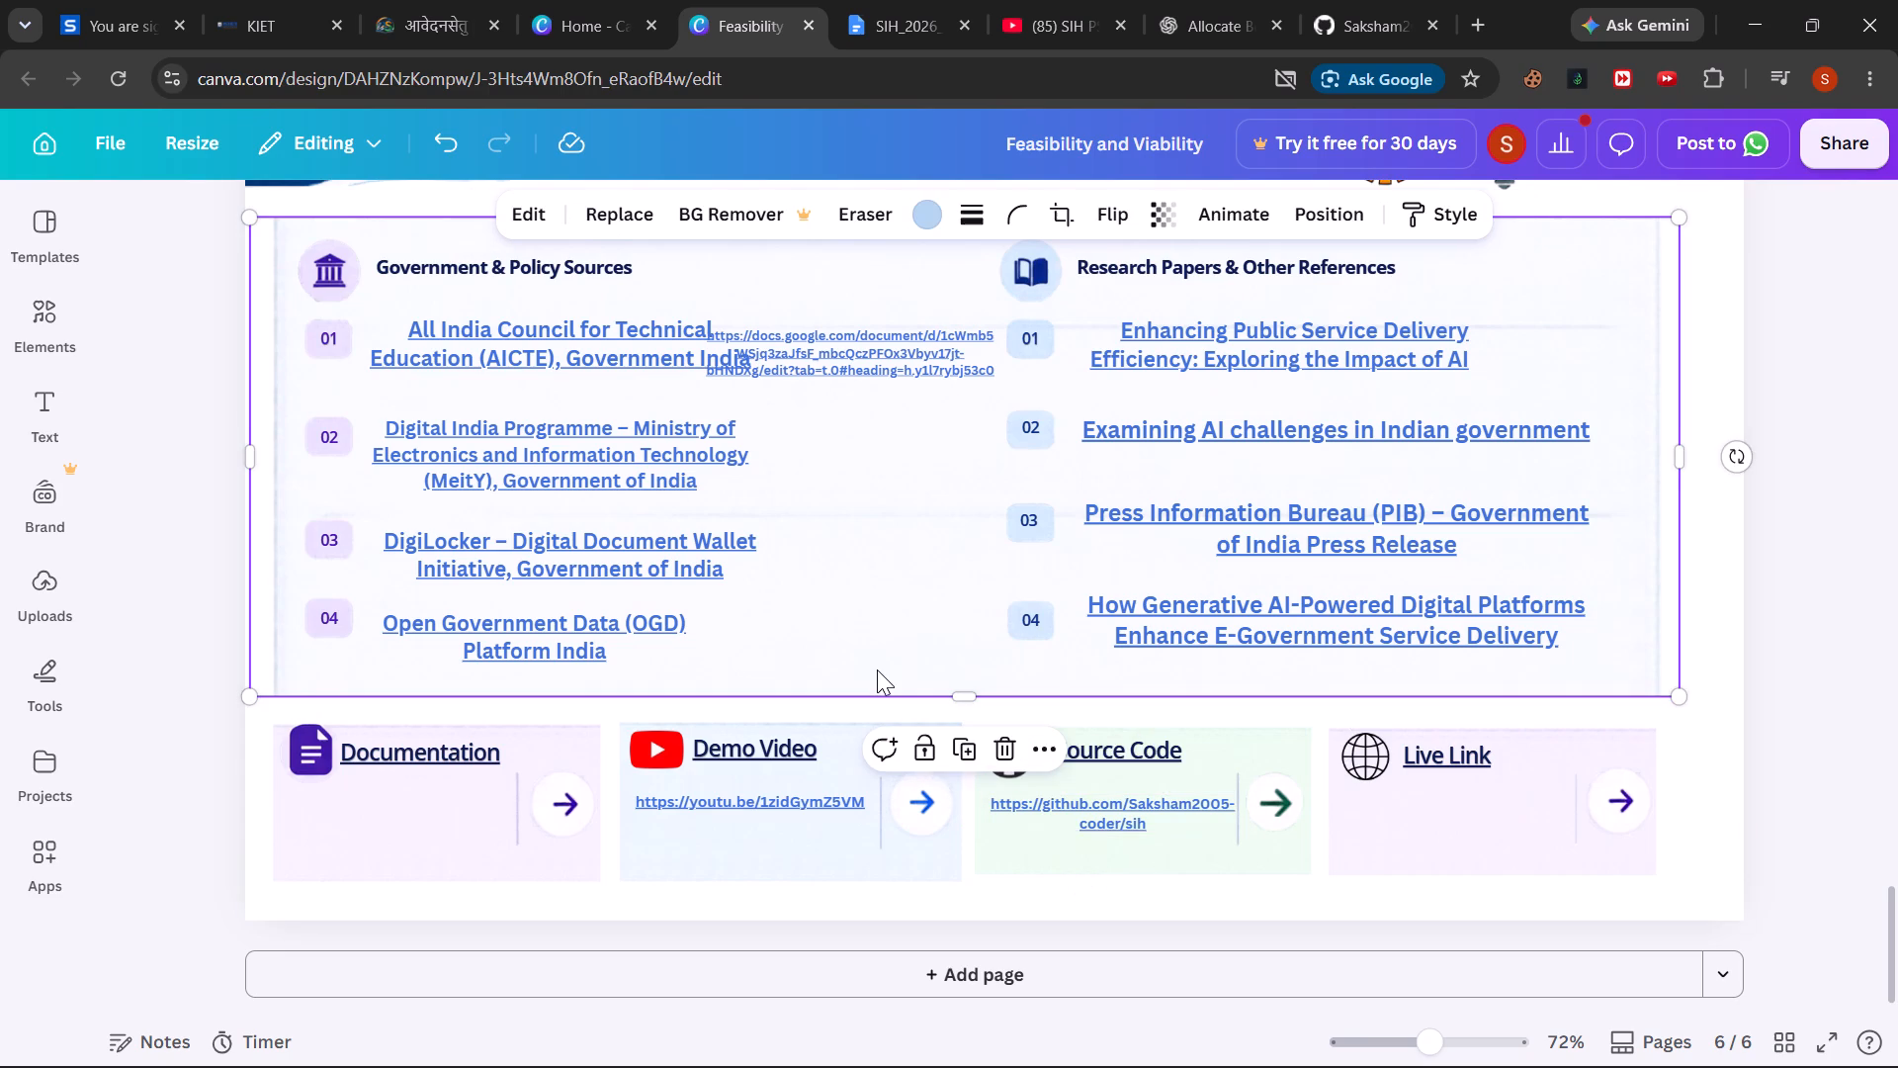
Move the Google Docs URL text below the Documentation heading and shrink it to font size about 8.4, clear of the arrow.
drag(849, 340, 566, 892)
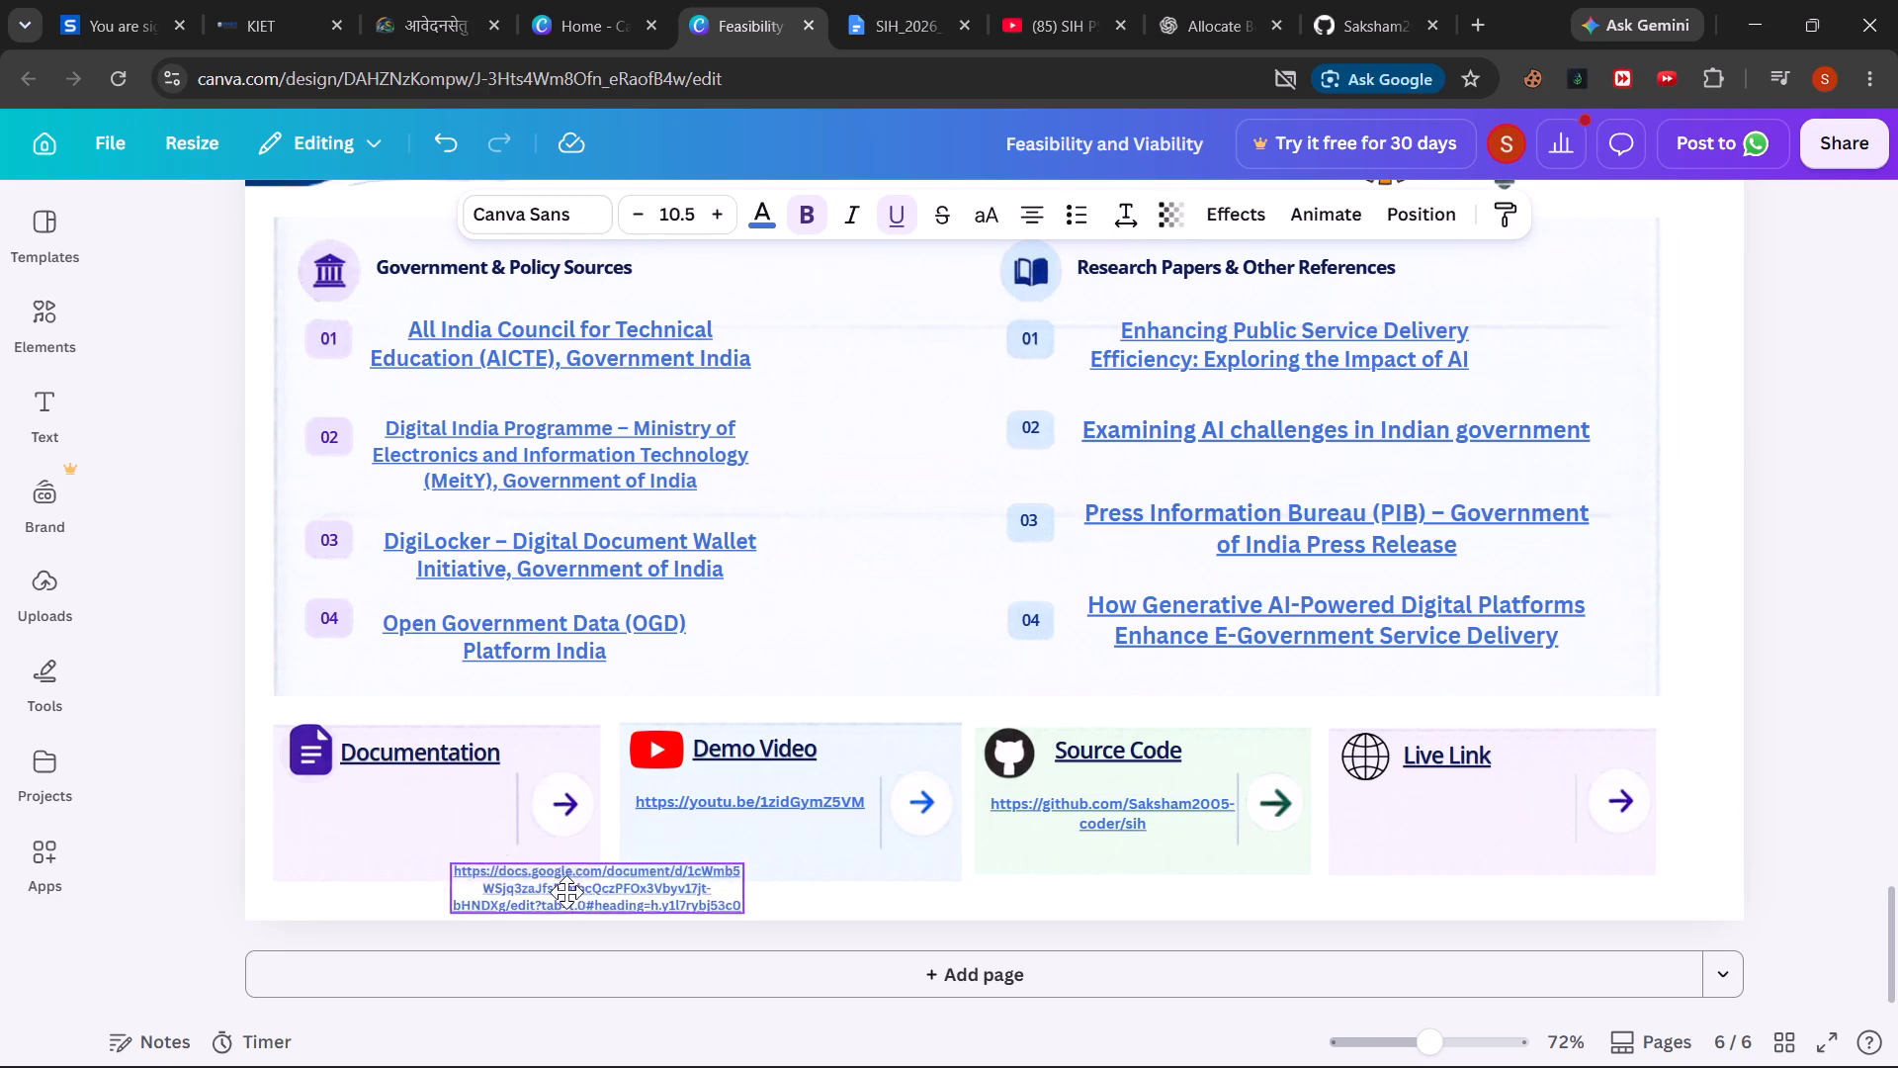
drag(566, 892, 419, 804)
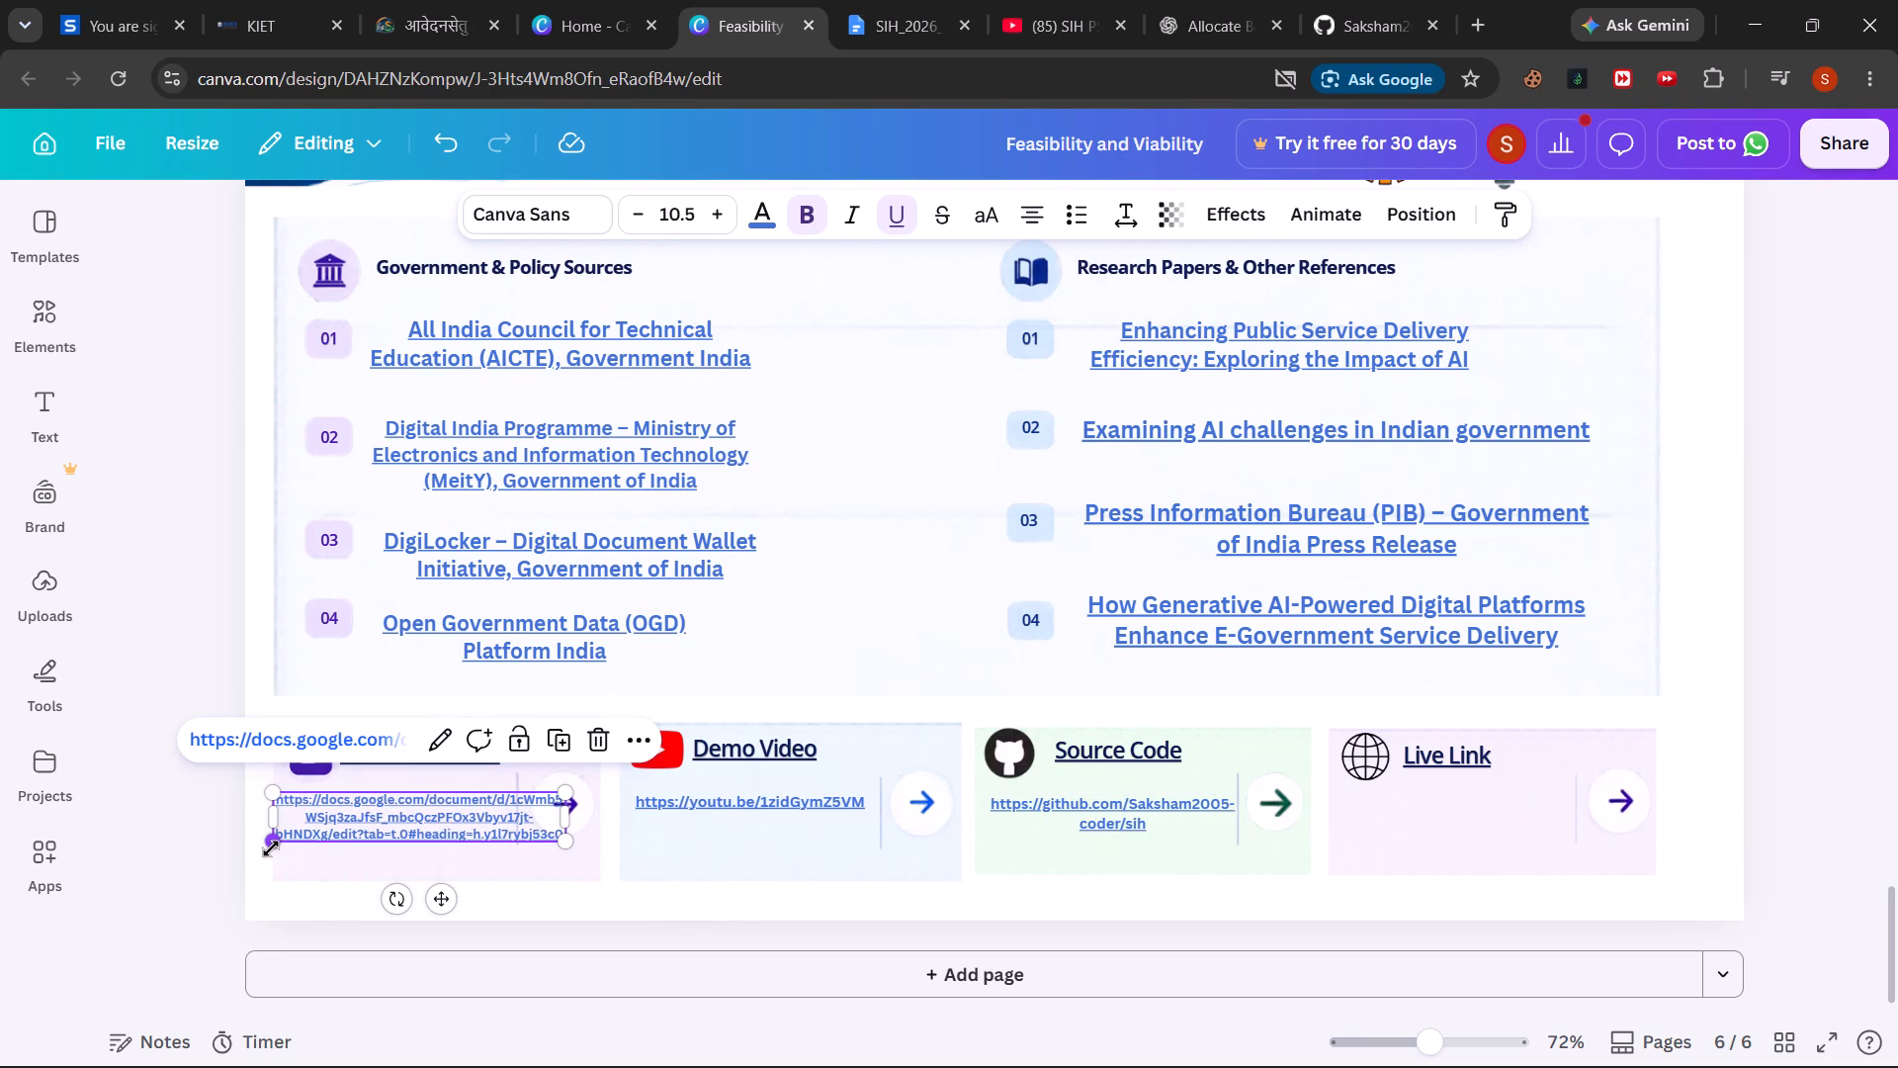
drag(271, 848, 329, 842)
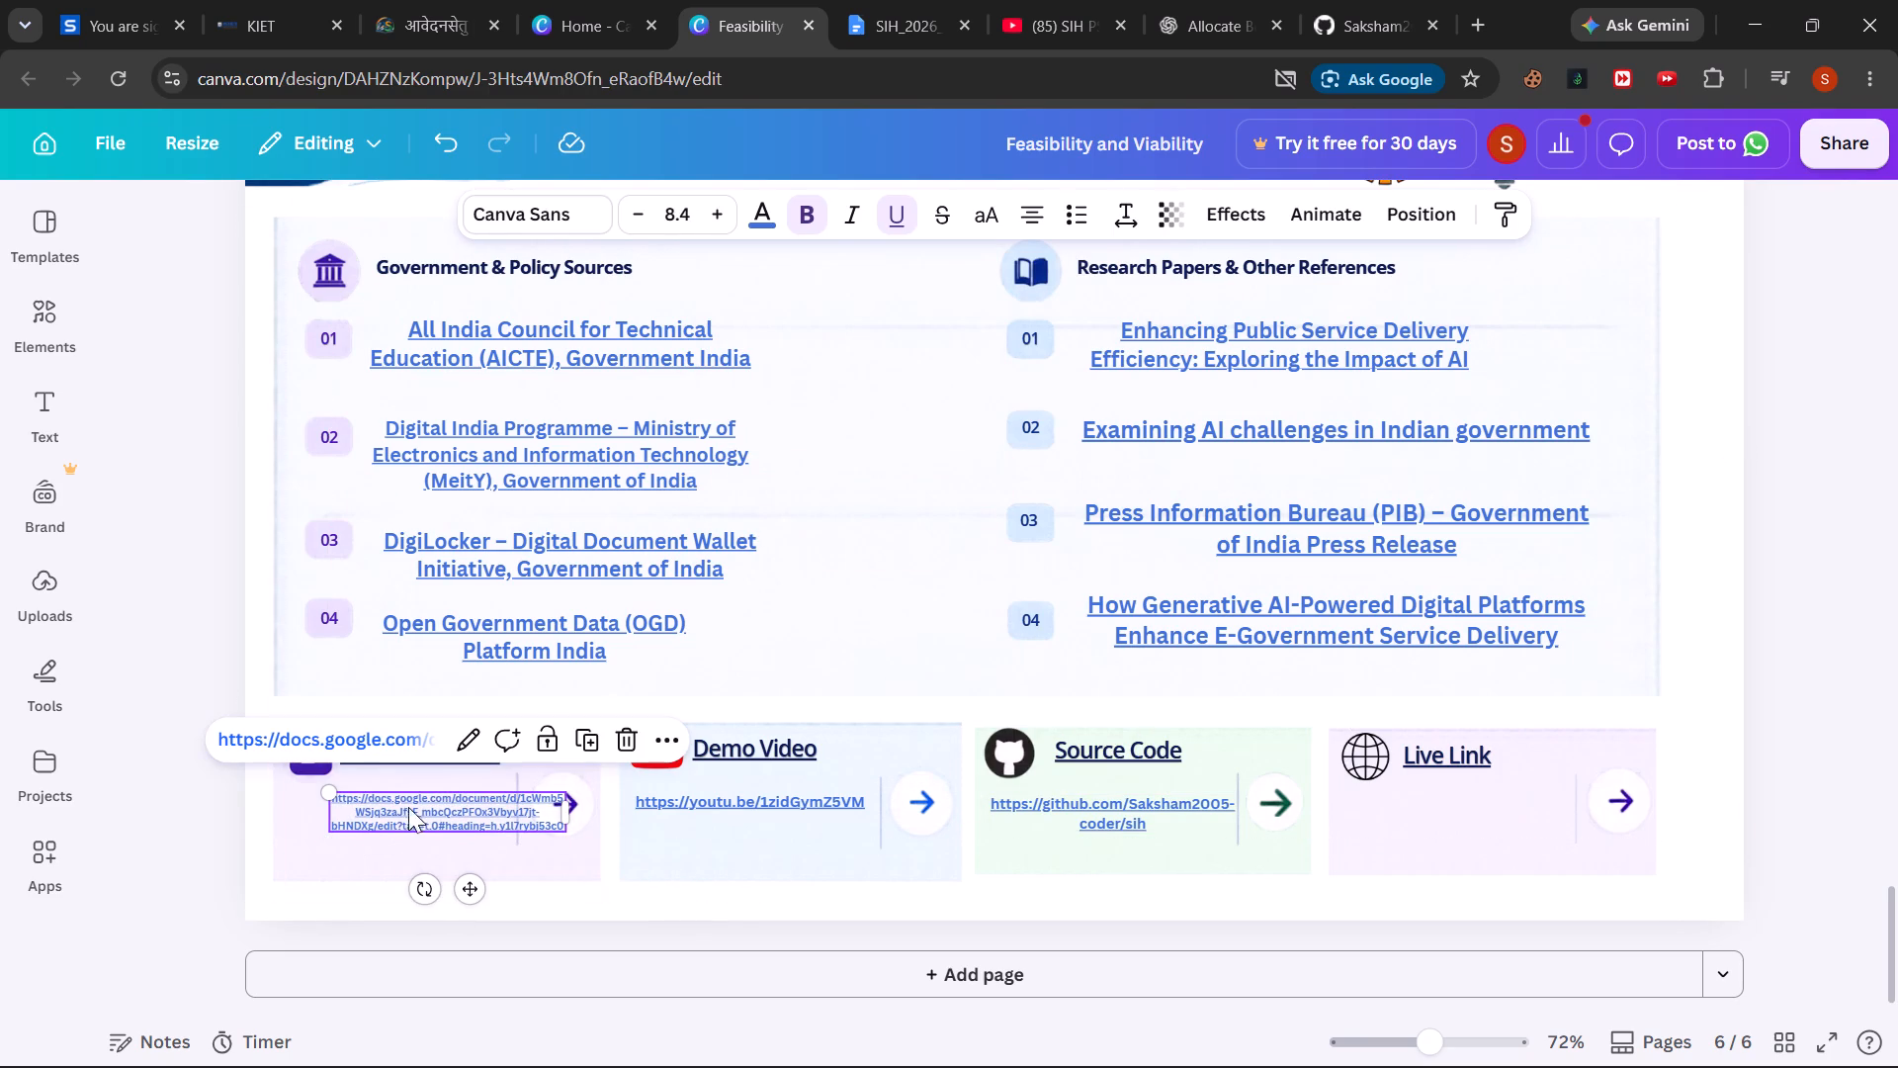
drag(416, 804, 365, 805)
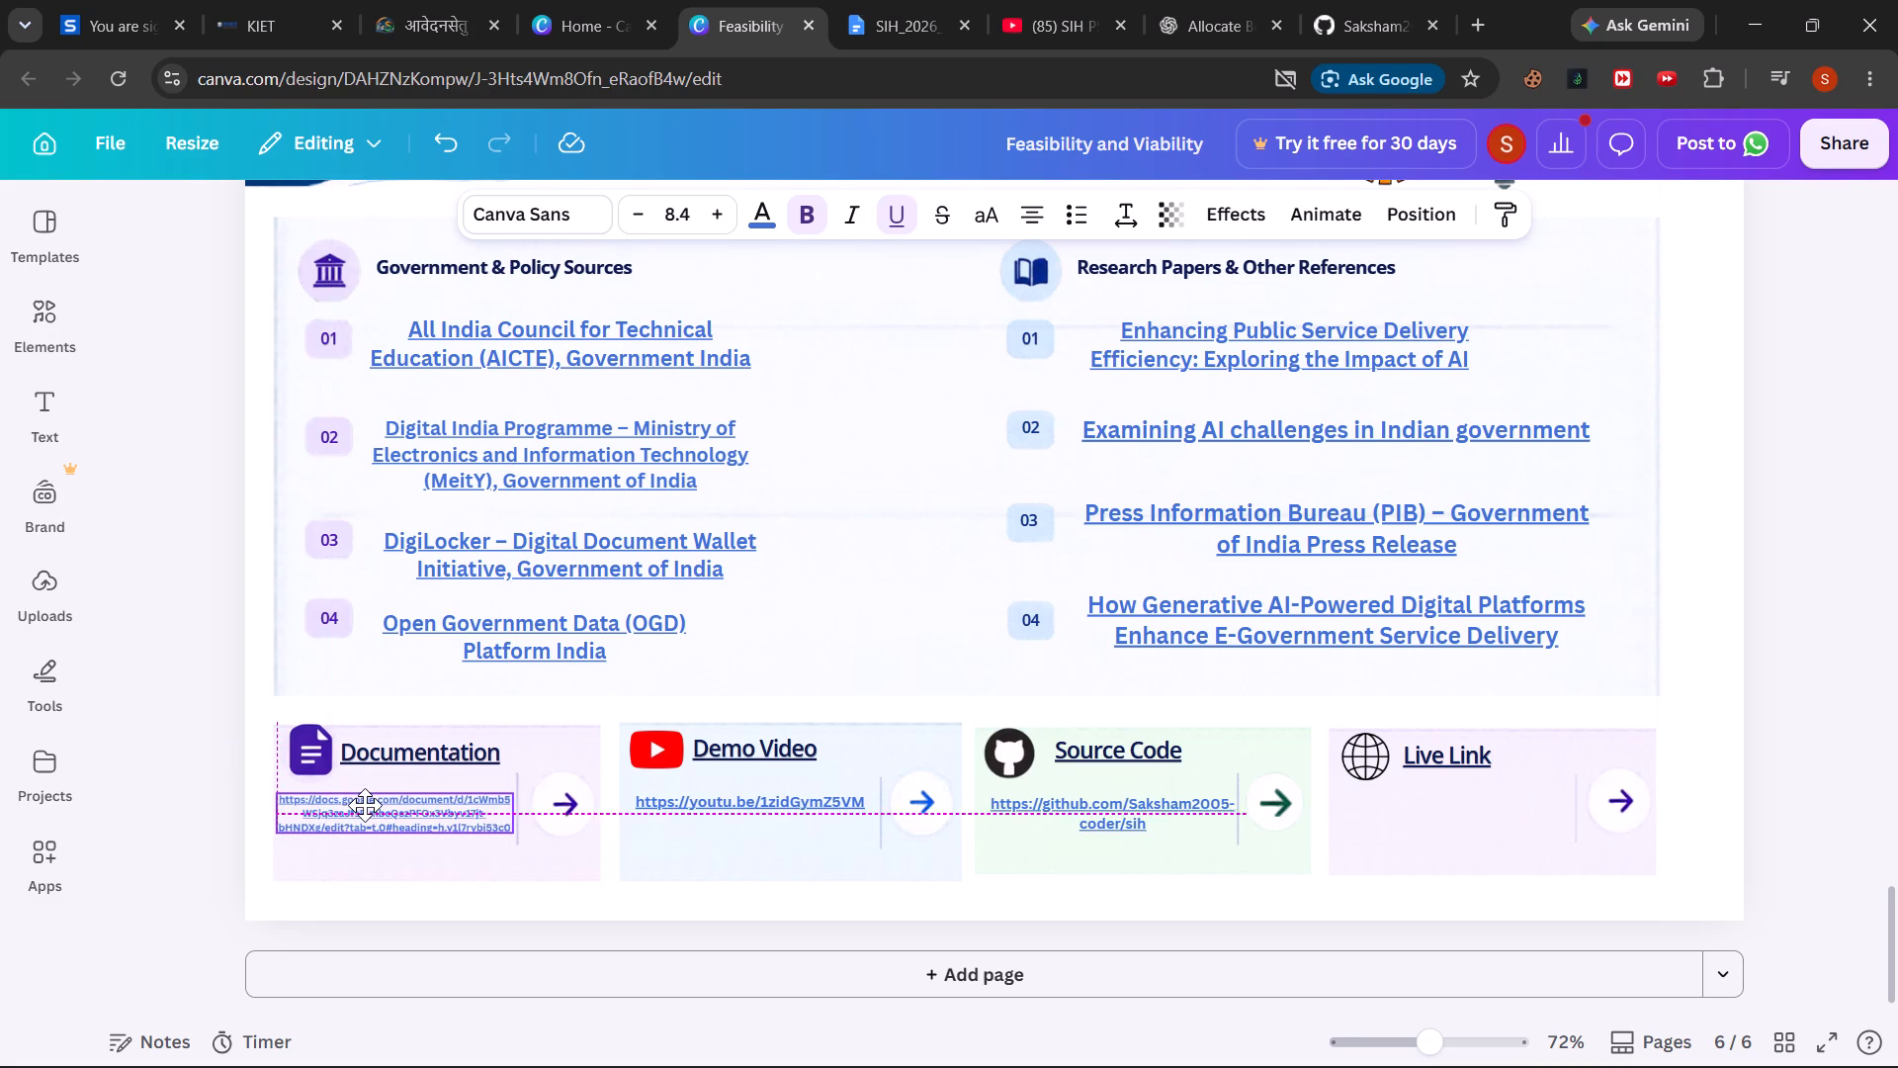
drag(365, 805, 365, 800)
click(184, 844)
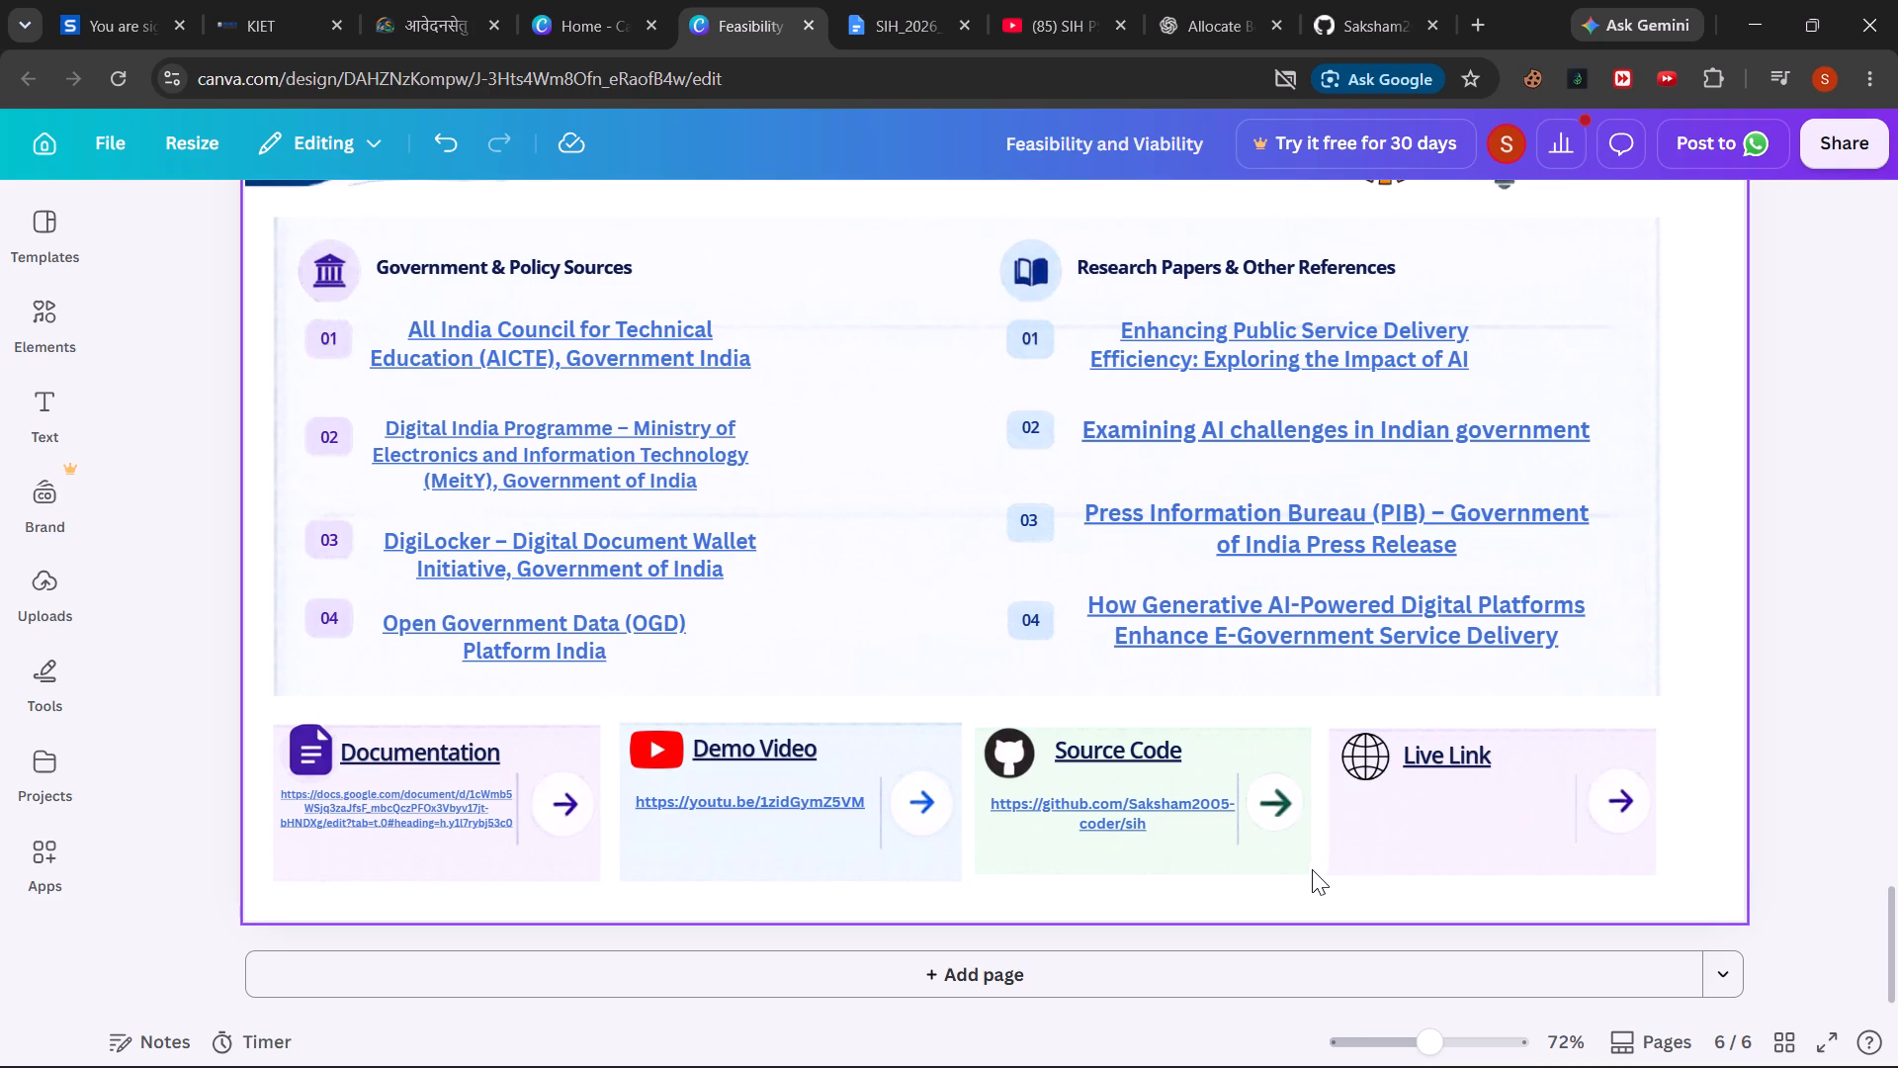
Extend the Source Code card's green background at its lower and upper edges to about 373 by 193, aligning its top with the Demo Video card.
click(1163, 847)
drag(1143, 888, 1143, 899)
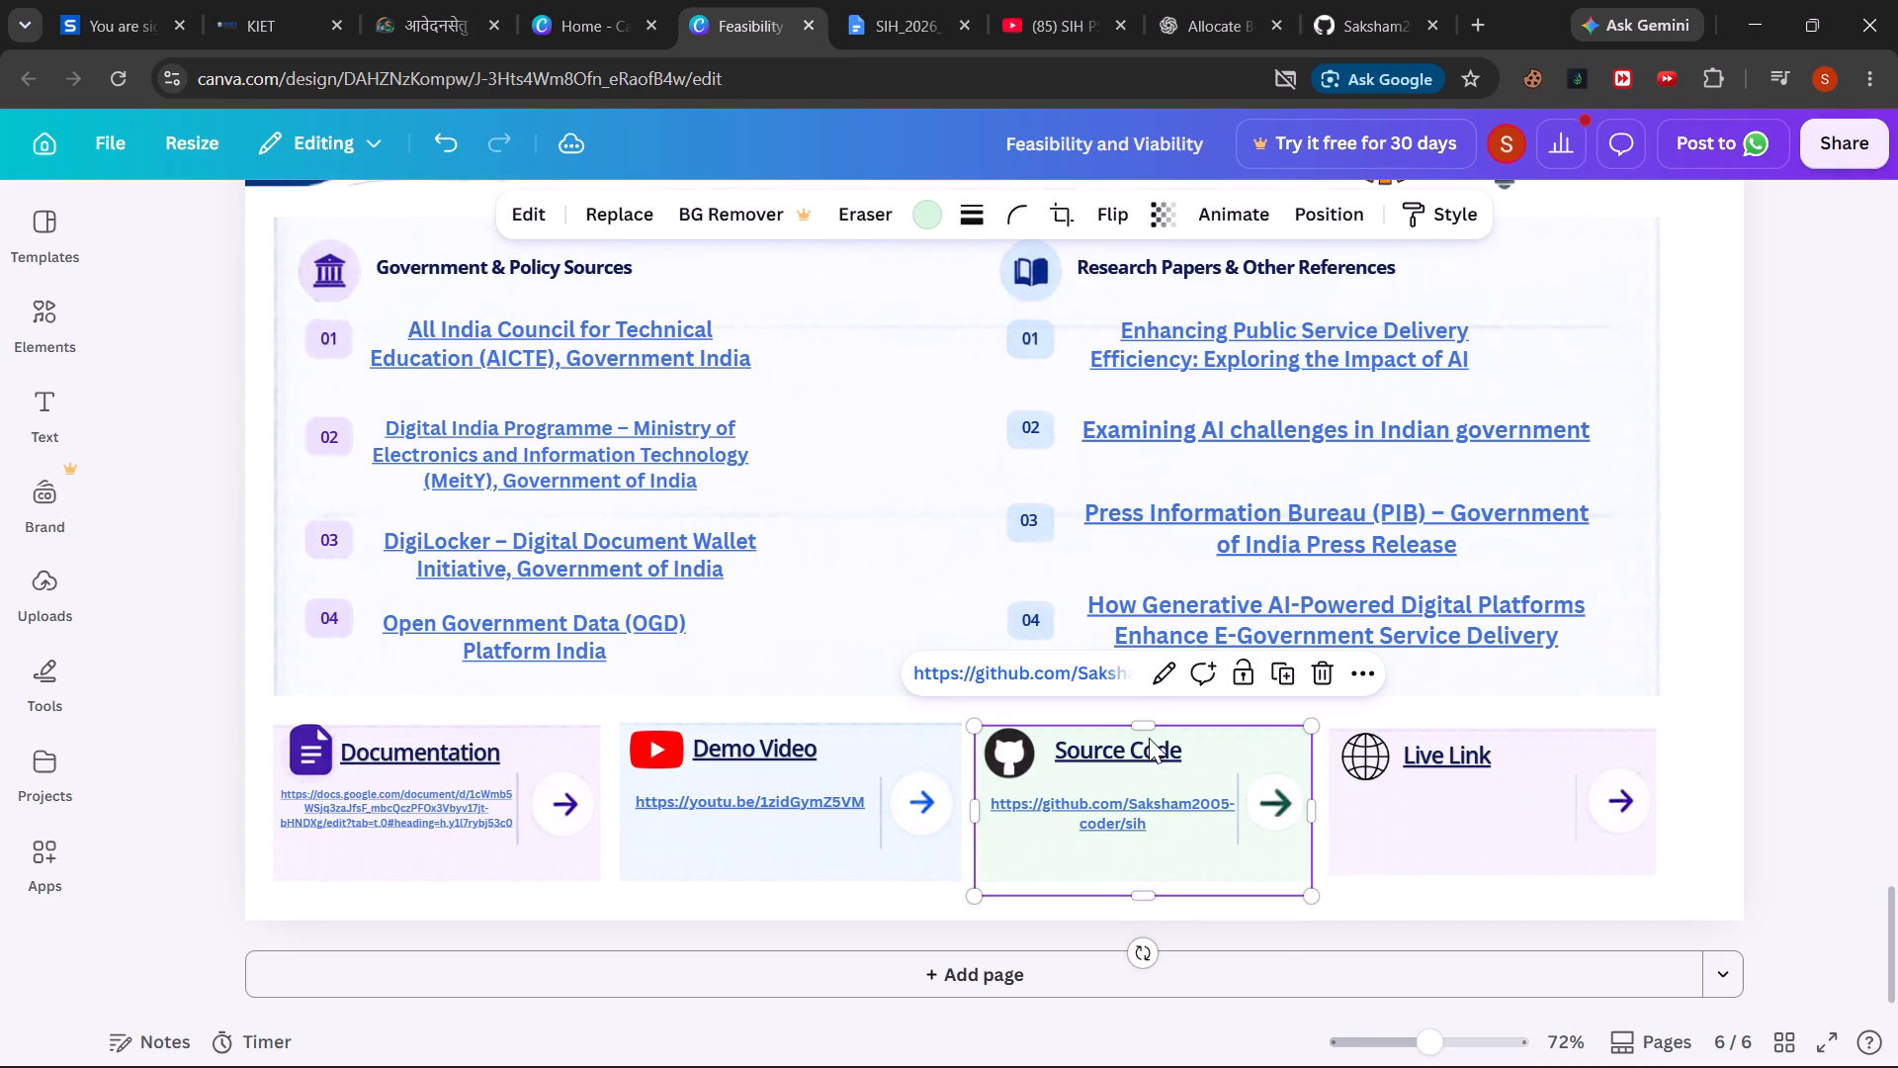
click(1146, 728)
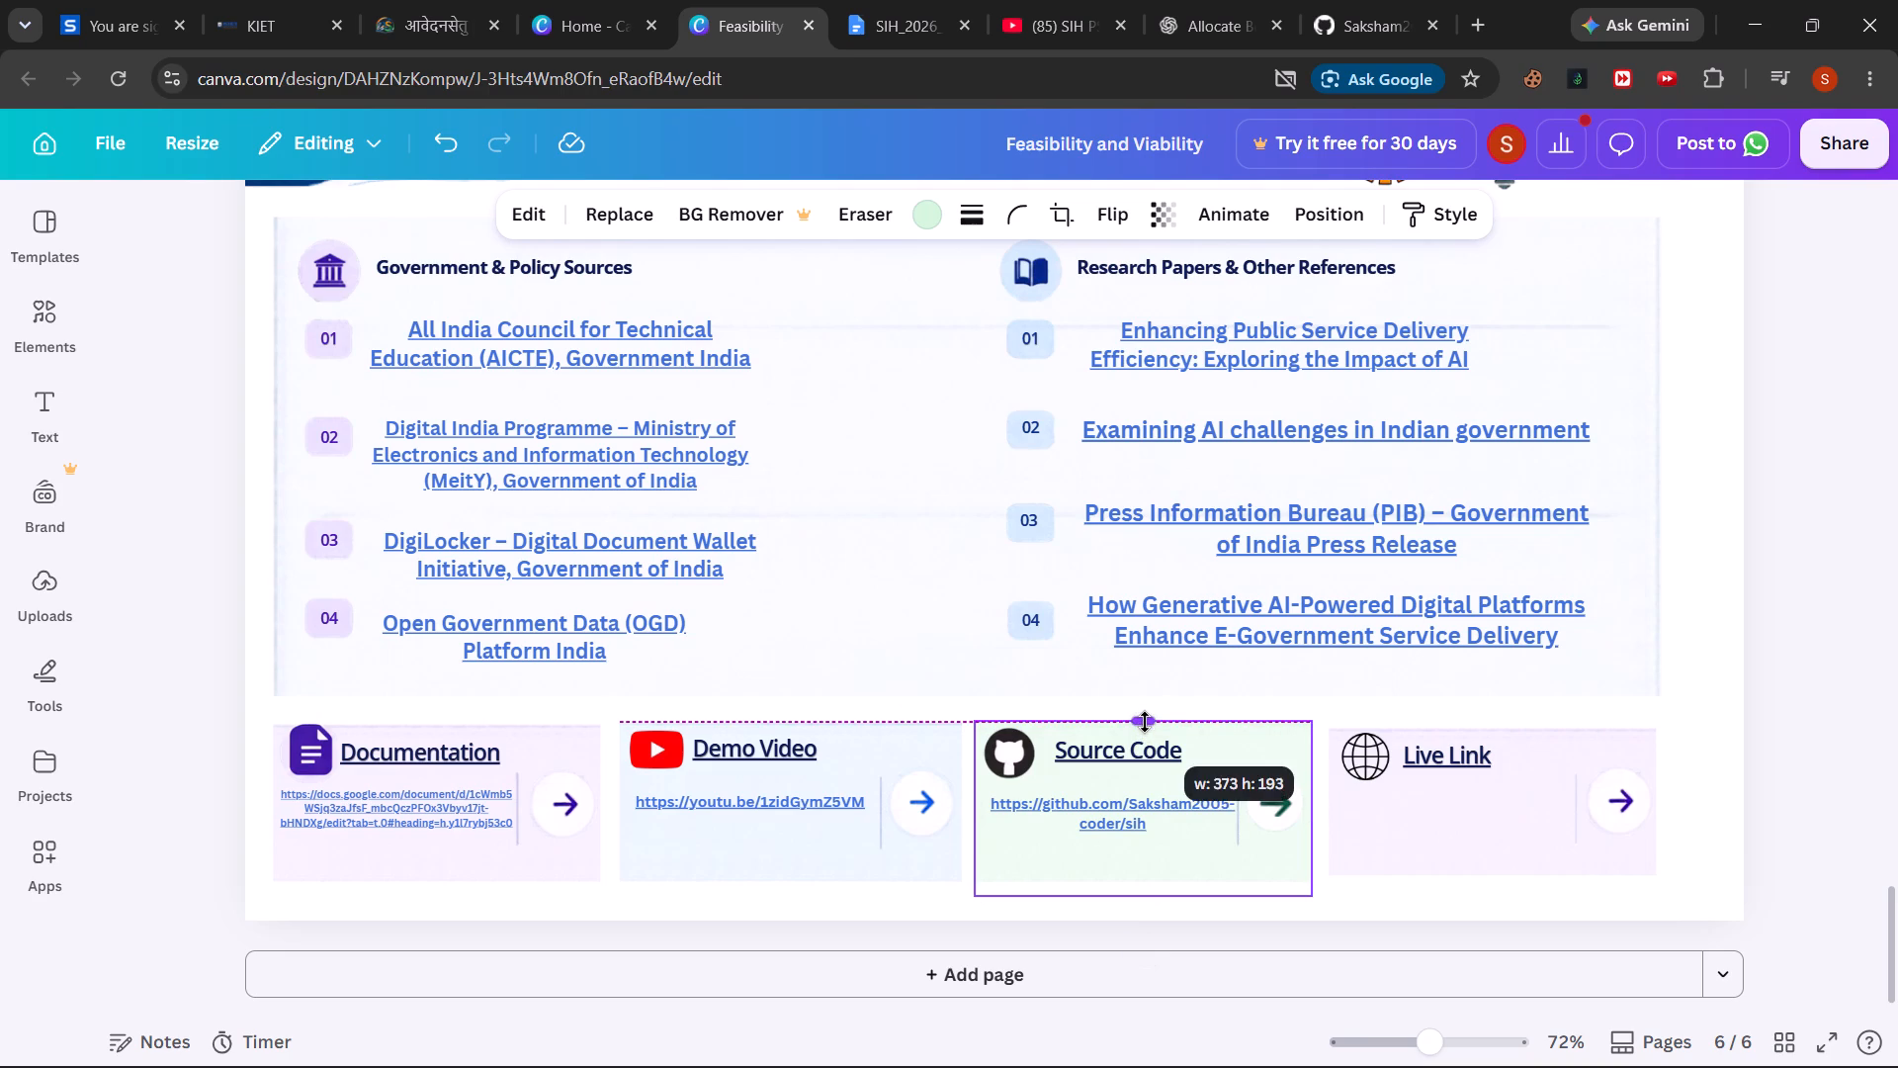
click(1808, 673)
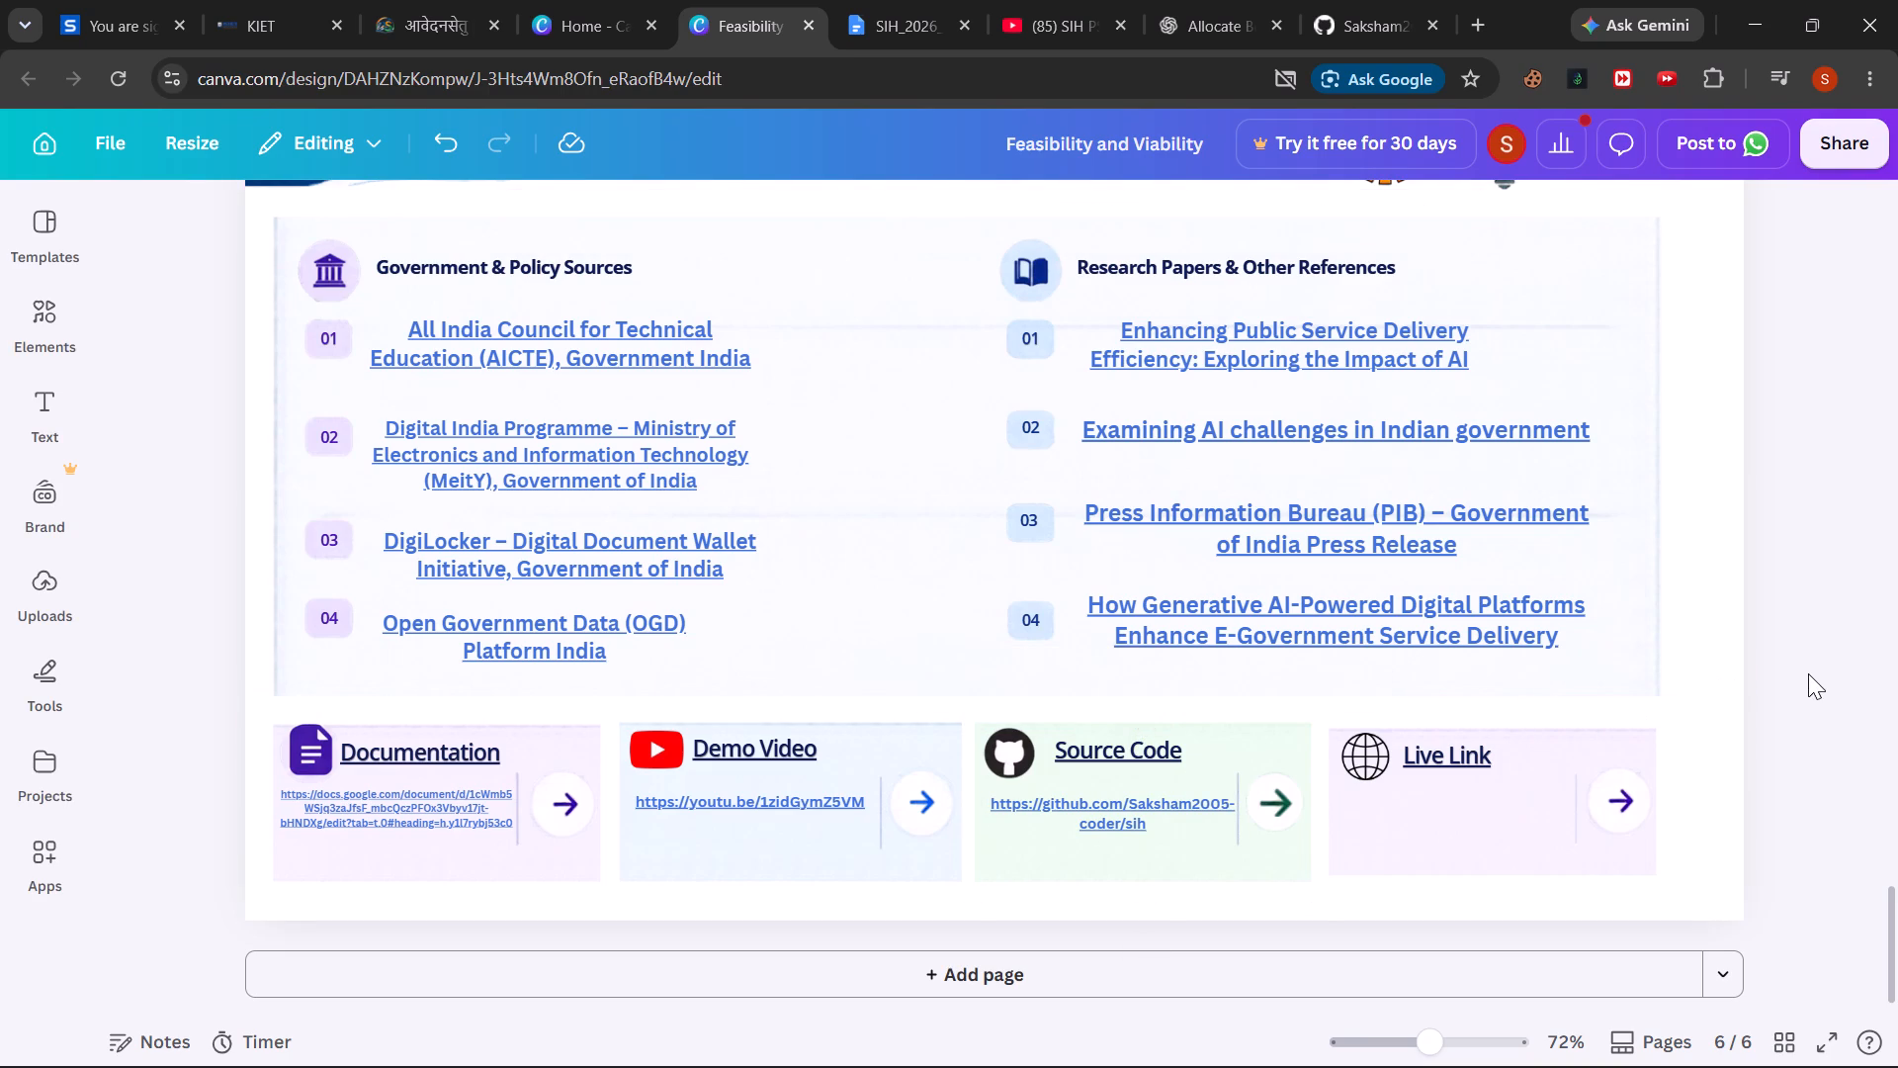
Extend the Live Link card's background slightly at its lower and upper edges to match the height of the neighbouring cards.
click(1523, 815)
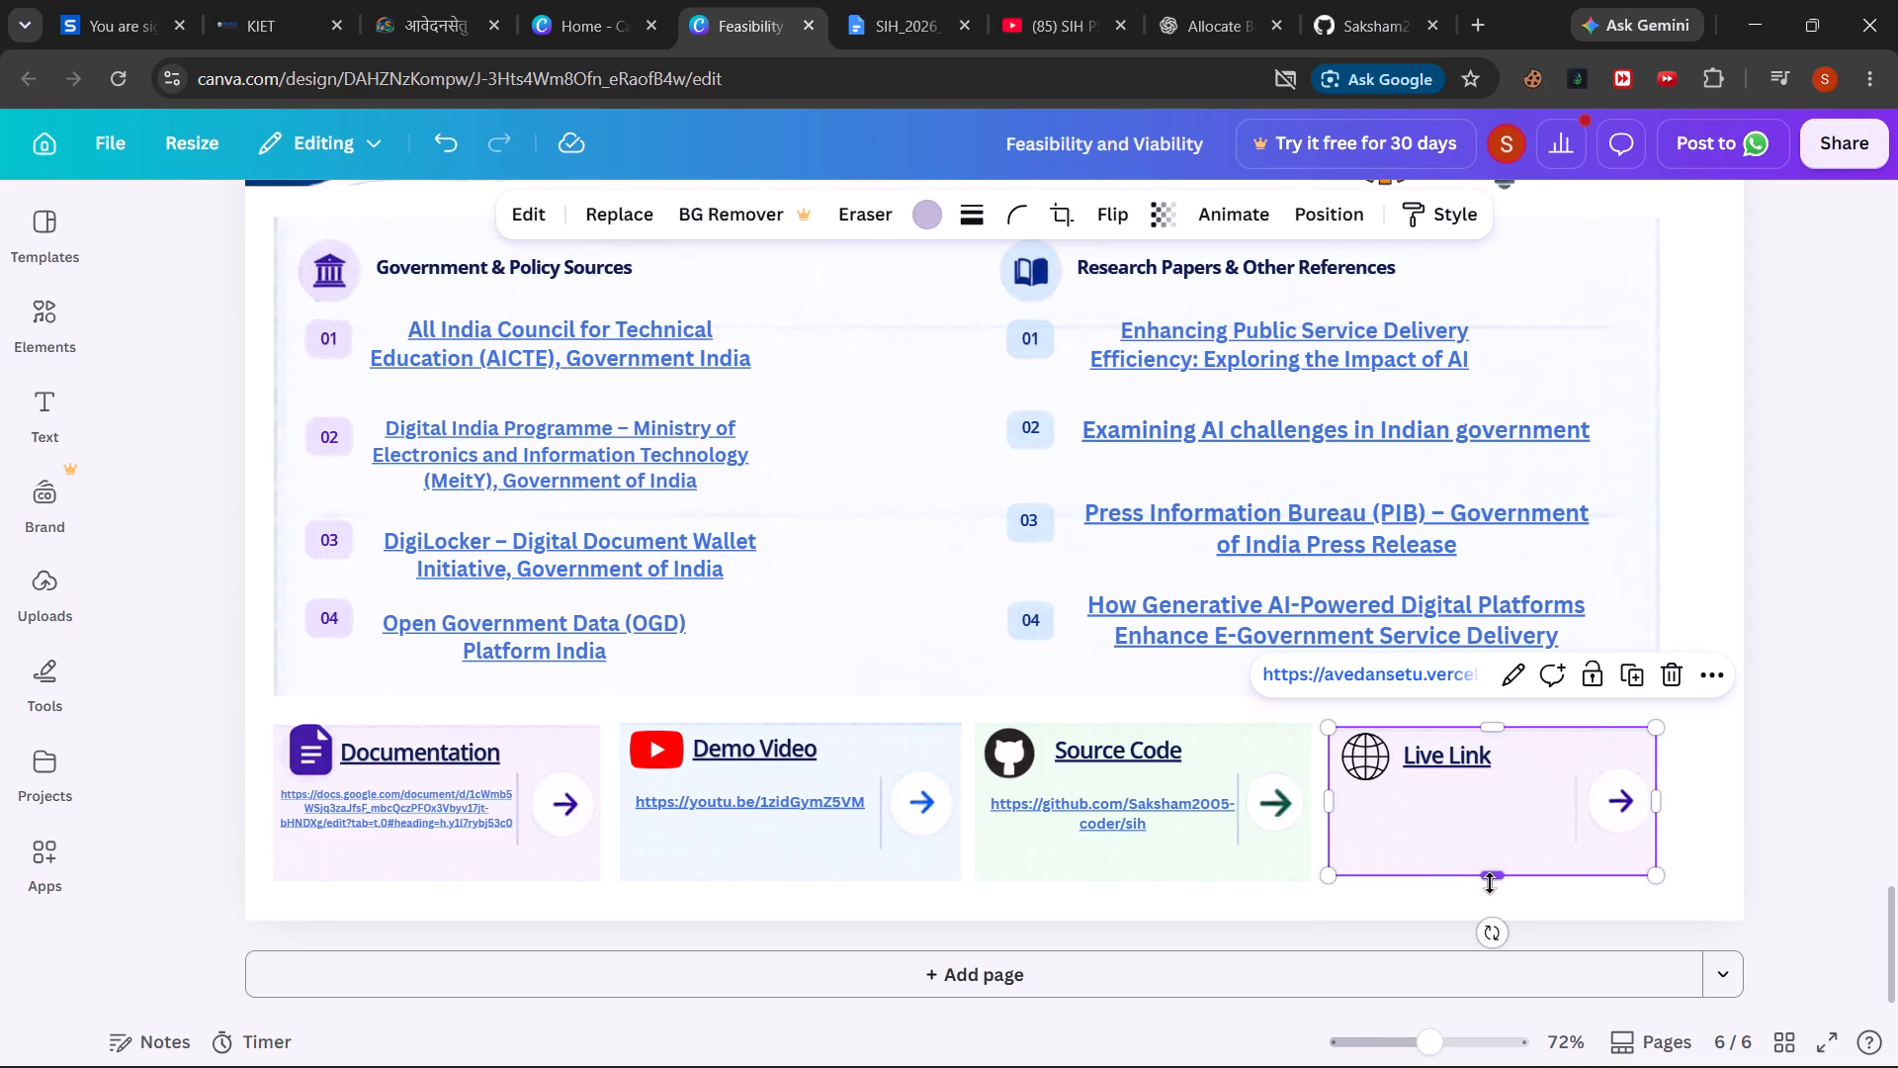
click(1490, 883)
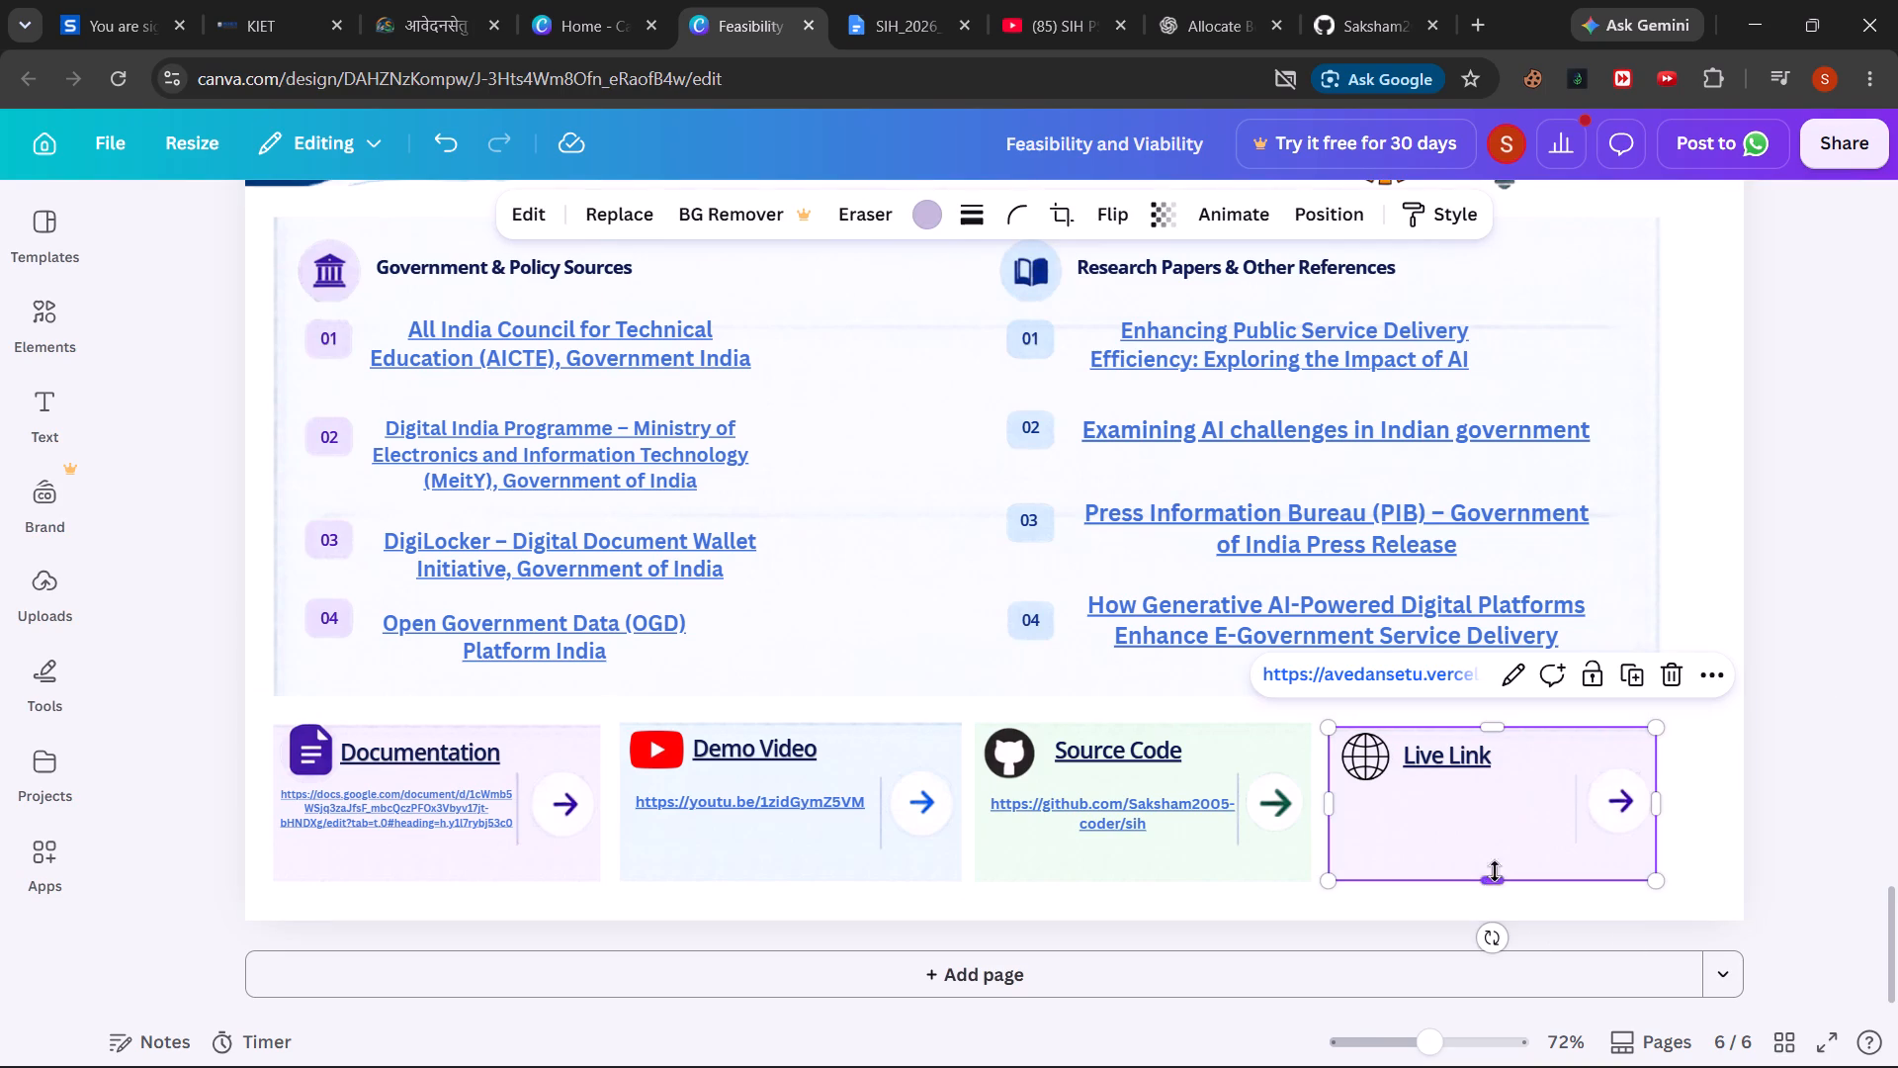
click(1491, 726)
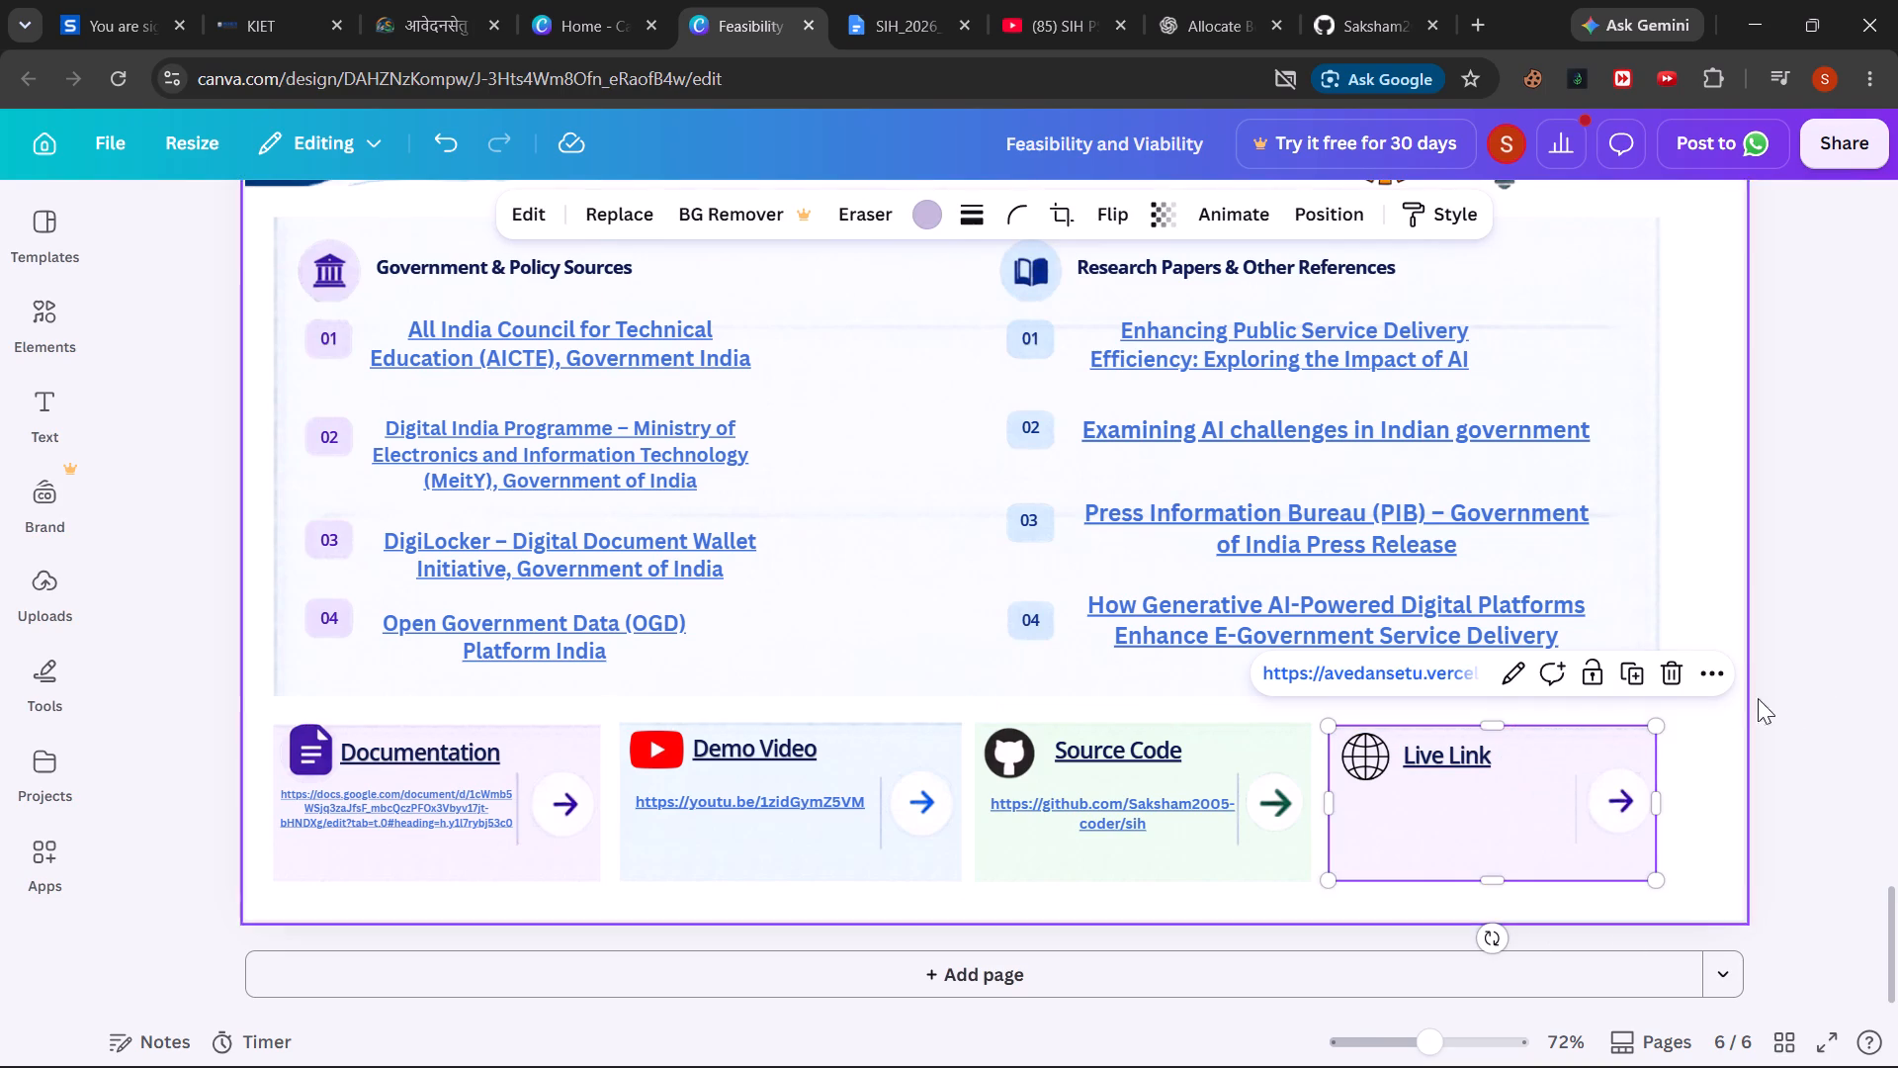
click(1806, 698)
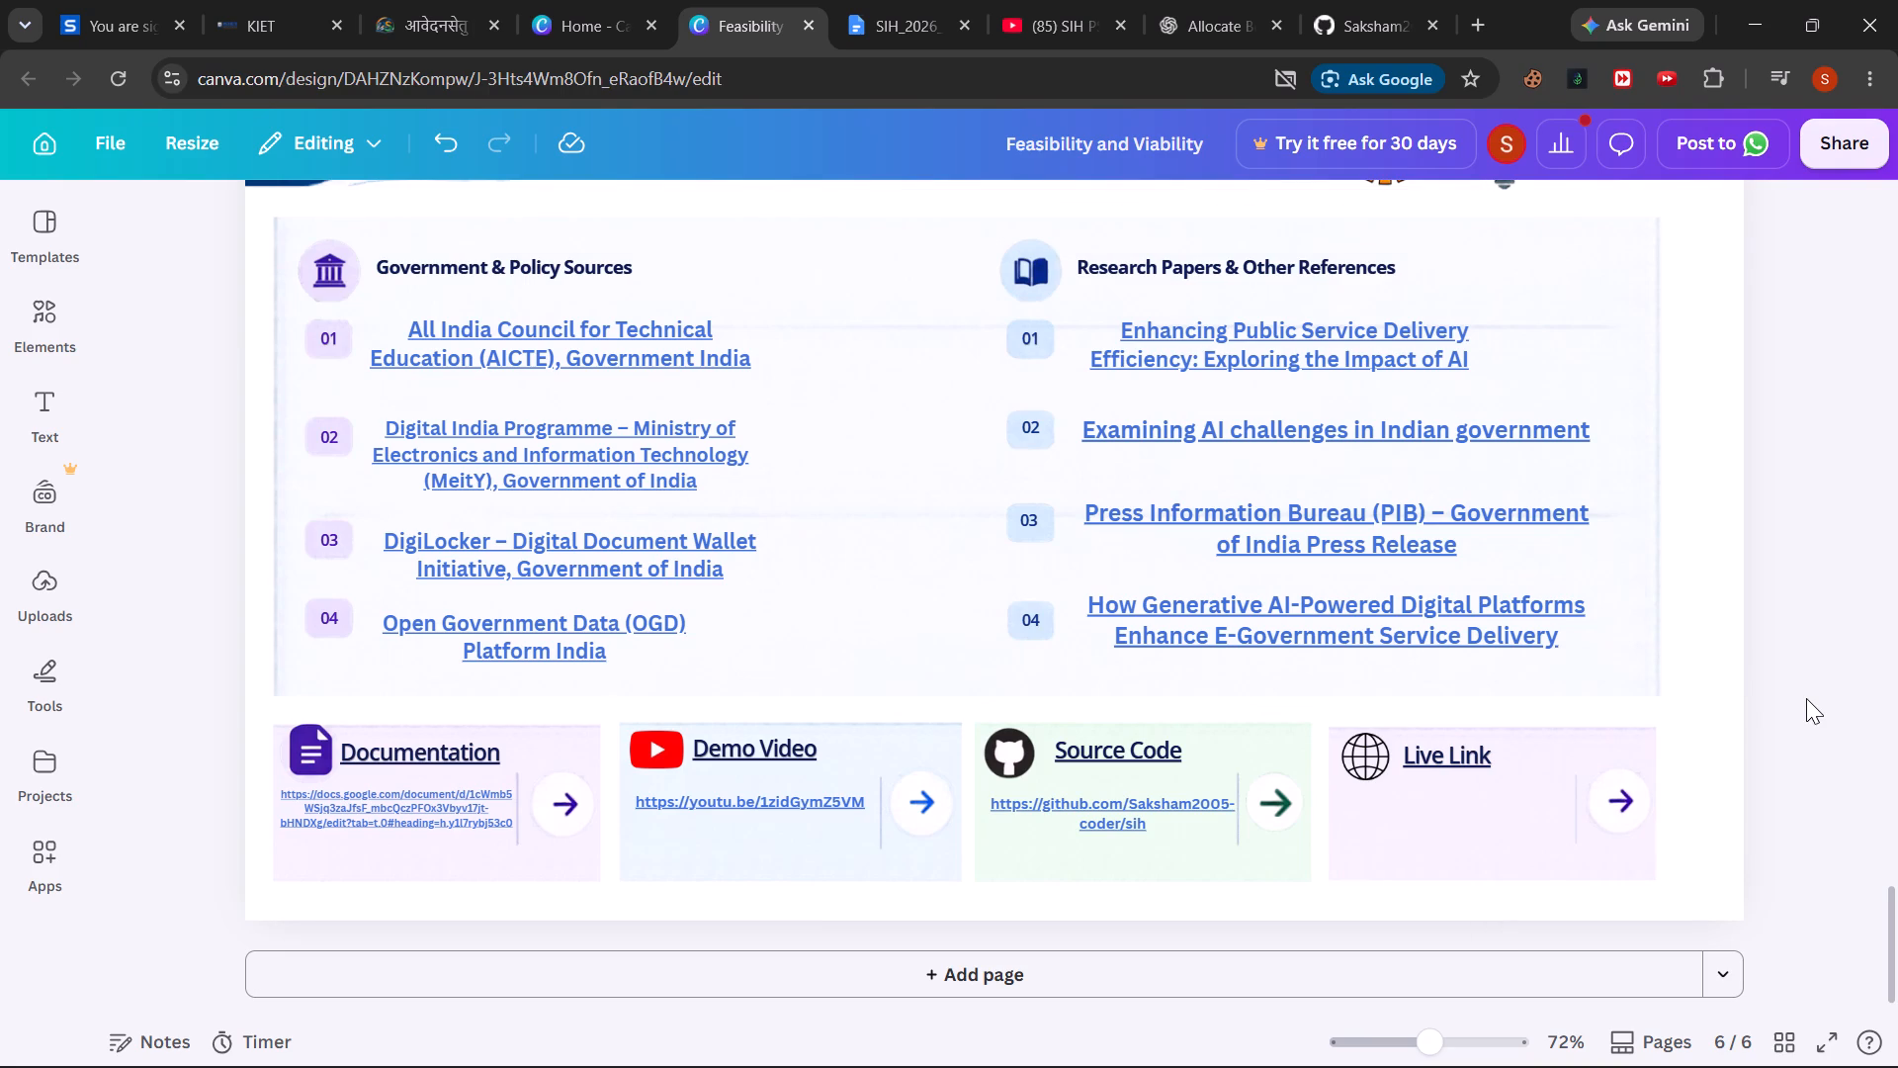
click(1472, 22)
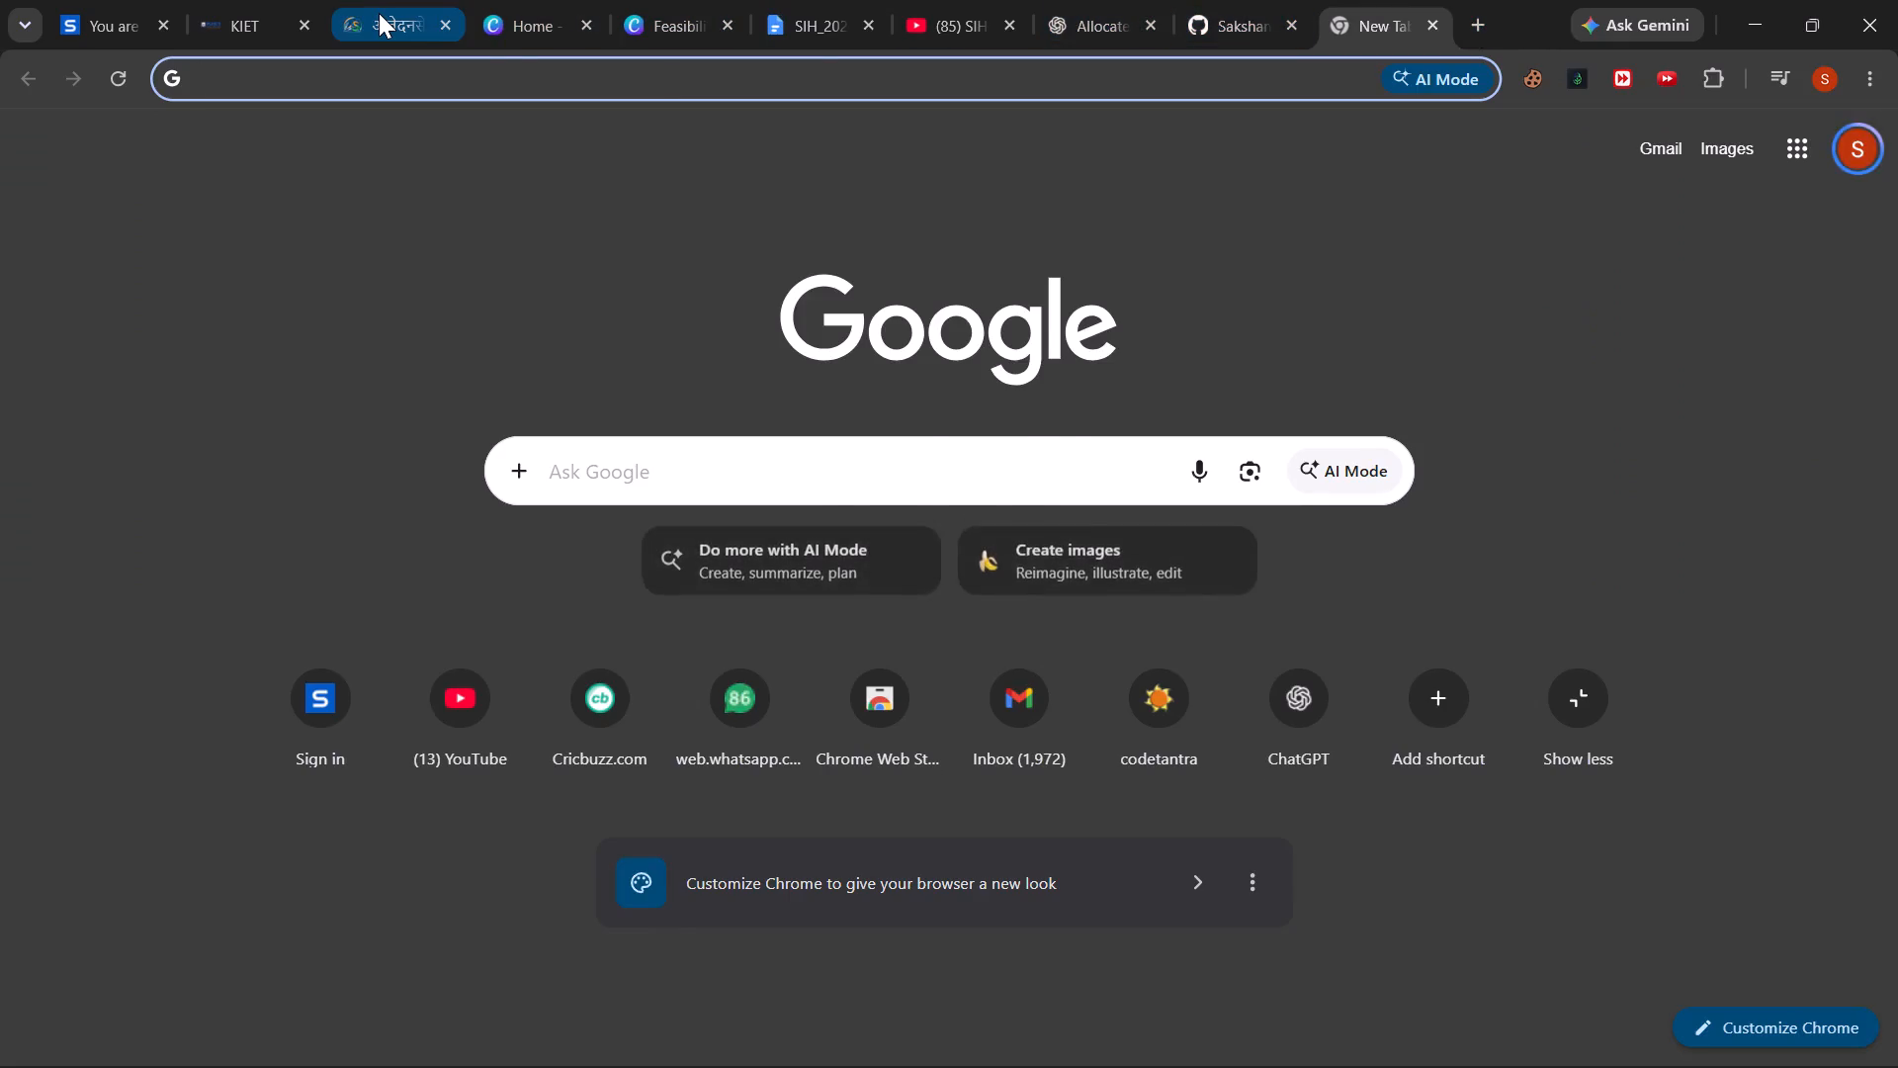
click(379, 13)
key(ctrl+c)
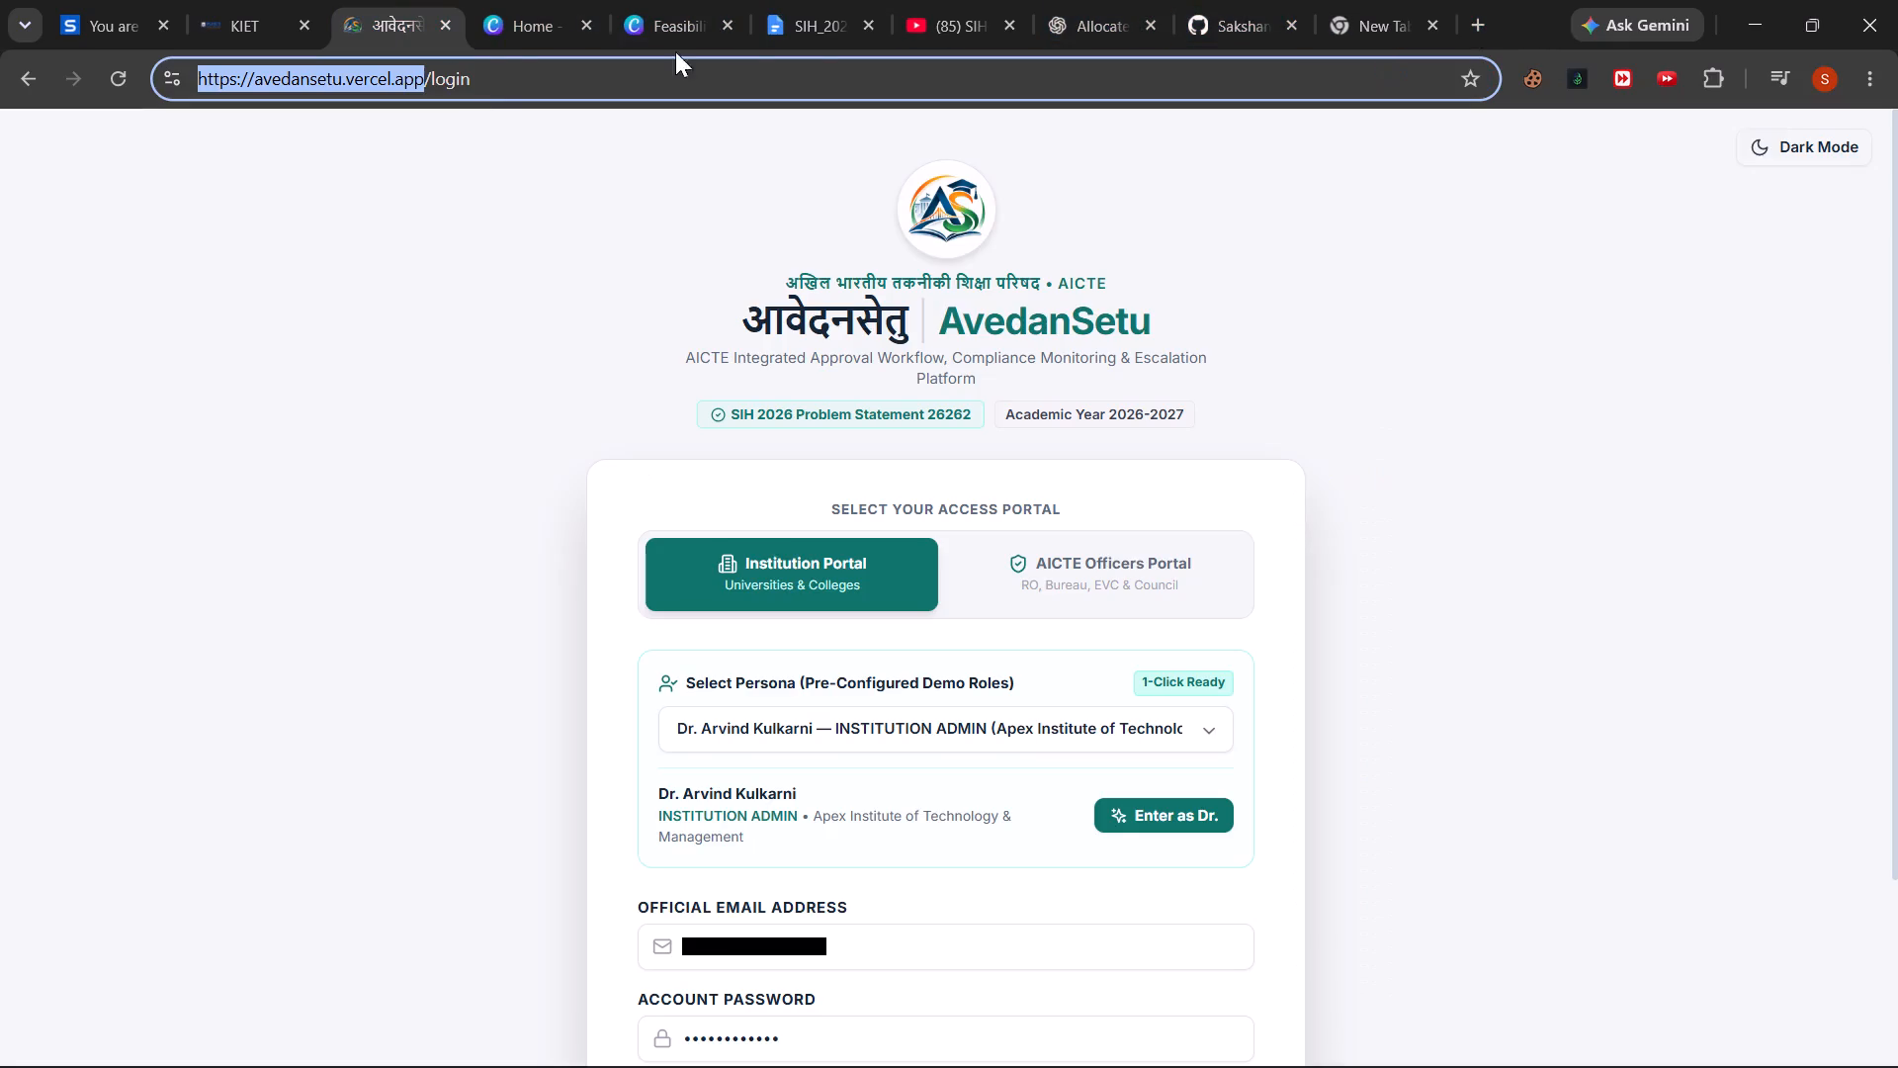
click(656, 0)
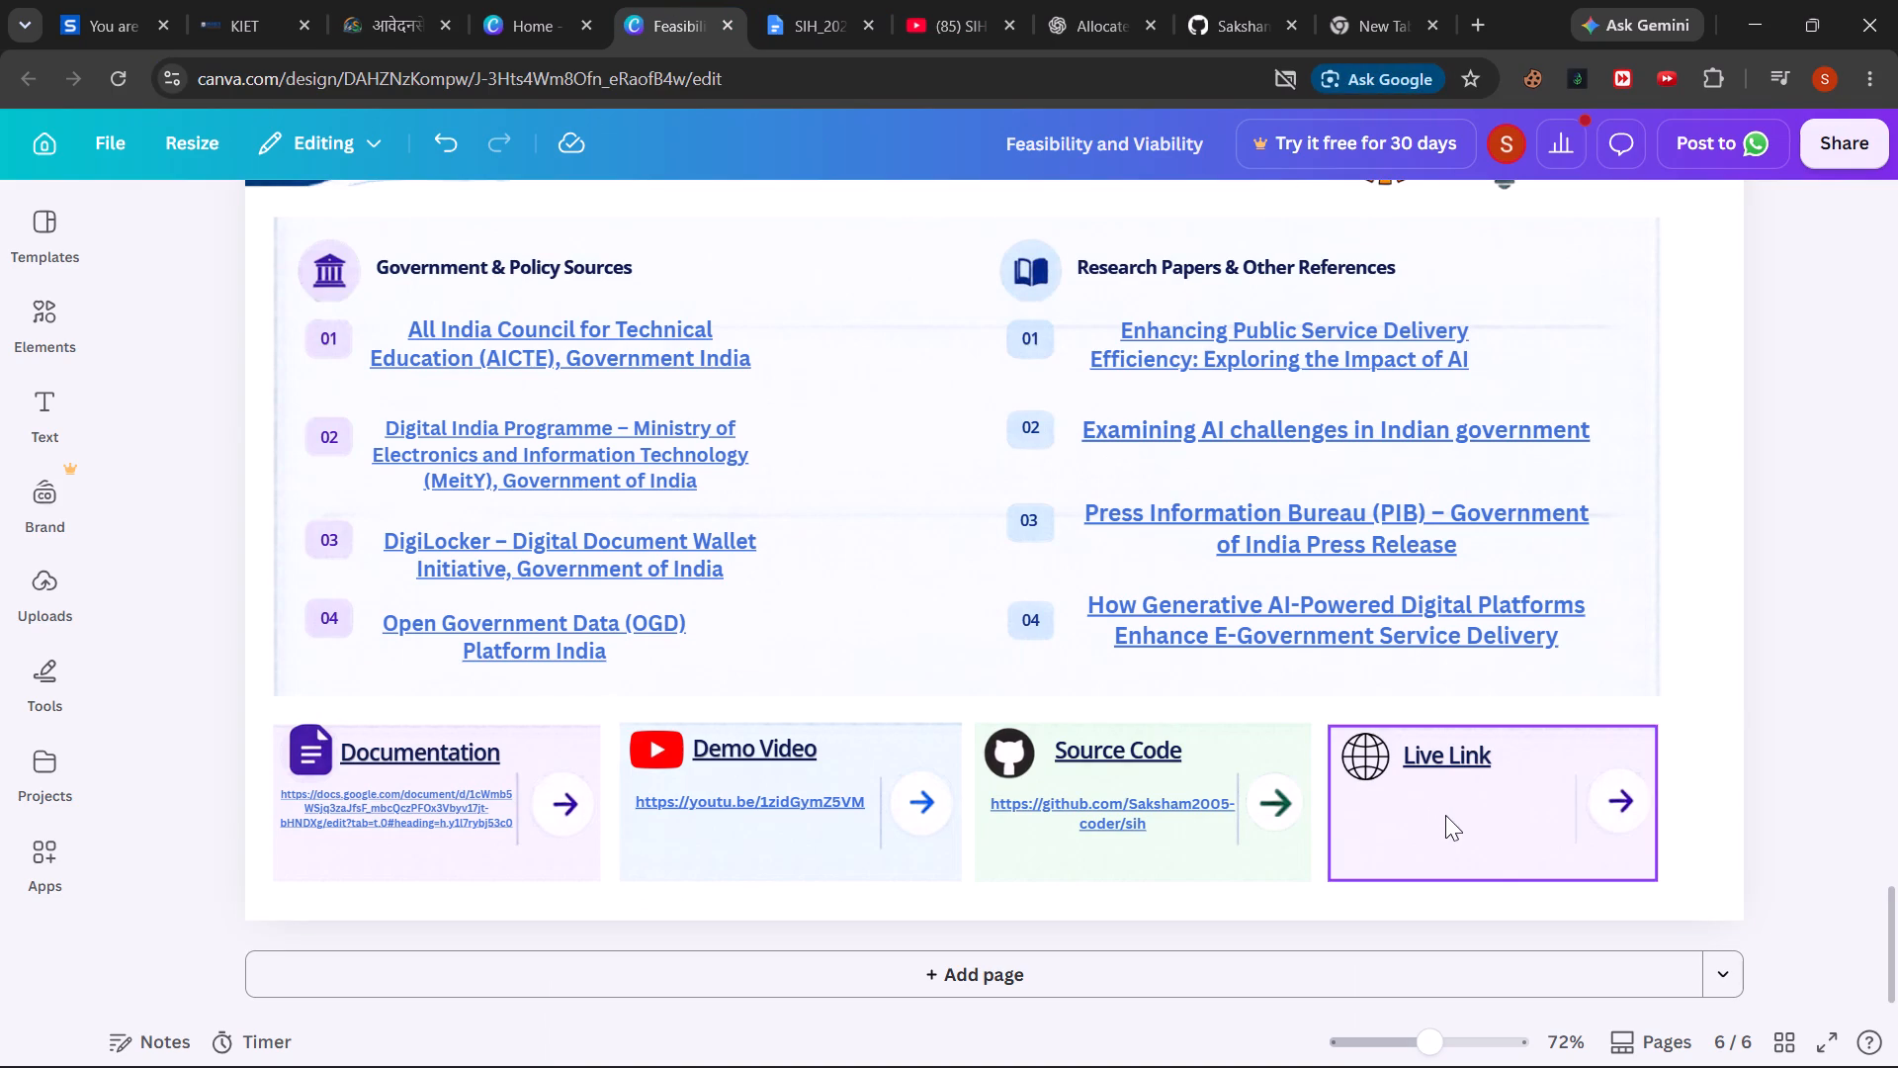
click(34, 395)
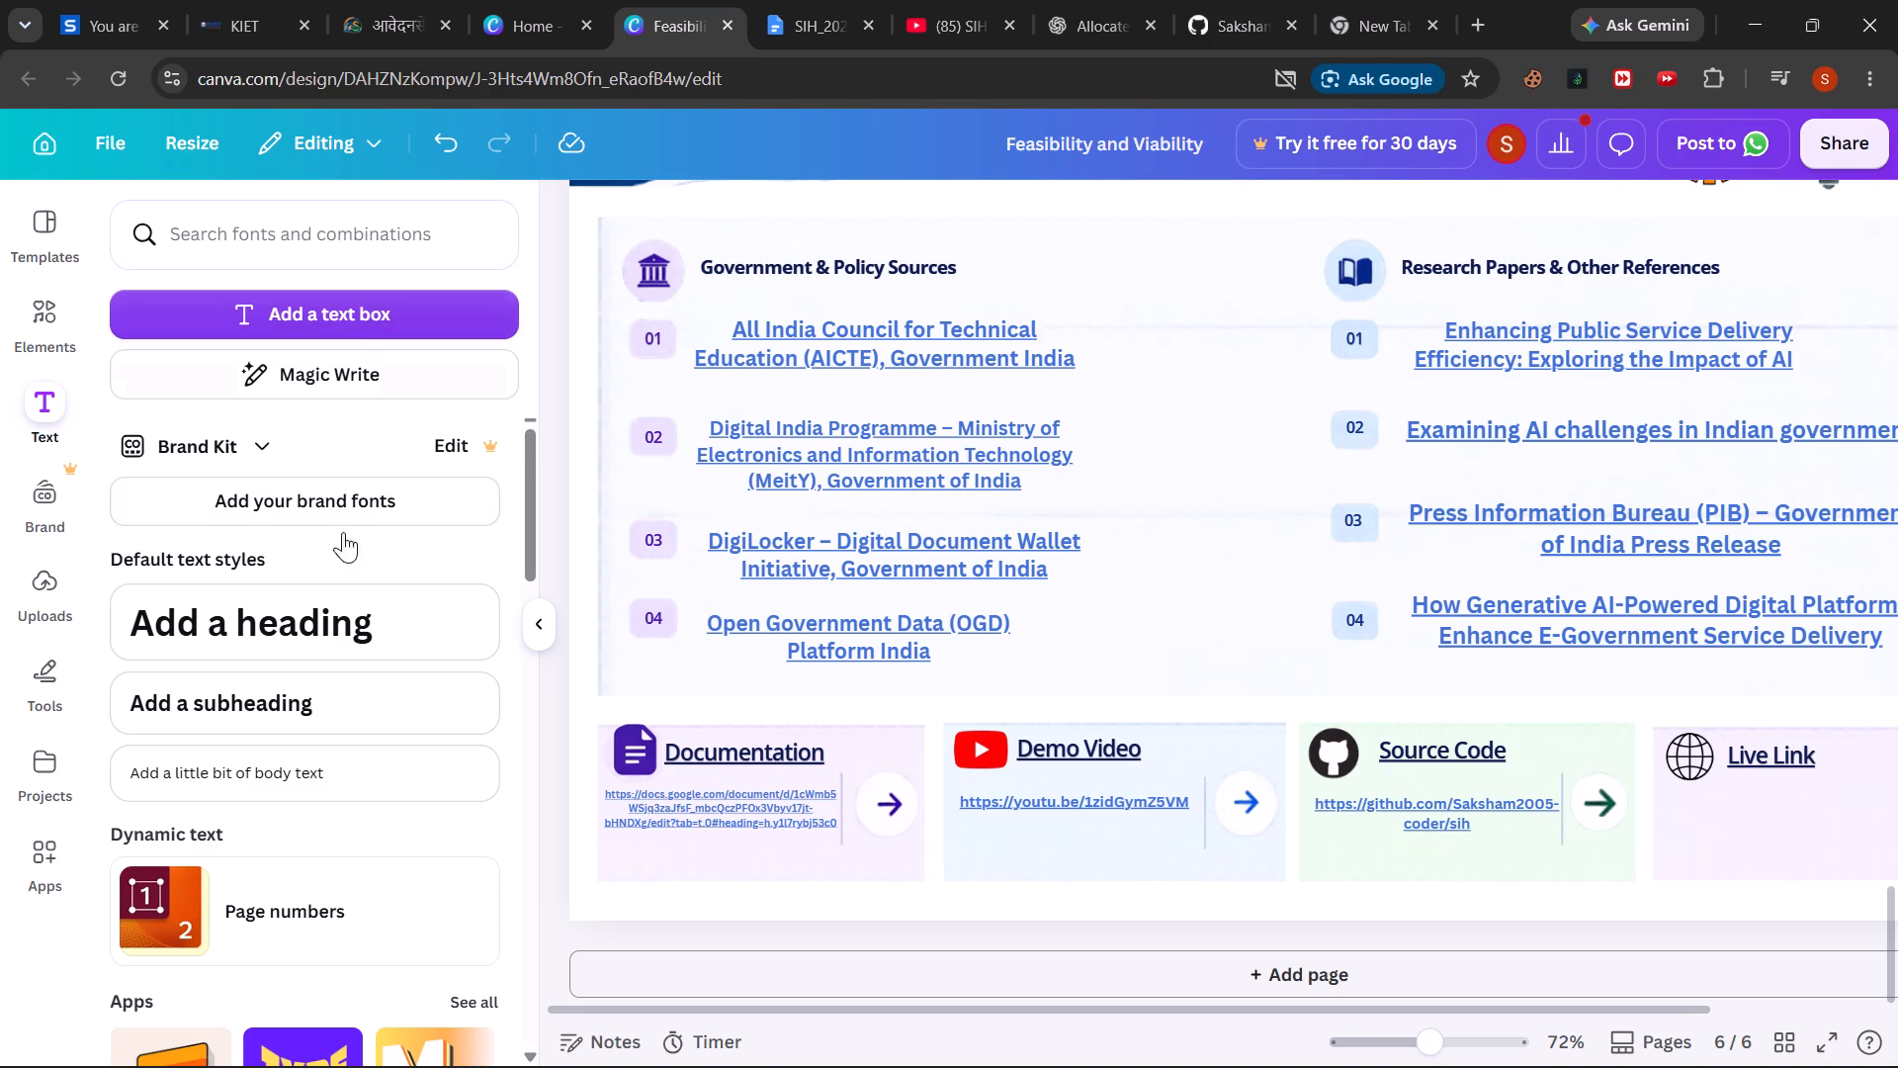
click(324, 785)
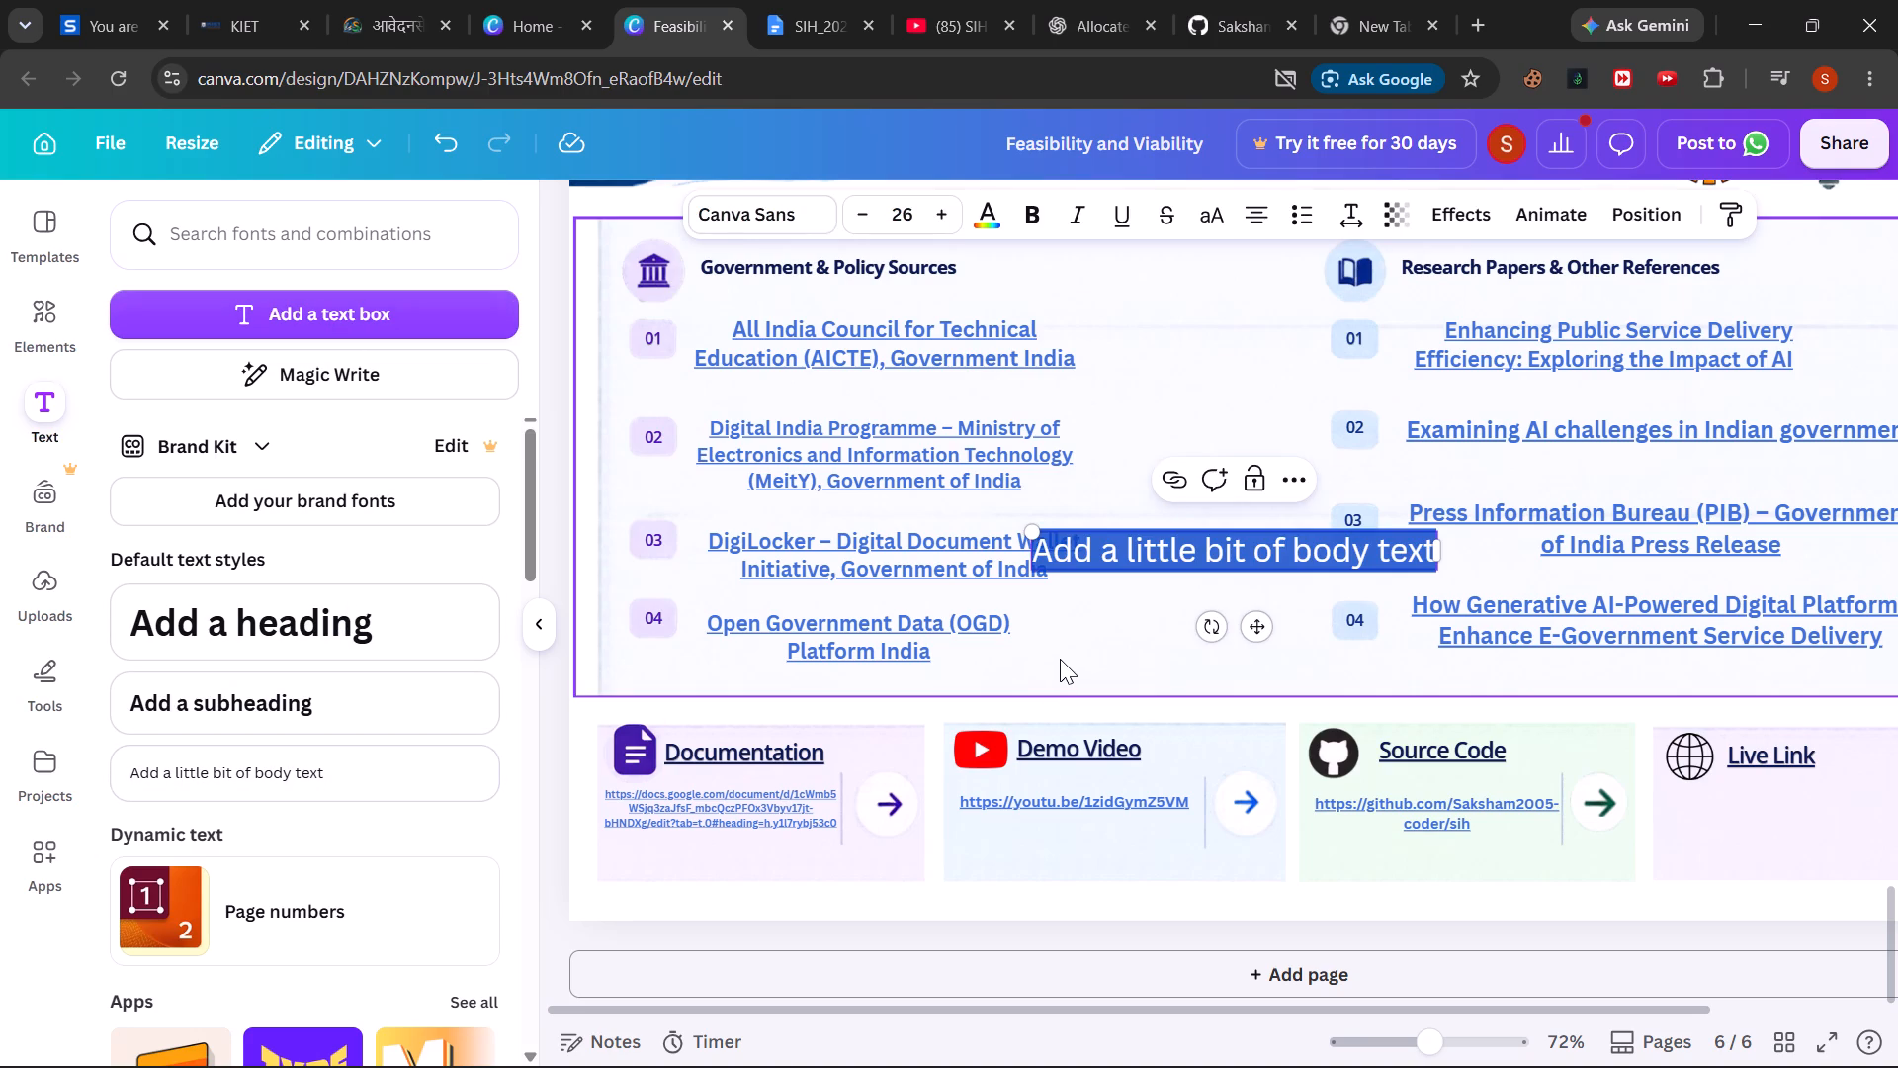
double_click(1278, 563)
key(ctrl+a)
key(ctrl+v)
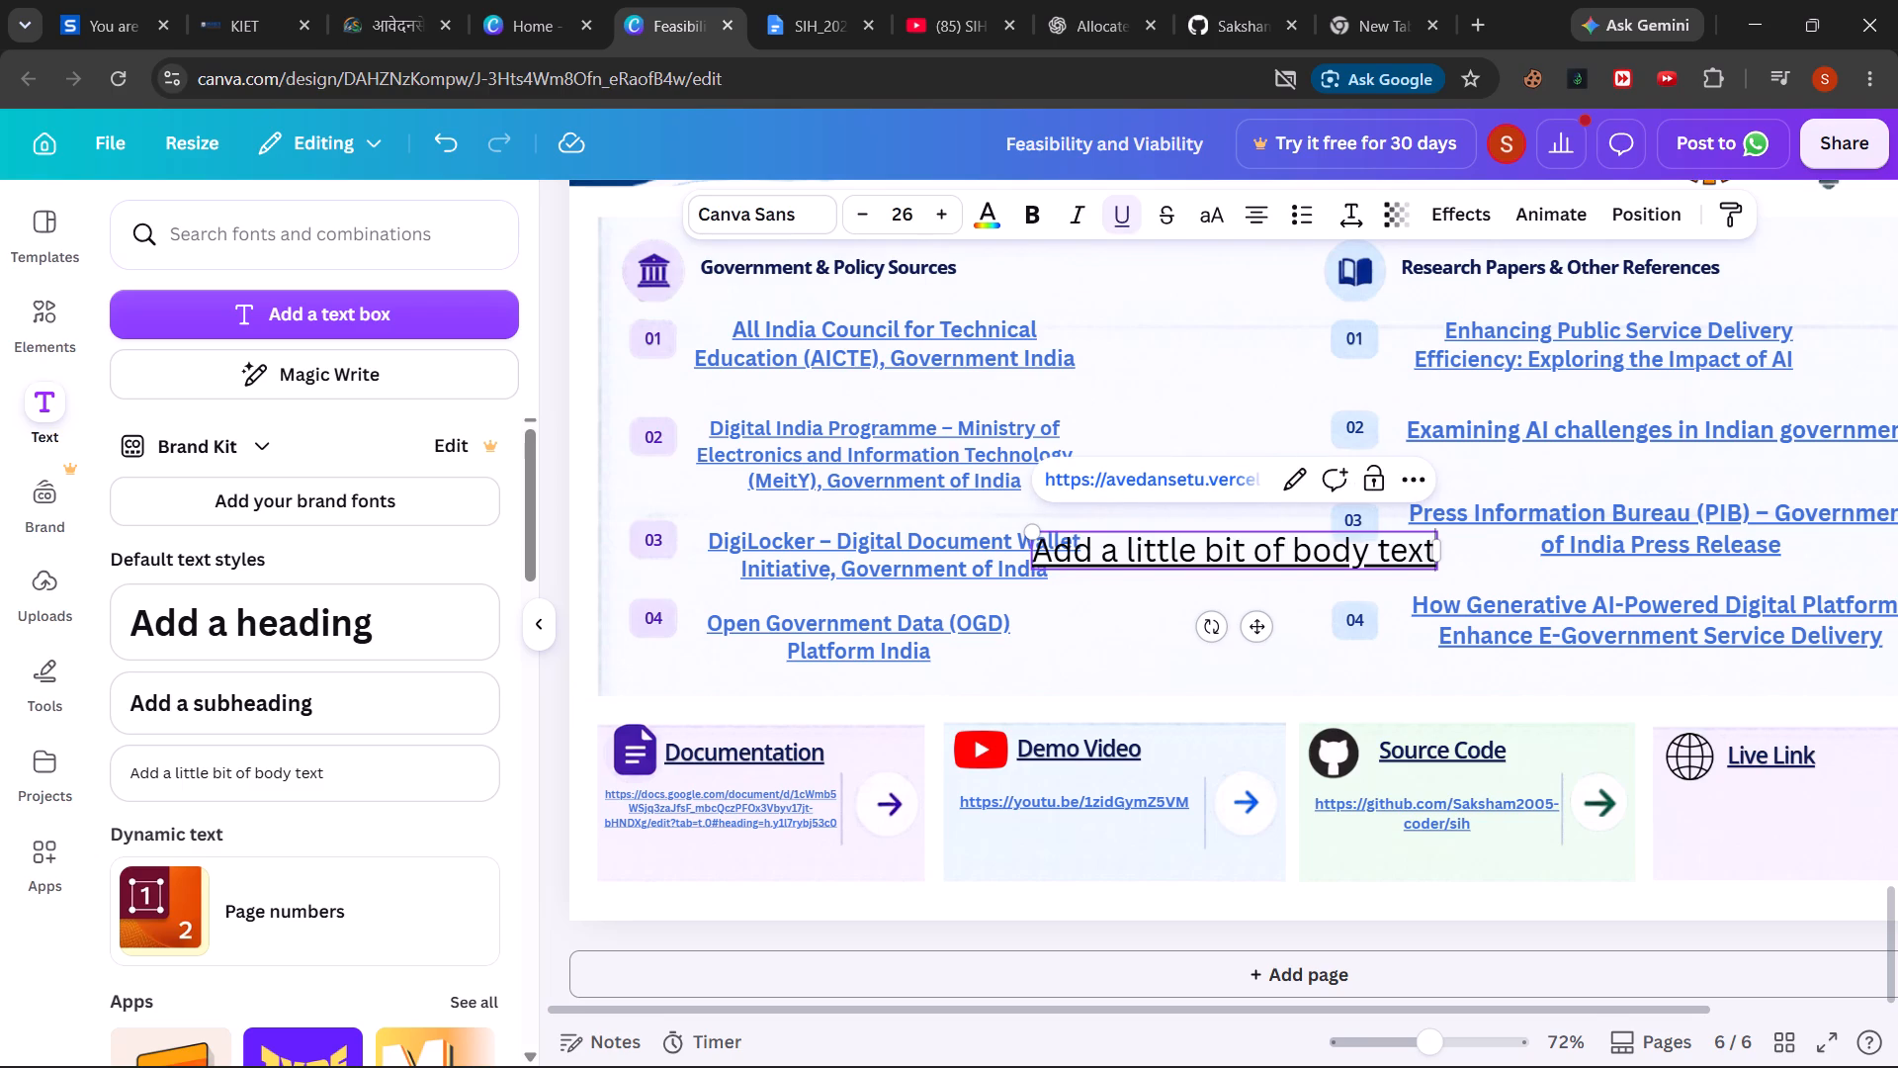
click(43, 410)
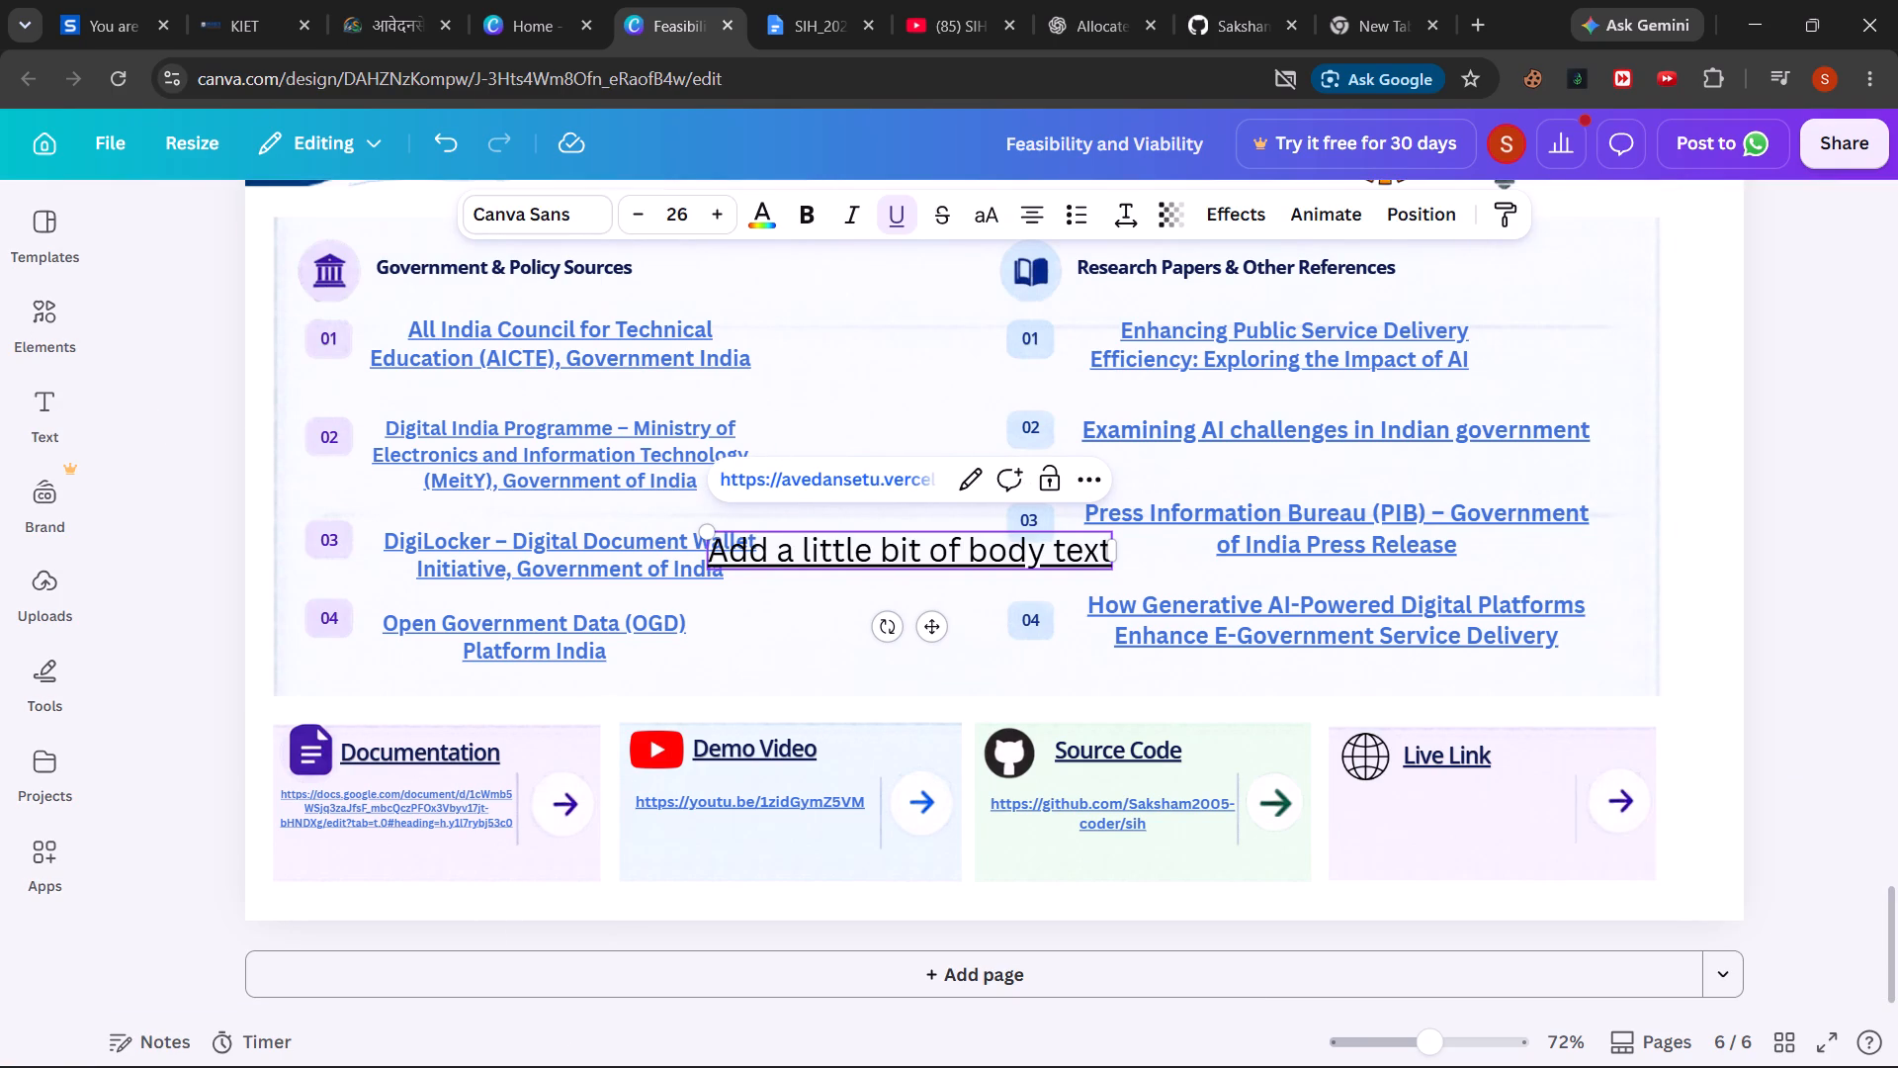
Move the new body text box down from the middle of the page towards the Live Link card.
drag(912, 558, 1042, 633)
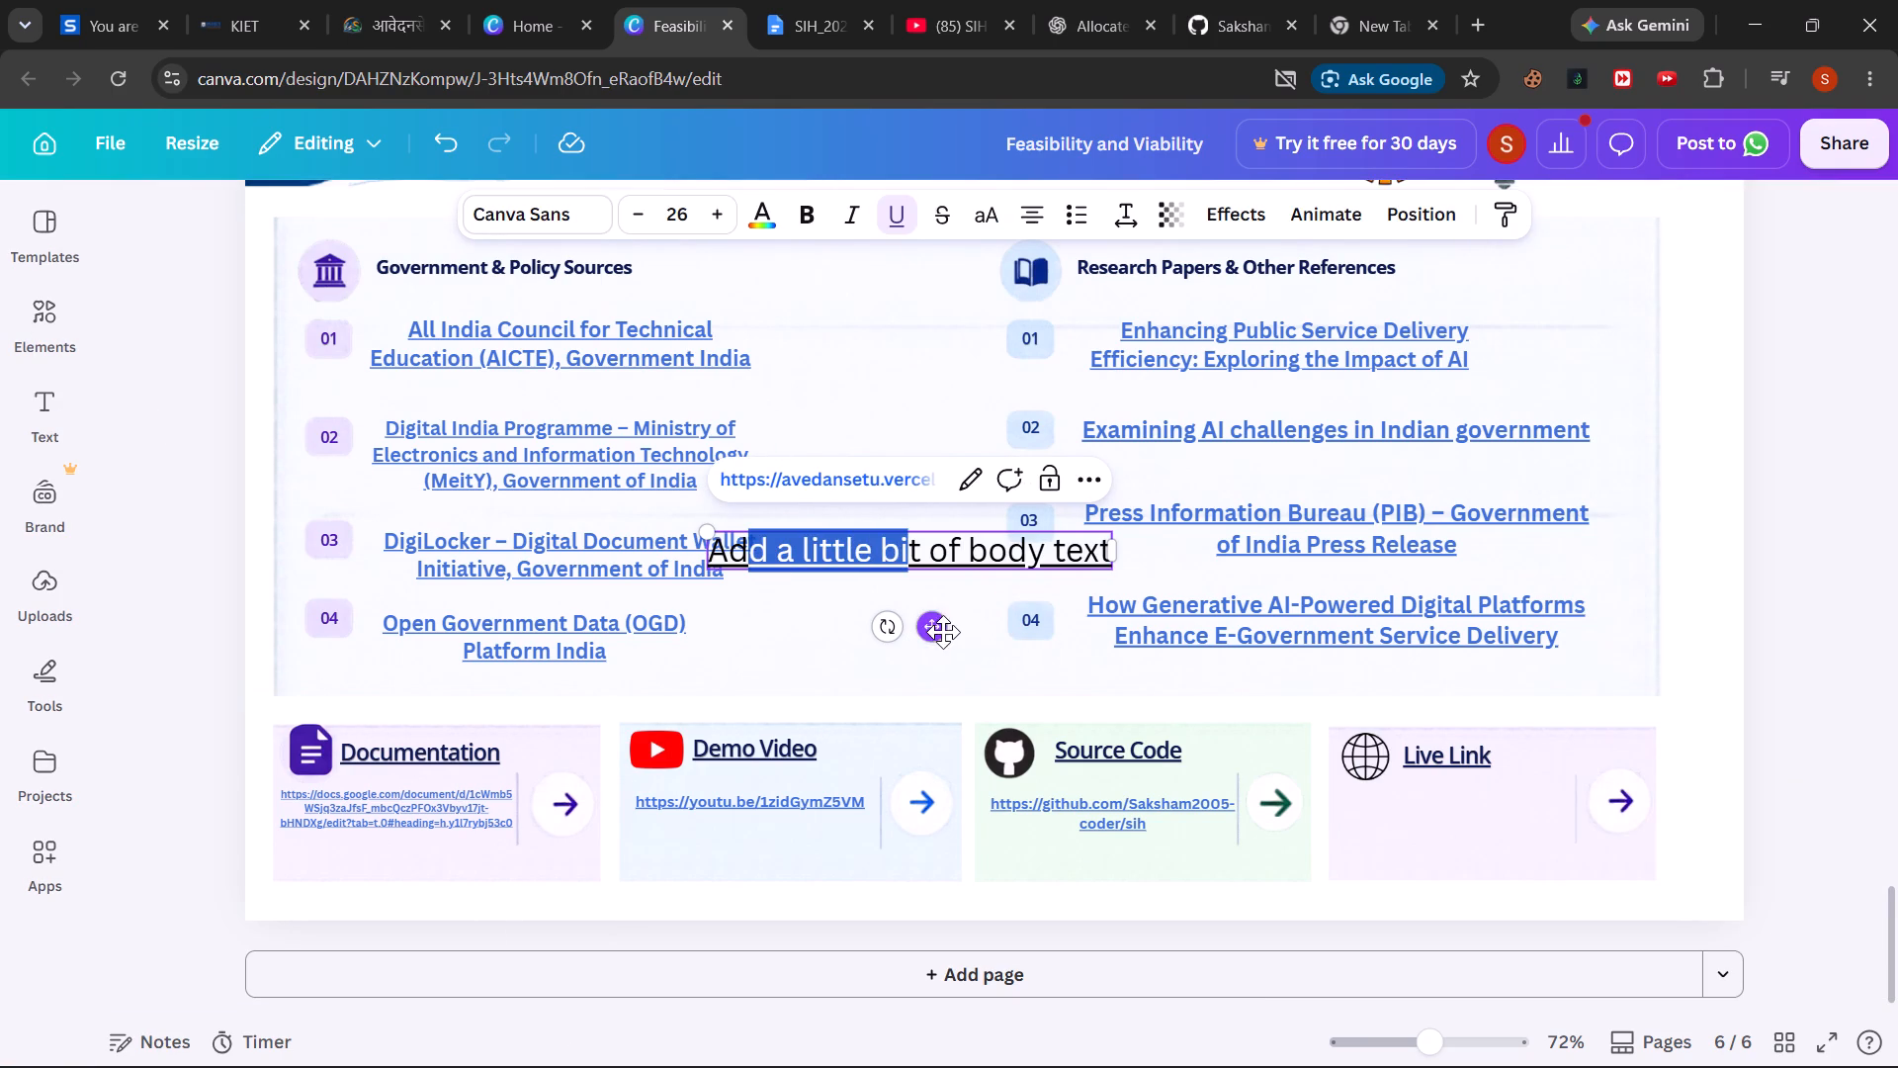
drag(943, 632, 1436, 912)
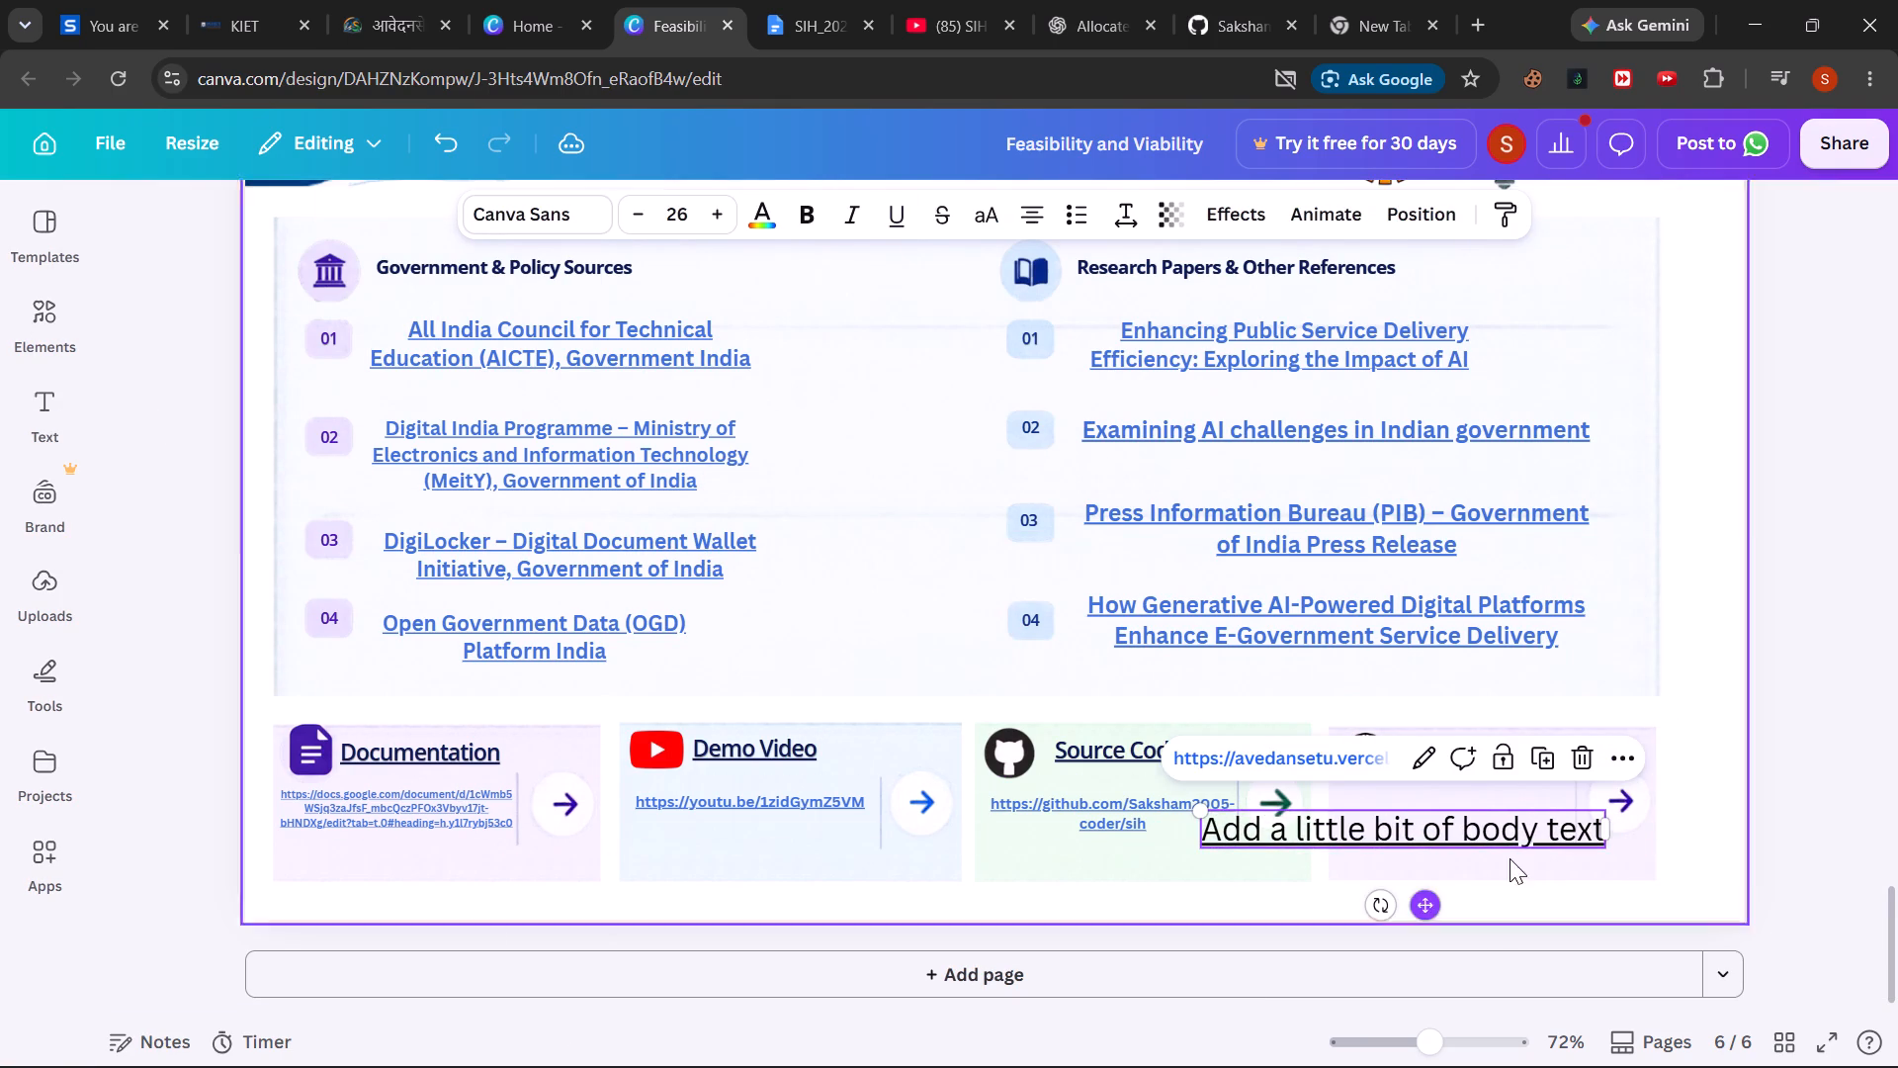
drag(1536, 823, 1474, 829)
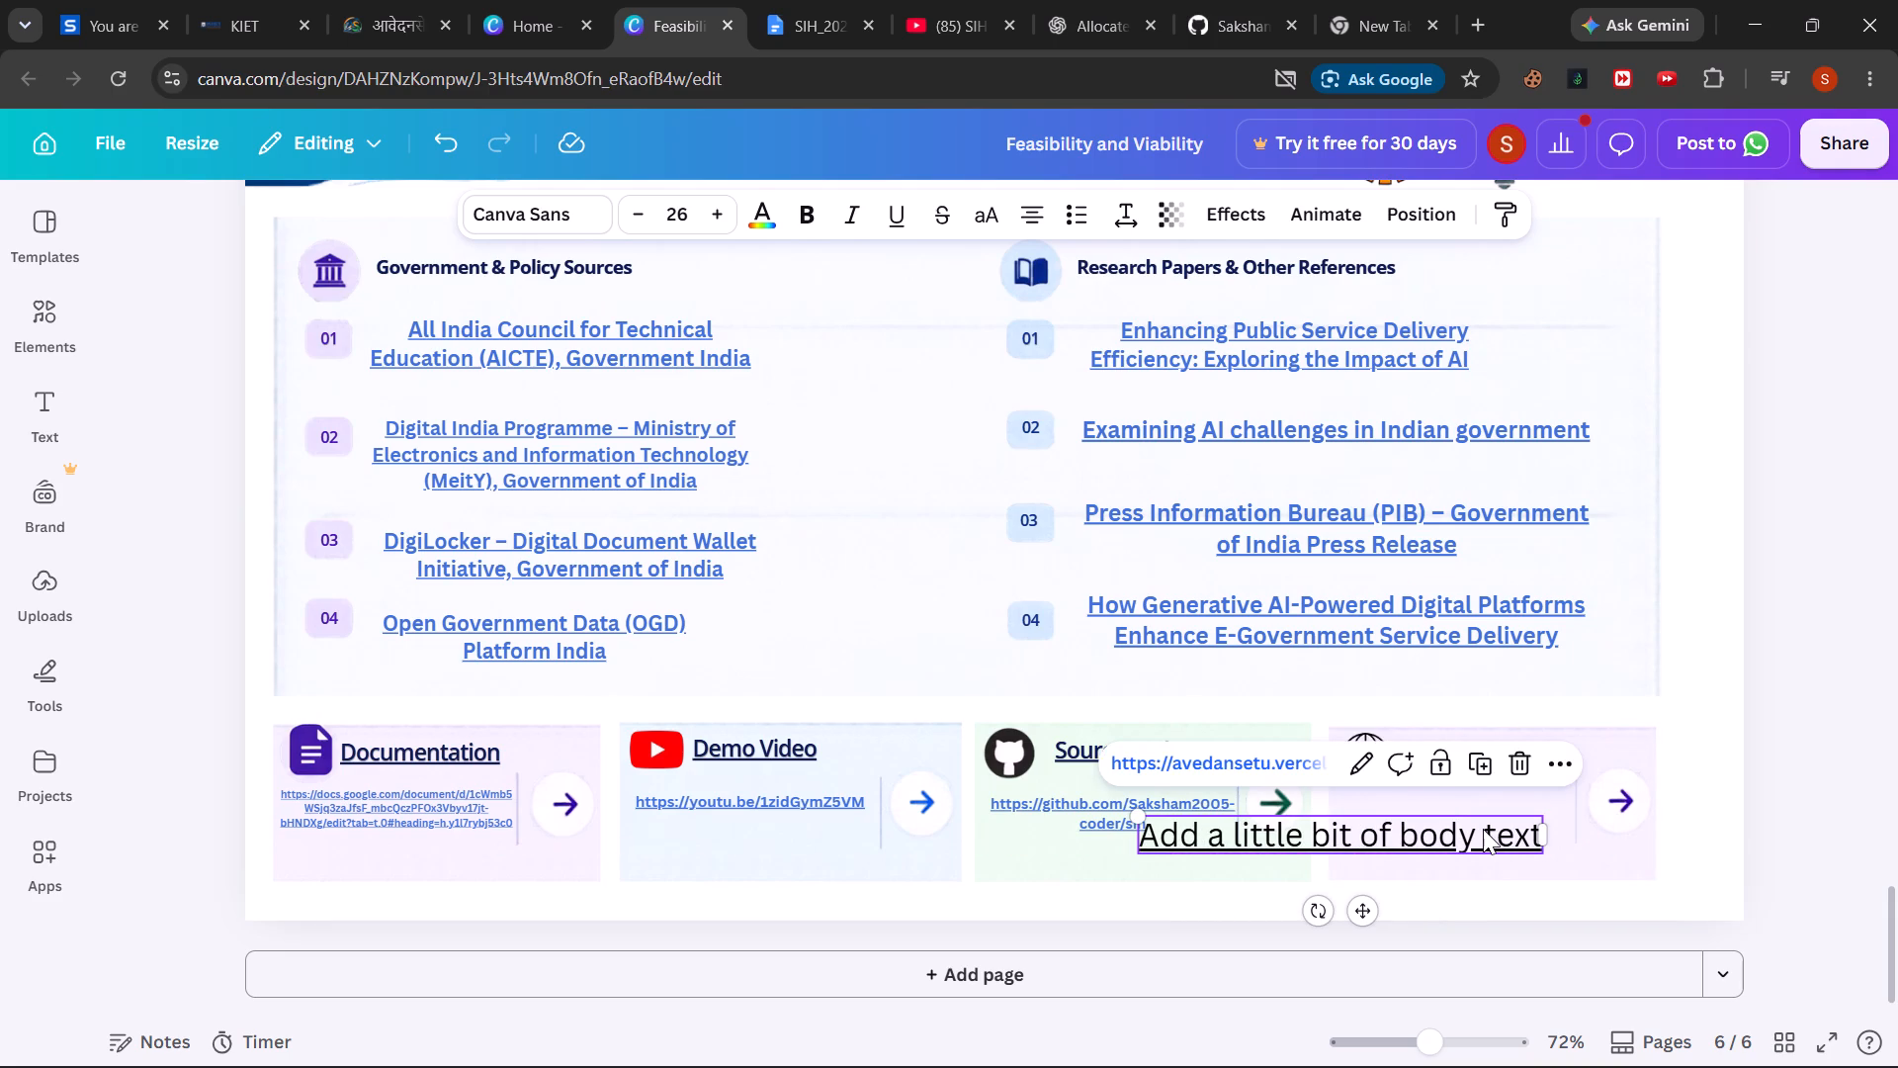
double_click(1485, 829)
key(BackSpace)
key(BackSpace)
key(BackSpace)
key(BackSpace)
key(BackSpace)
key(BackSpace)
key(BackSpace)
key(BackSpace)
key(BackSpace)
key(BackSpace)
key(BackSpace)
key(BackSpace)
key(BackSpace)
key(BackSpace)
key(BackSpace)
key(BackSpace)
key(BackSpace)
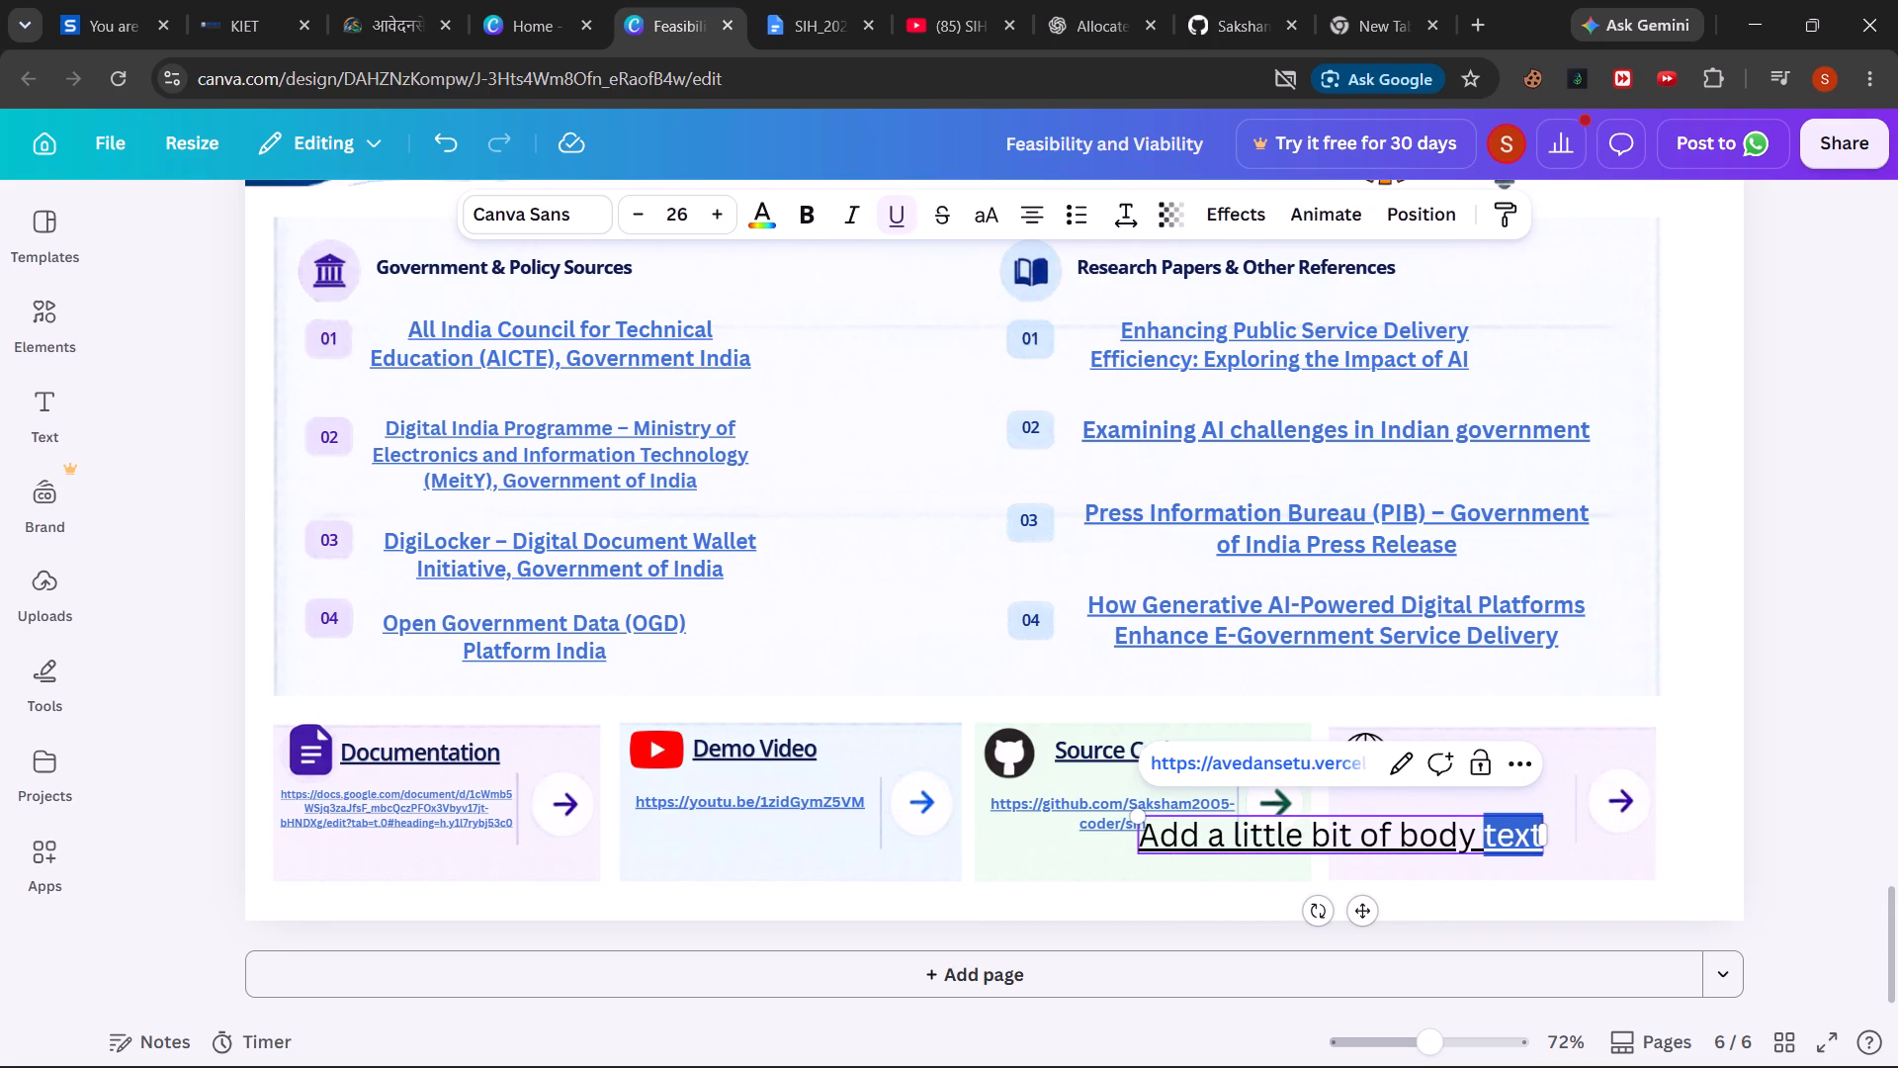
key(BackSpace)
key(BackSpace)
key(BackSpace)
key(BackSpace)
key(BackSpace)
key(BackSpace)
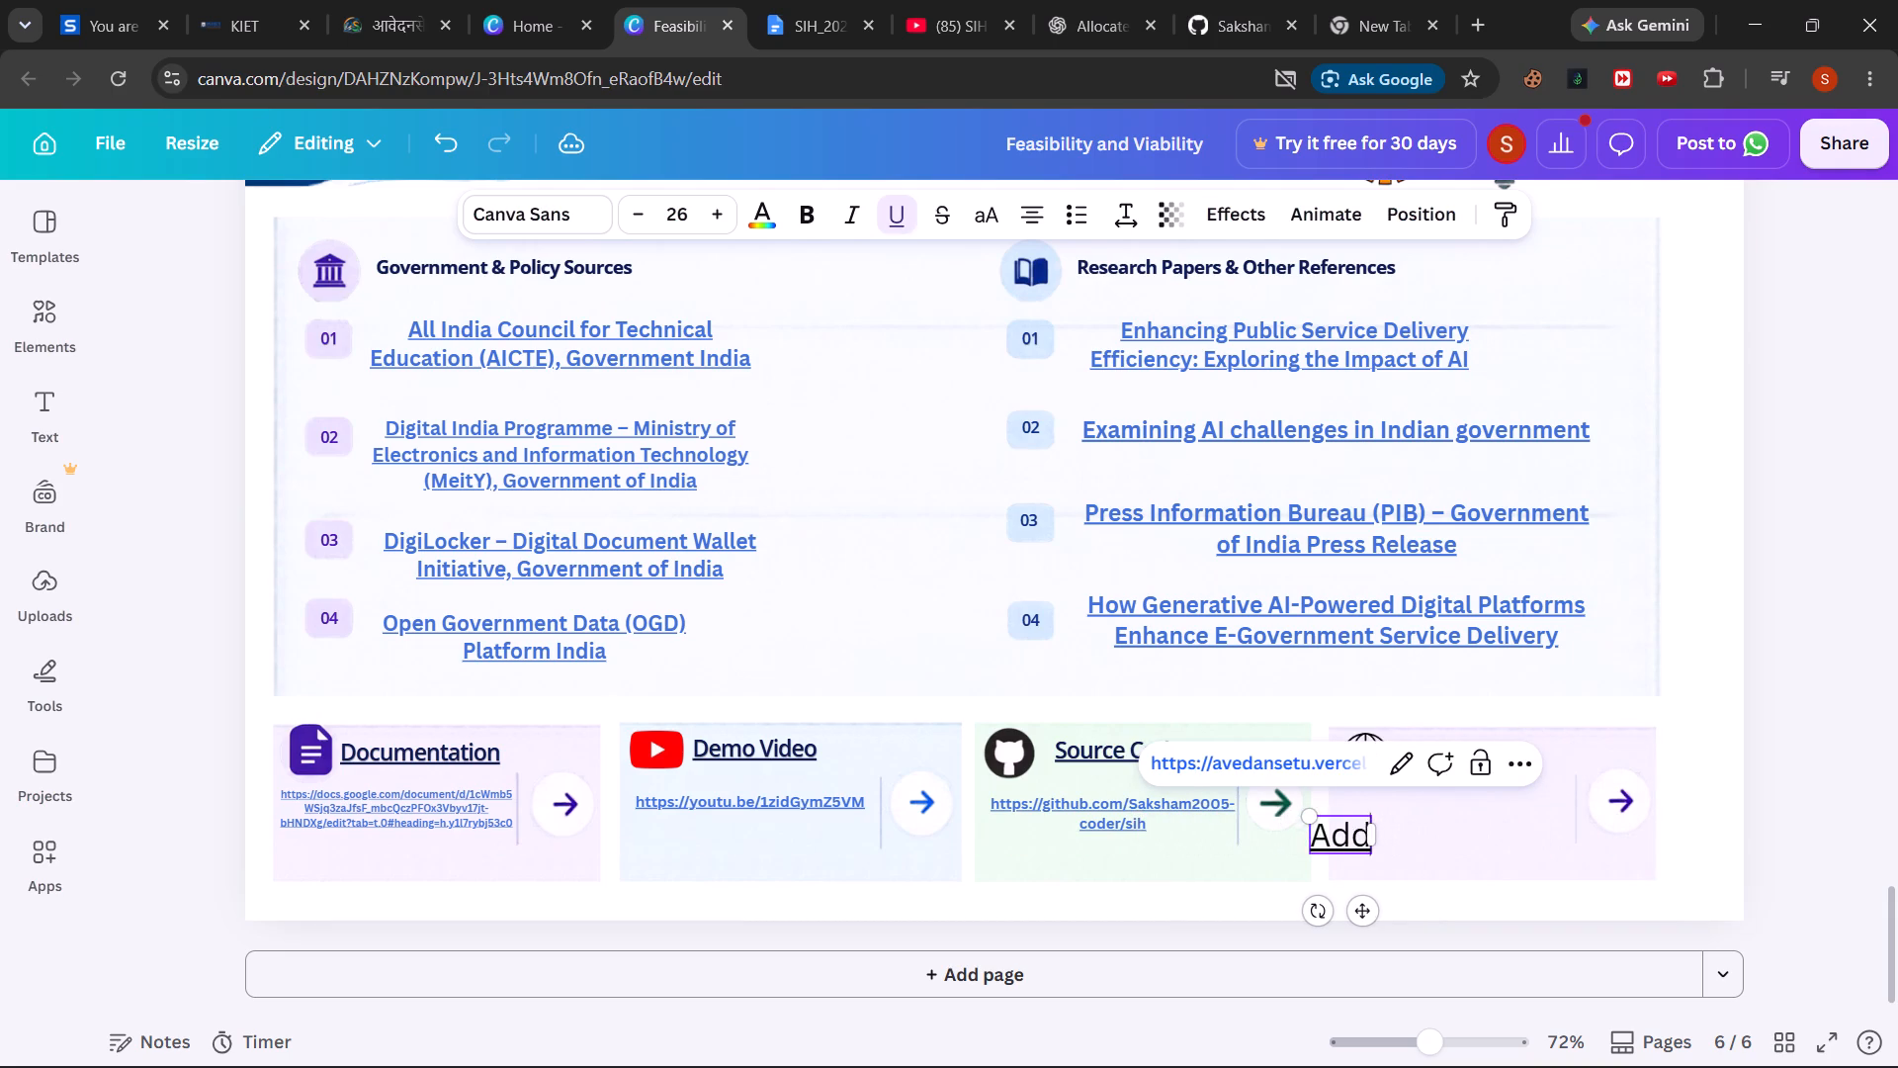
key(BackSpace)
key(BackSpace)
key(ctrl+v)
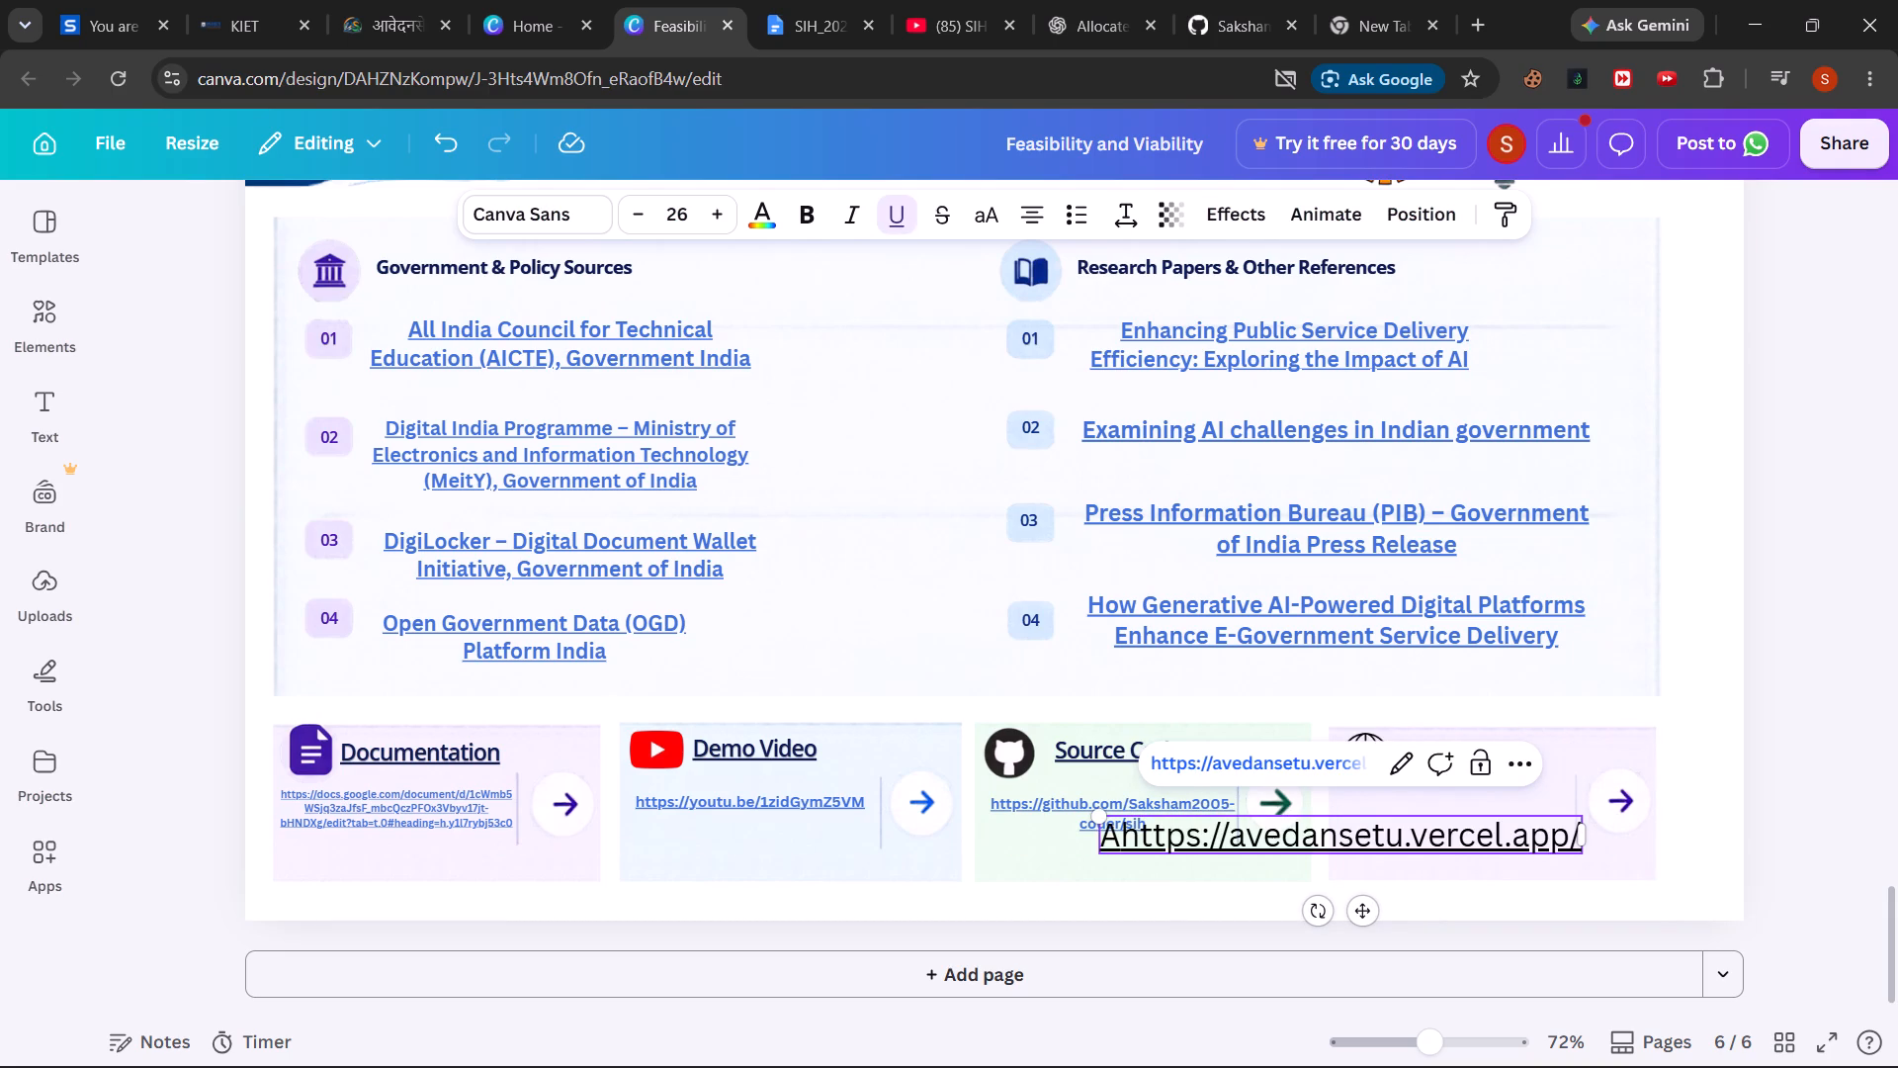
click(1122, 848)
key(BackSpace)
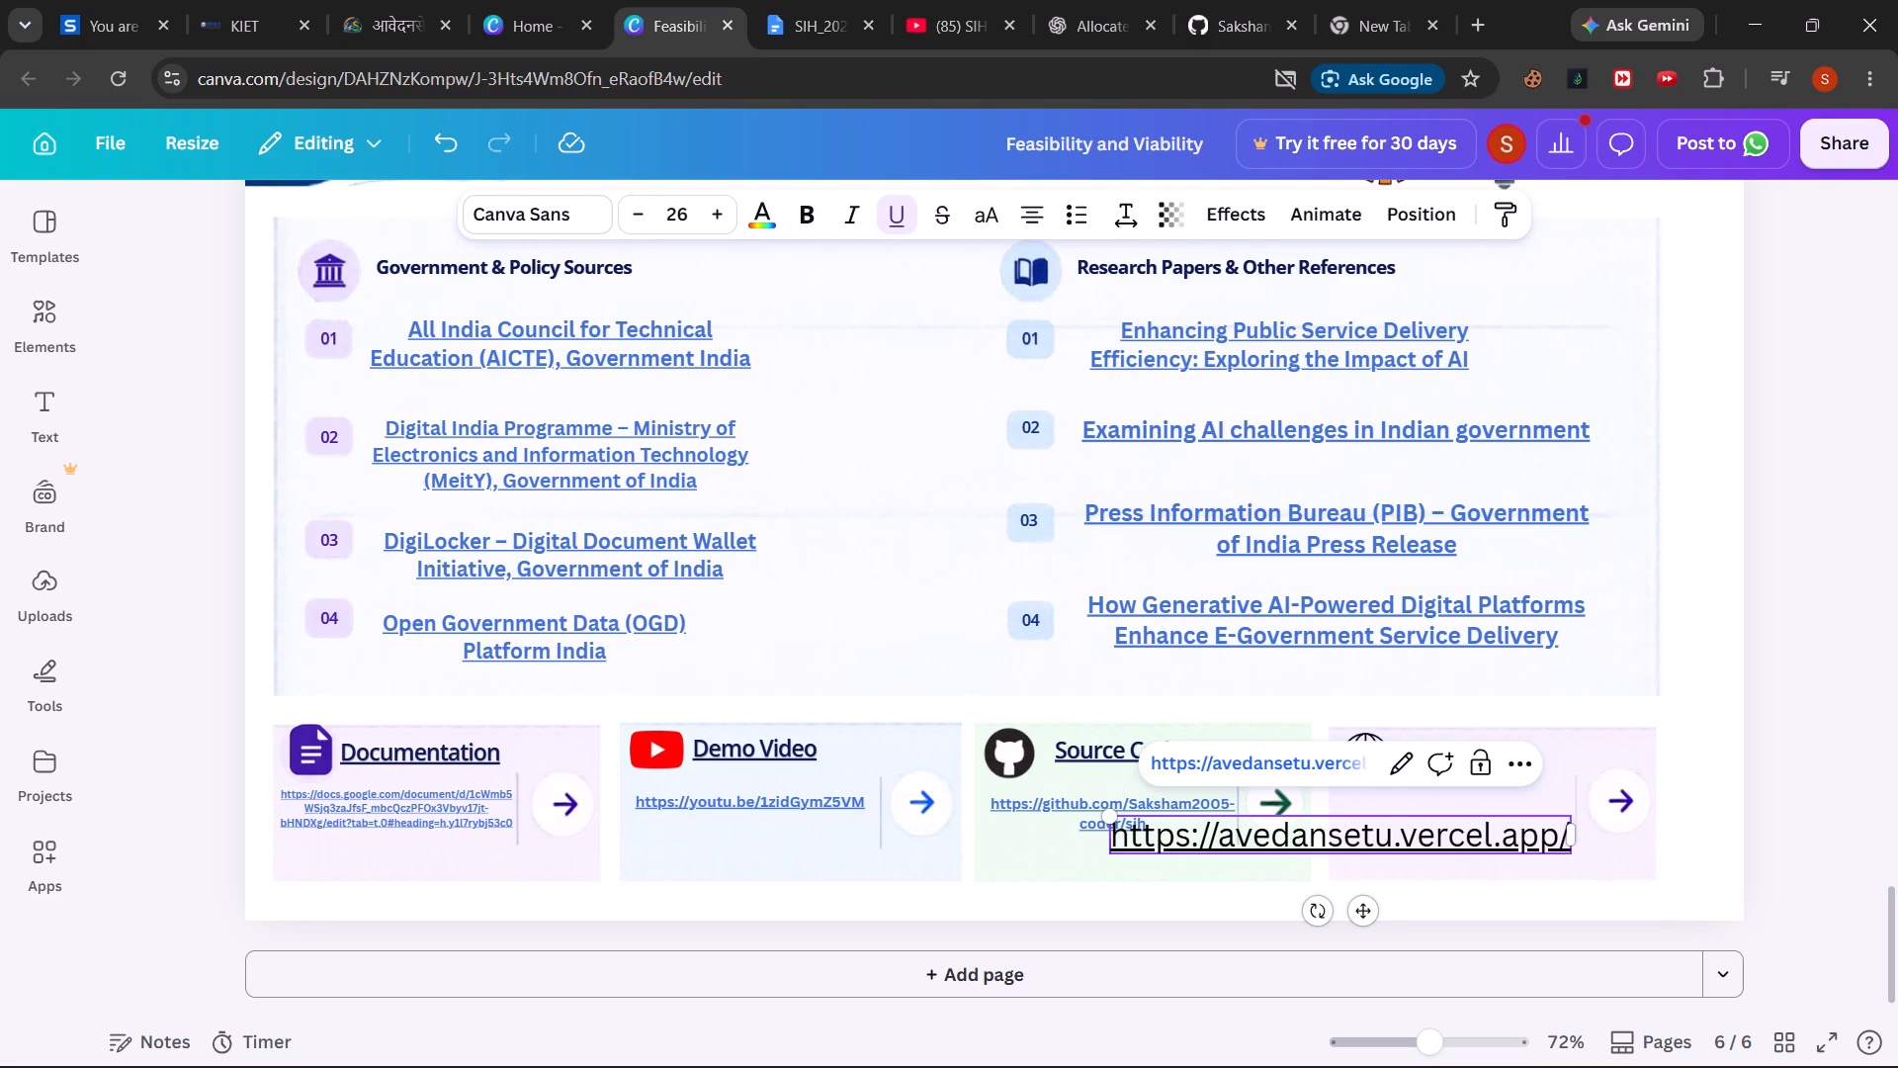
Shift the AvedanSetu URL text off the Source Code card and over the Live Link card.
drag(1435, 842, 1530, 850)
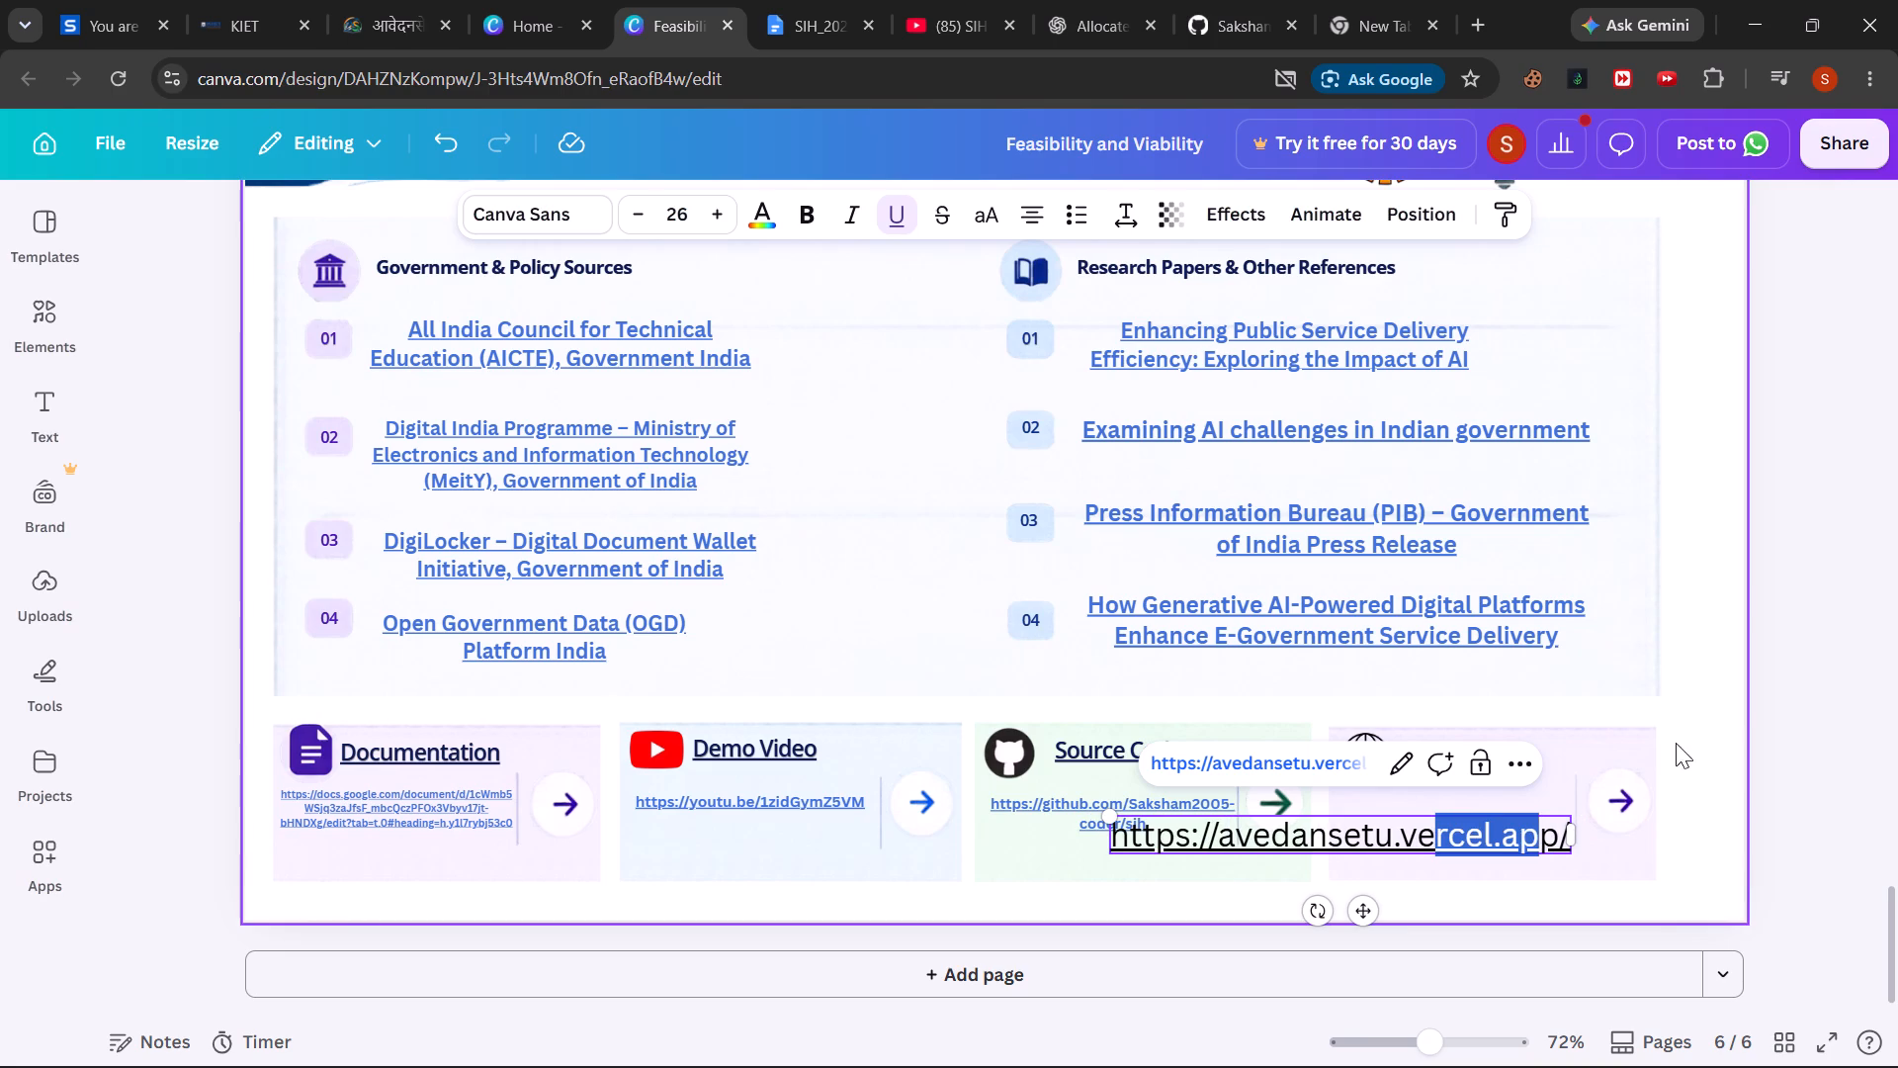
click(1686, 736)
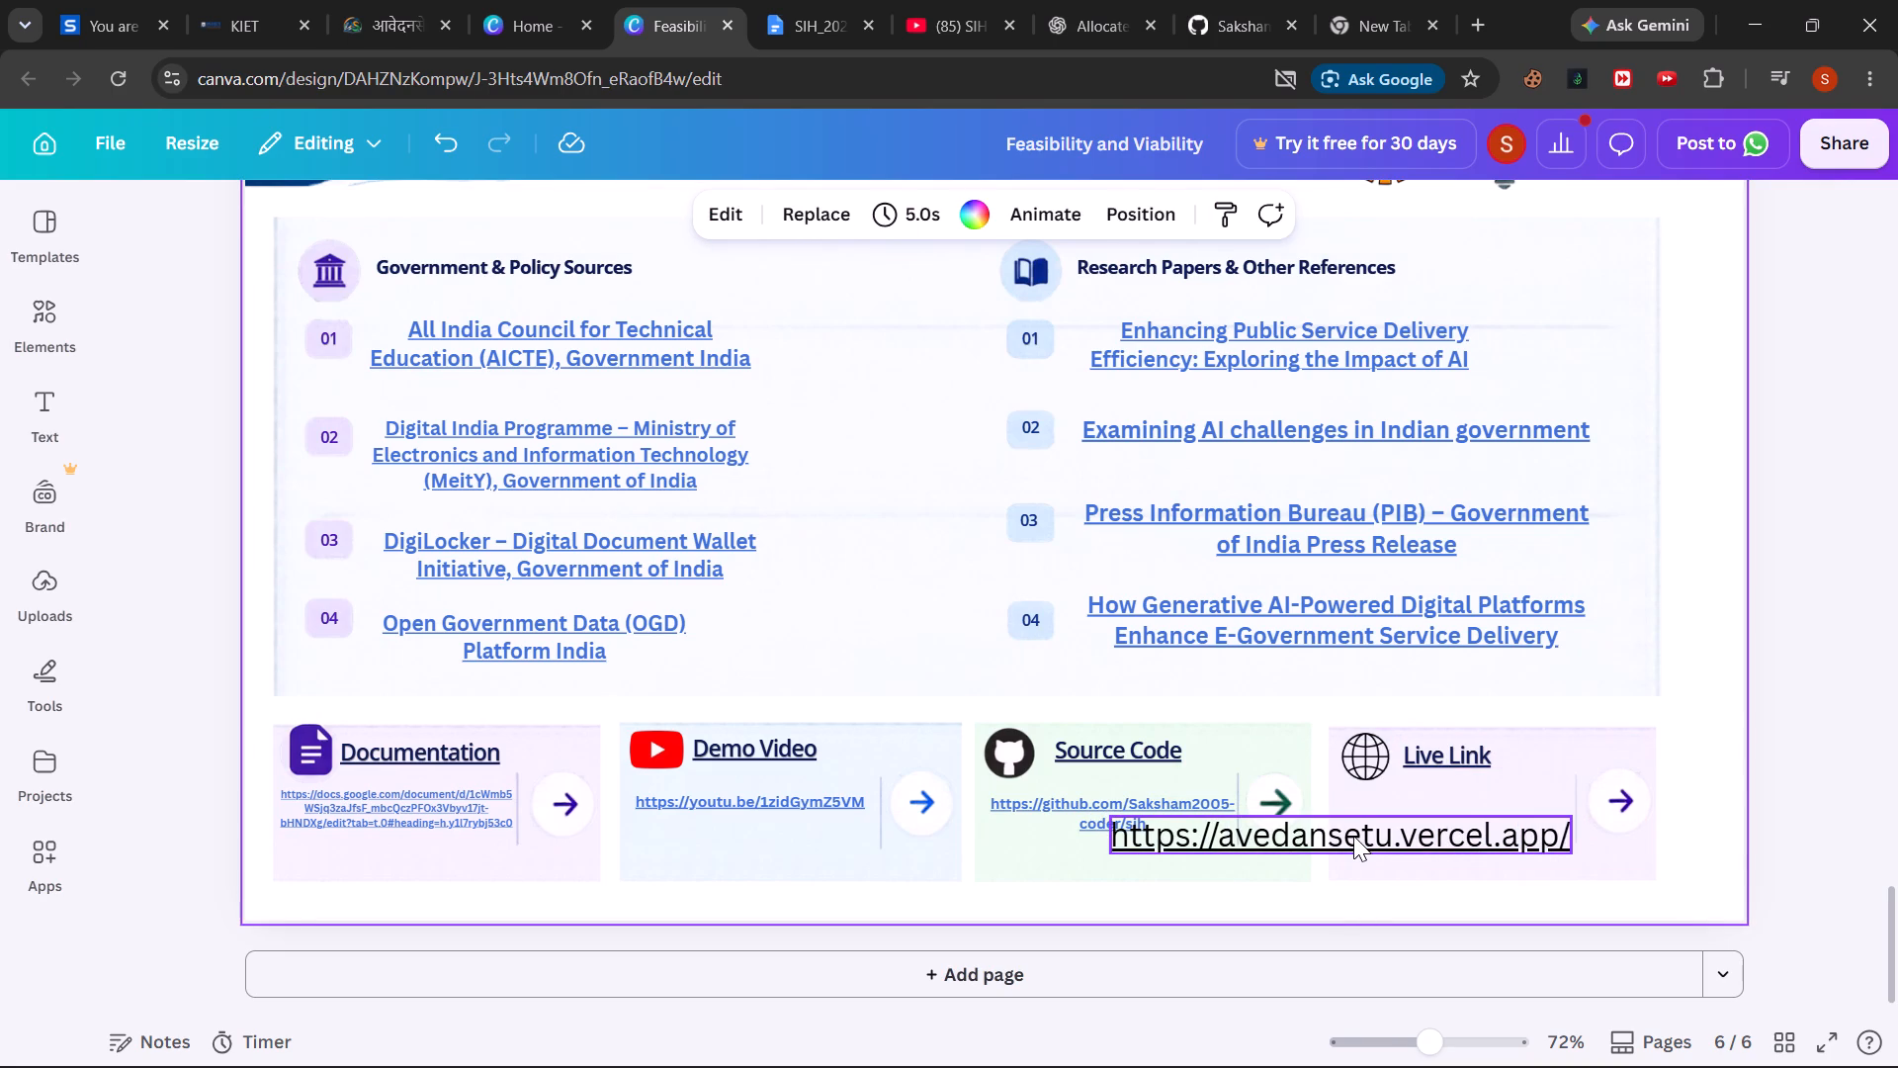
drag(1336, 831, 1384, 834)
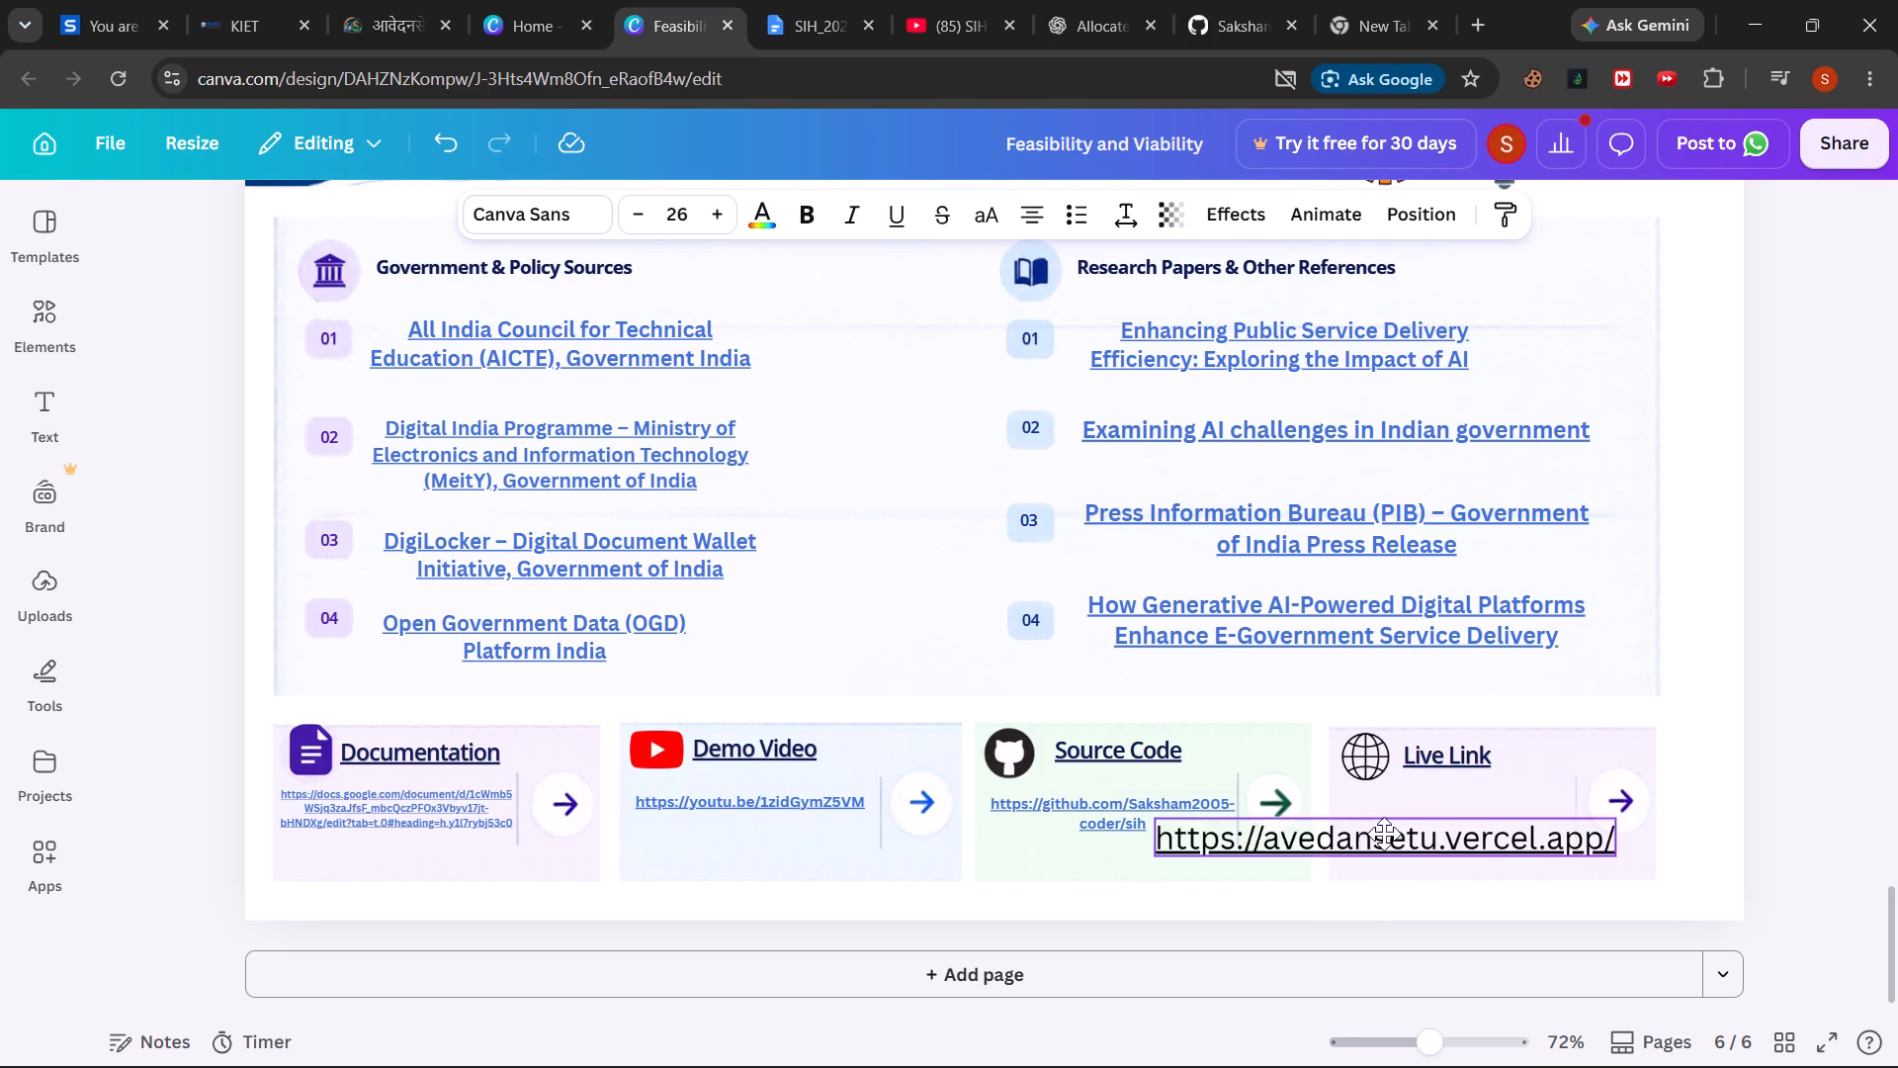
drag(1384, 834, 1489, 825)
Copy the text style of the Source Code card's GitHub URL and apply it to the AvedanSetu URL.
click(1160, 807)
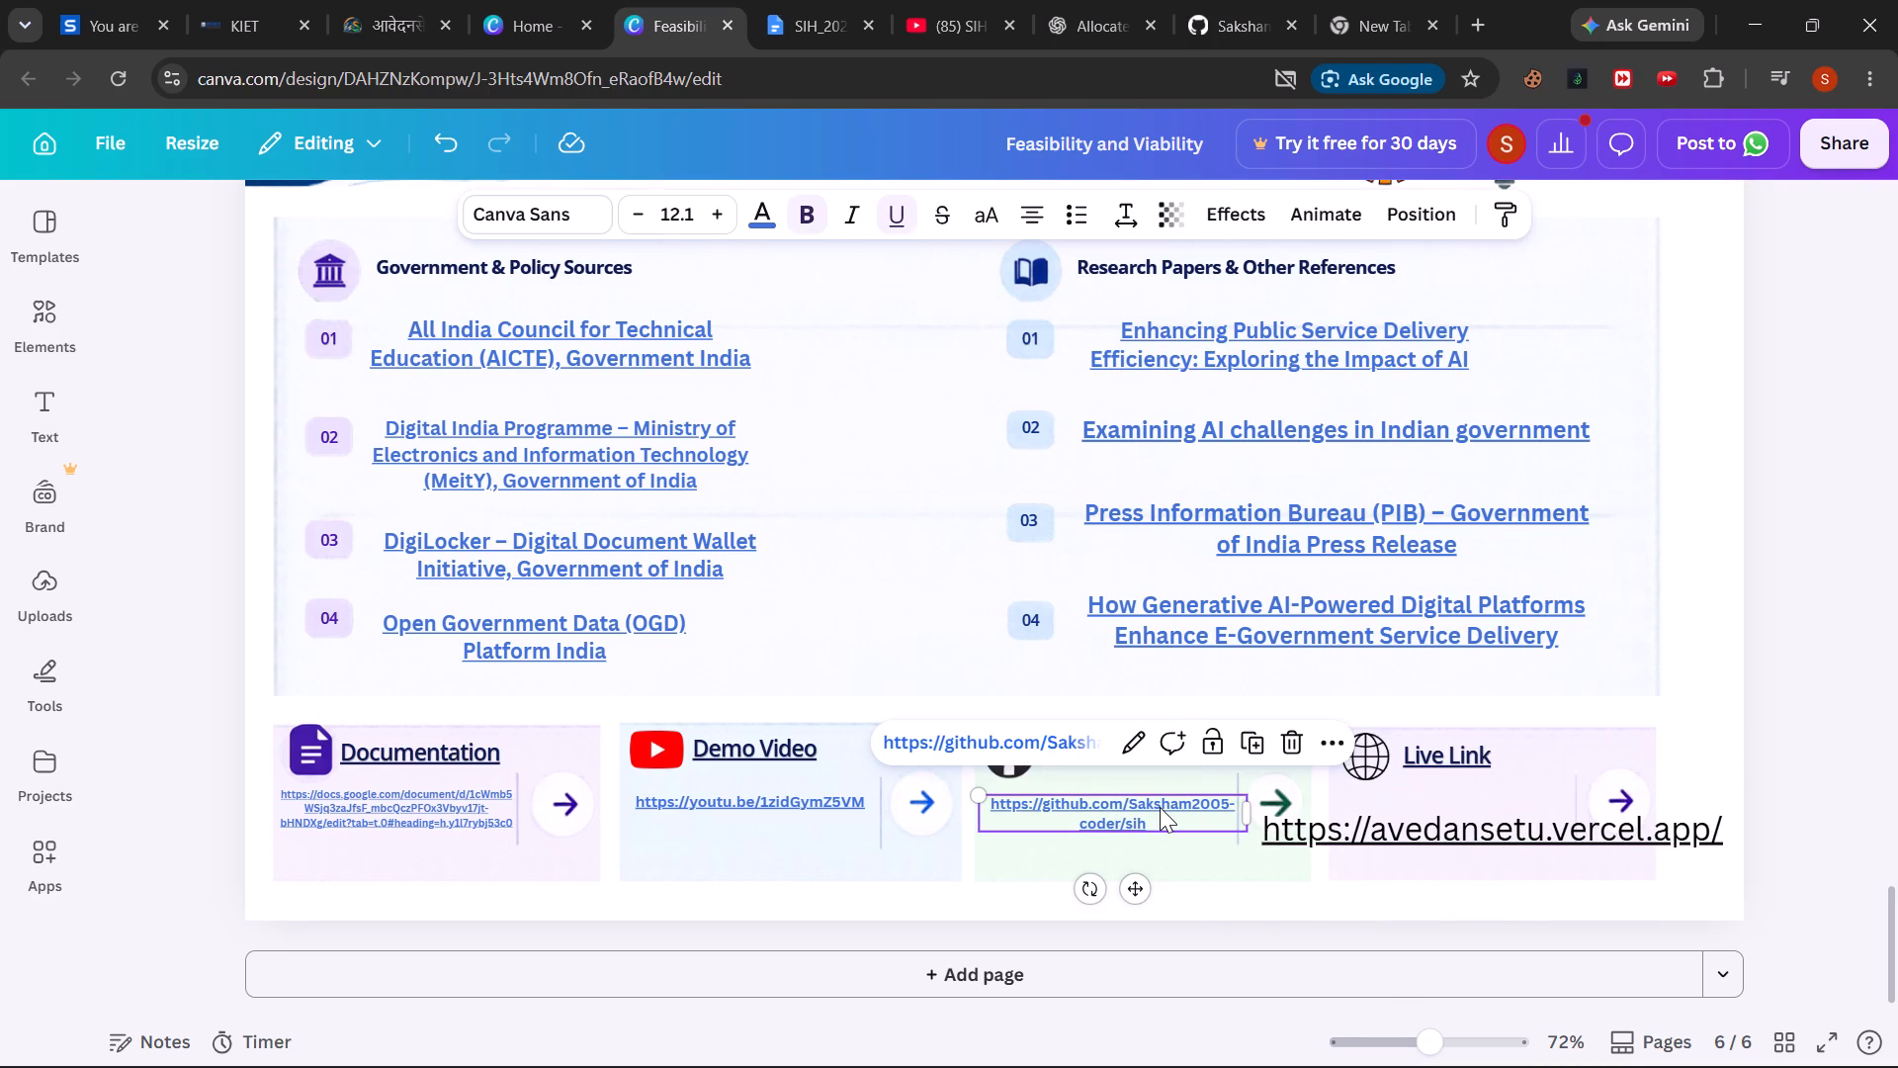
right_click(1160, 807)
click(1290, 476)
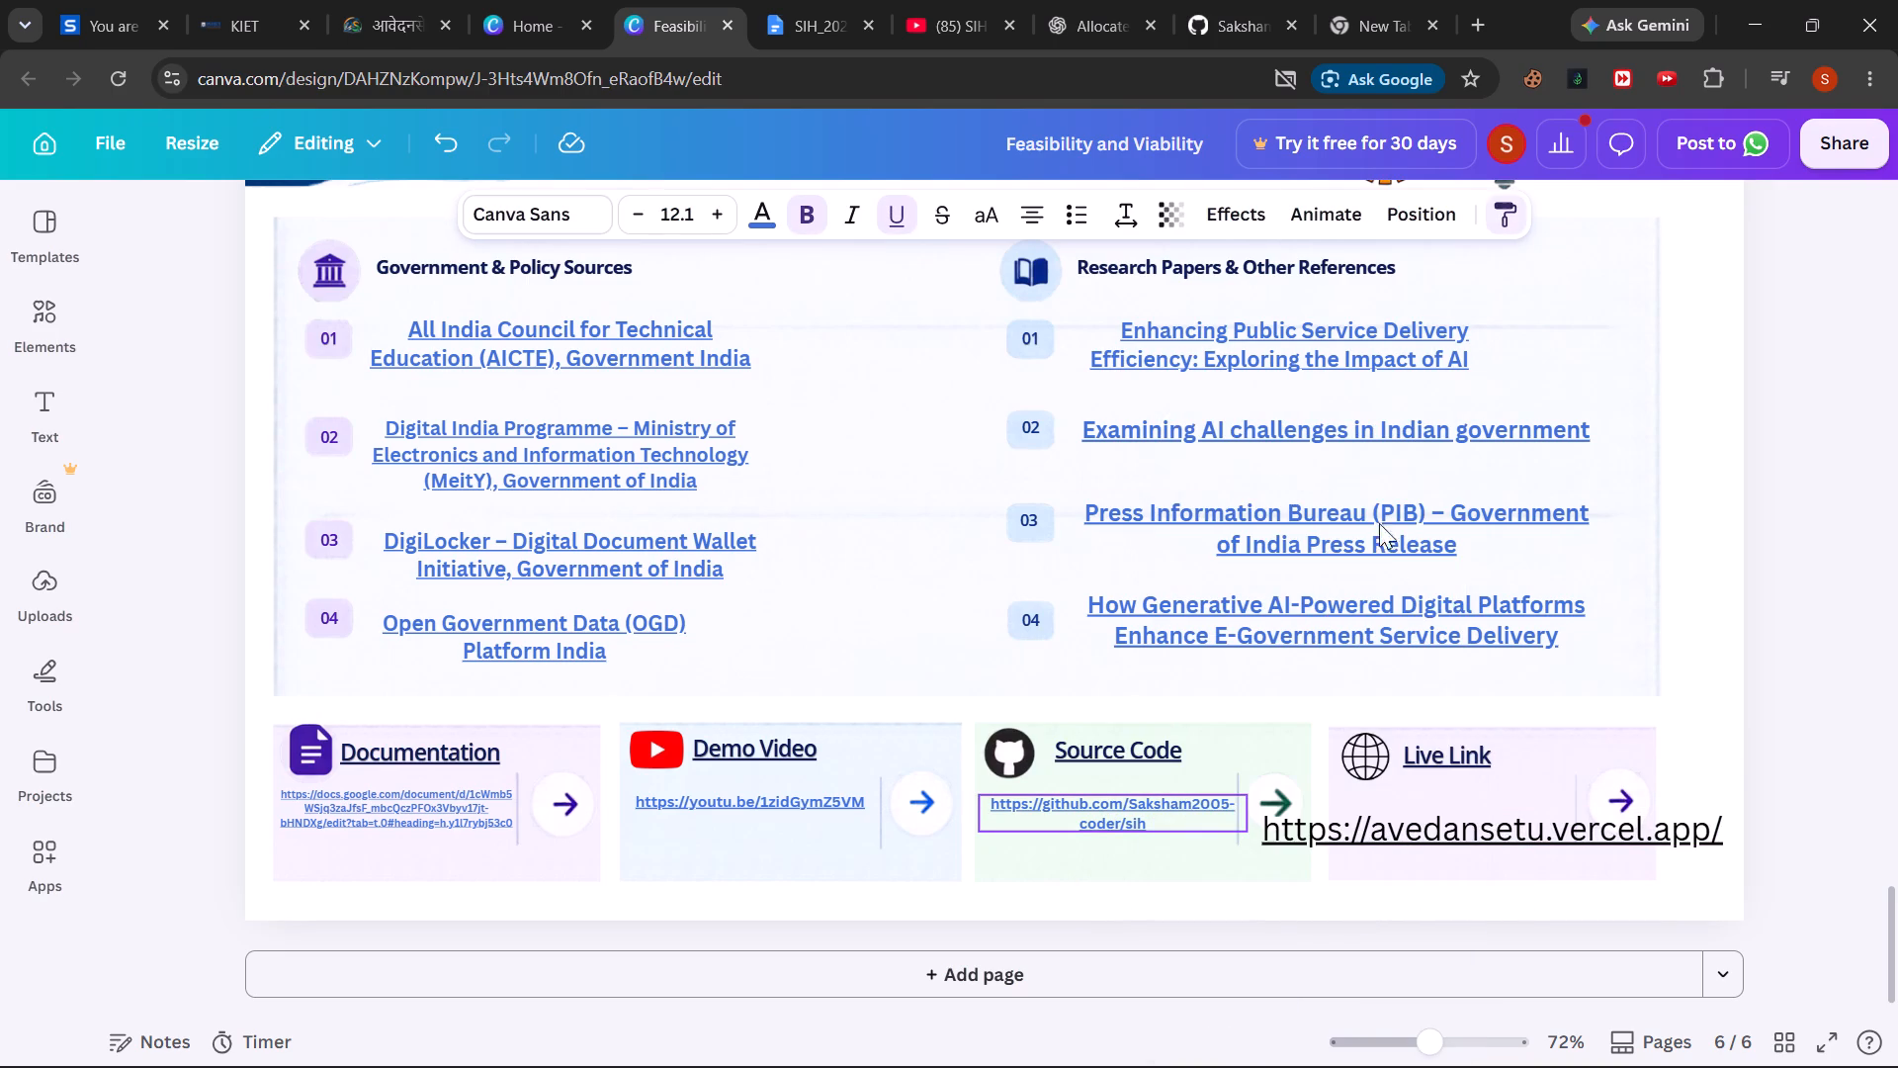
click(1468, 834)
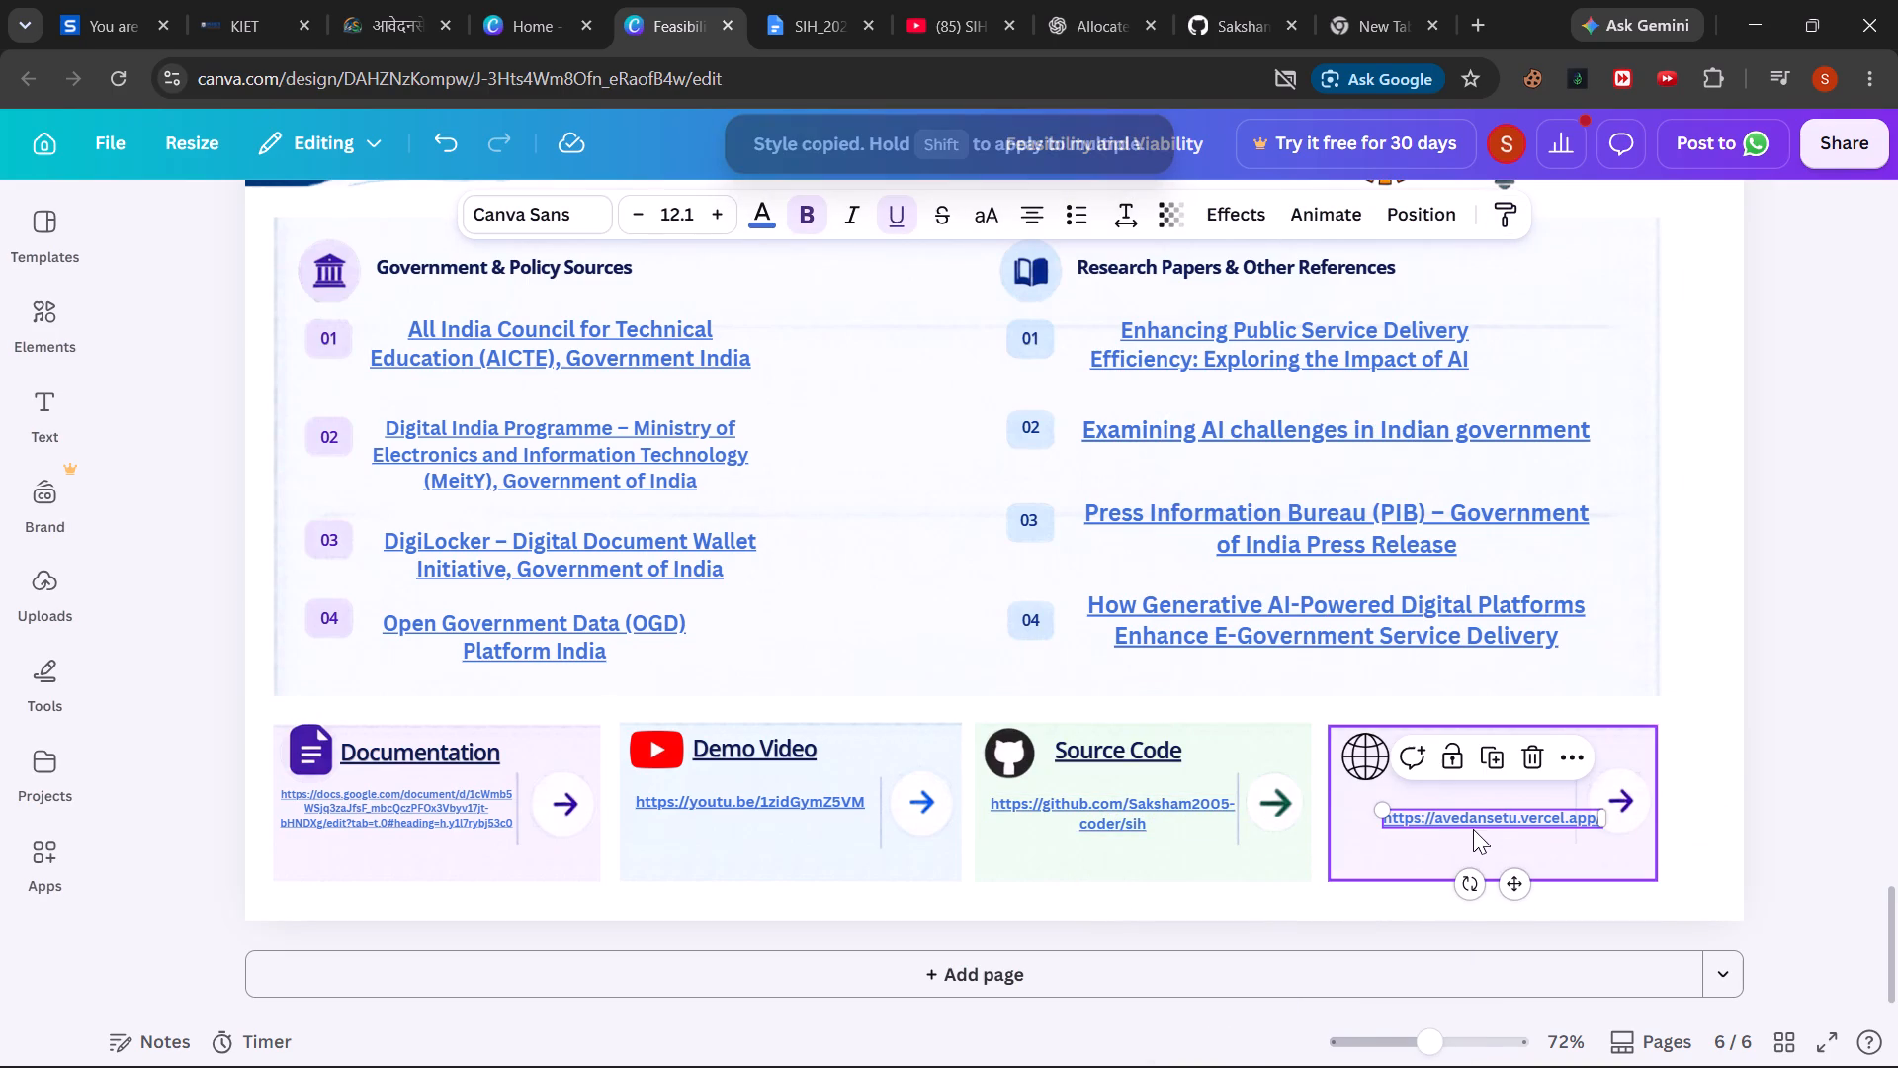
Position the AvedanSetu URL just below the Live Link heading, clear of the card's divider and arrow.
drag(1482, 819, 1448, 814)
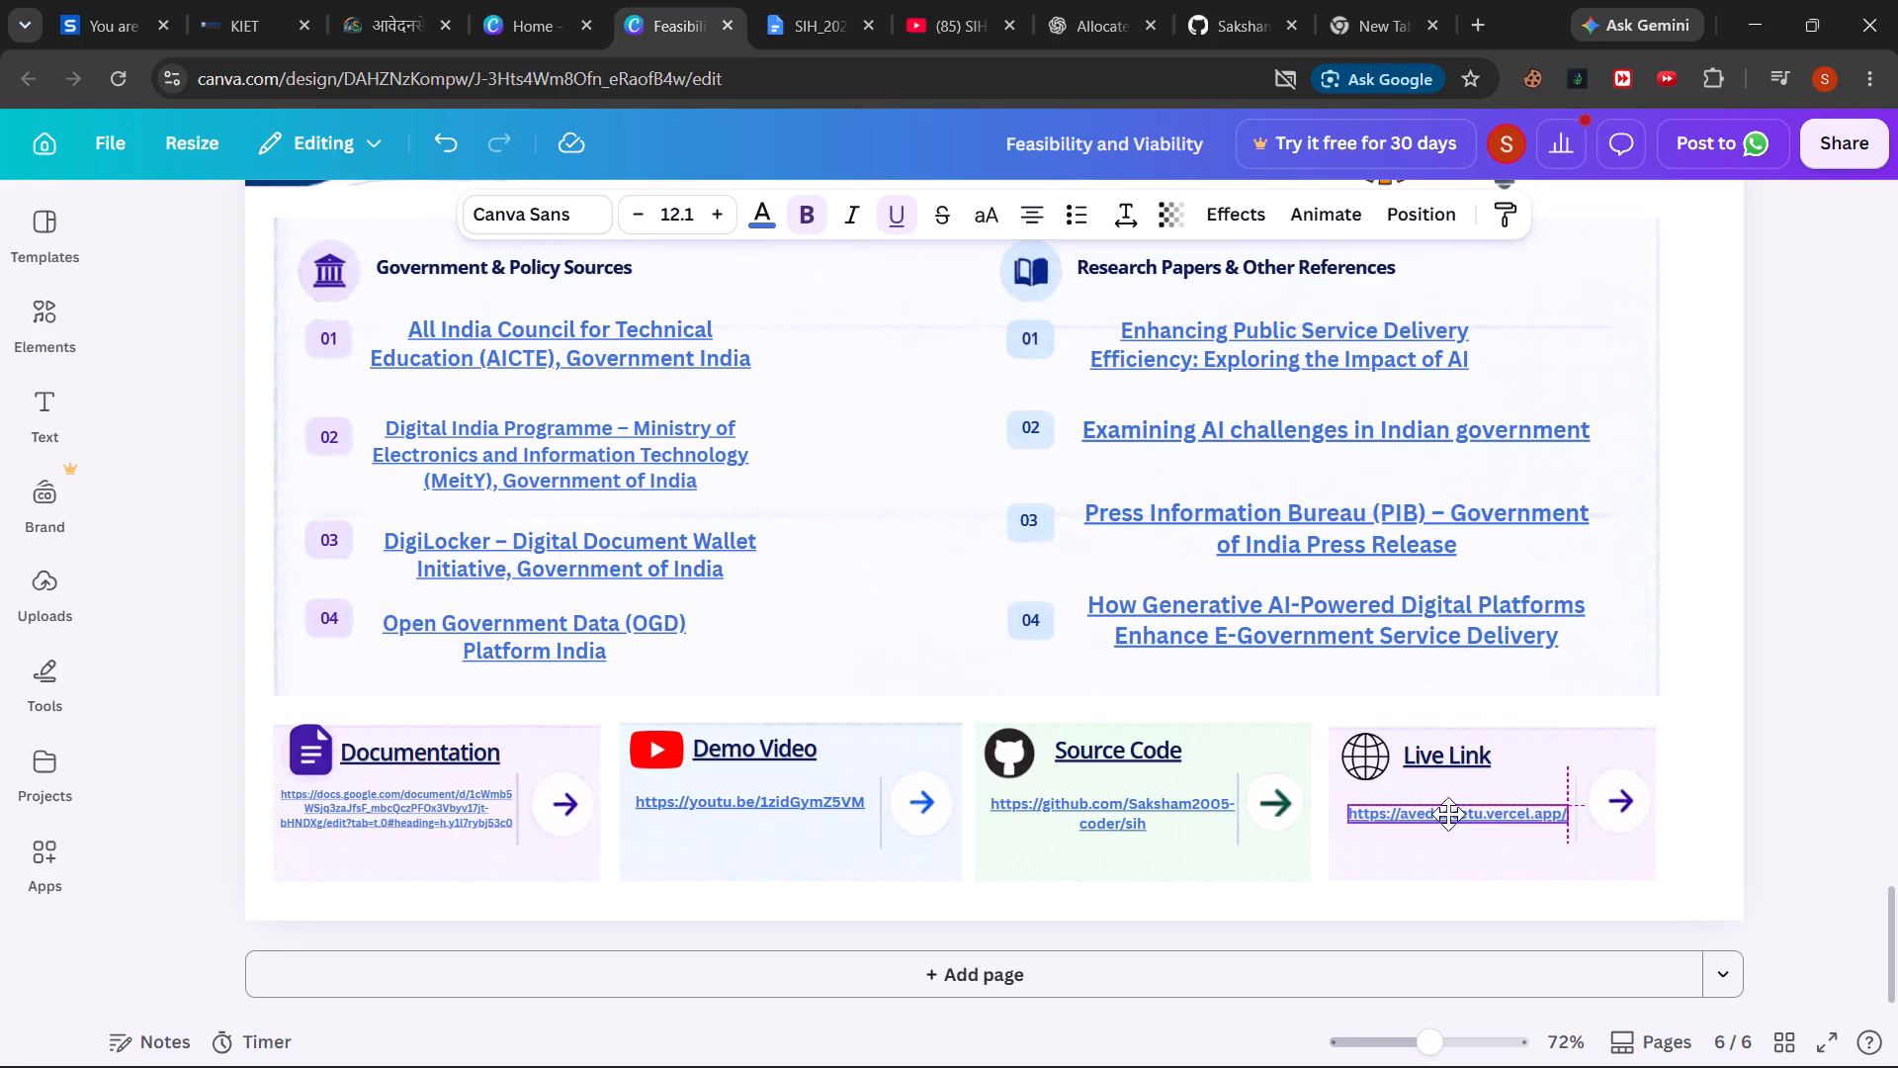
drag(1448, 814, 1447, 814)
click(1447, 814)
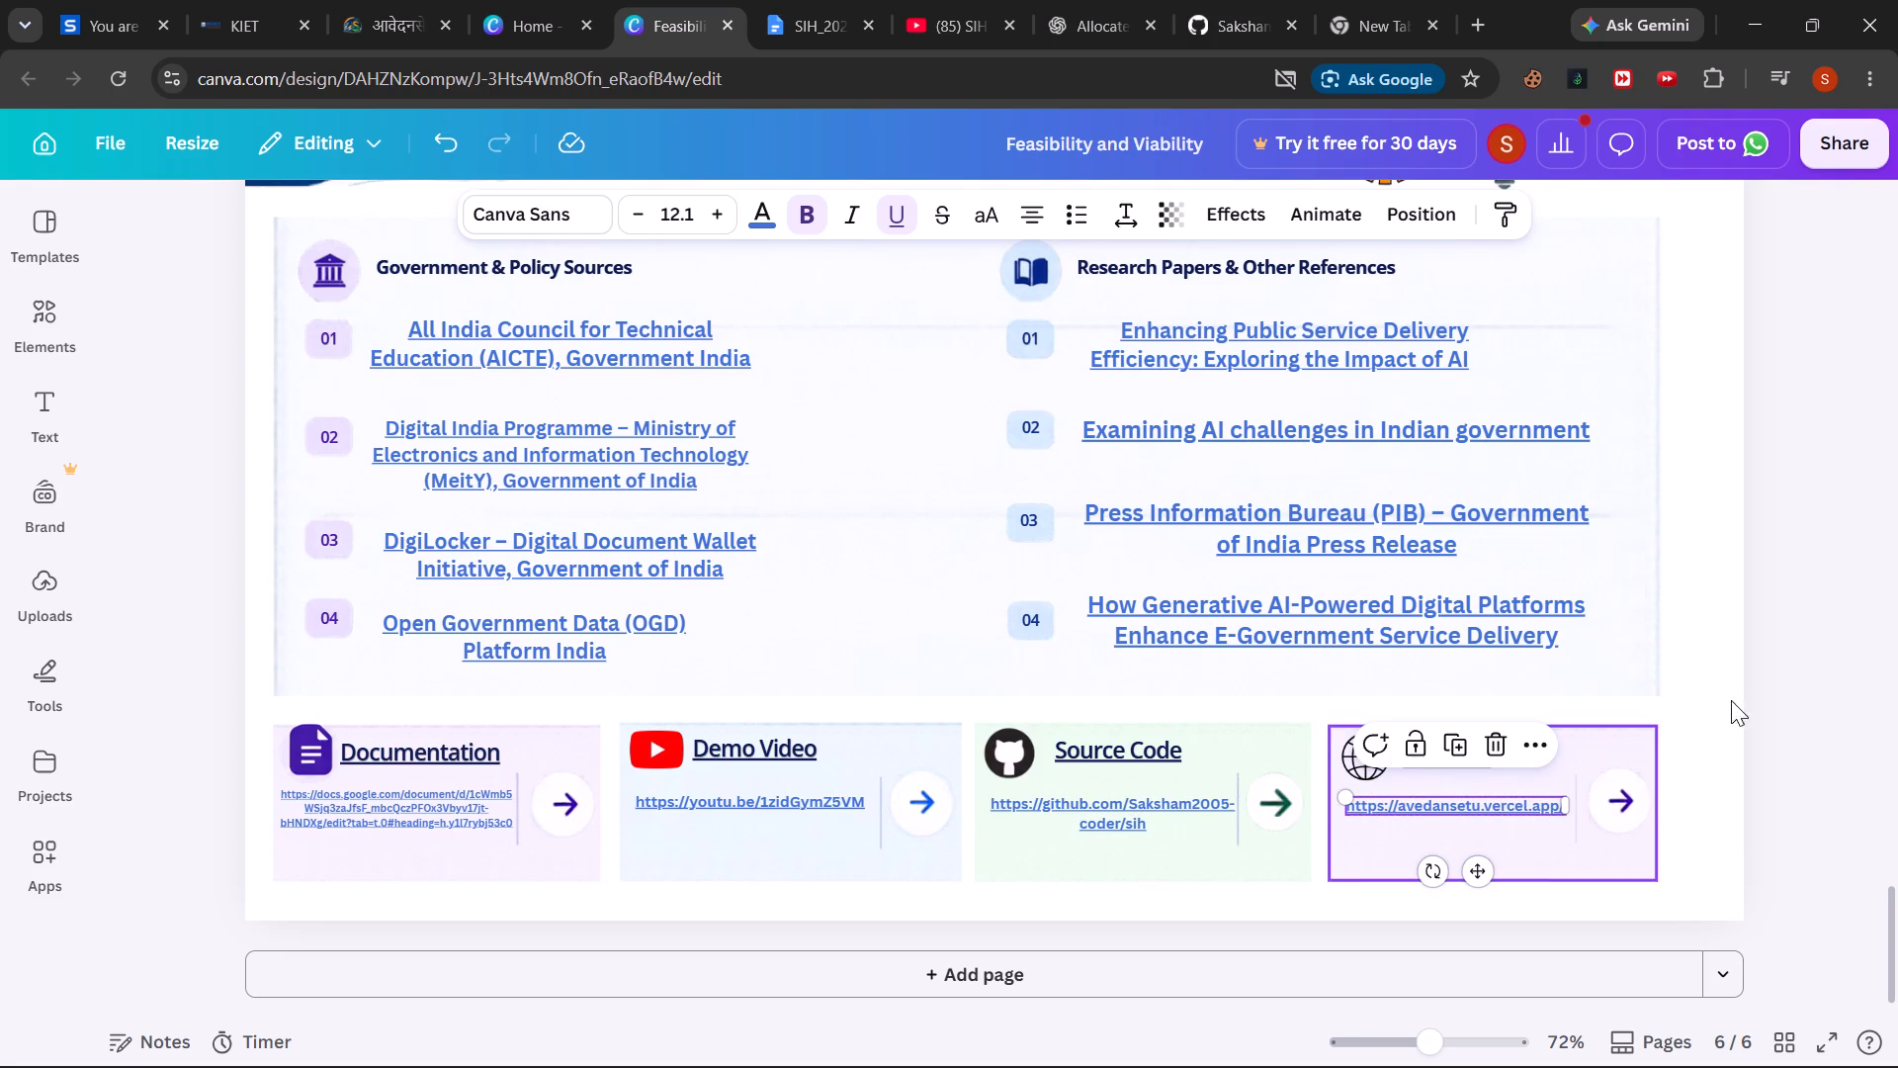
click(1792, 685)
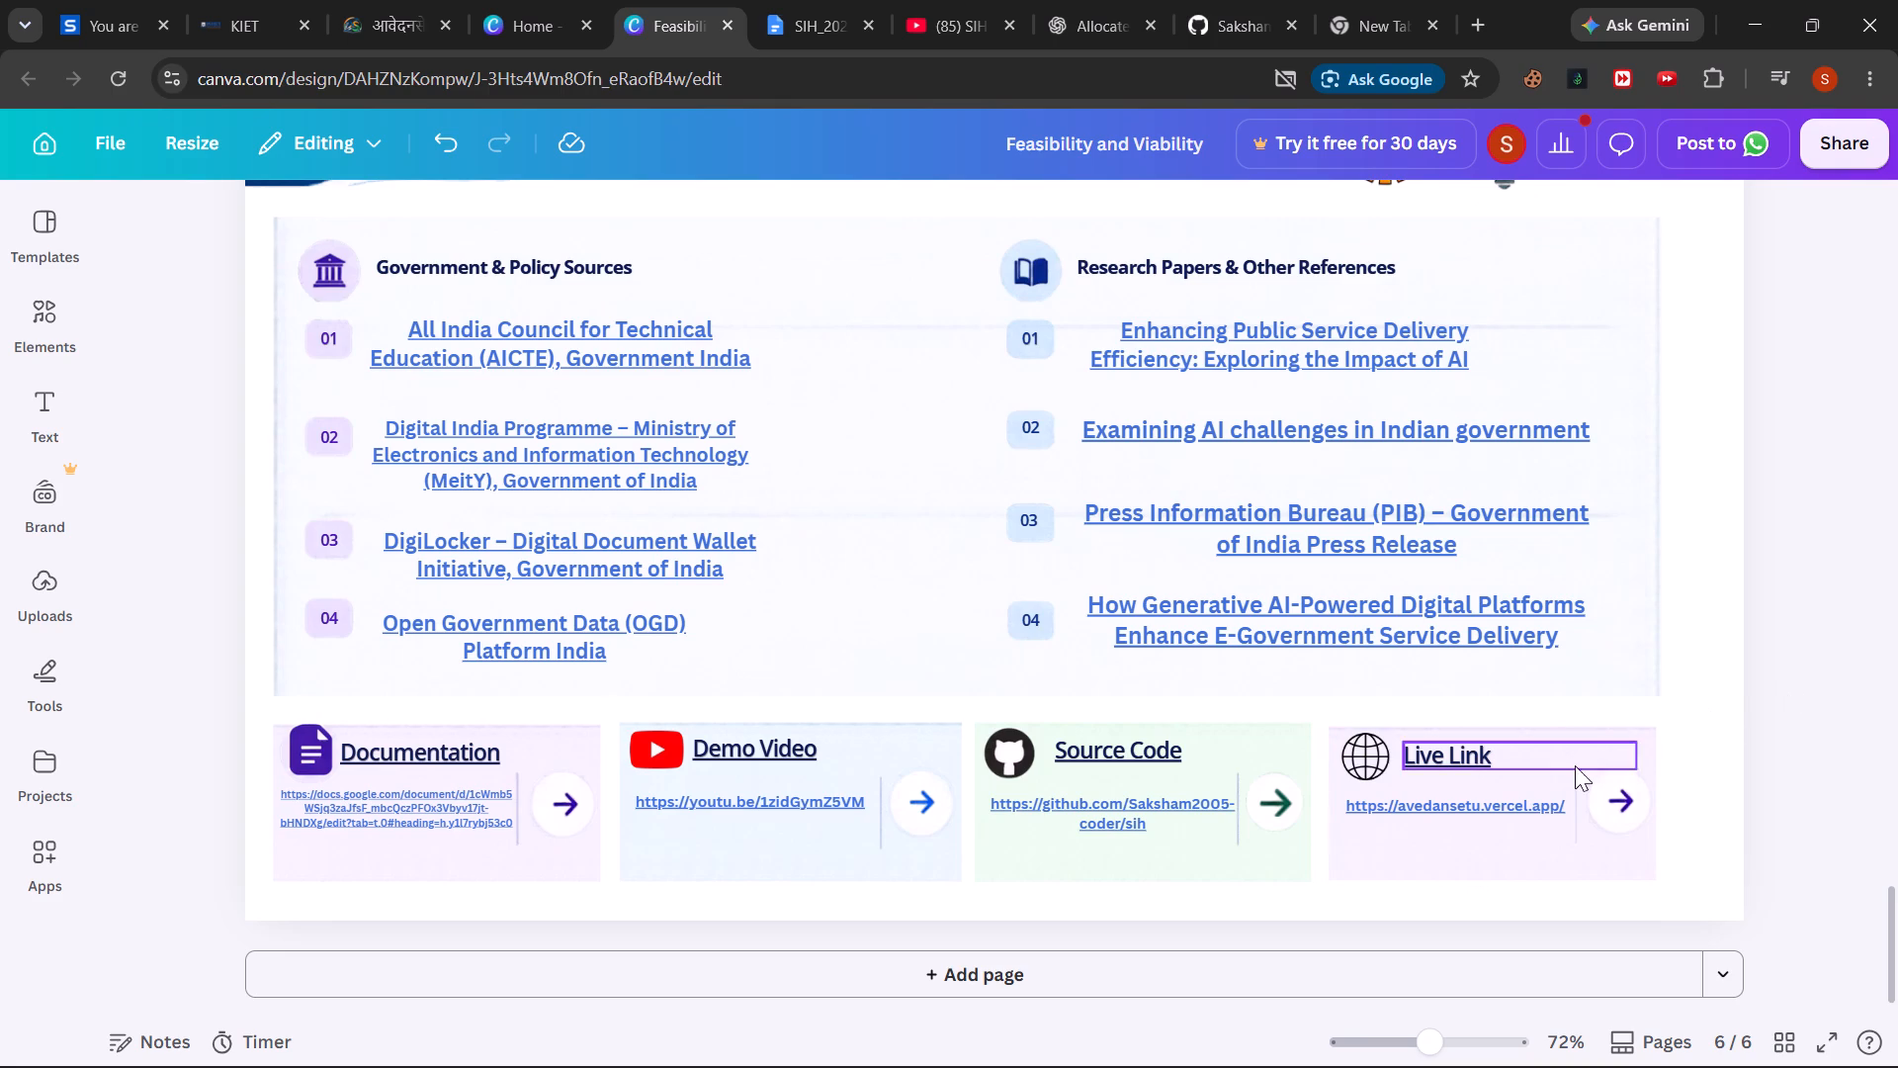
click(1489, 807)
right_click(1489, 807)
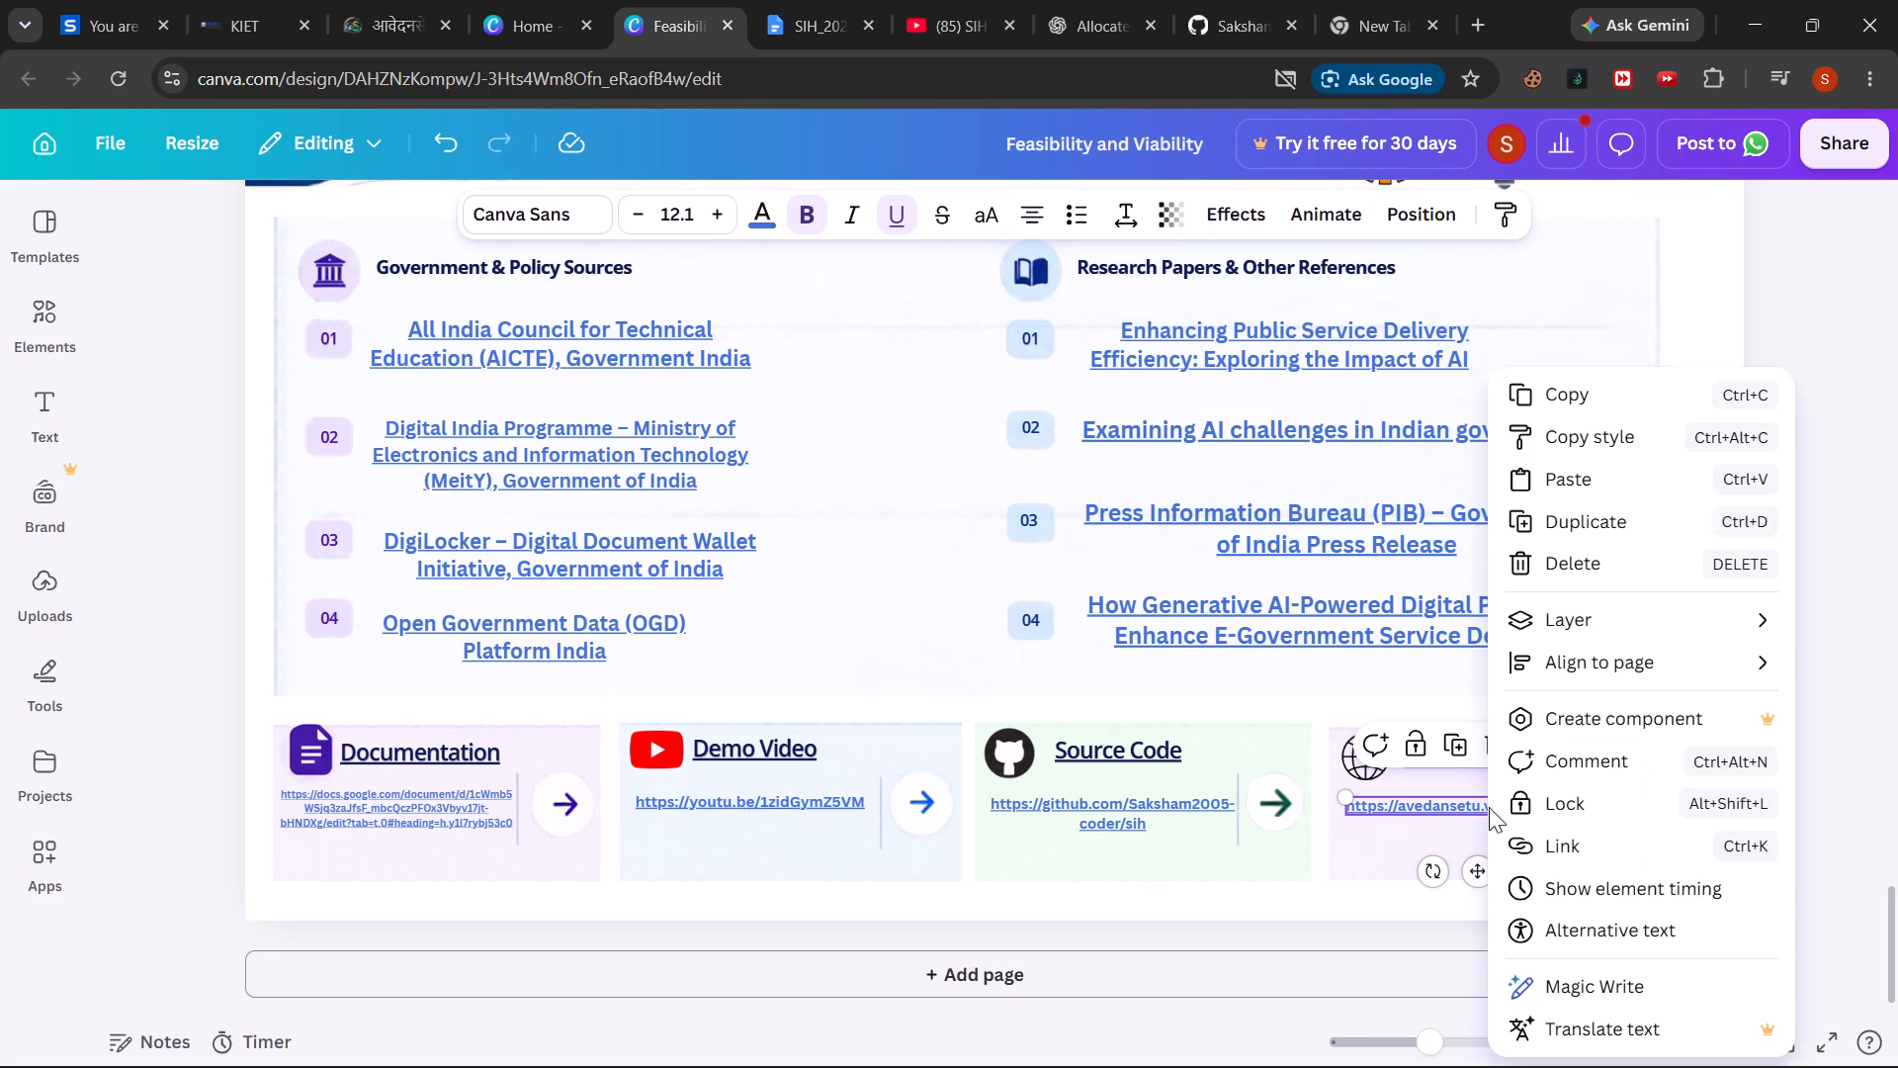
click(1587, 837)
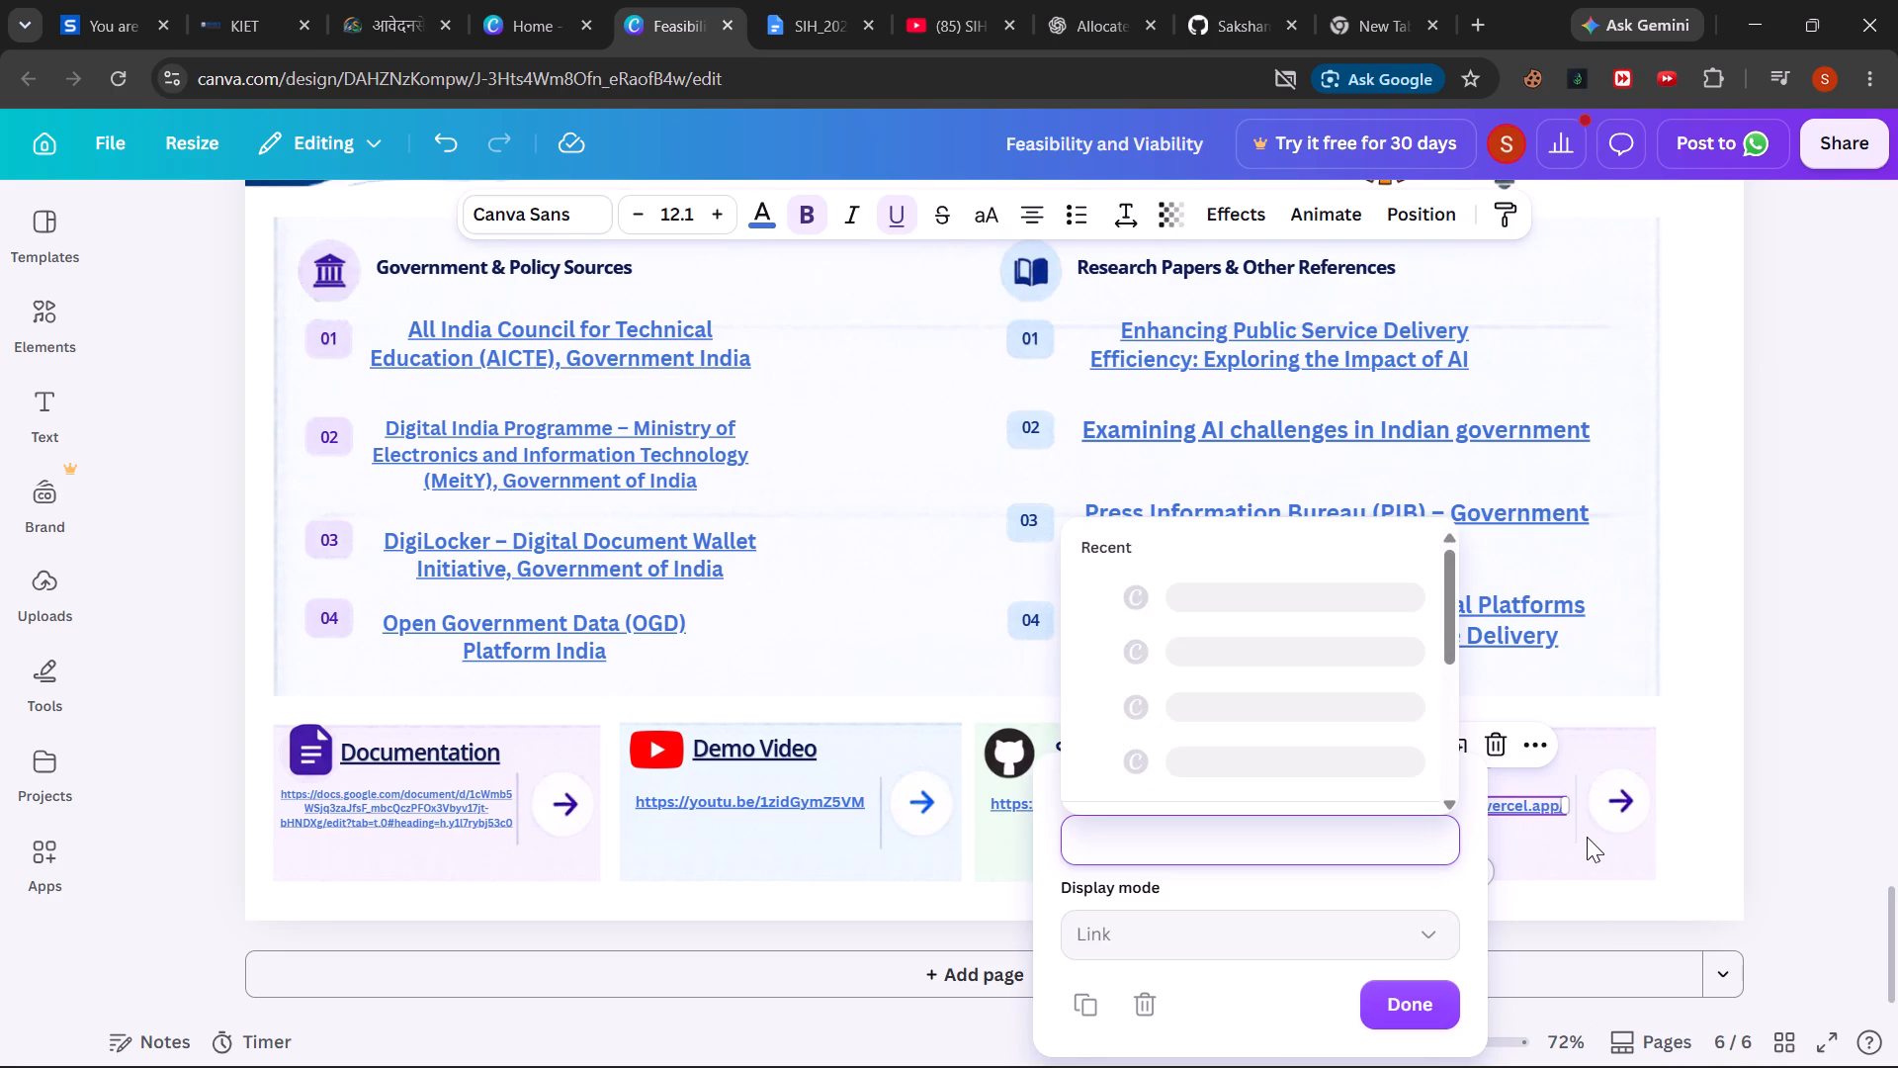
key(ctrl+v)
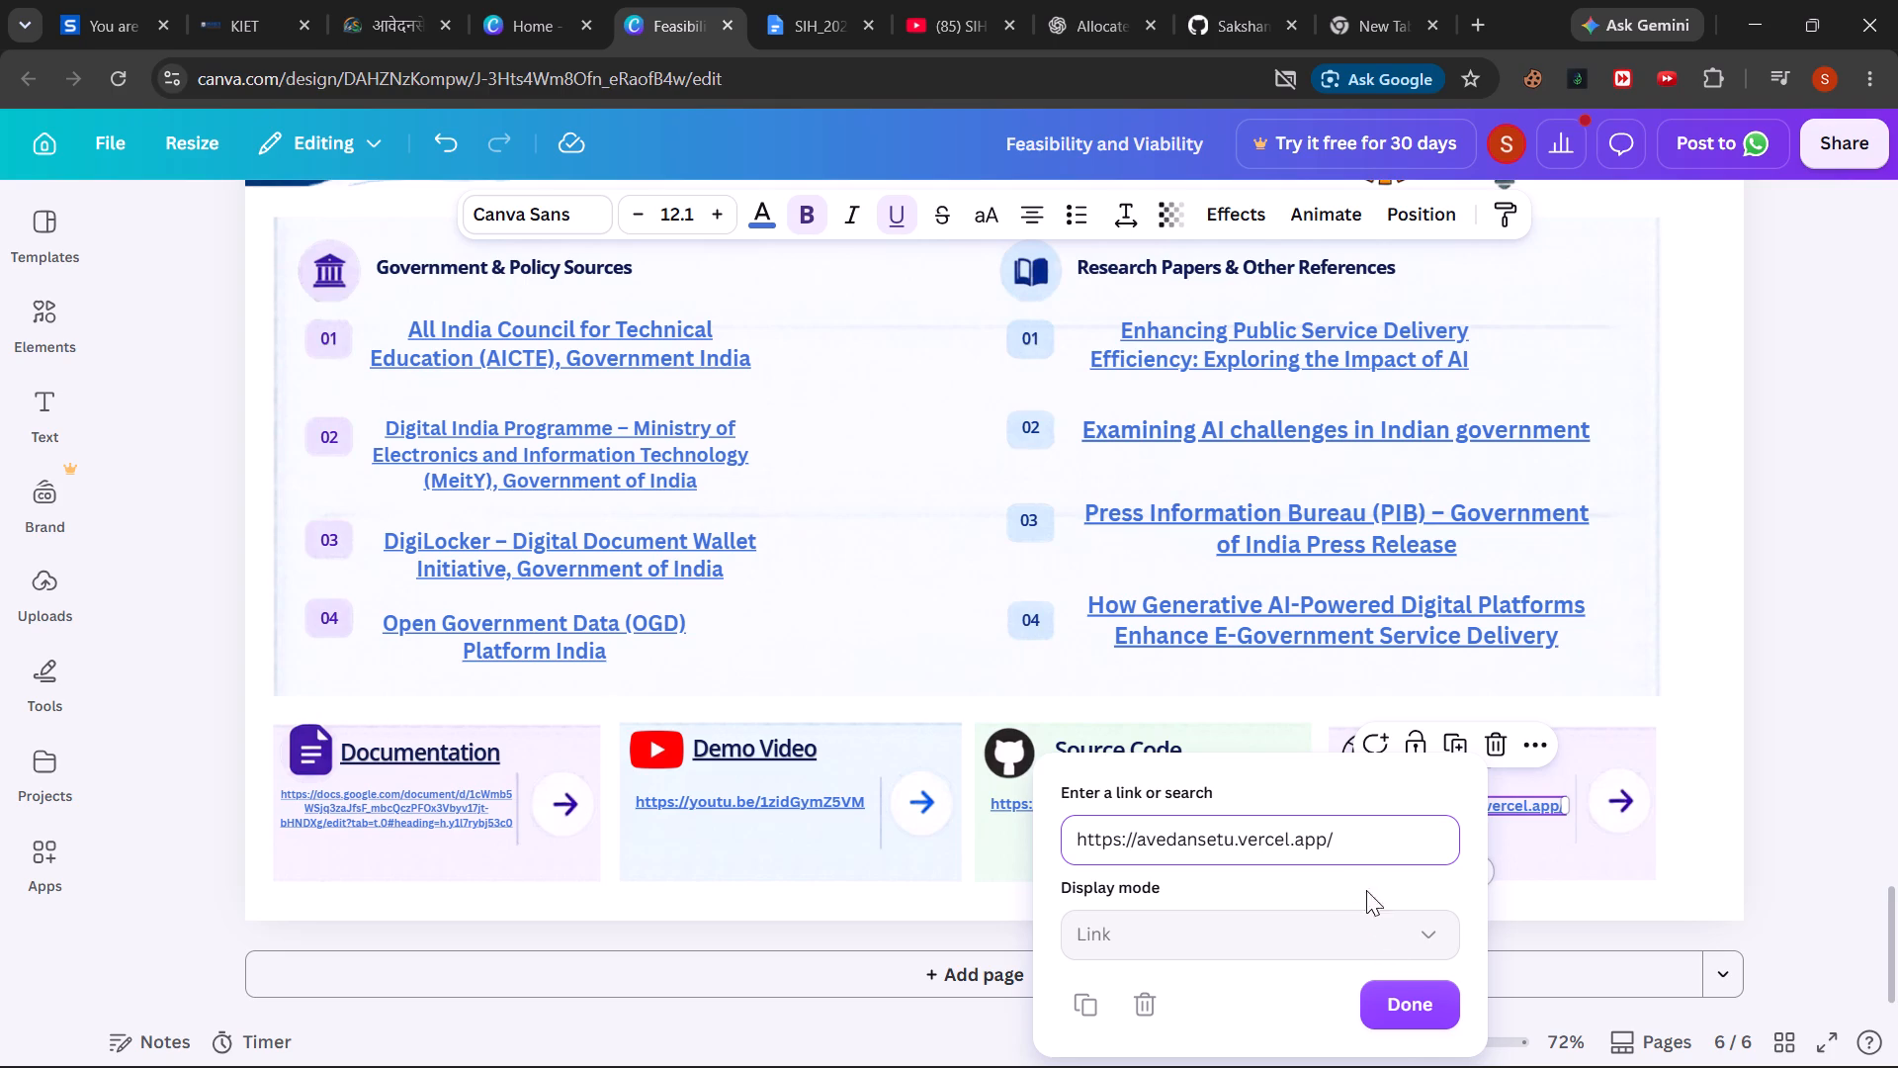
click(1403, 1010)
click(1624, 668)
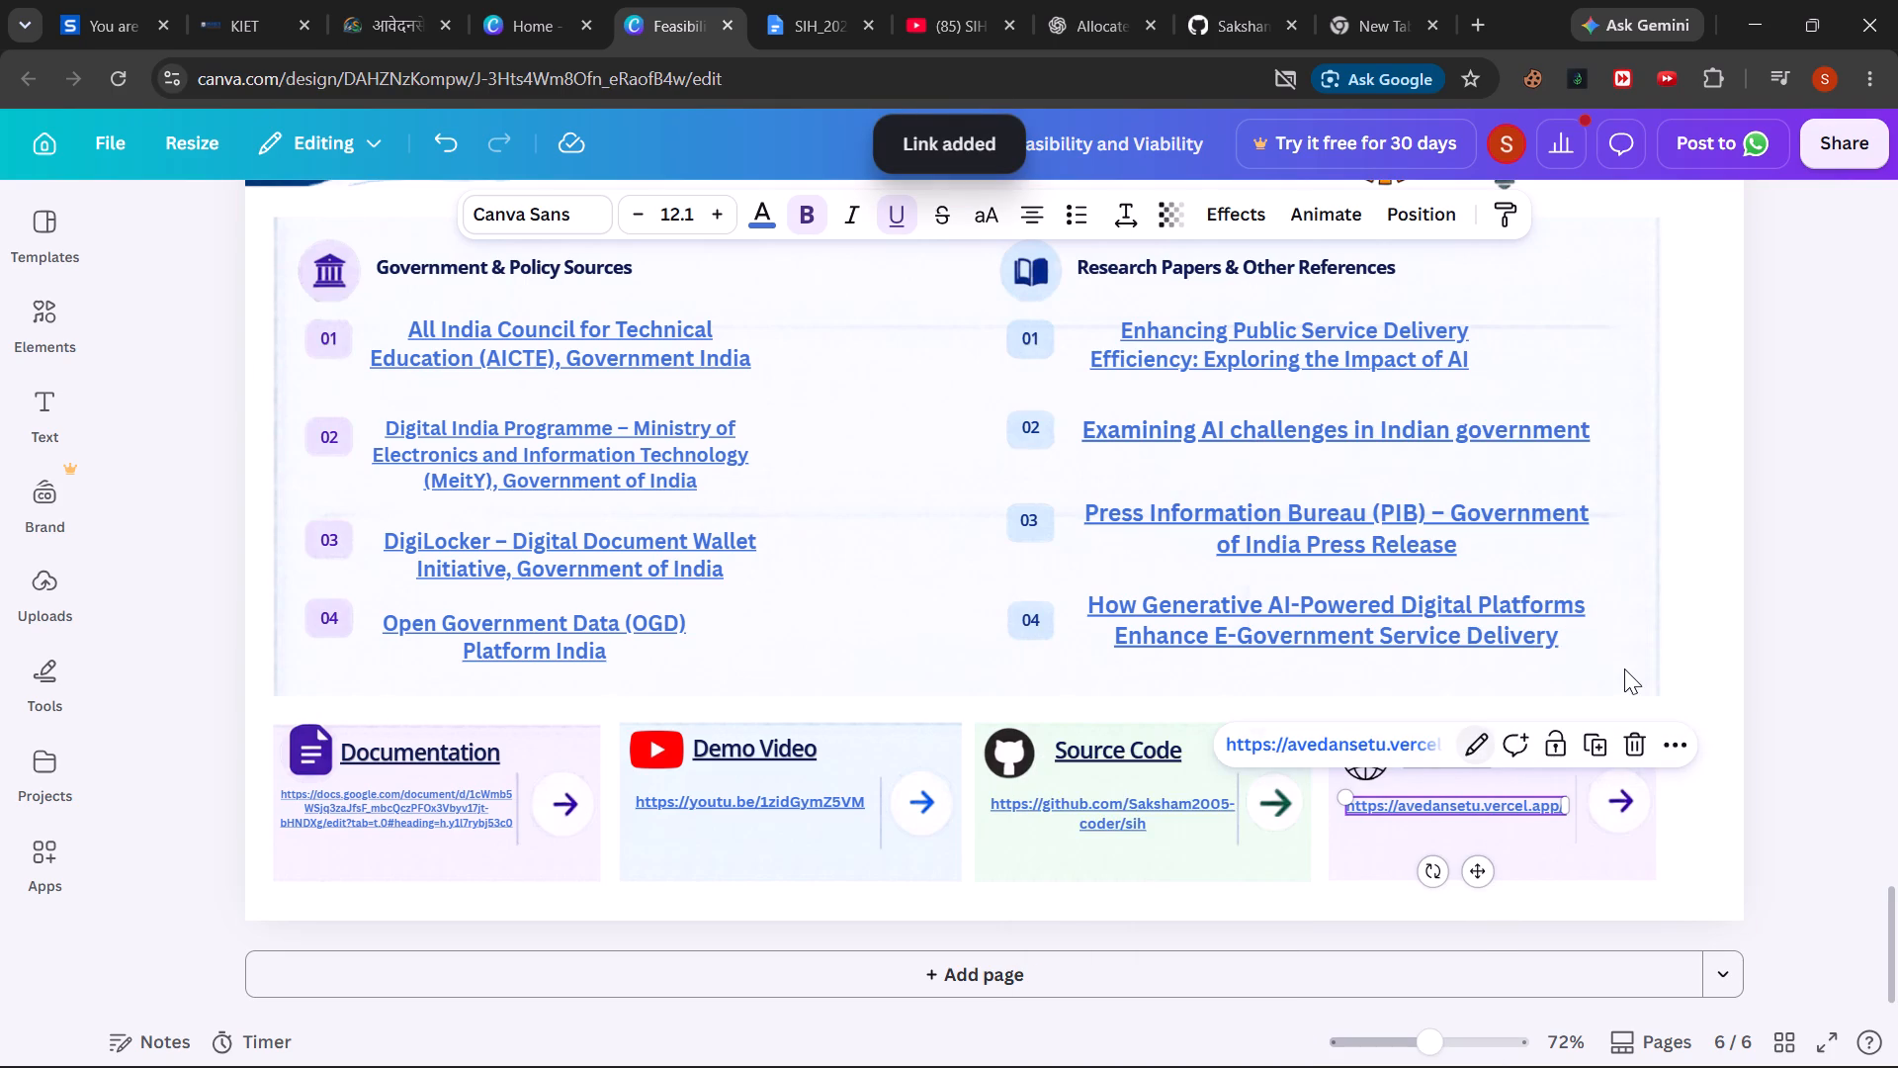
click(1804, 681)
Open the Live Link heading's link to check its destination and return to the Canva design.
click(1444, 761)
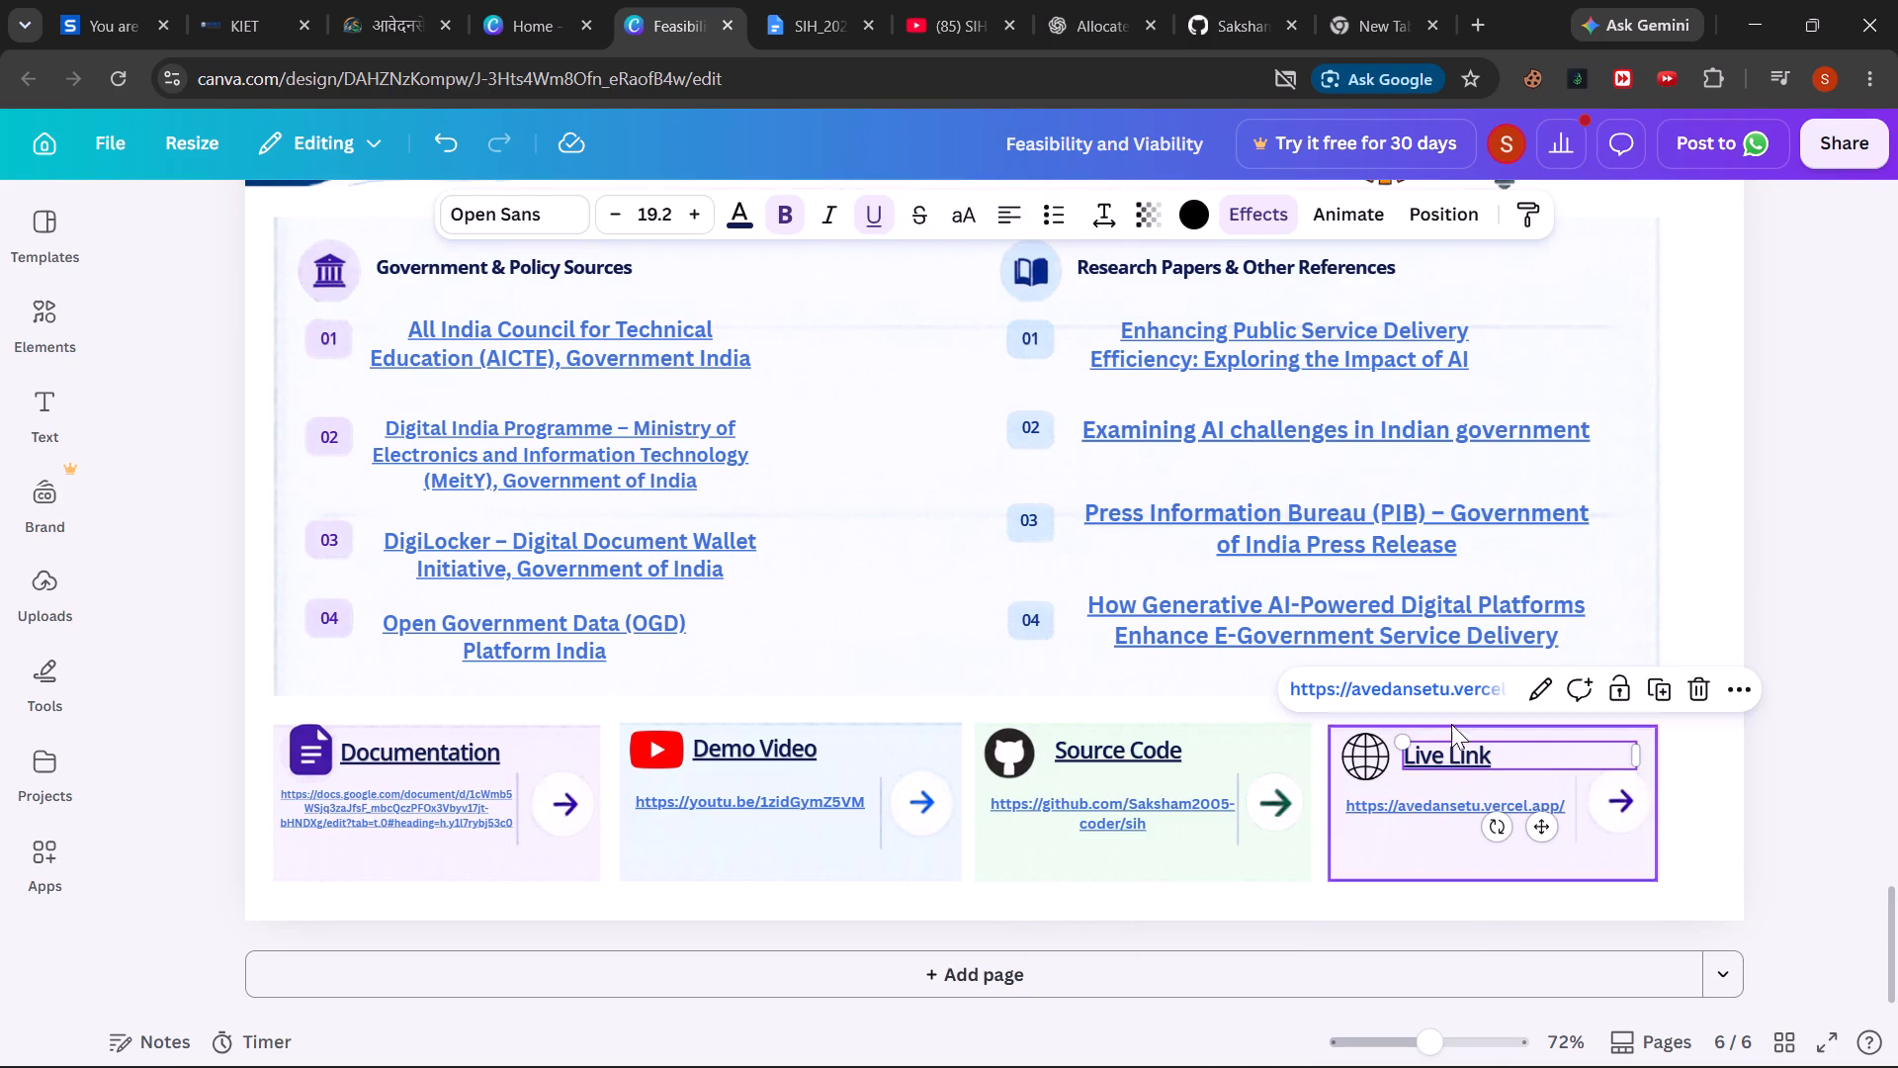
click(1448, 685)
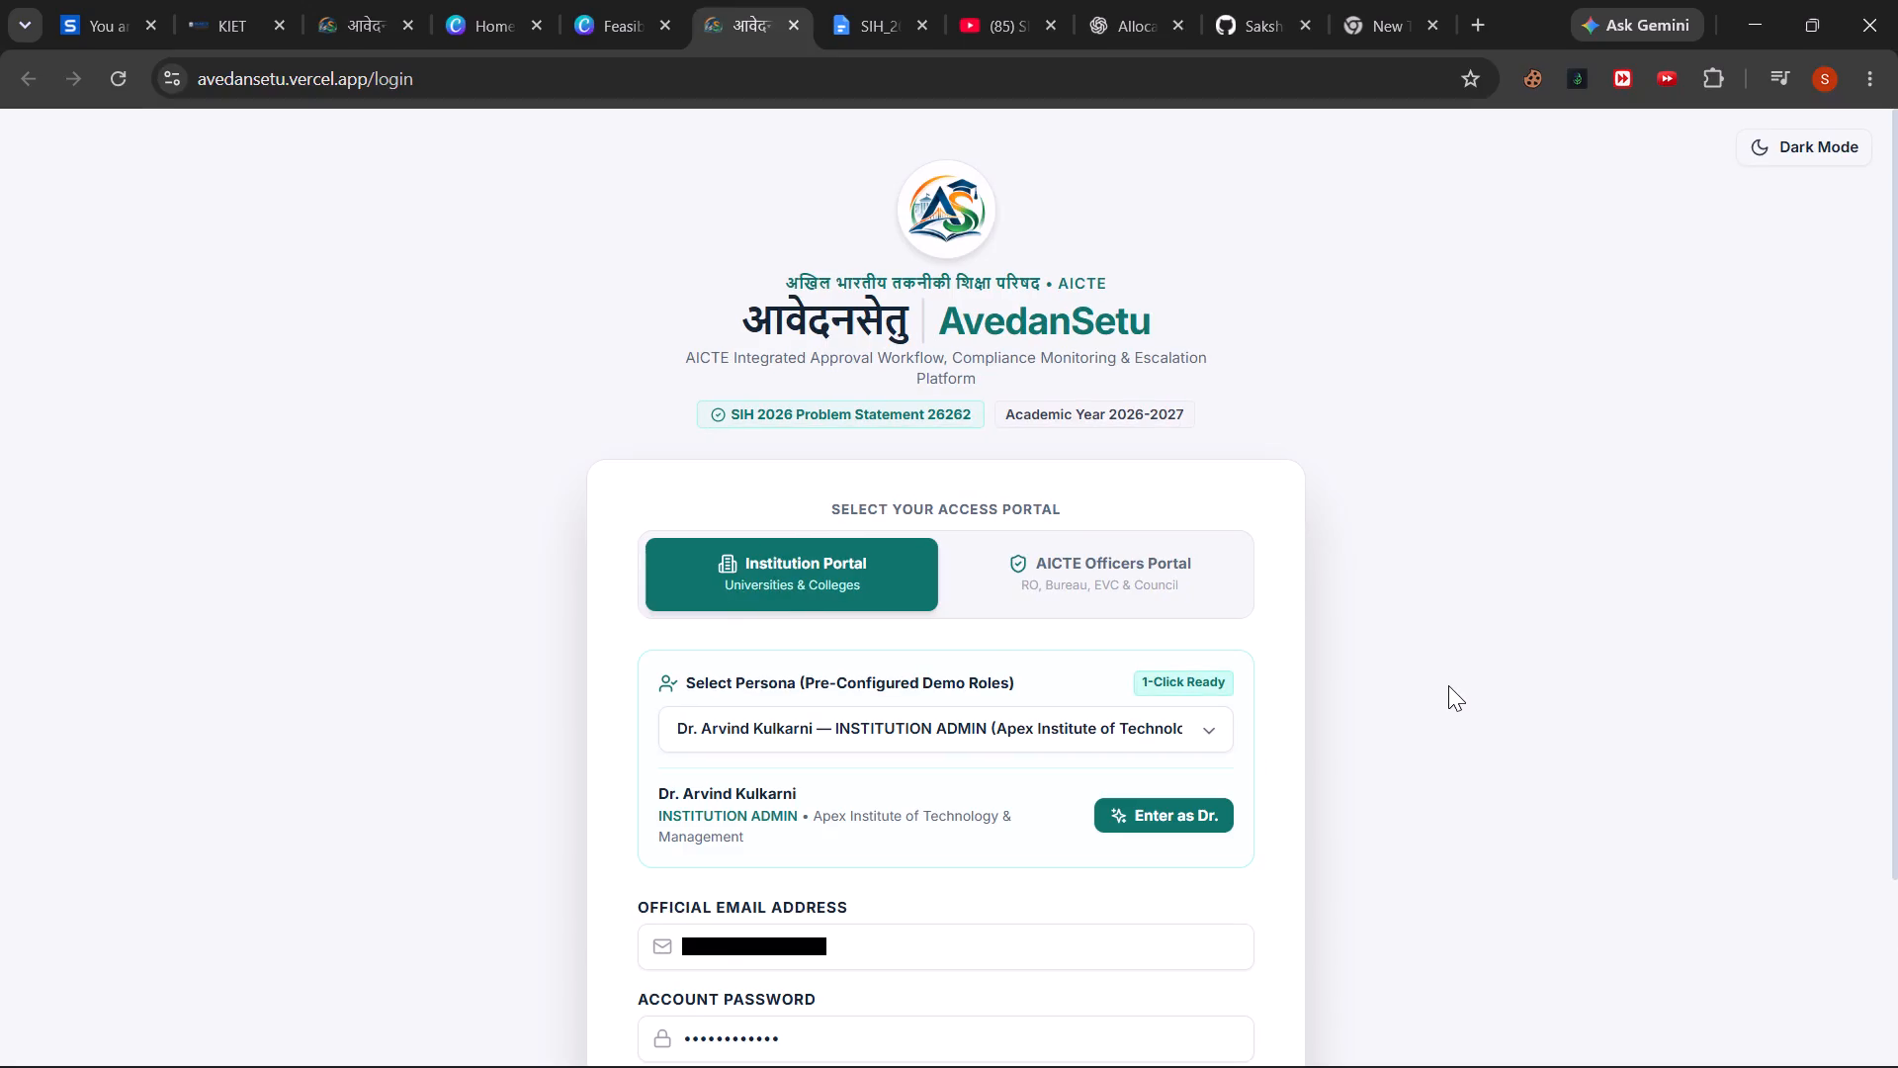
click(601, 33)
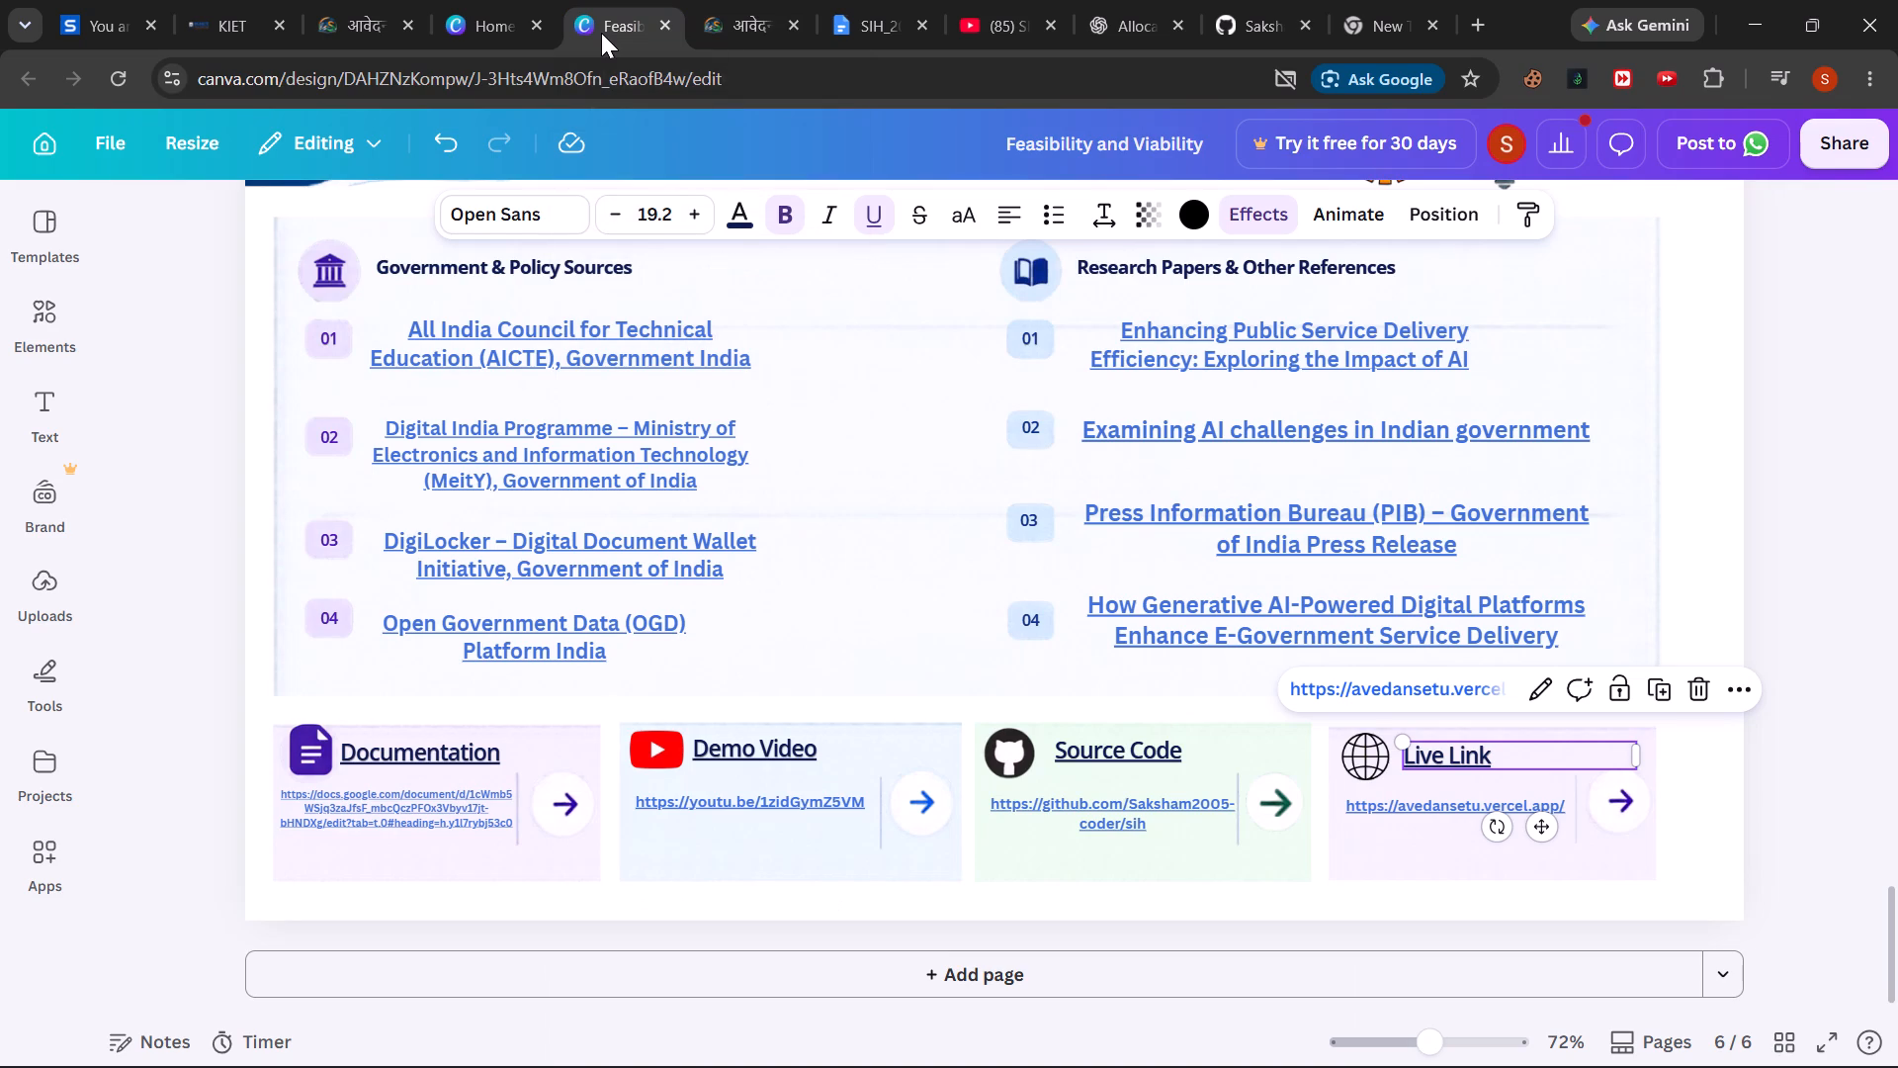
click(1795, 507)
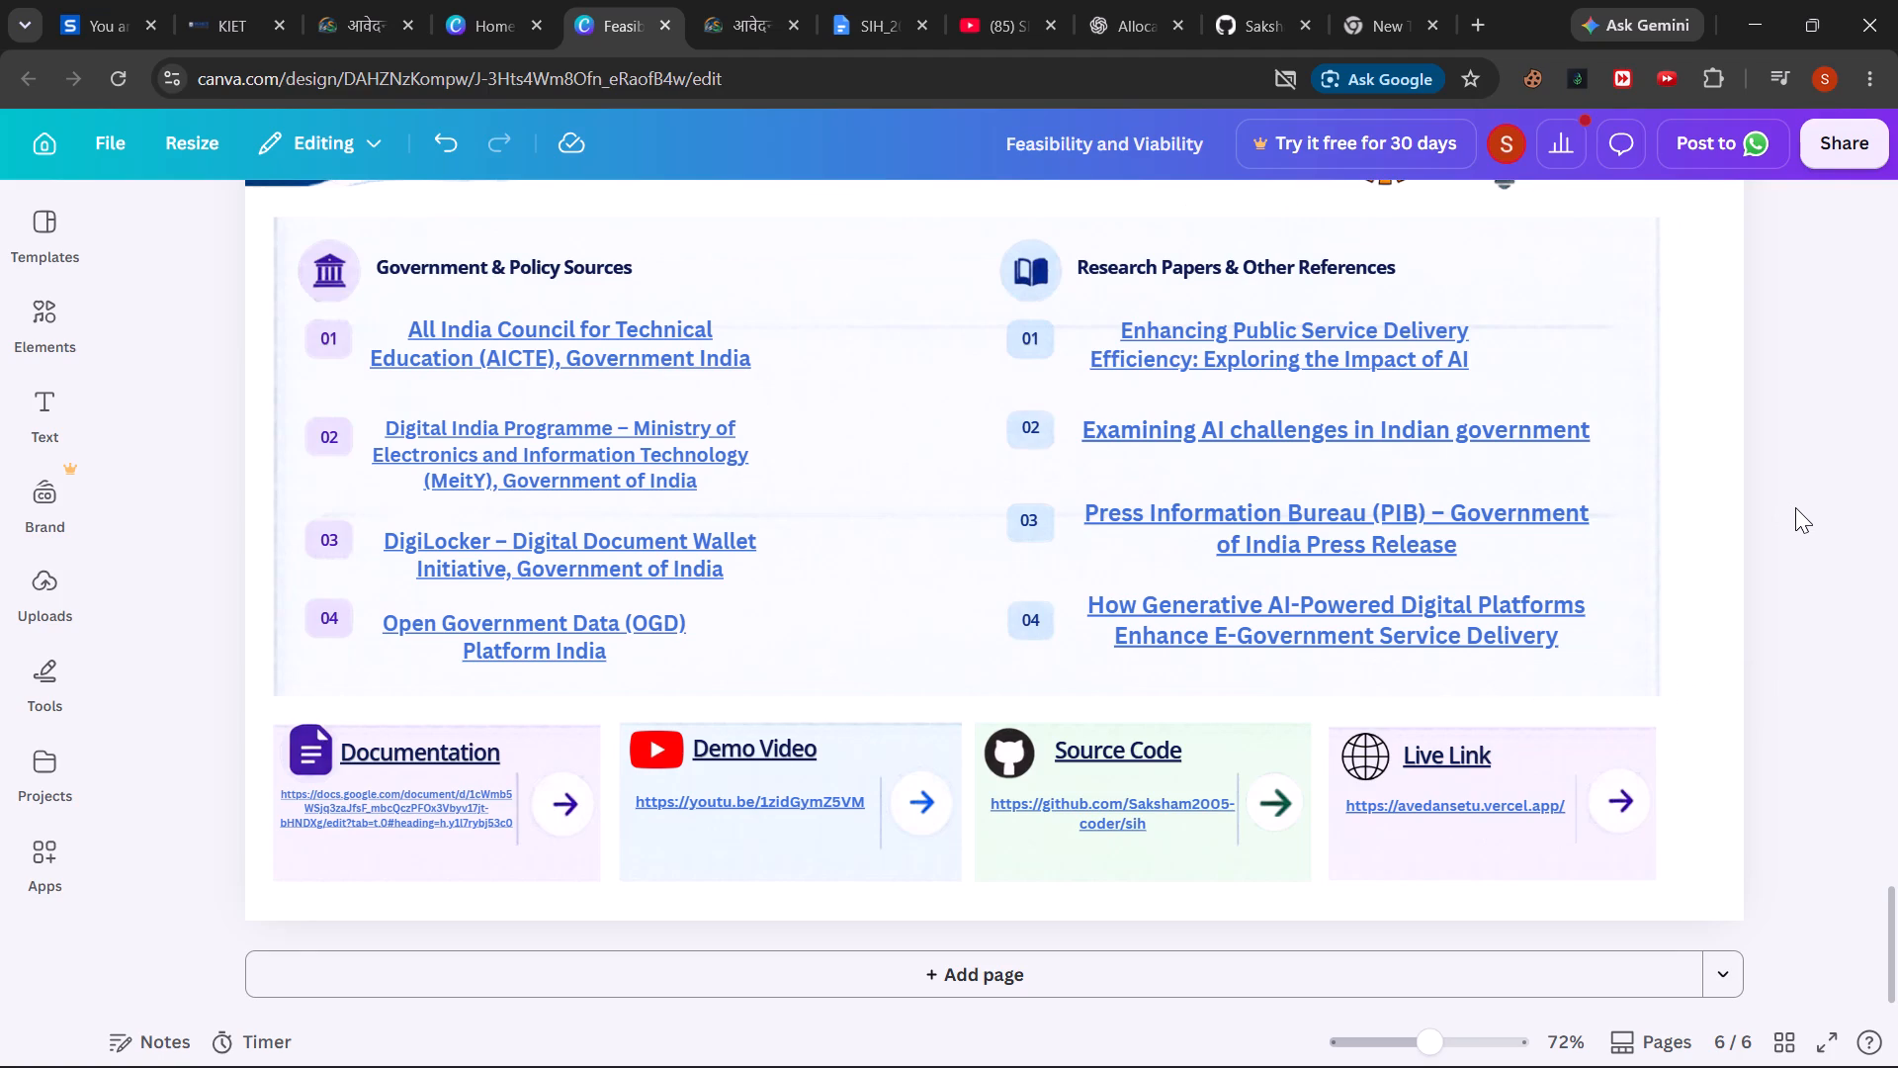
Nudge the Documentation card's document icon slightly down and to the left.
scroll(1795, 507, up, 2)
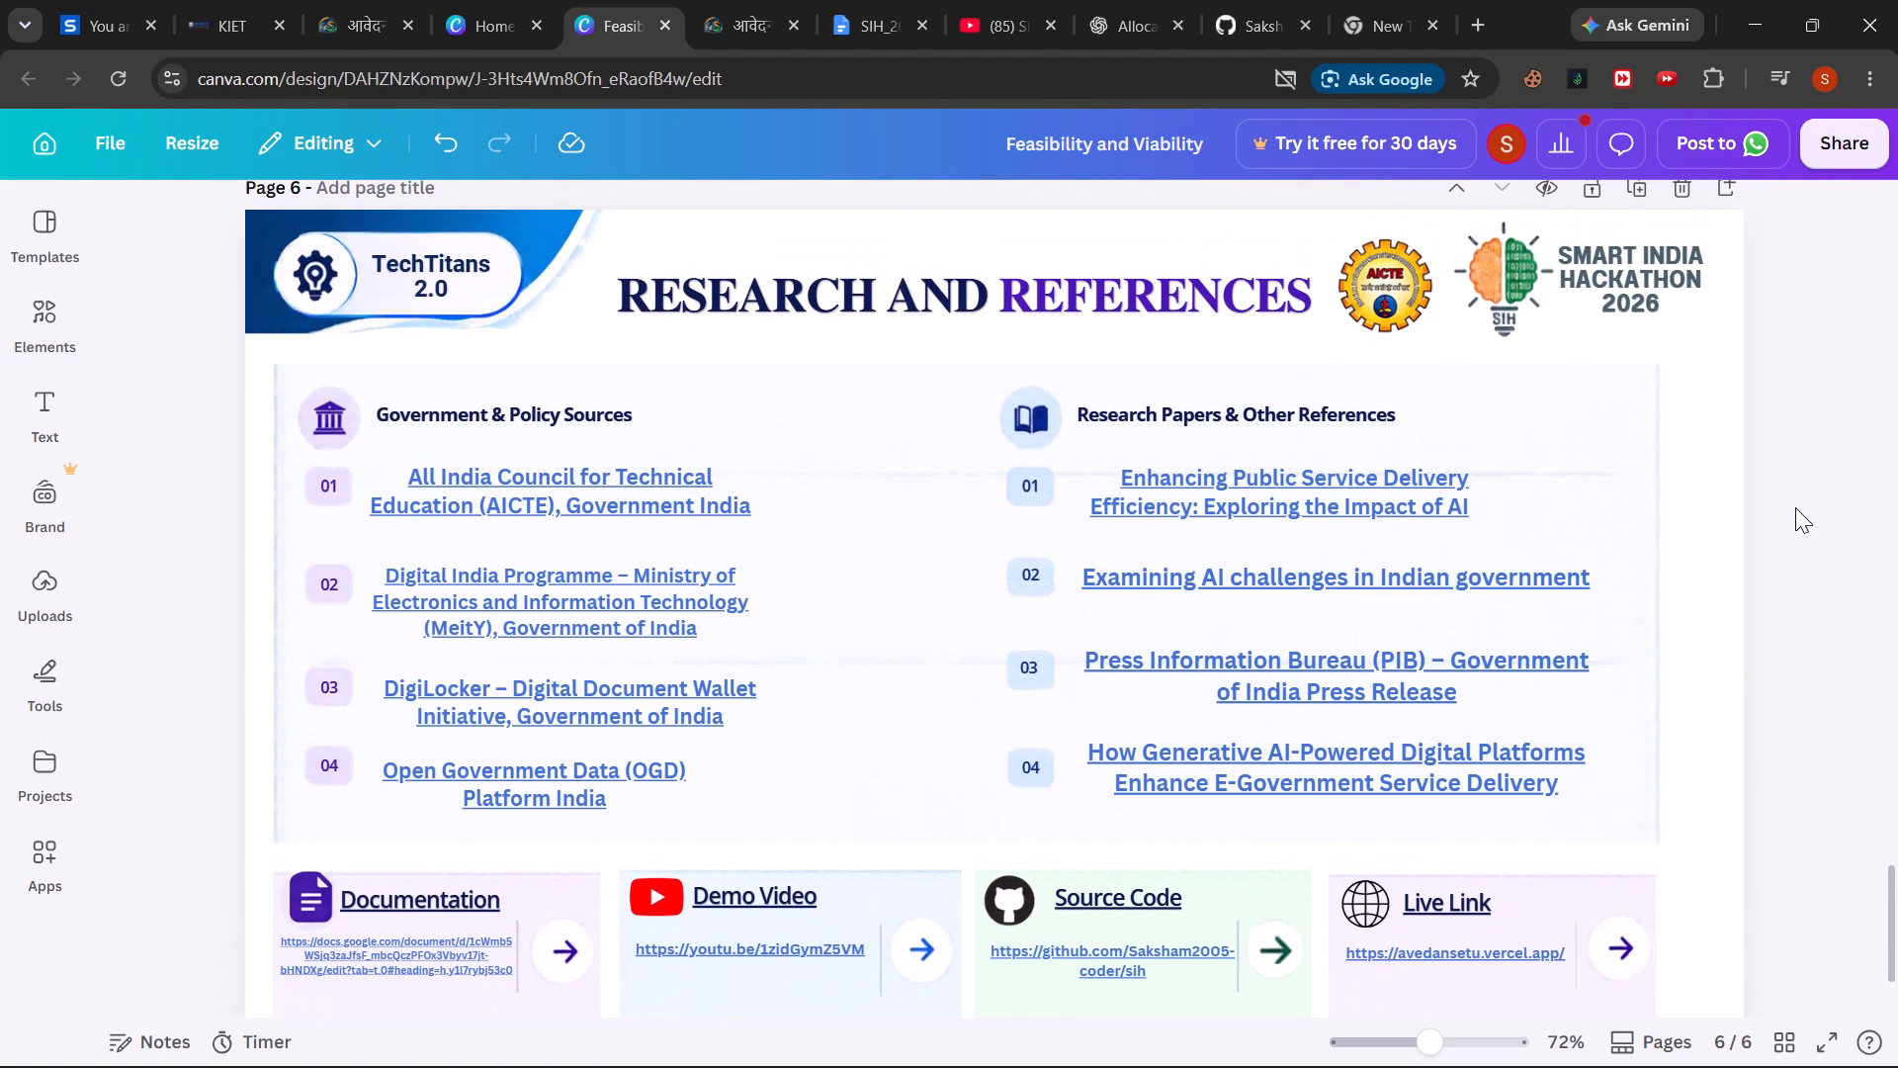
scroll(1795, 507, down, 2)
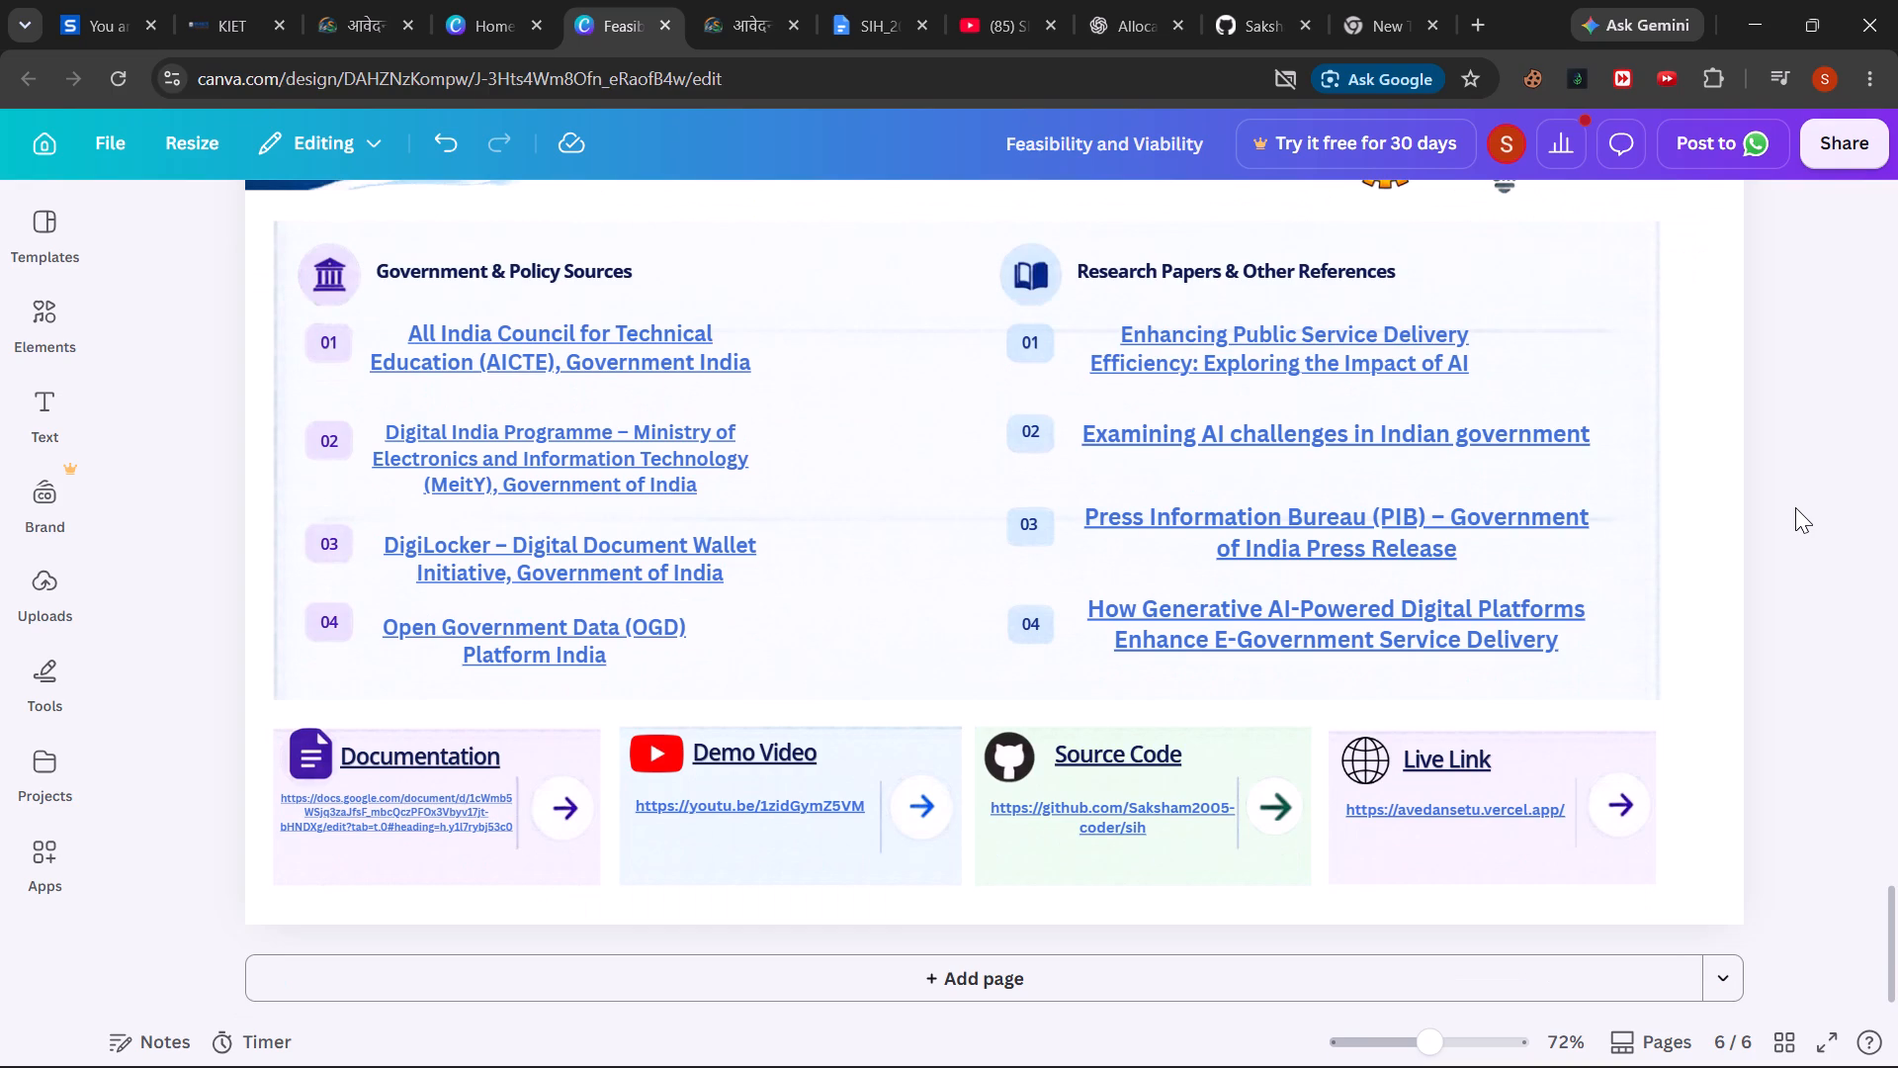
click(312, 752)
click(157, 735)
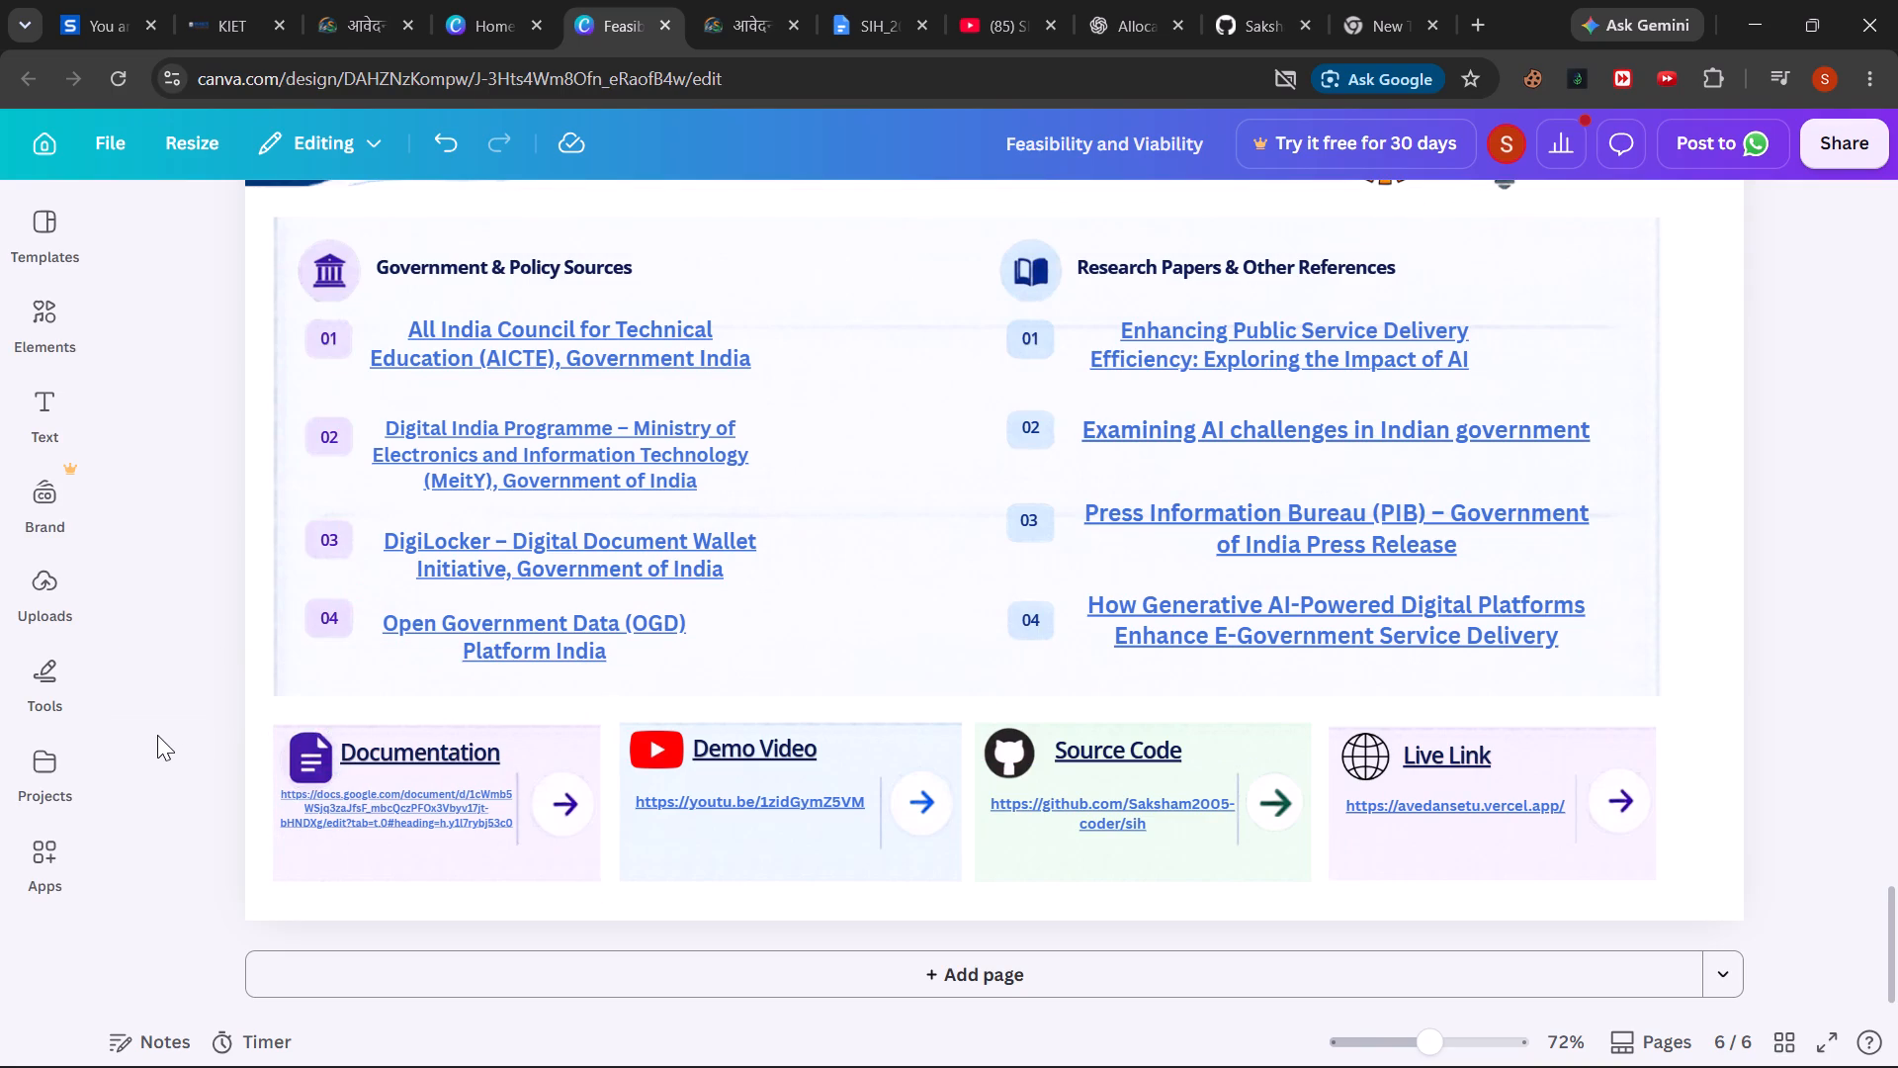
click(305, 758)
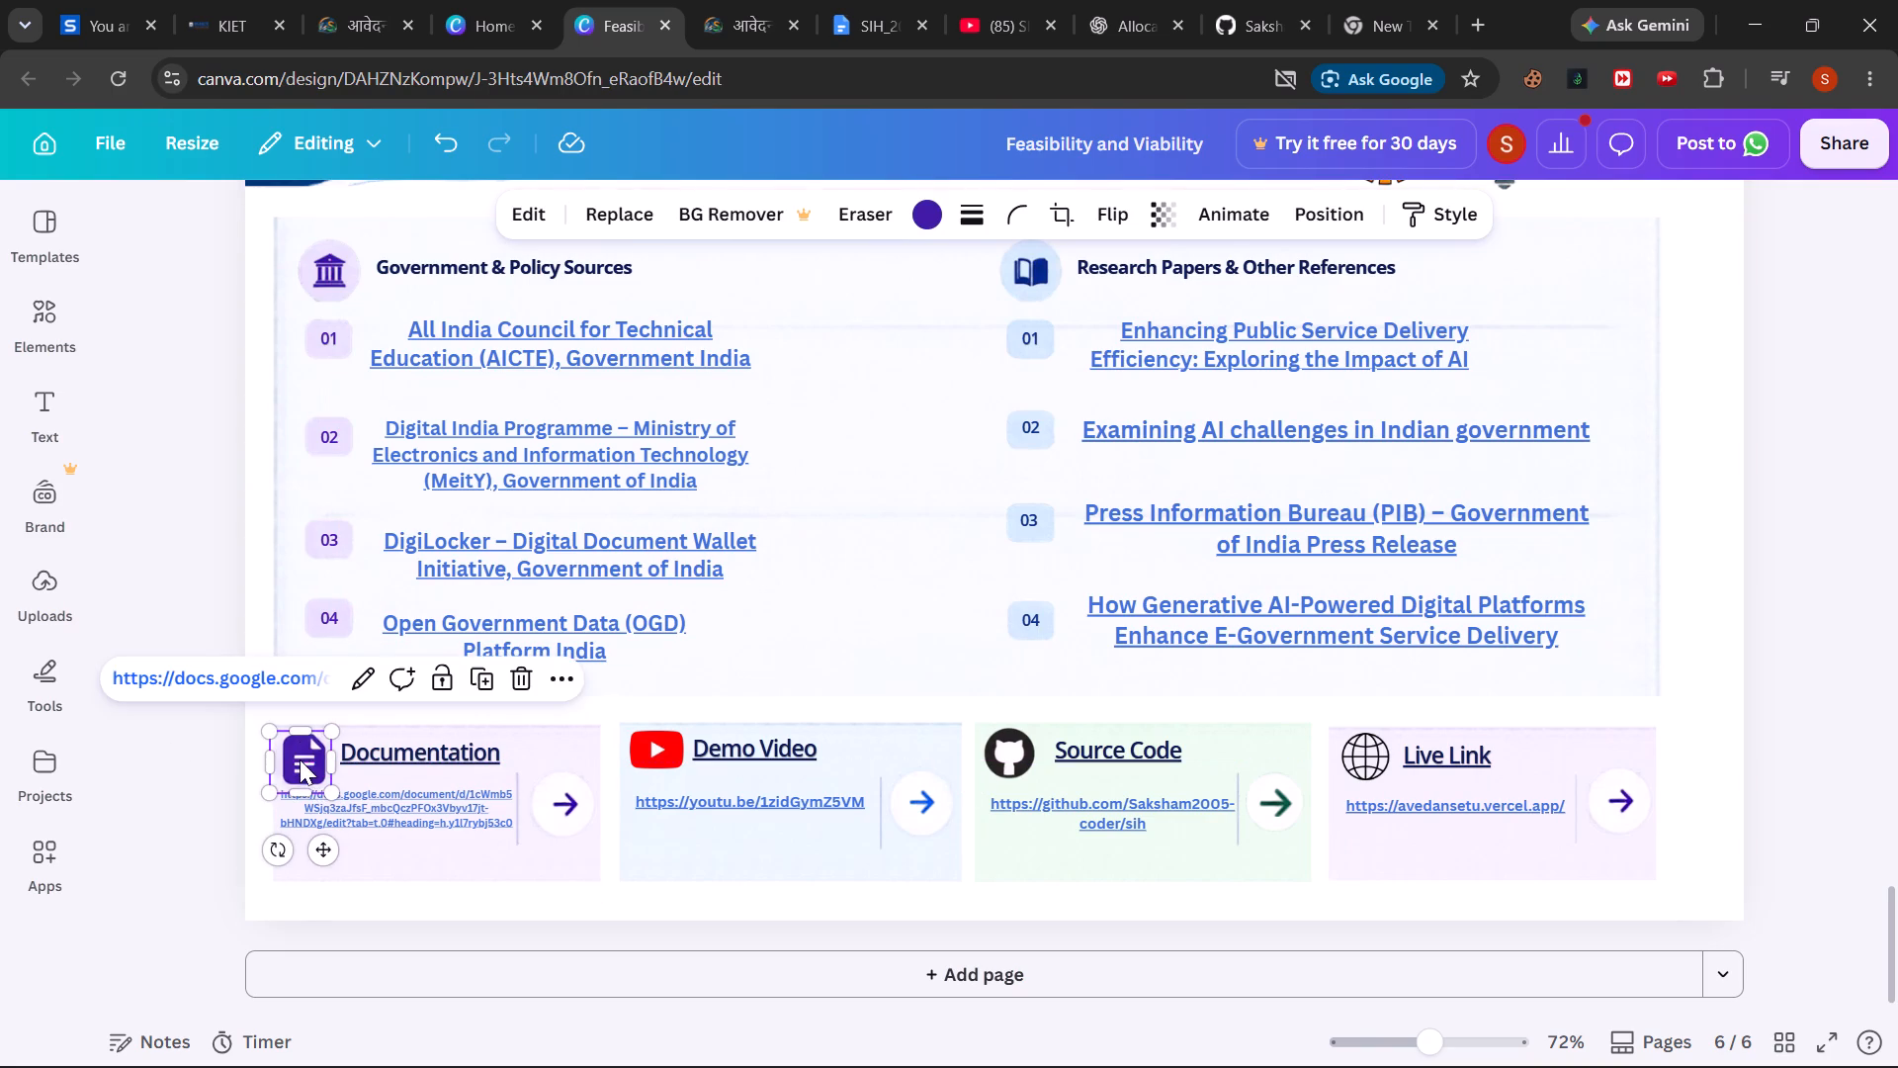
click(174, 765)
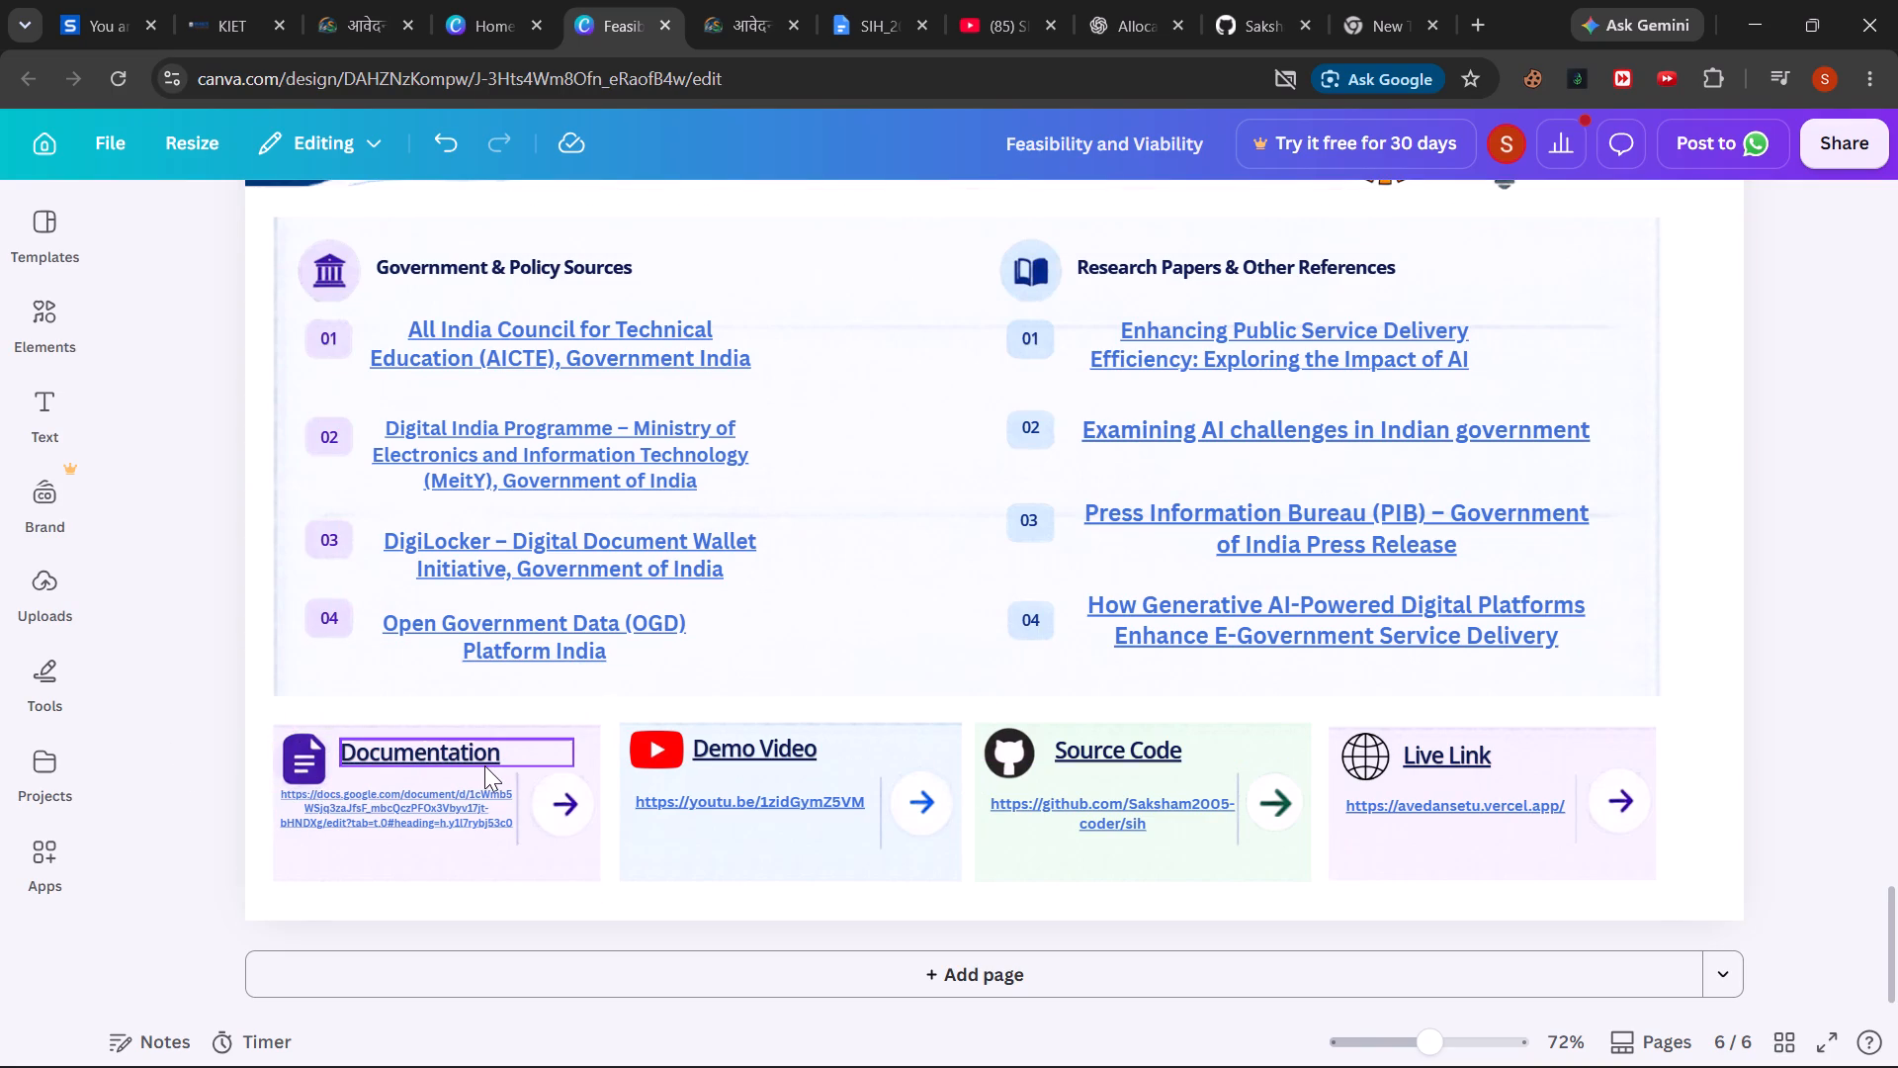
Nudge the Documentation heading slightly left and up, aligning it with the Demo Video heading.
click(460, 758)
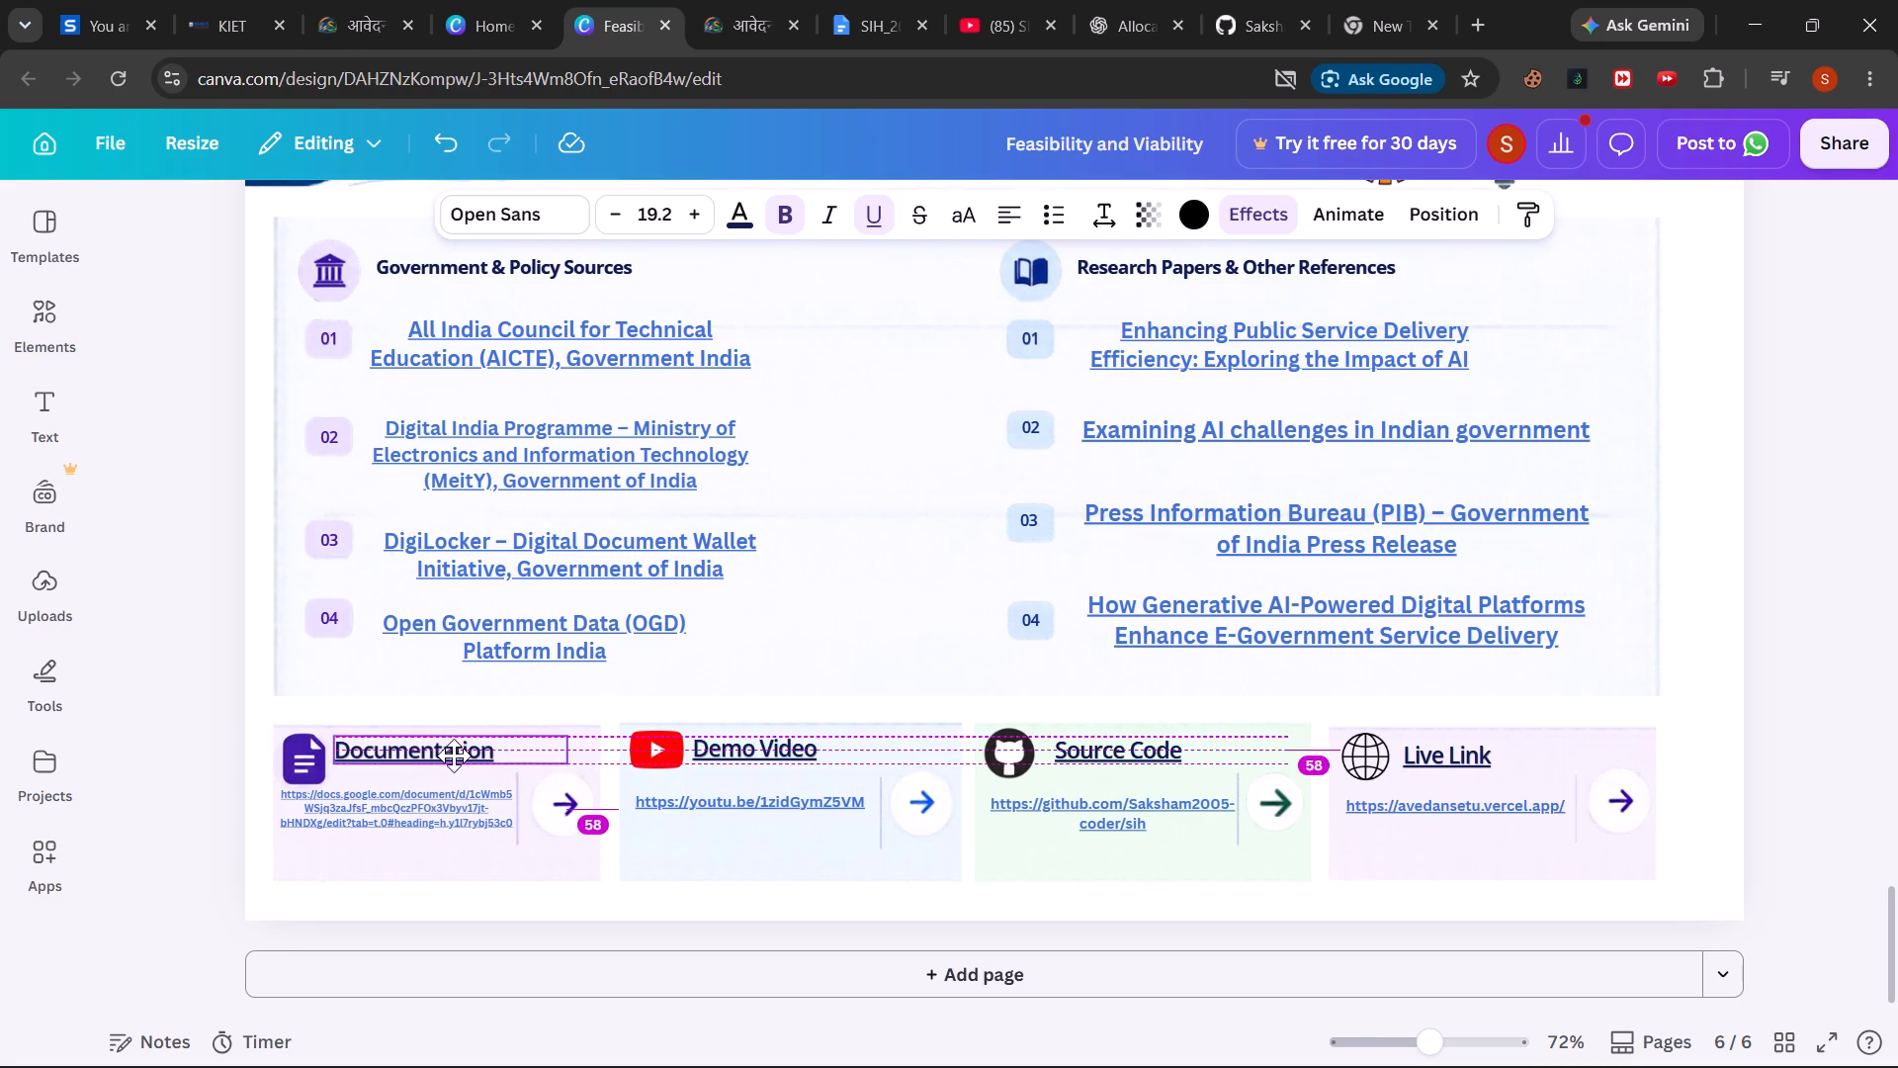
click(164, 760)
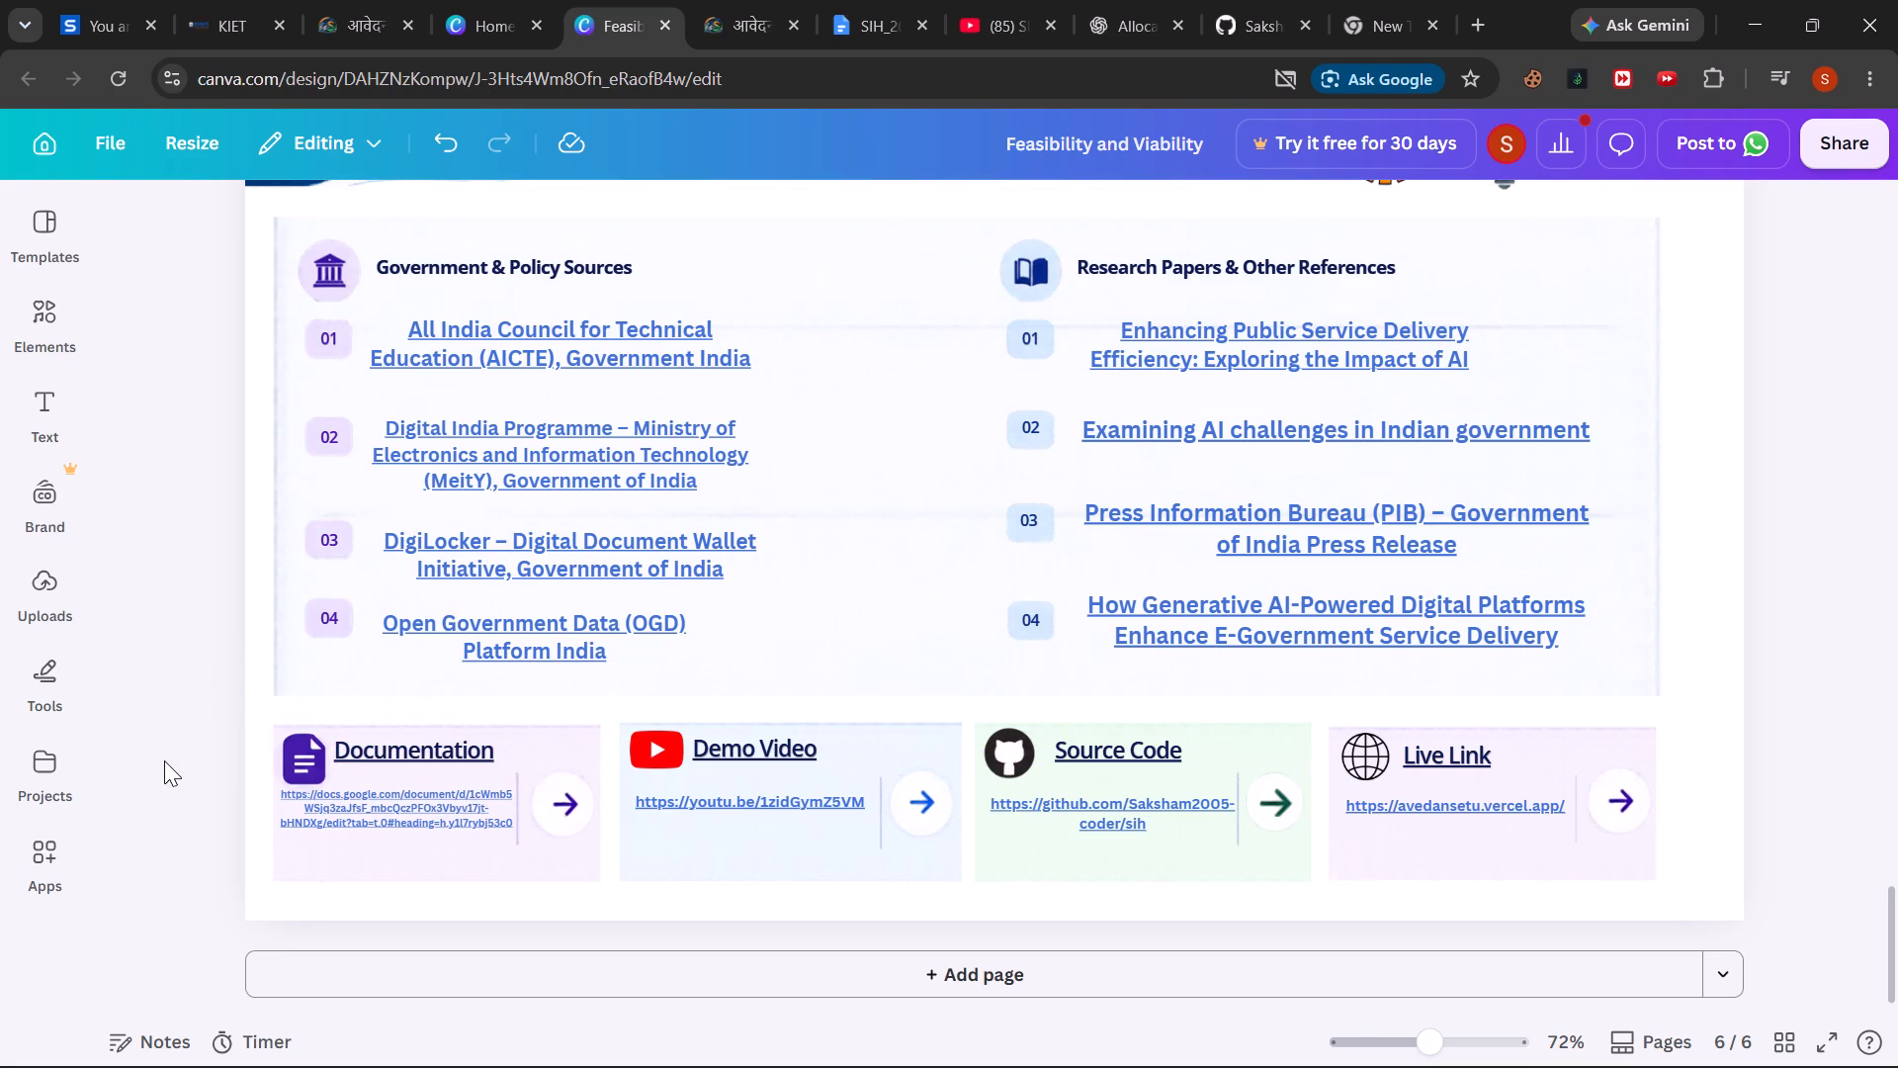
Check the Documentation, Demo Video, Source Code and Live Link headings and their links one after another.
click(438, 745)
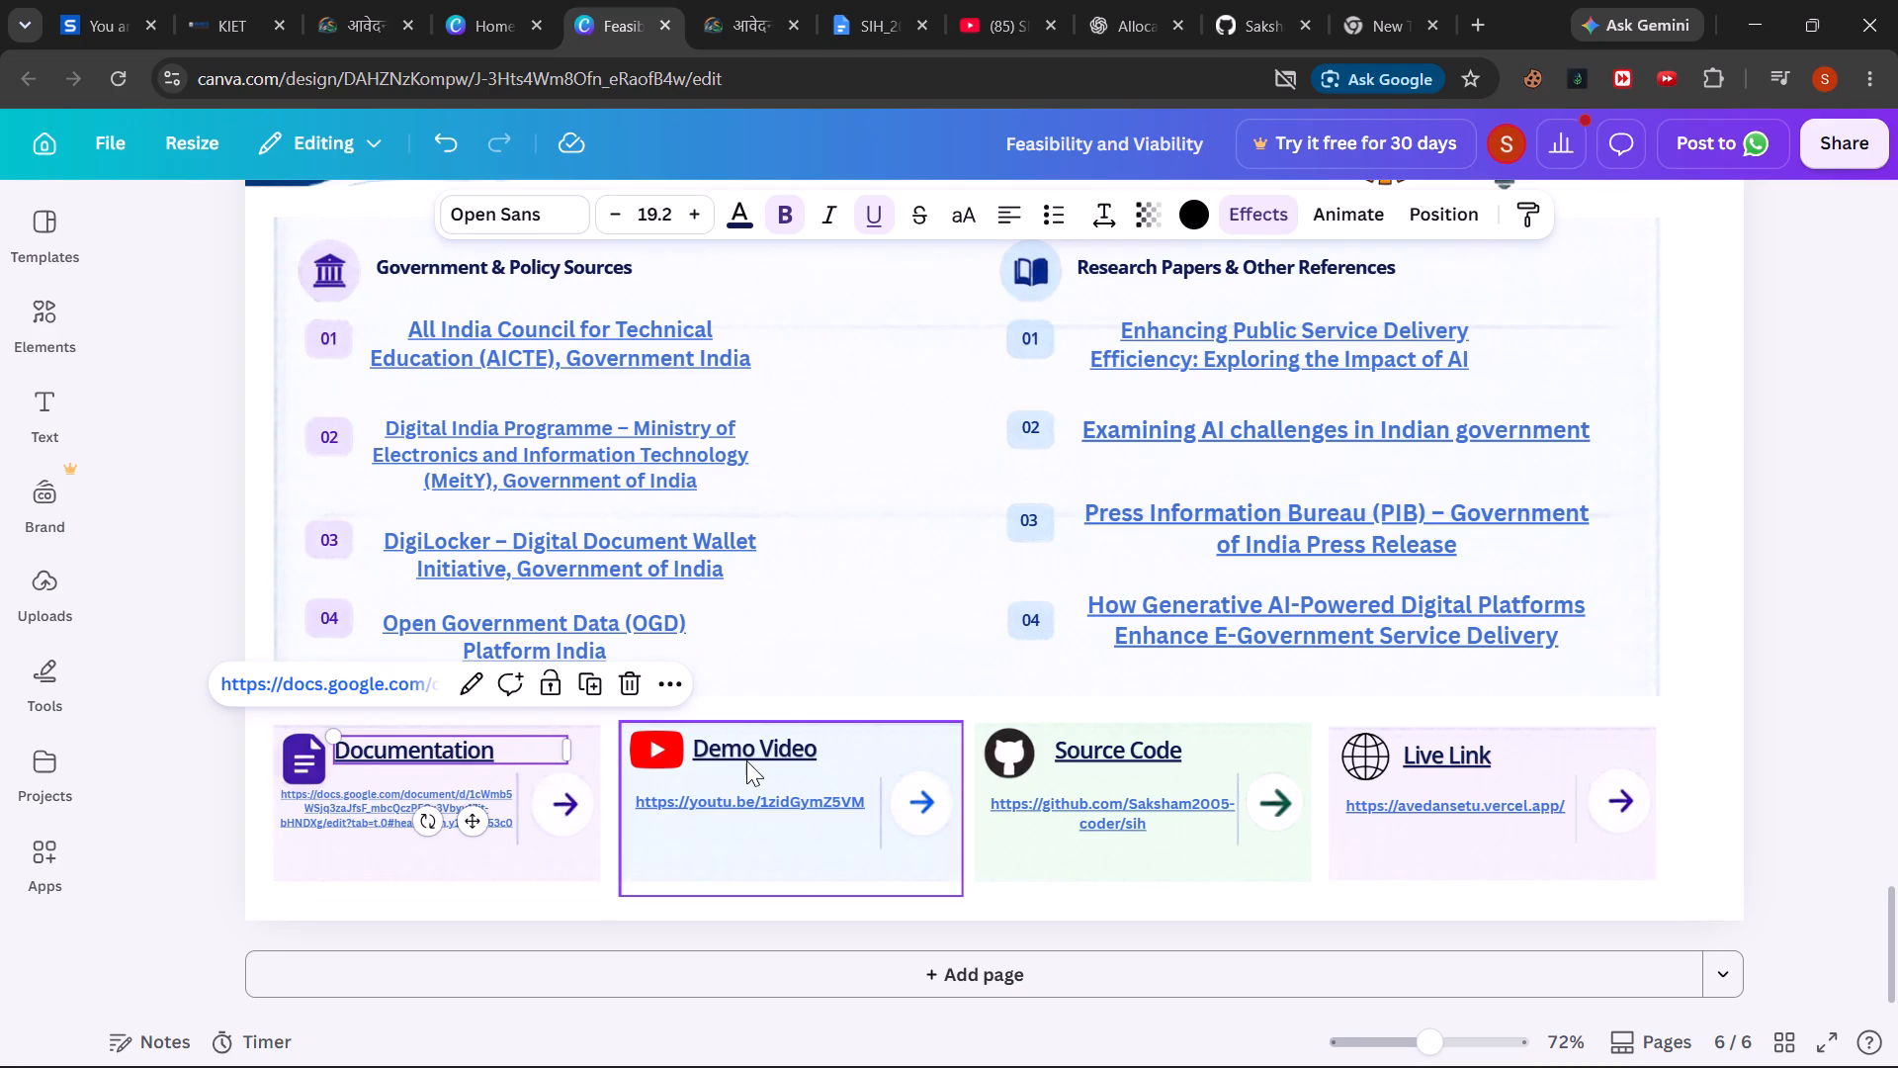
click(767, 754)
click(1138, 751)
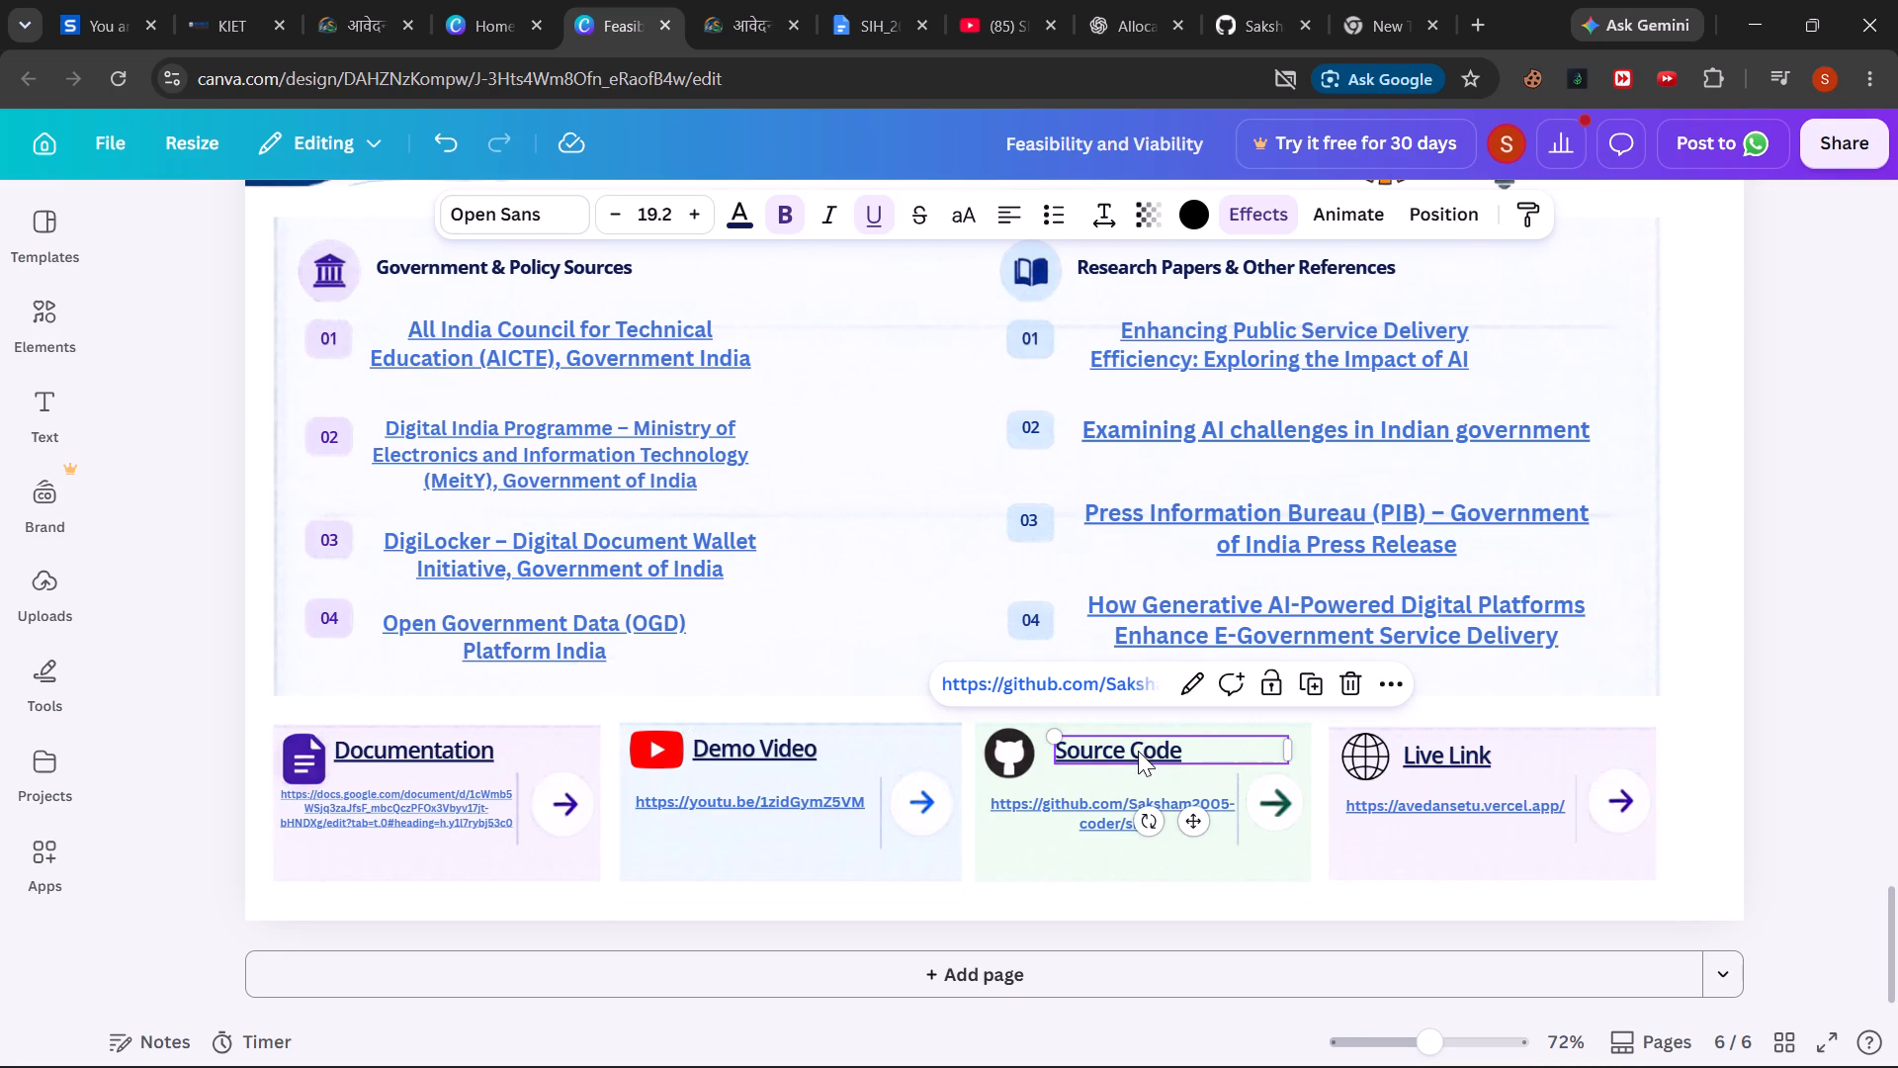
click(1423, 762)
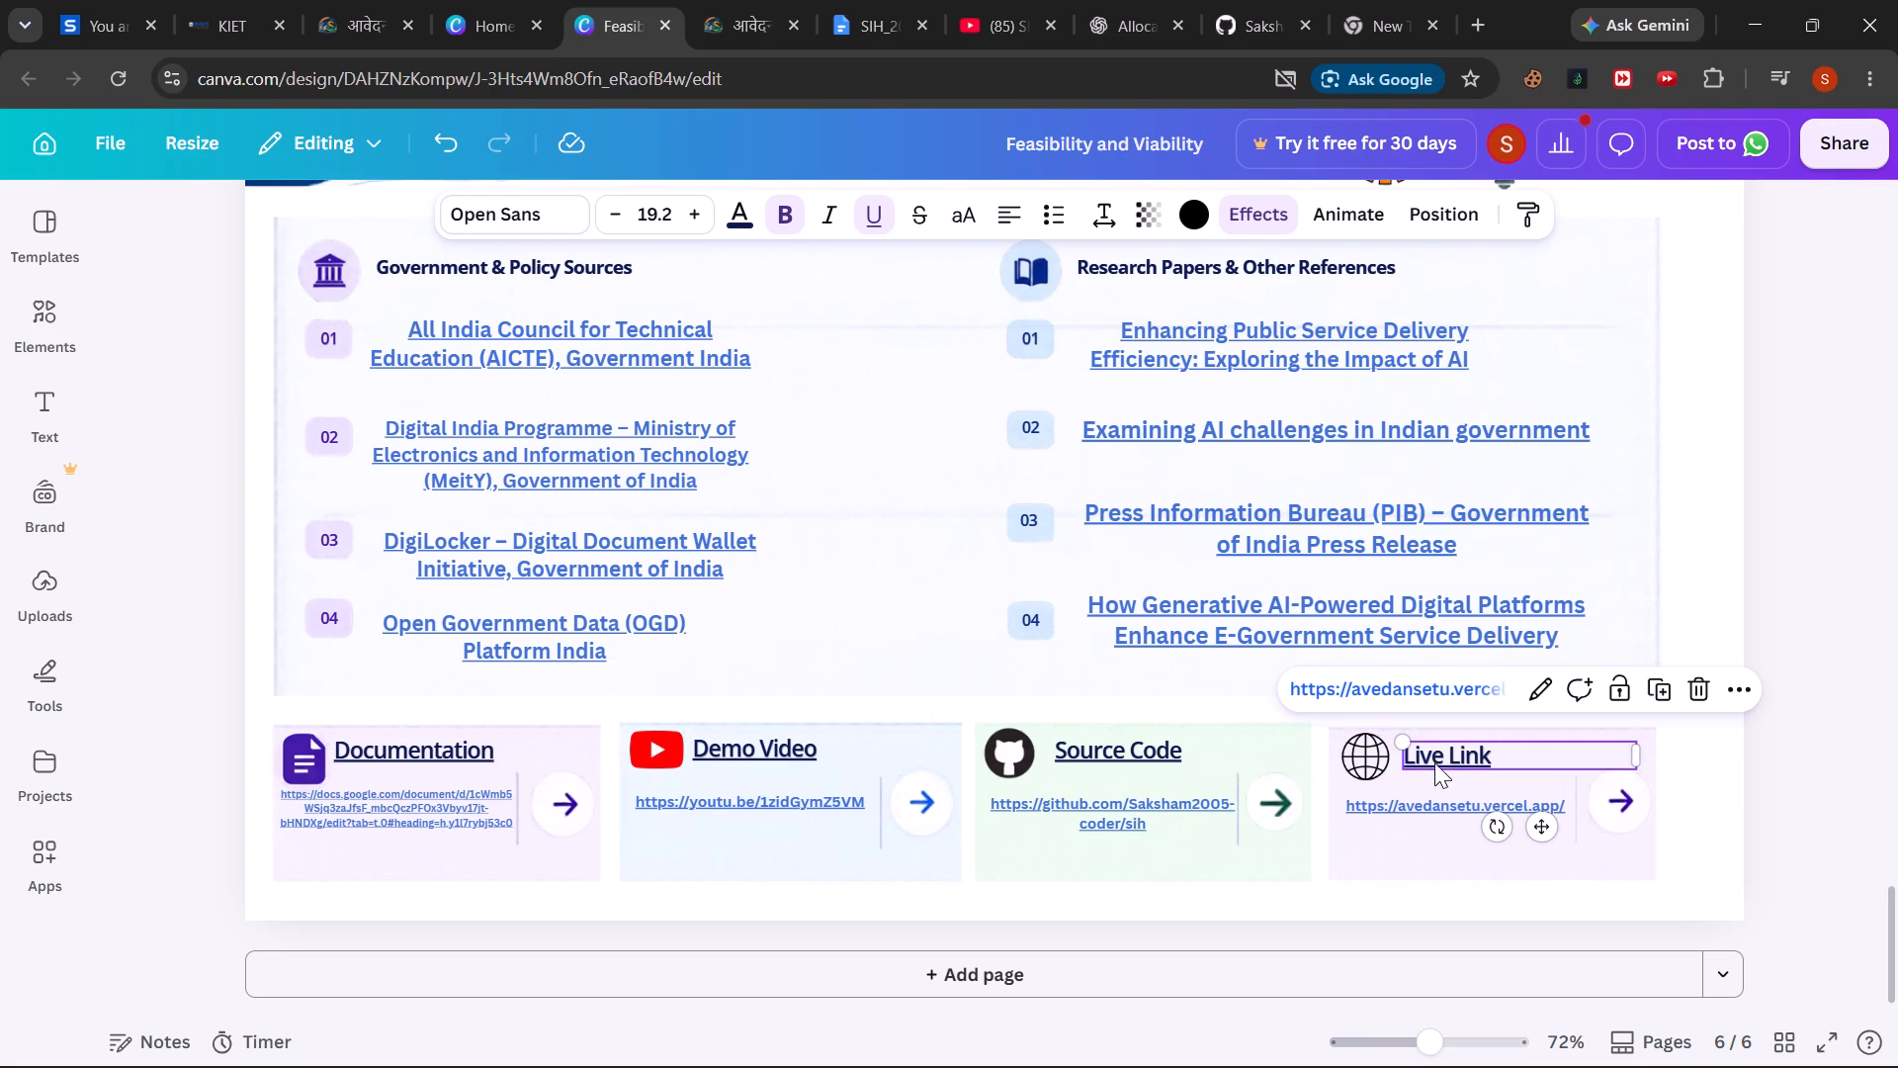
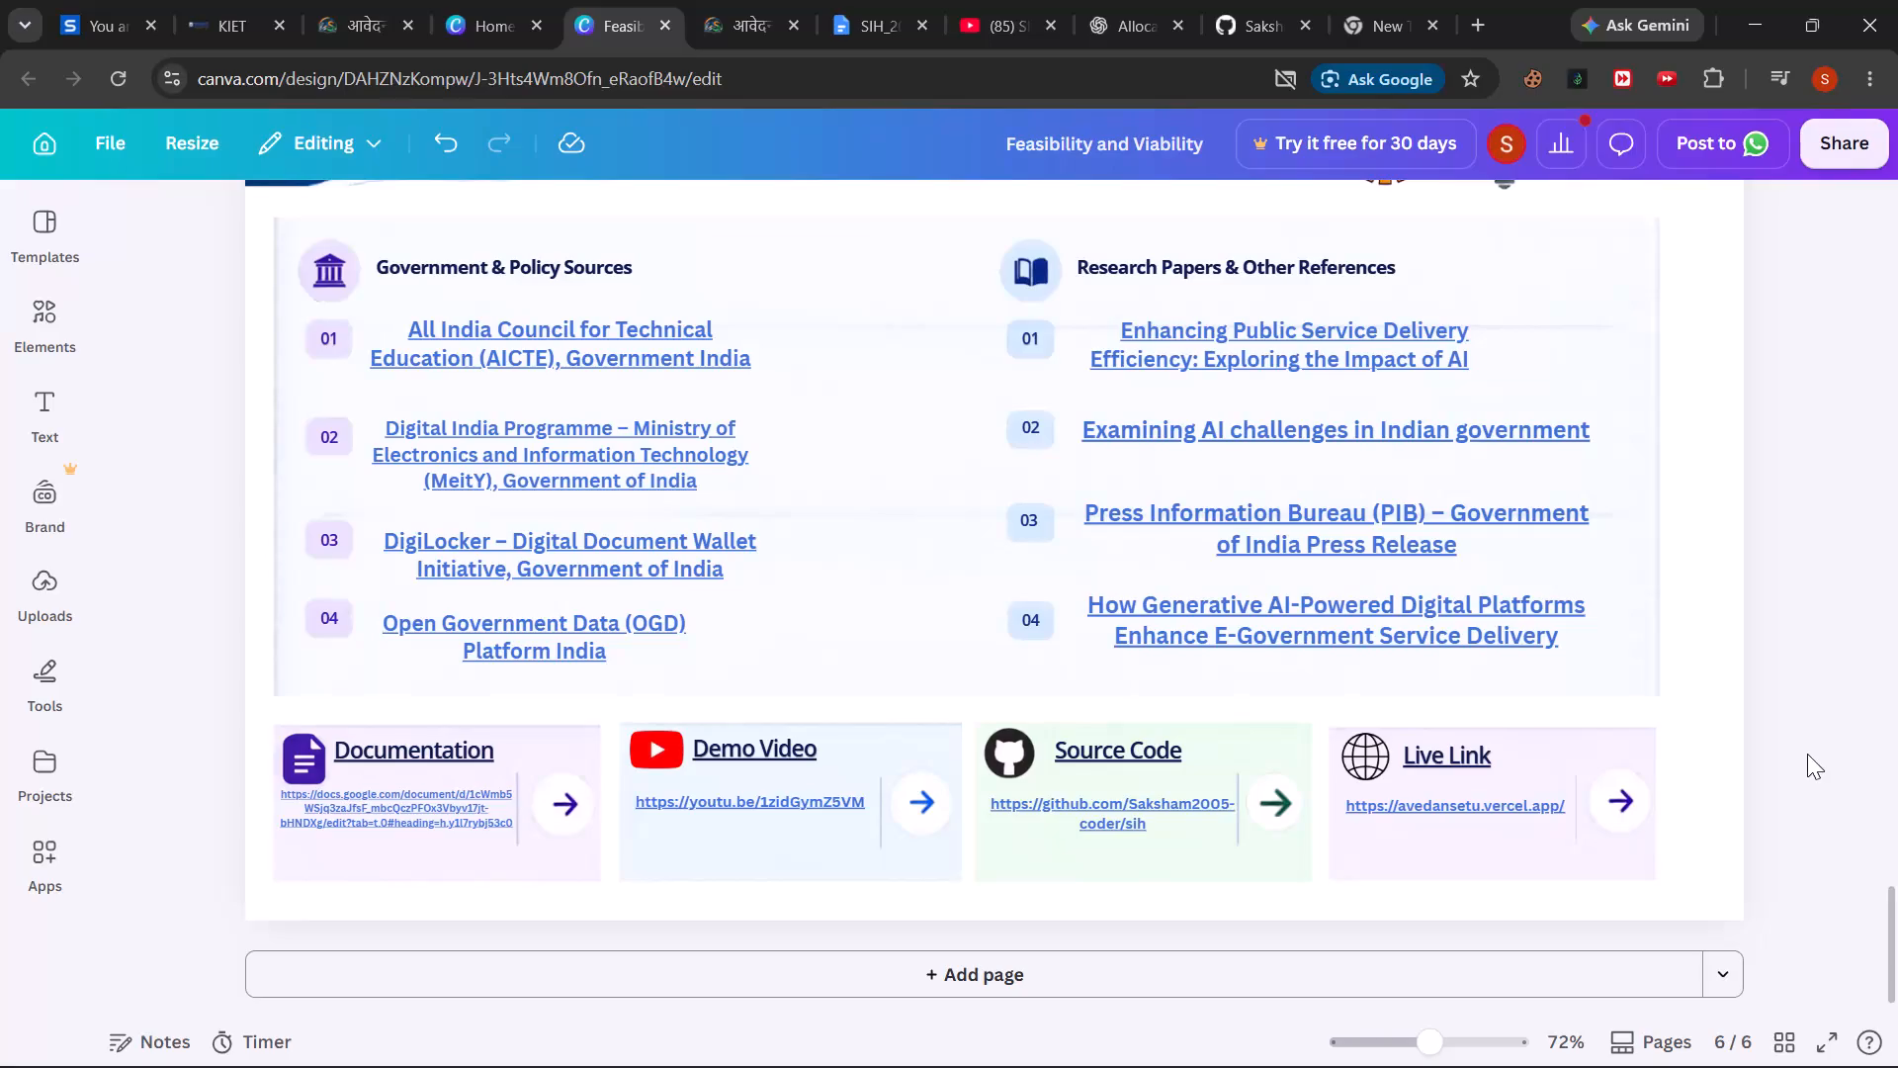
Review all six pages of the presentation from the title page through to Research and References.
scroll(1807, 754, up, 15)
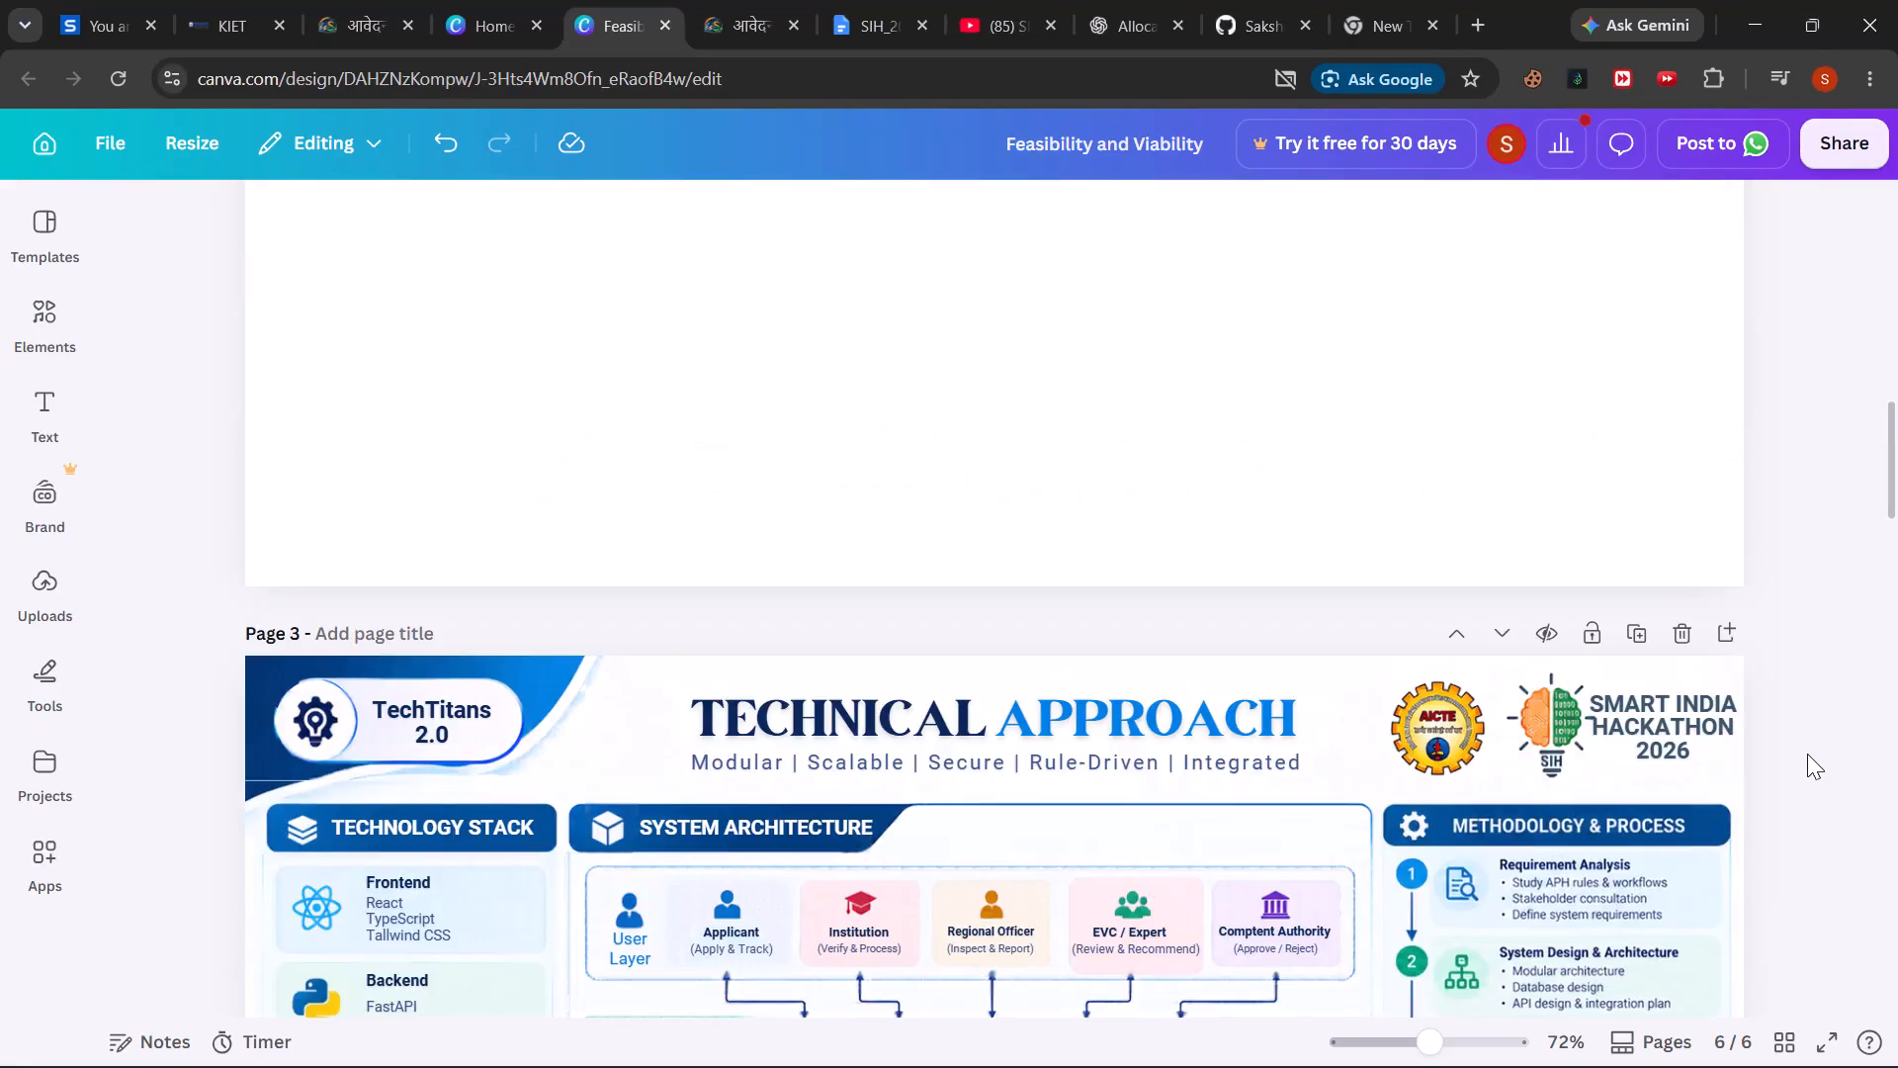
scroll(1807, 754, up, 7)
scroll(1807, 754, down, 2)
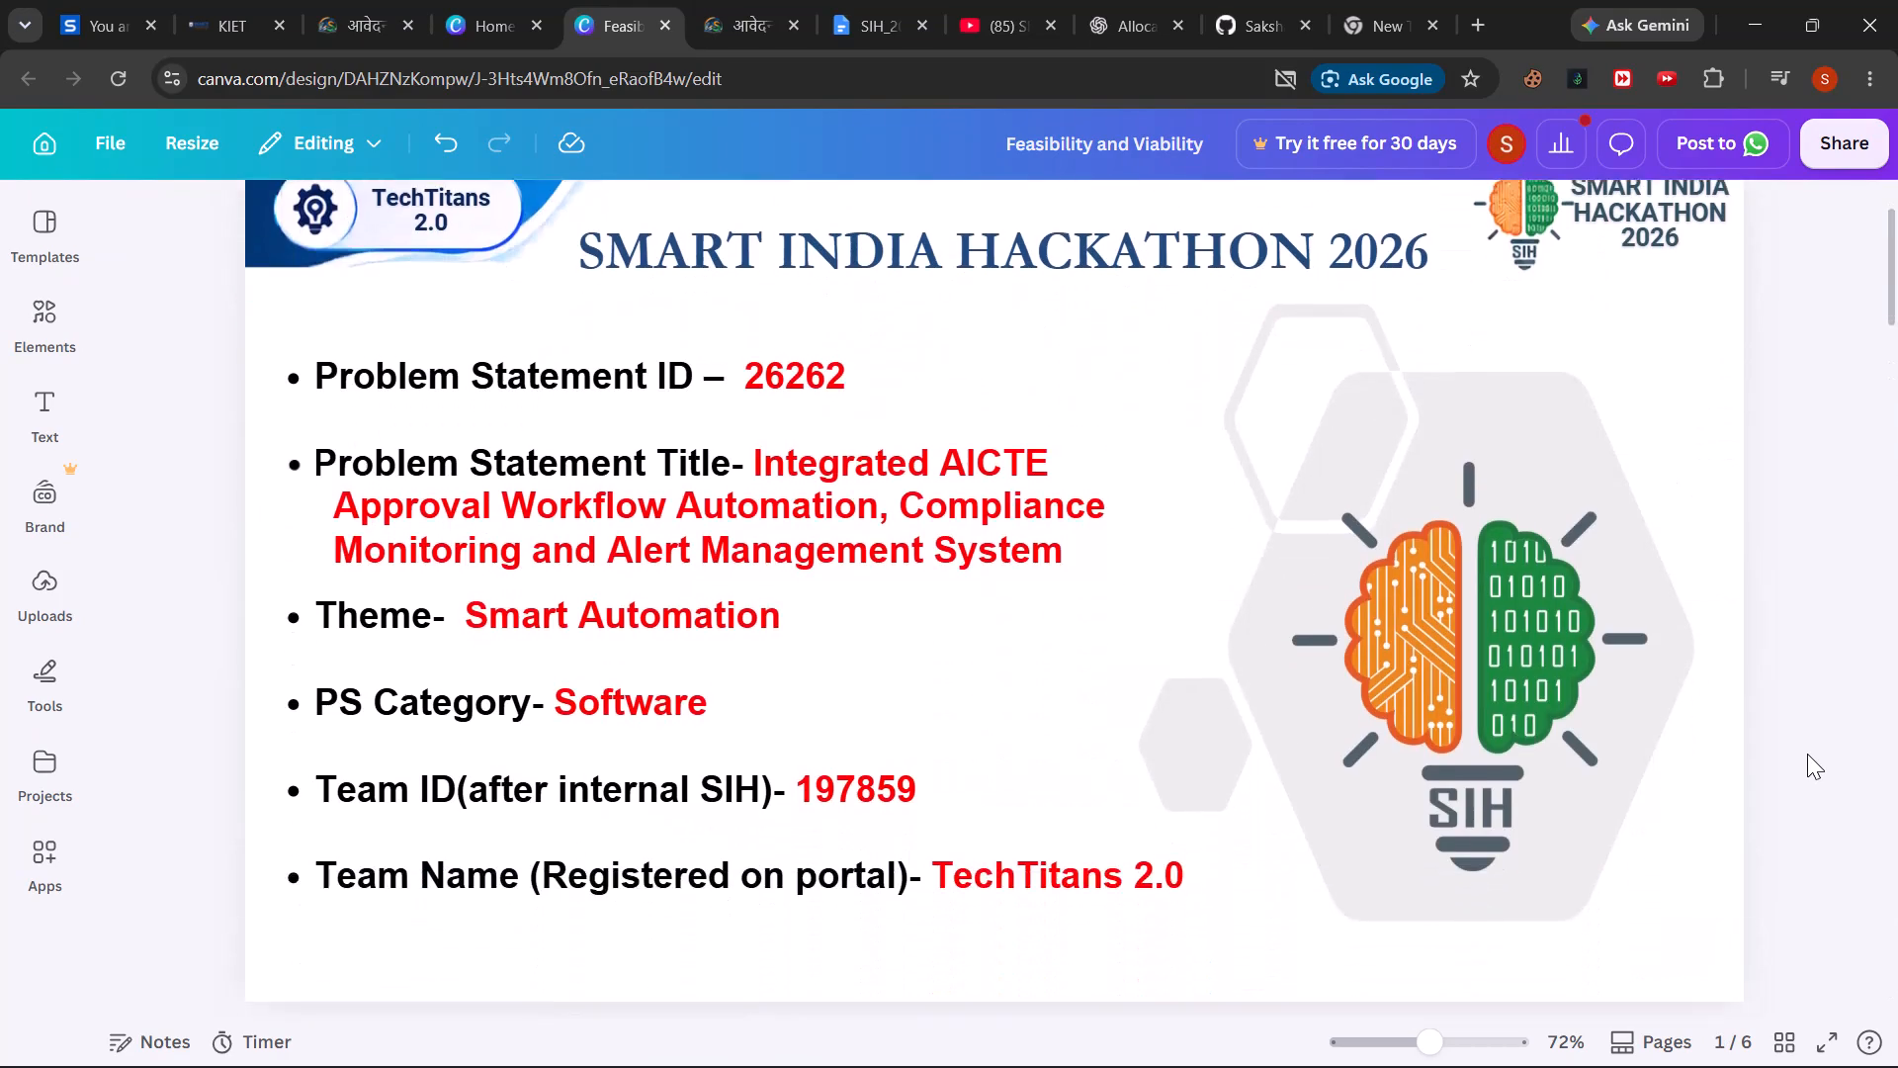
scroll(1807, 754, down, 6)
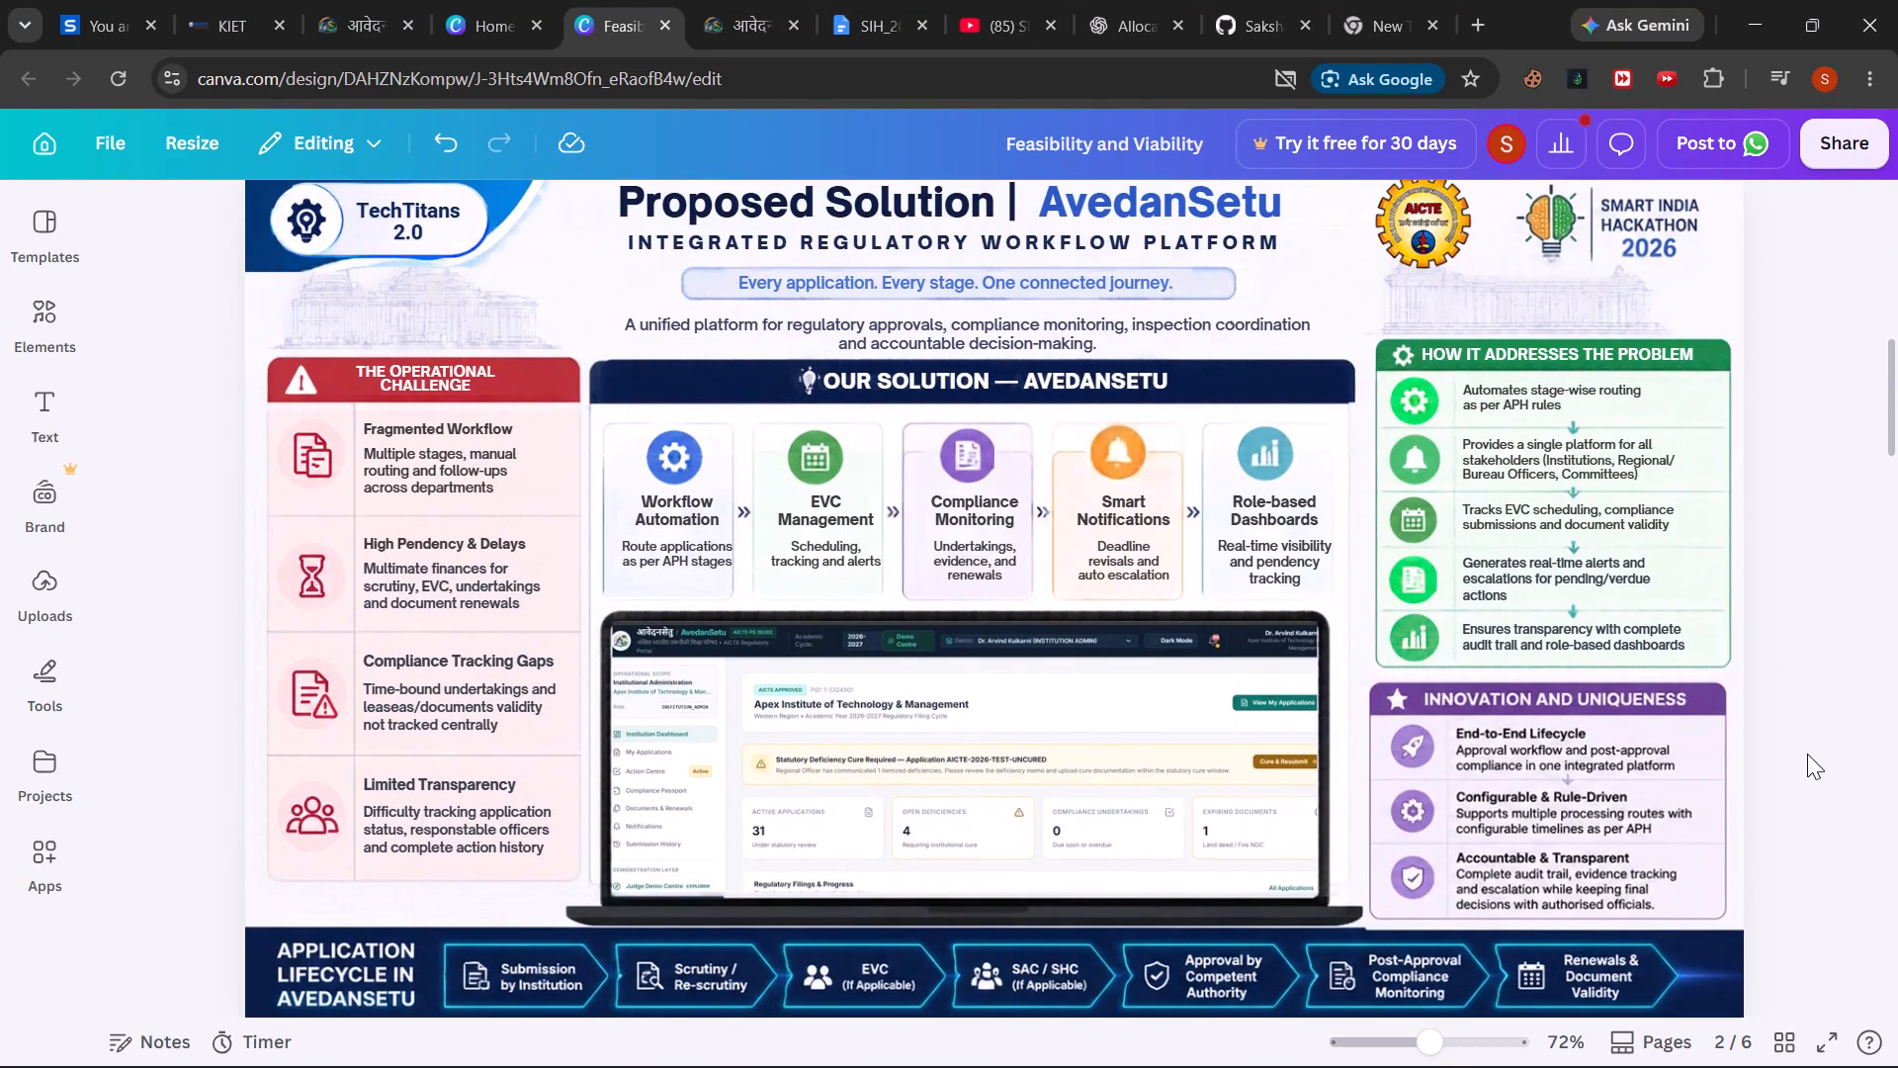
scroll(1807, 754, down, 9)
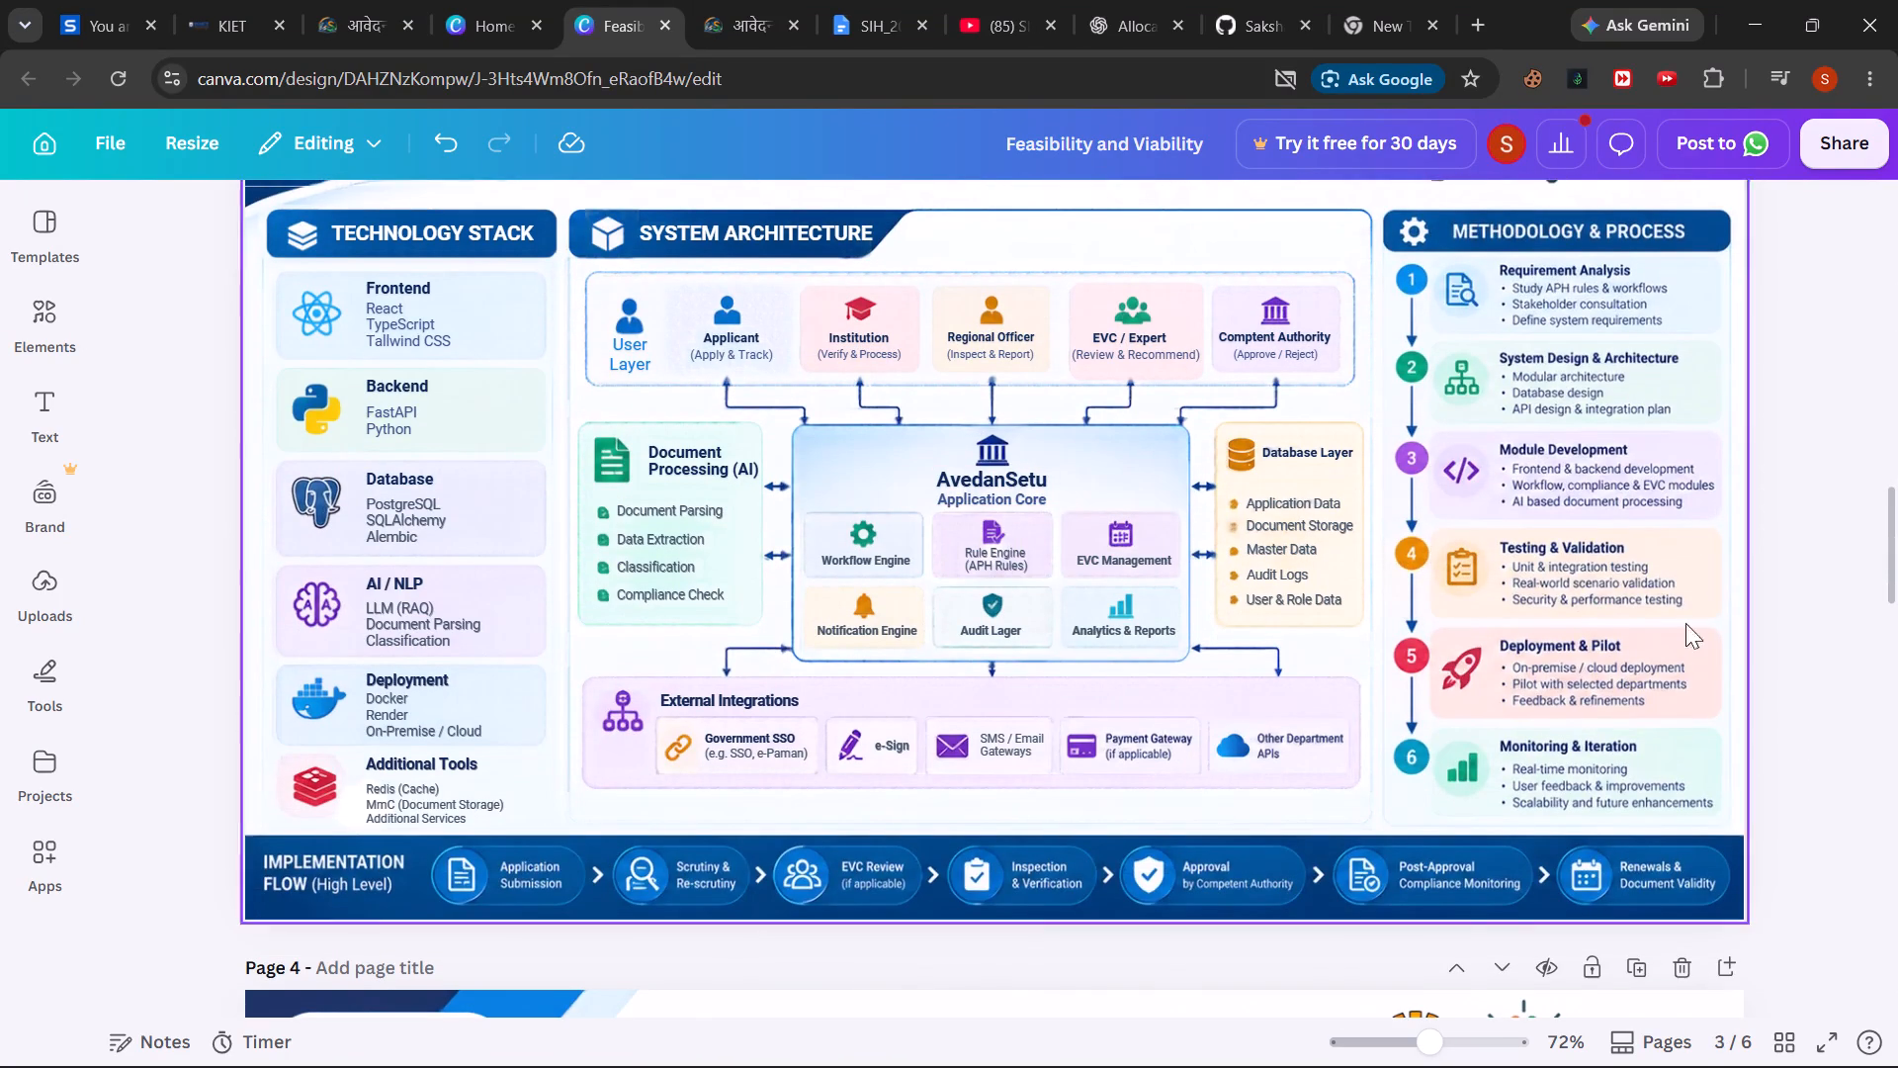
scroll(1839, 655, down, 6)
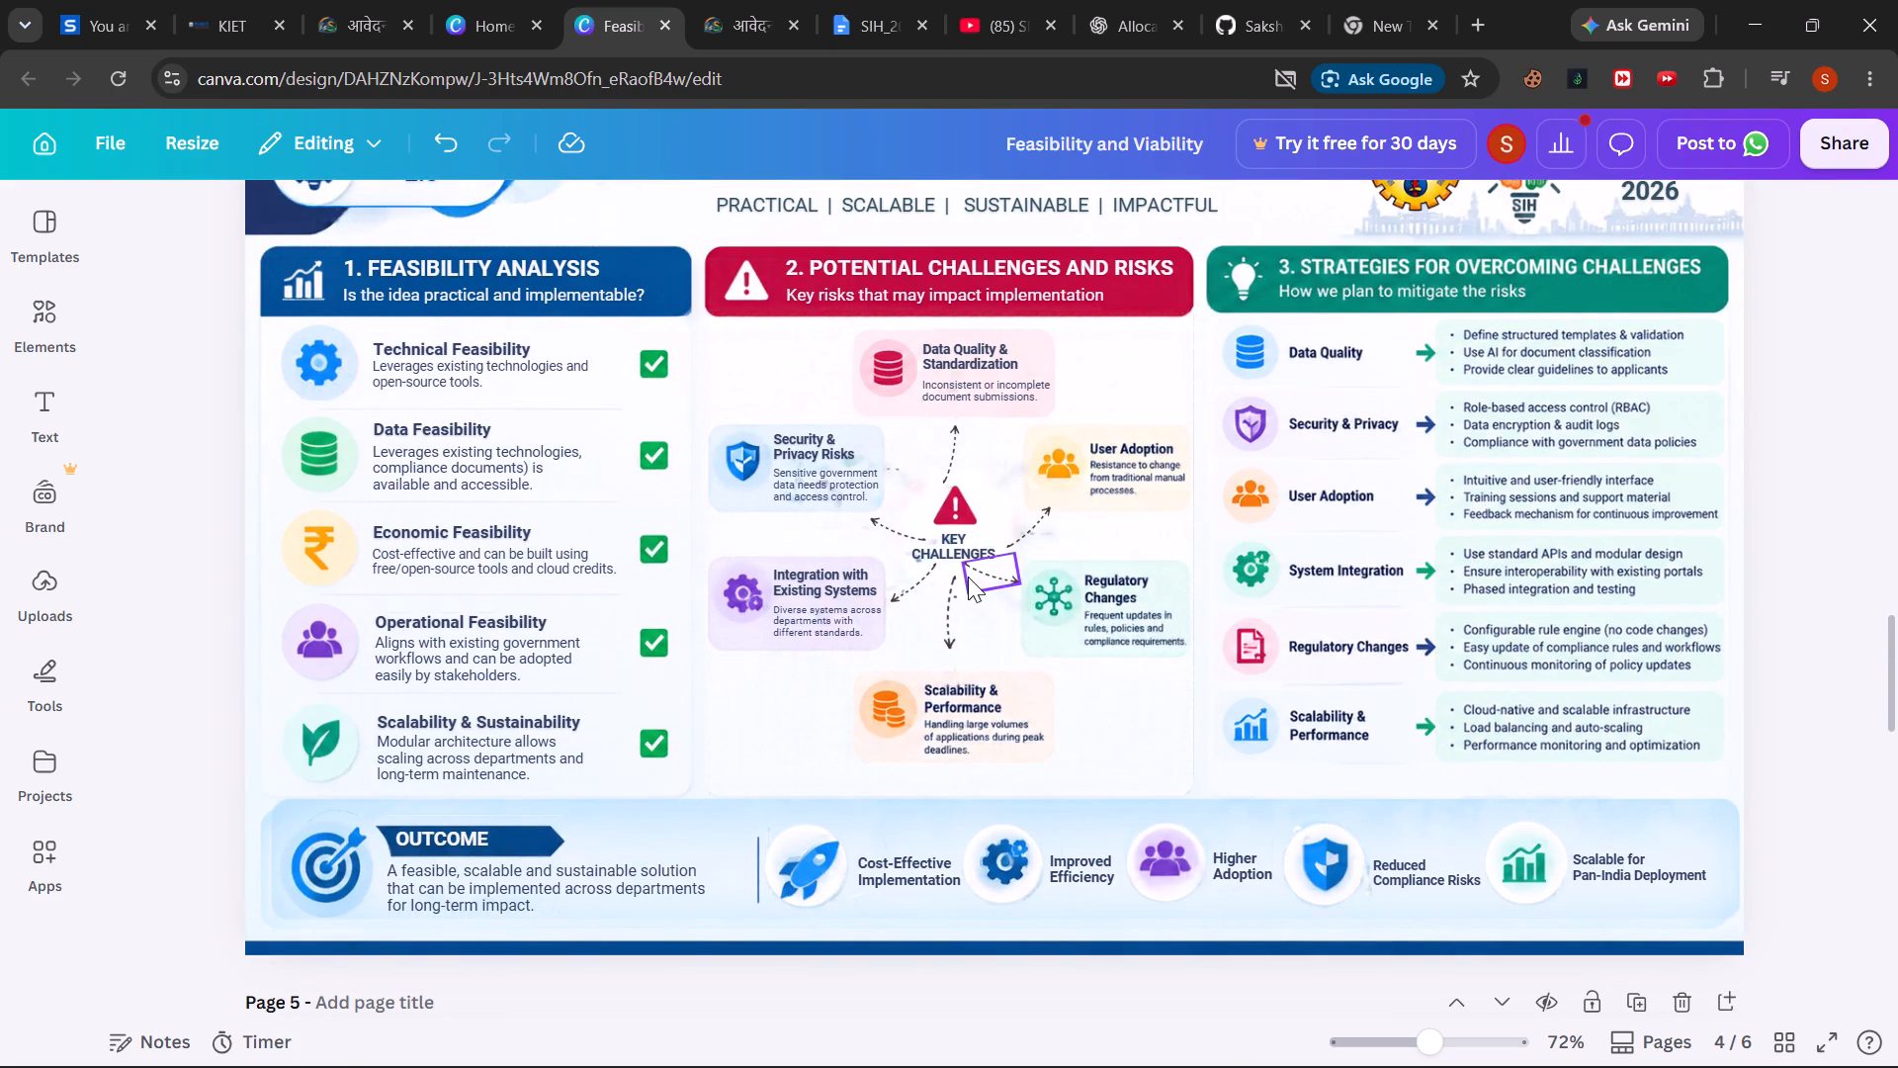
scroll(1800, 502, down, 6)
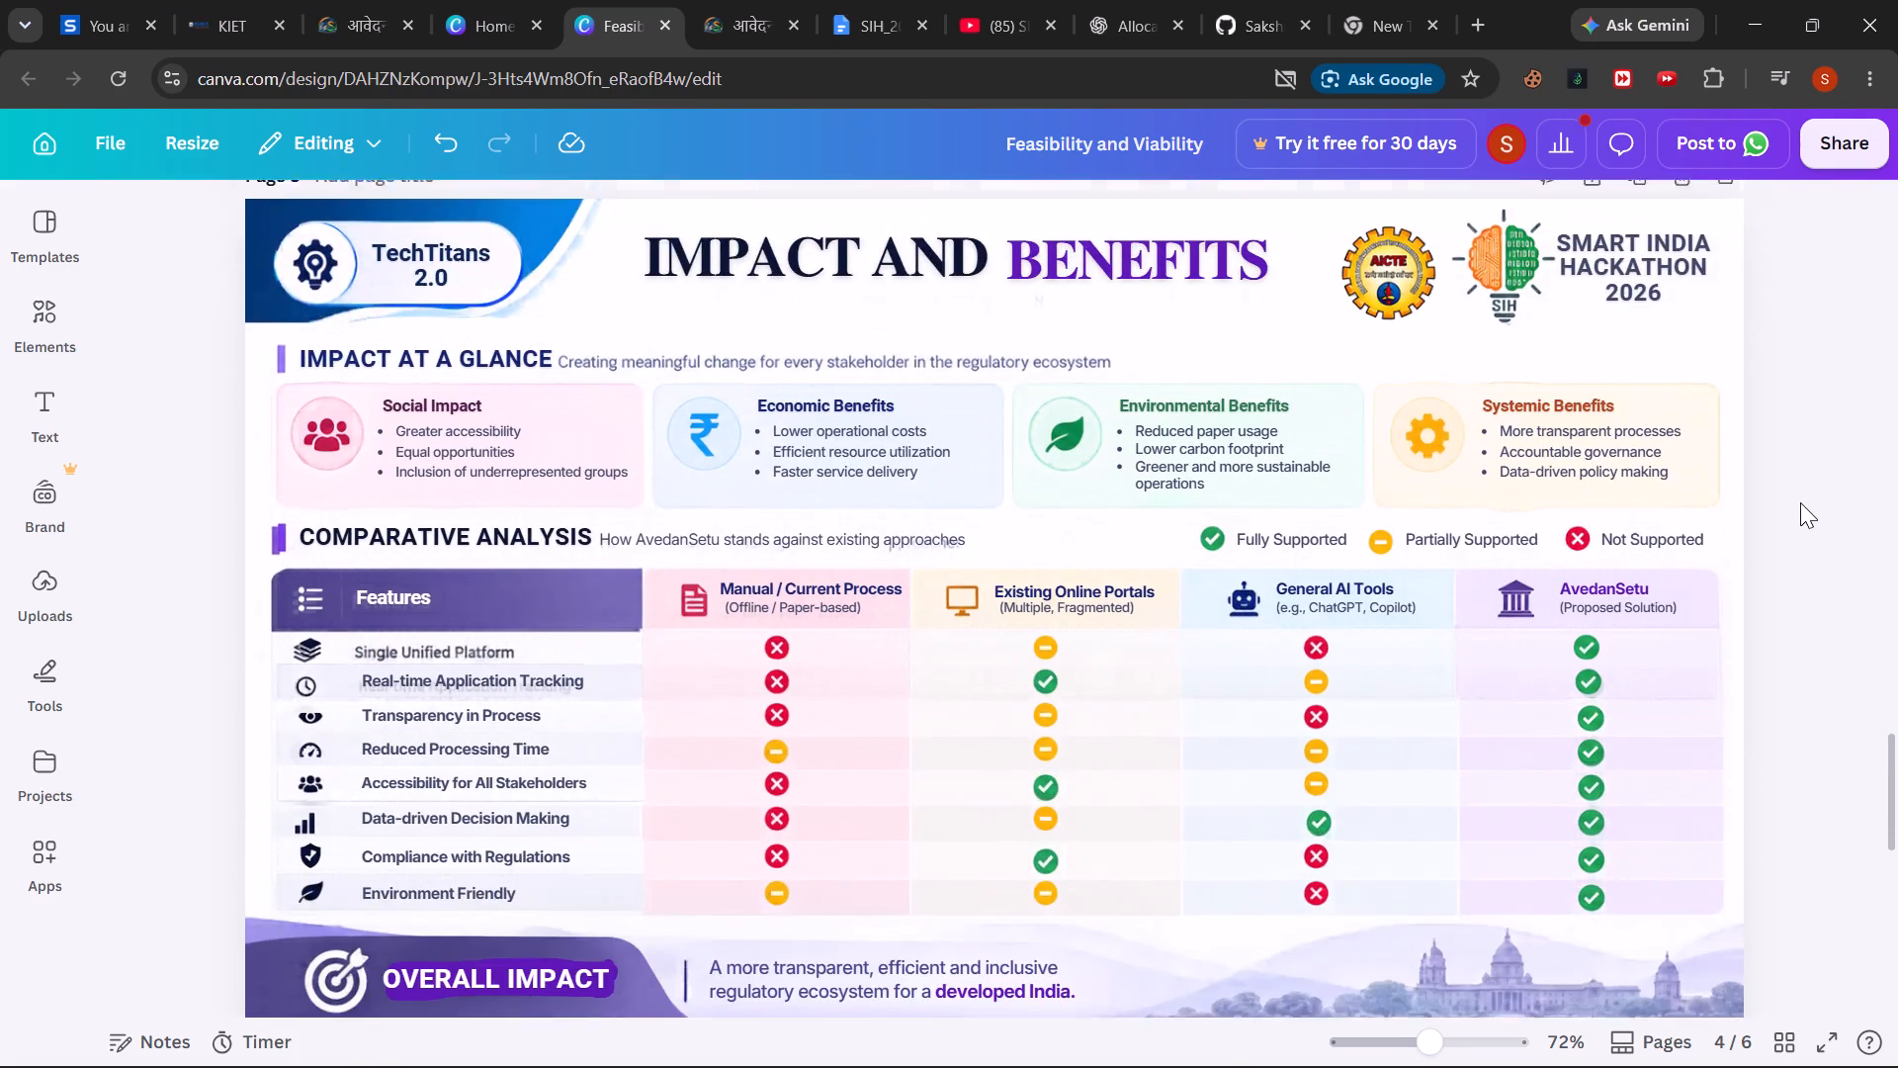
scroll(1800, 502, down, 4)
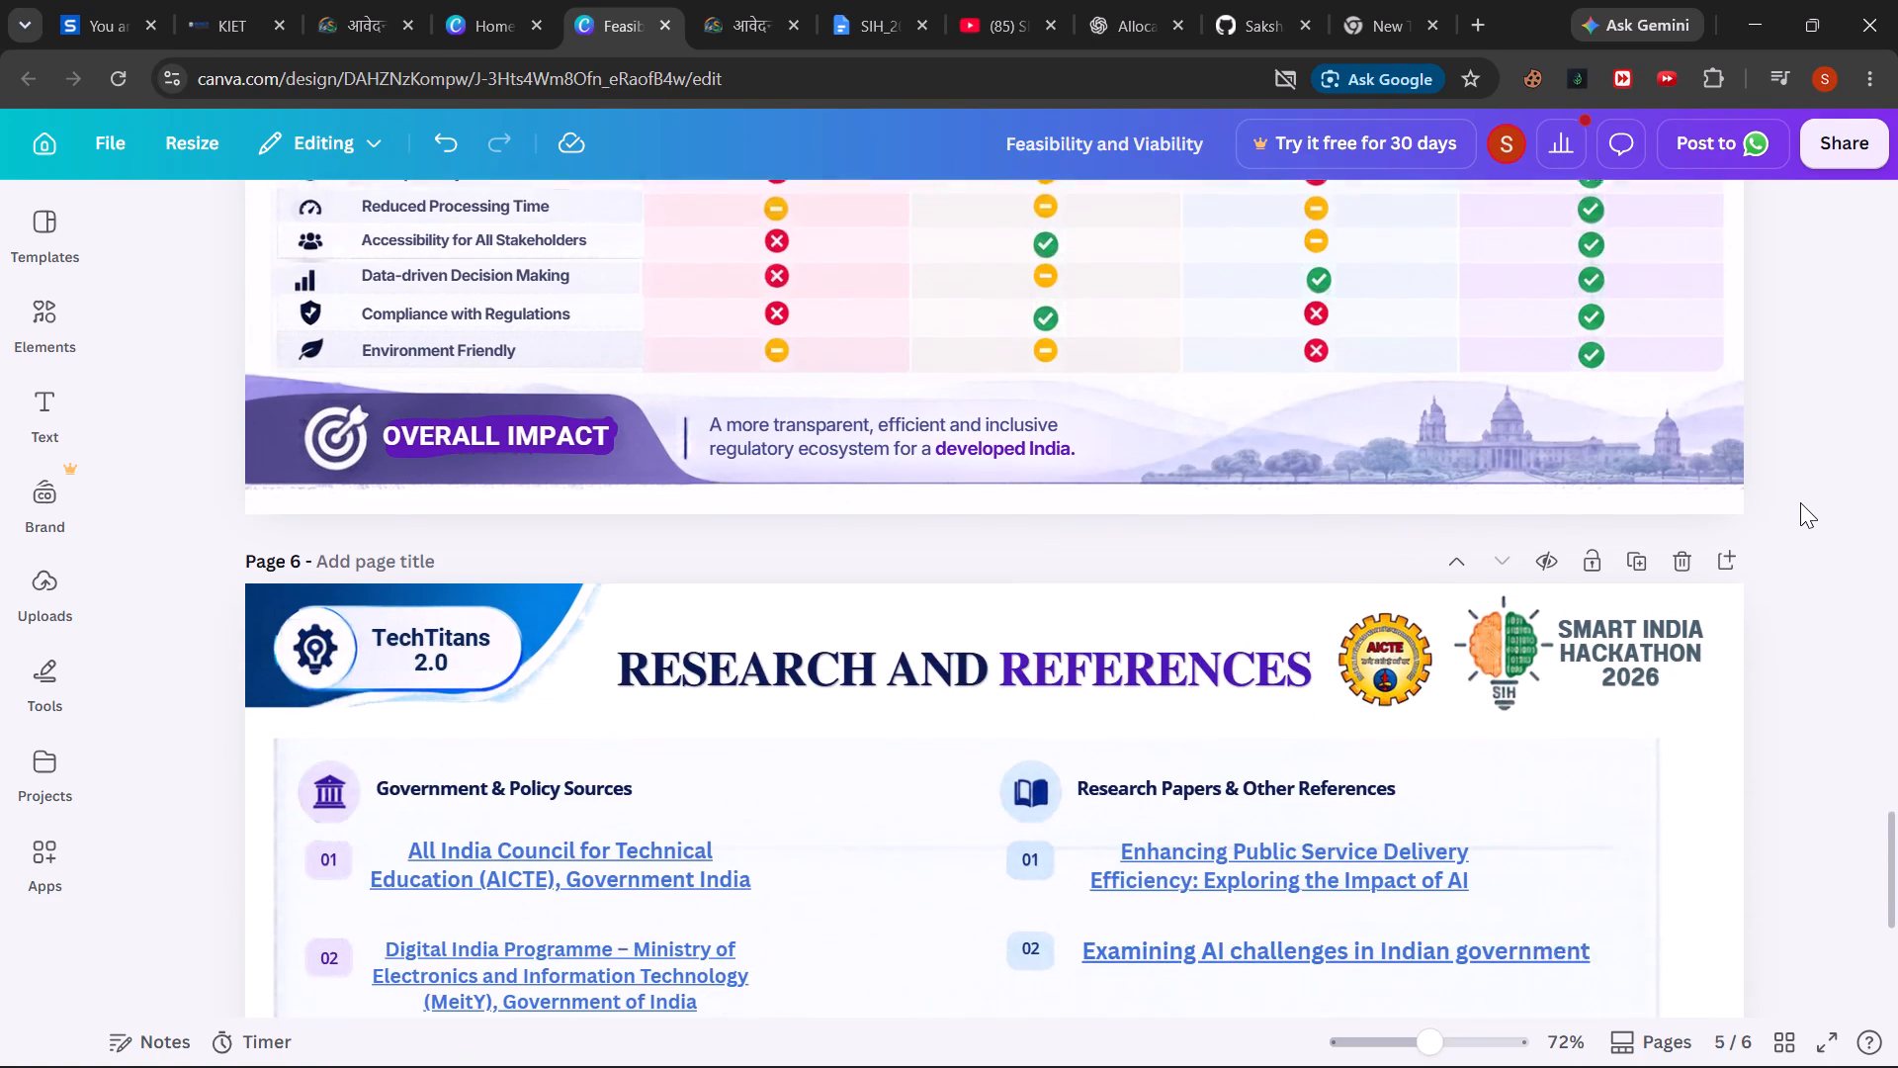
scroll(1800, 502, down, 5)
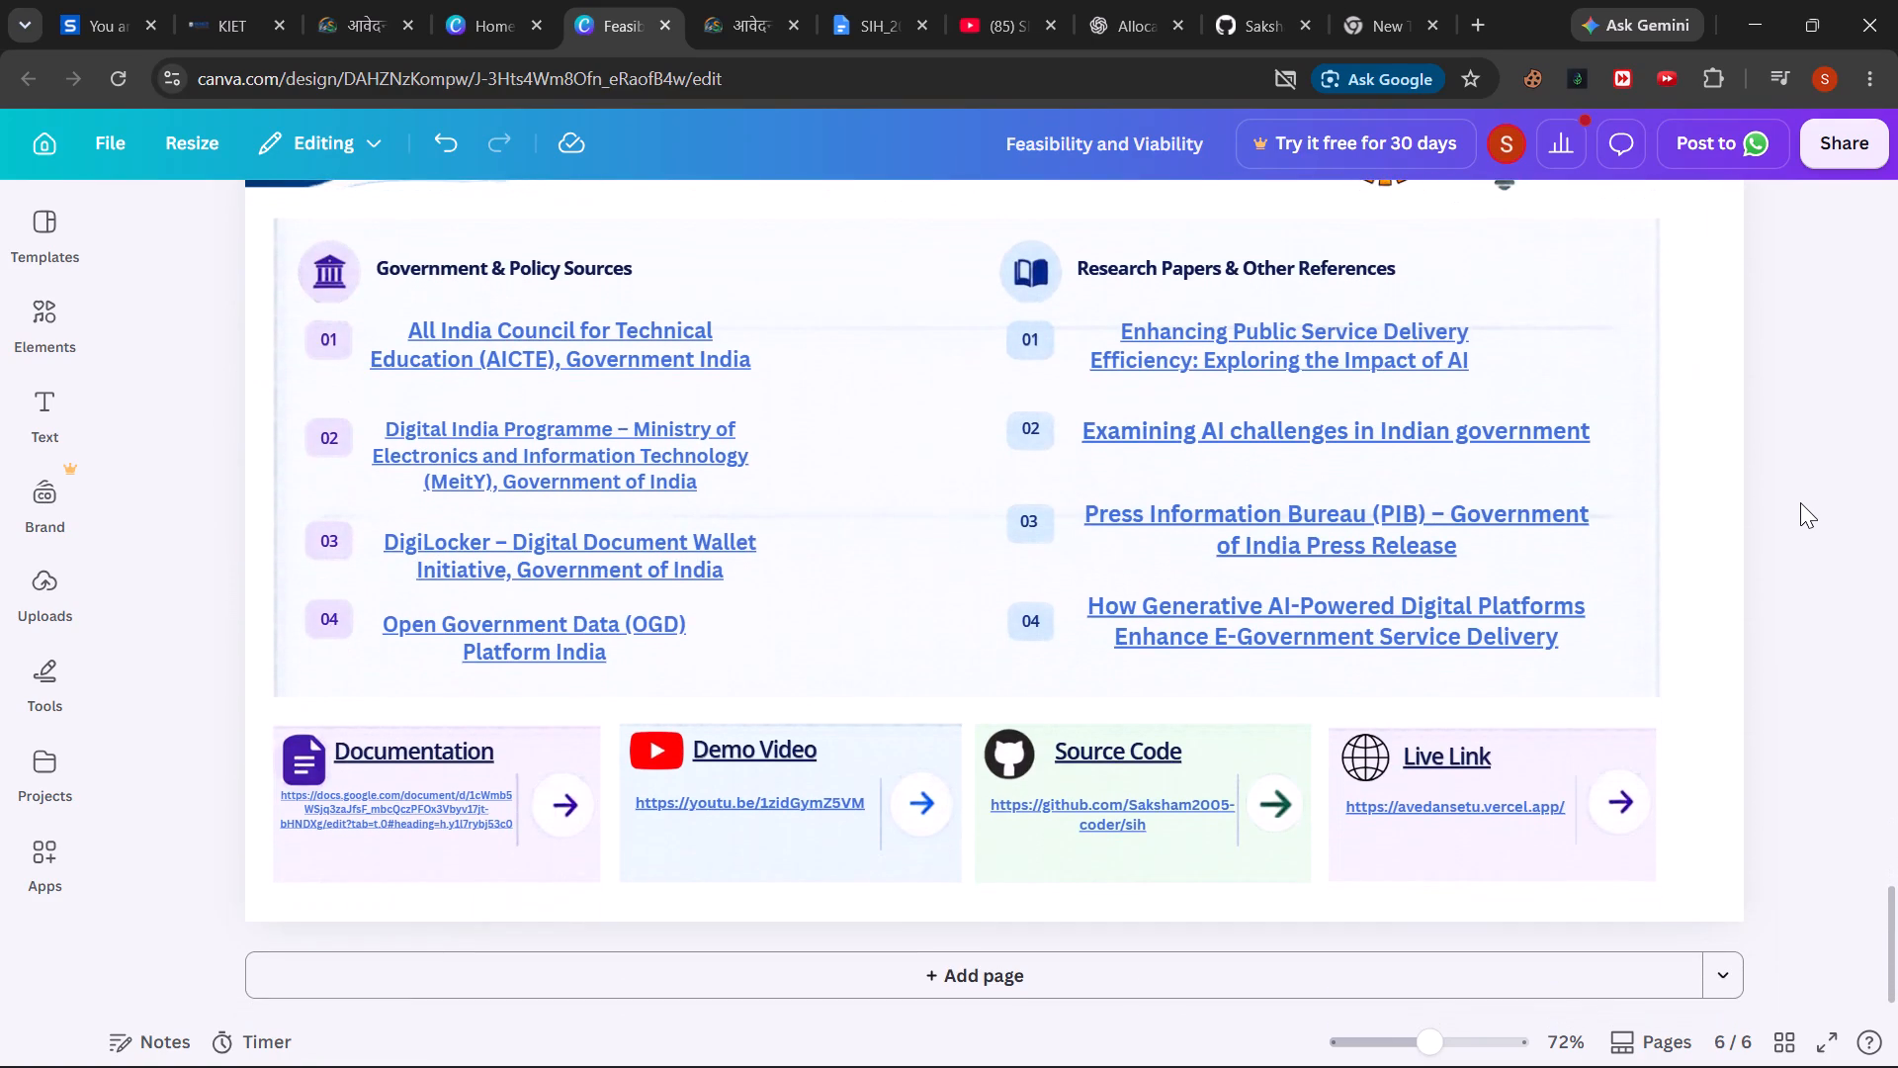
scroll(1800, 502, down, 1)
Download all pages of the design as a PDF with the Digital preset.
click(1827, 139)
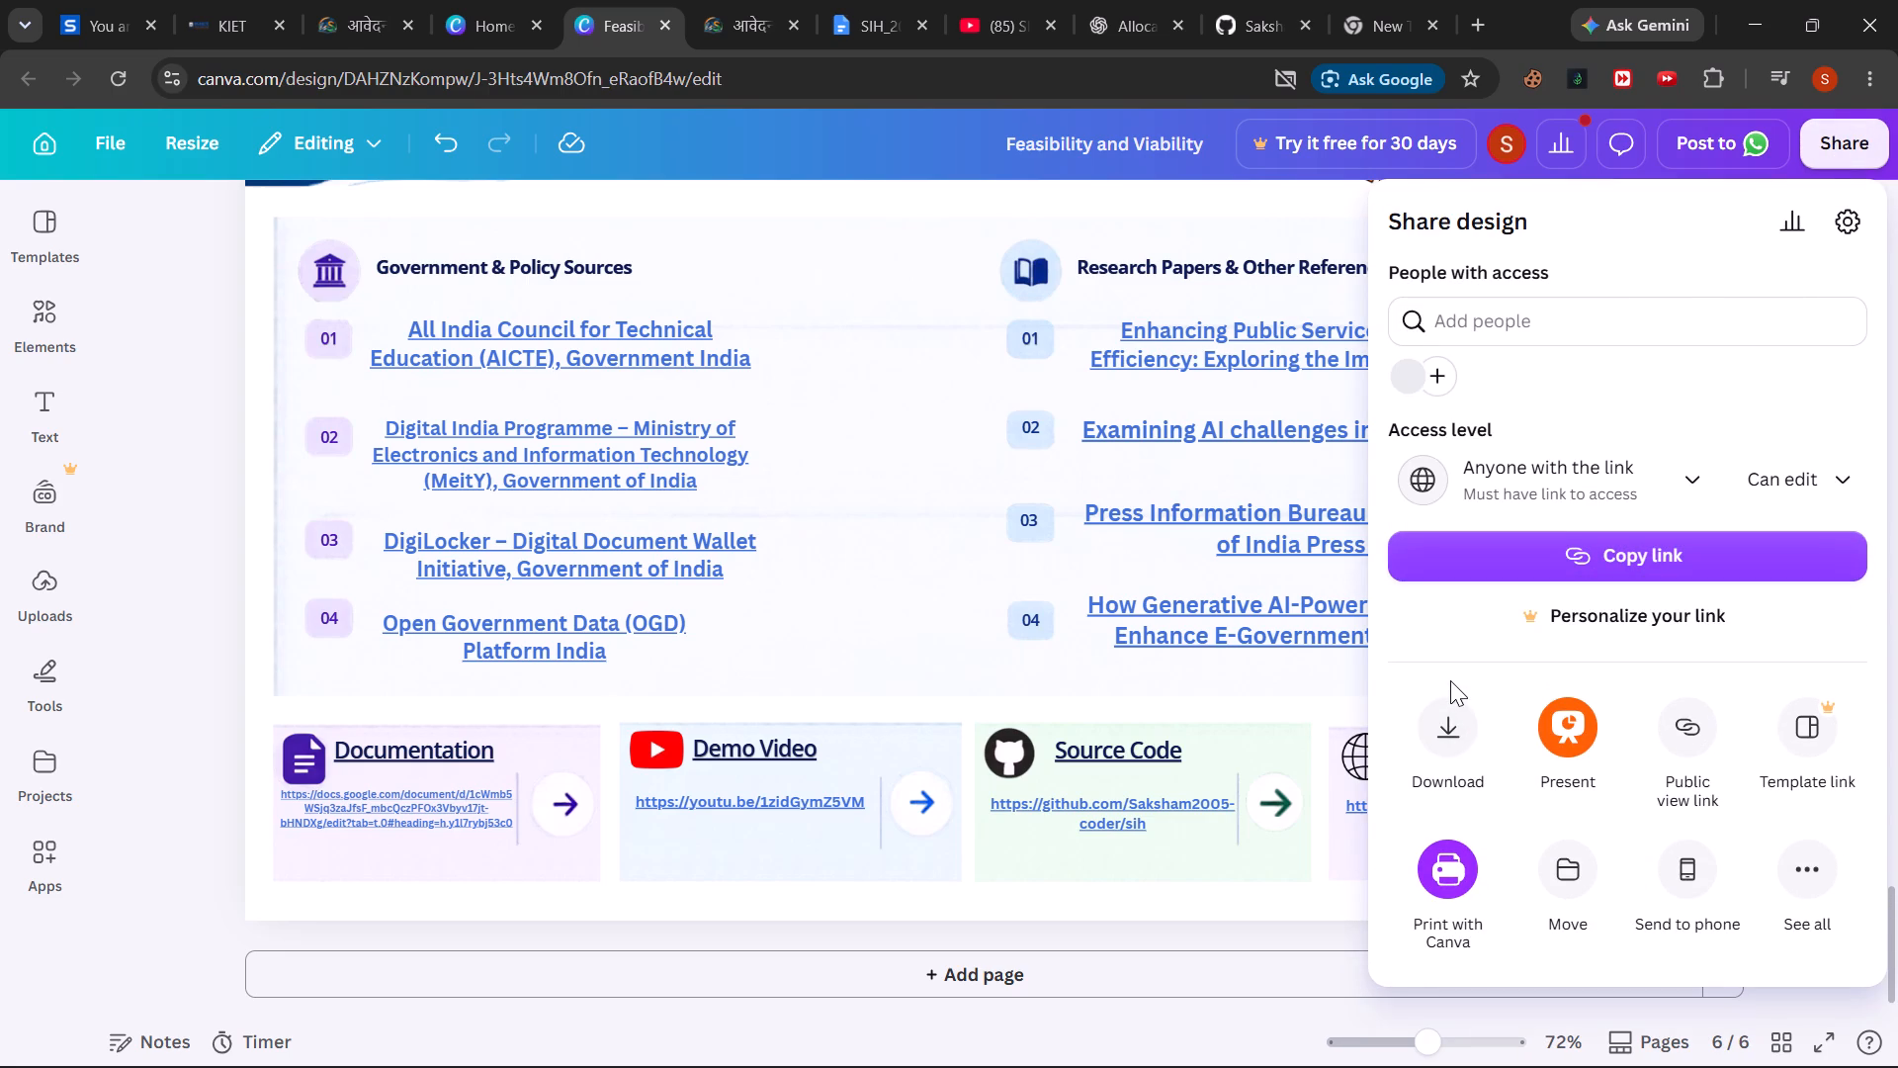
click(1444, 750)
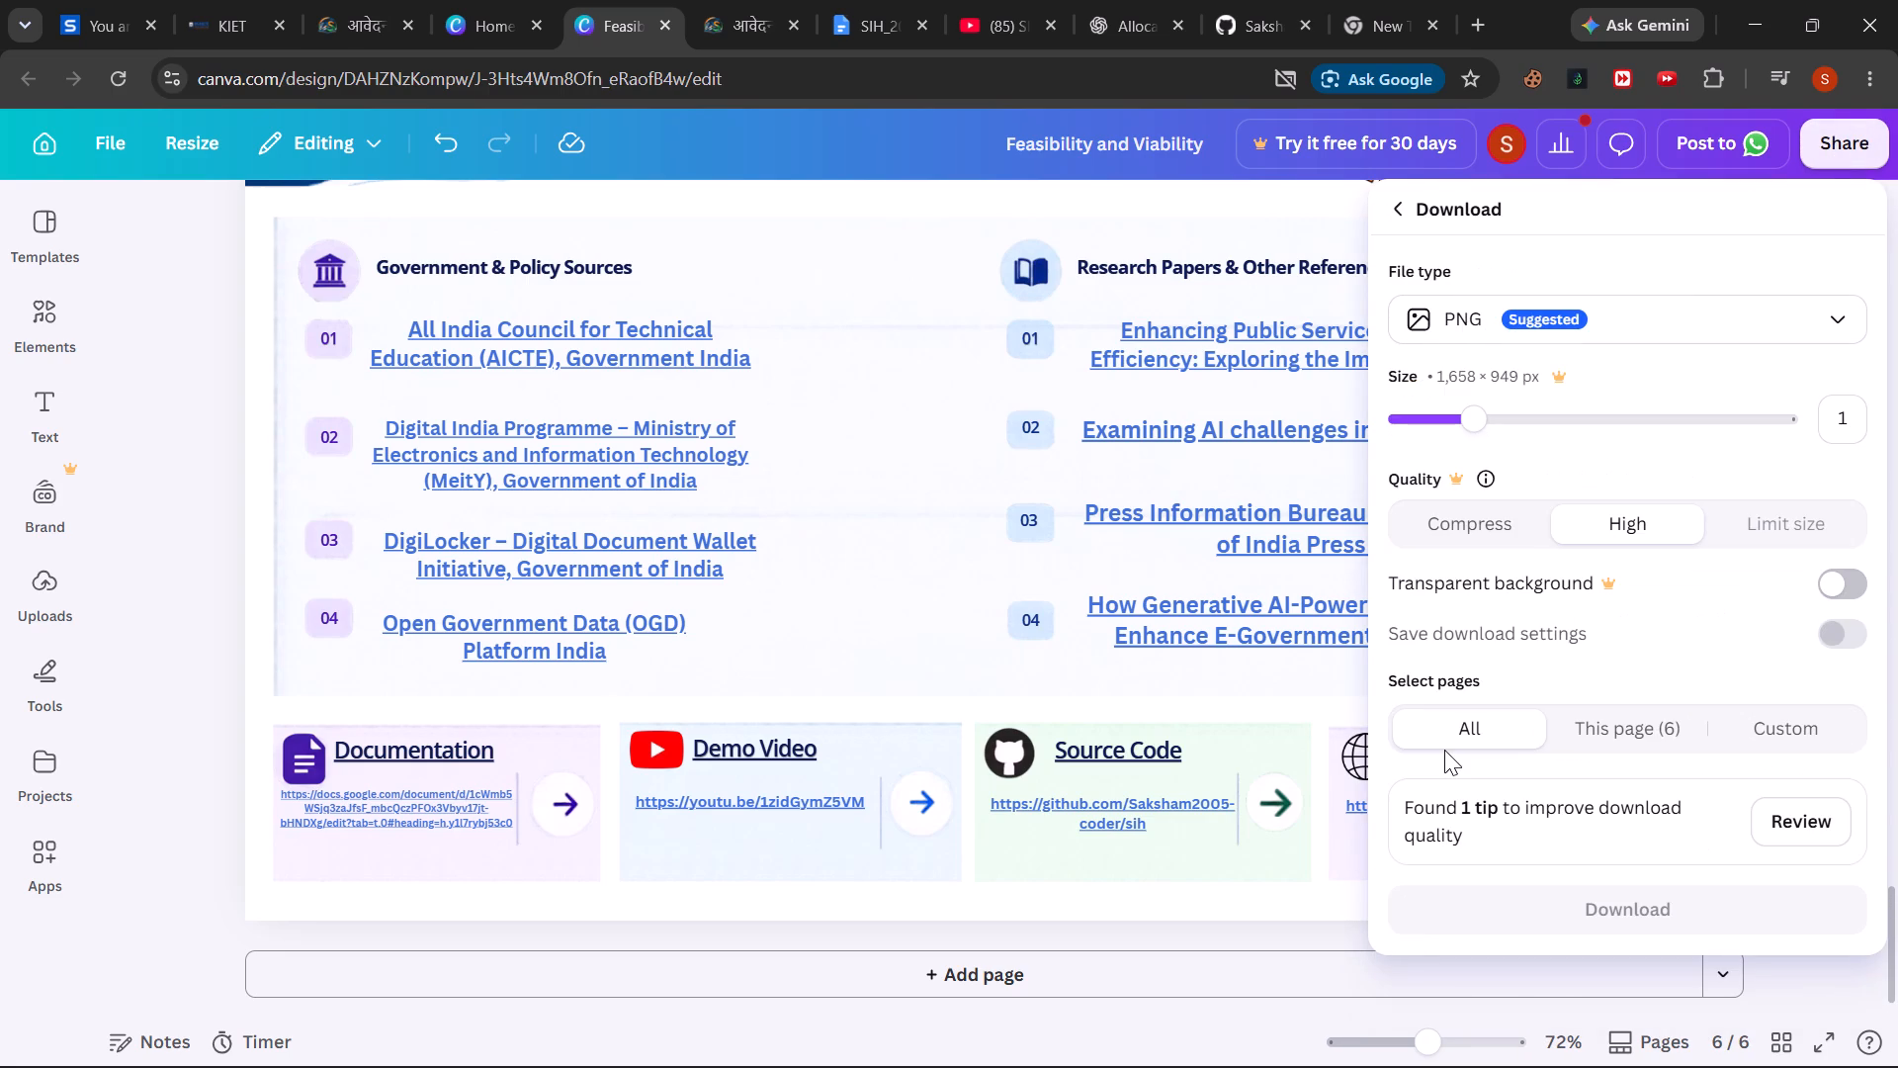
click(1727, 325)
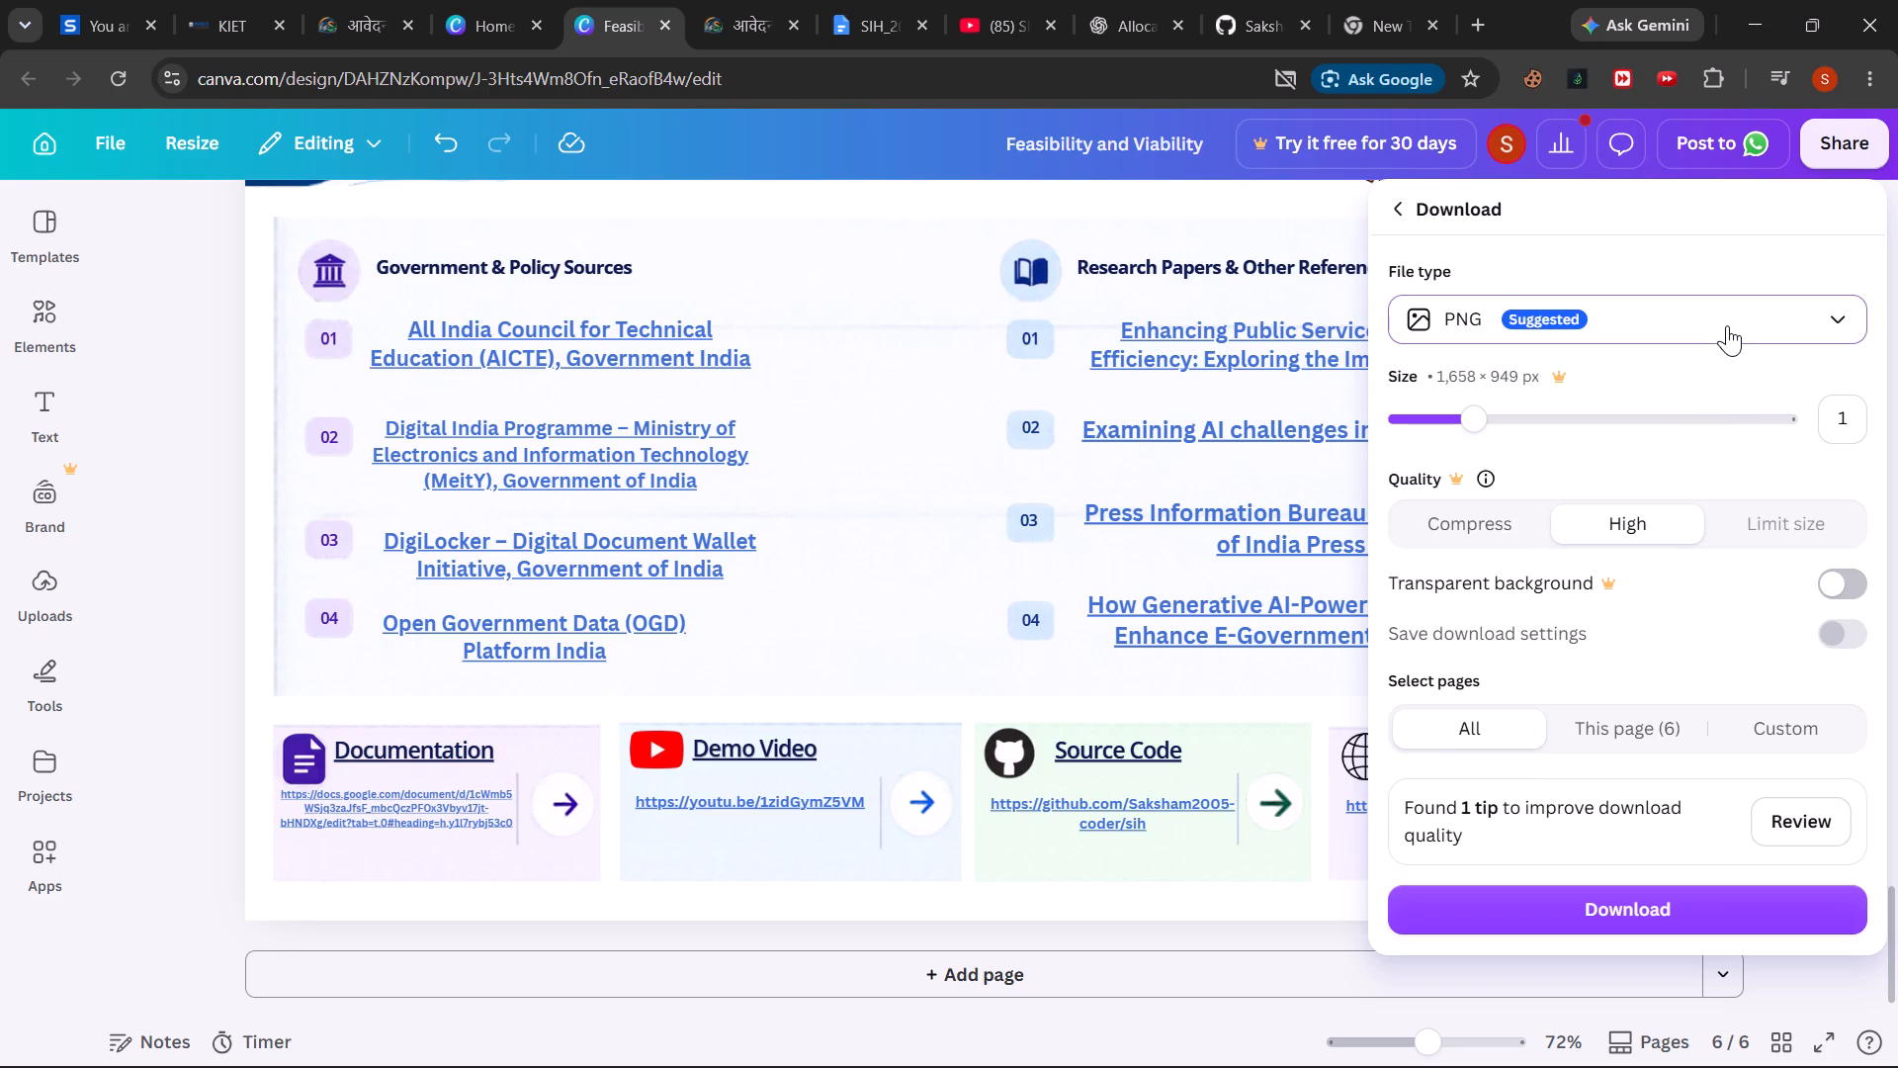
click(1562, 551)
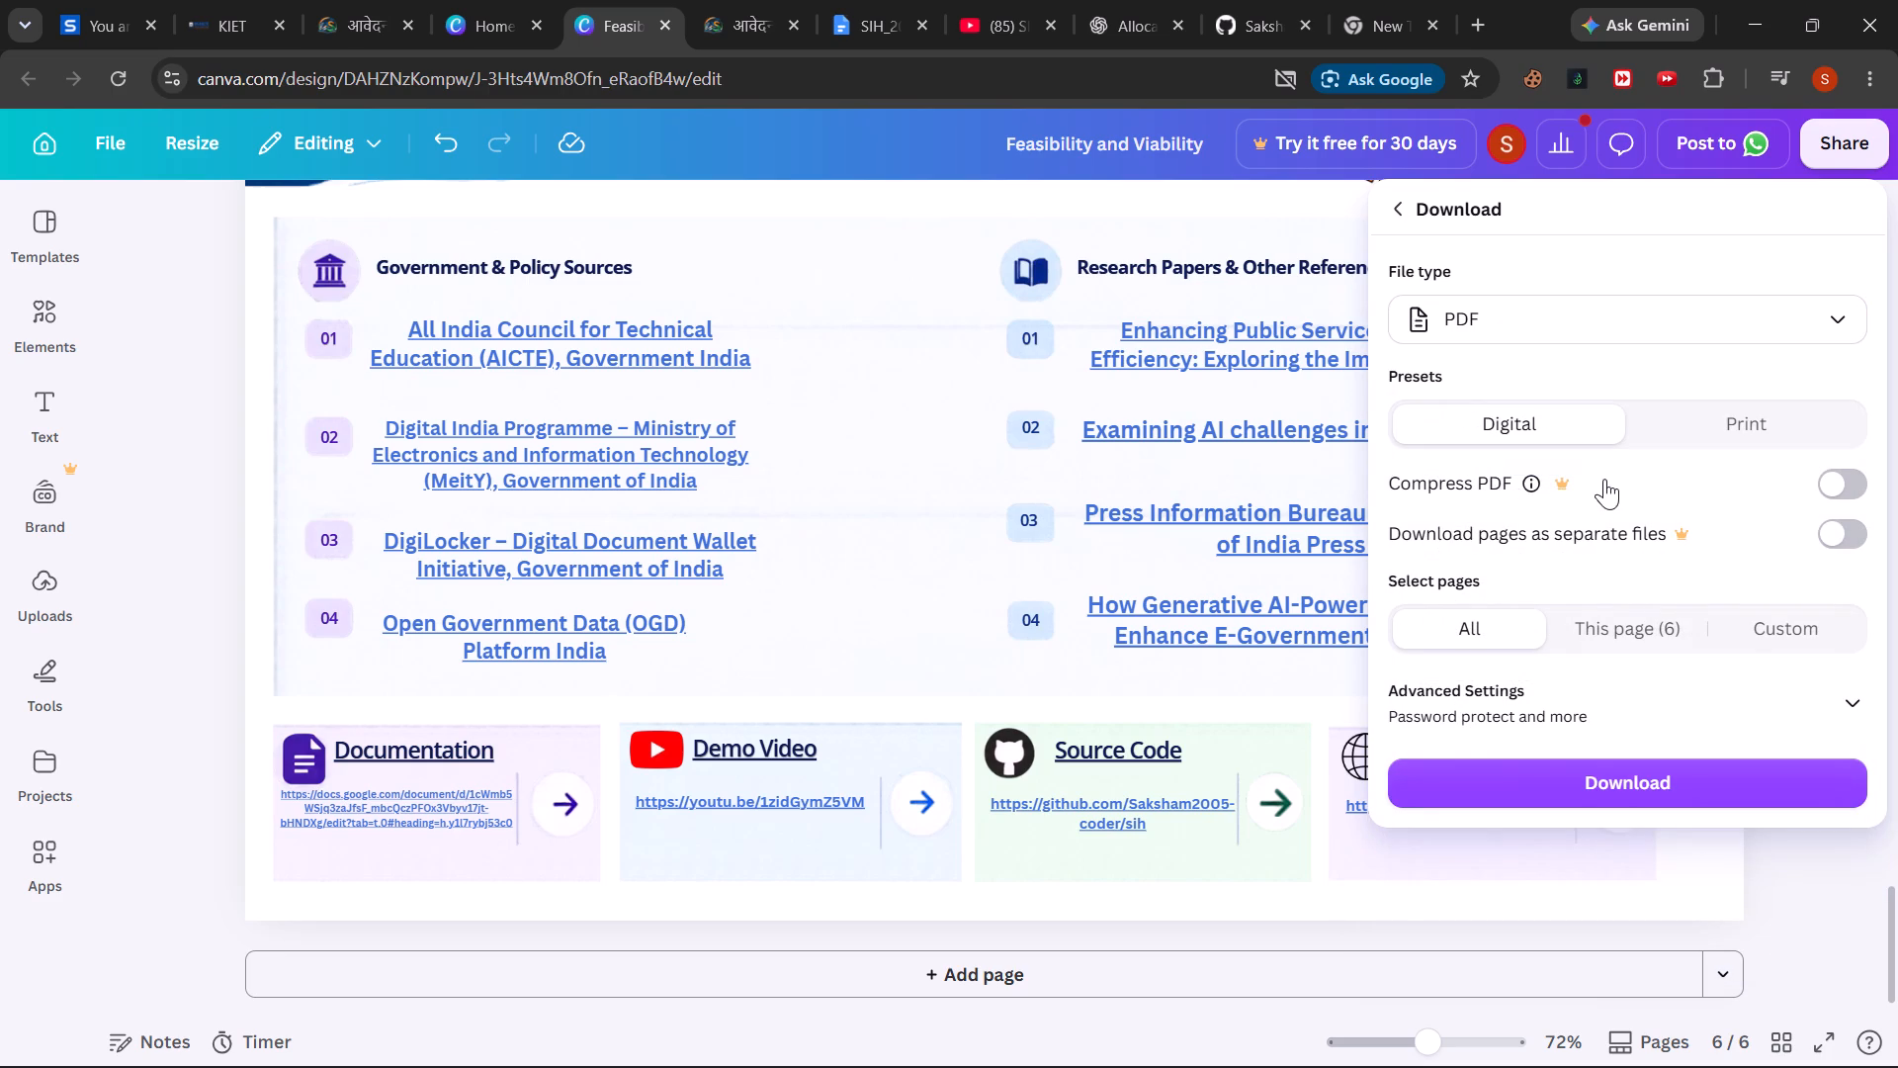
click(1649, 793)
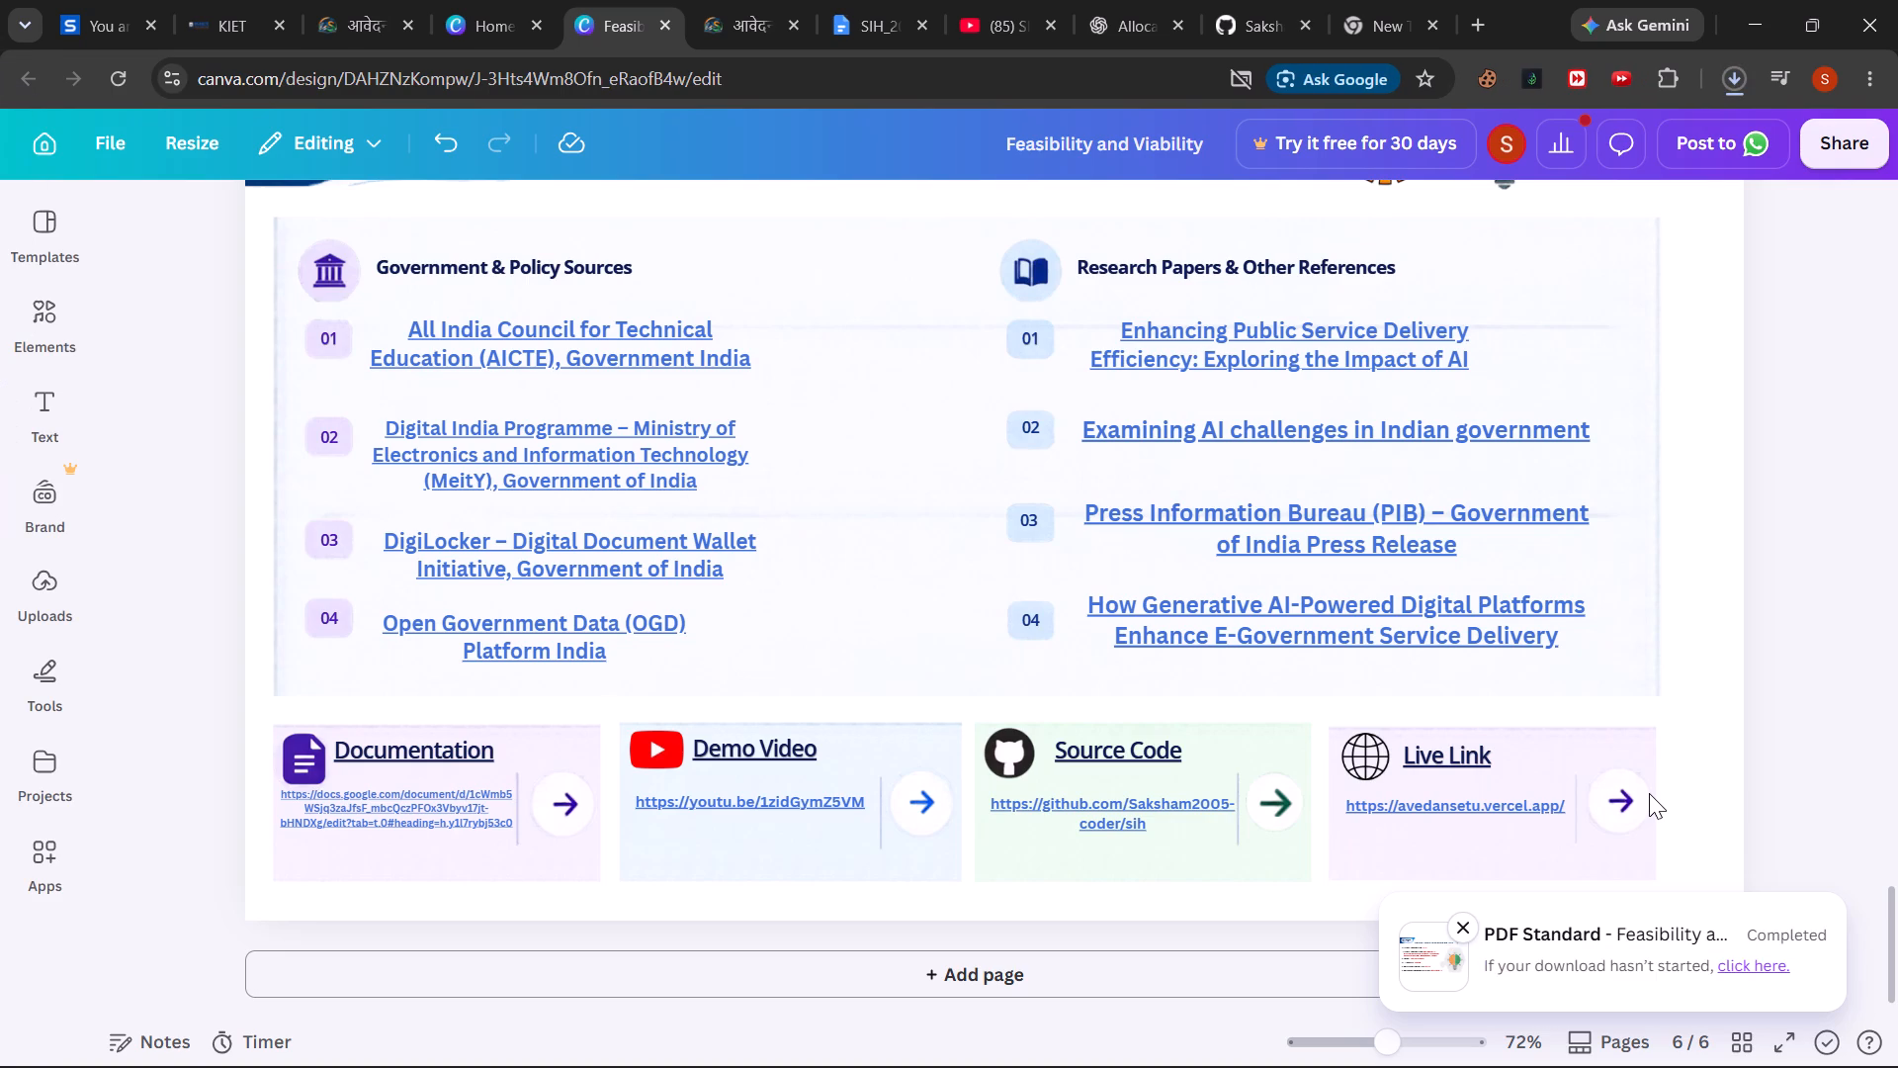
Open the browser's recent download history to check on the exported Feasibility and Viability PDF.
click(1734, 84)
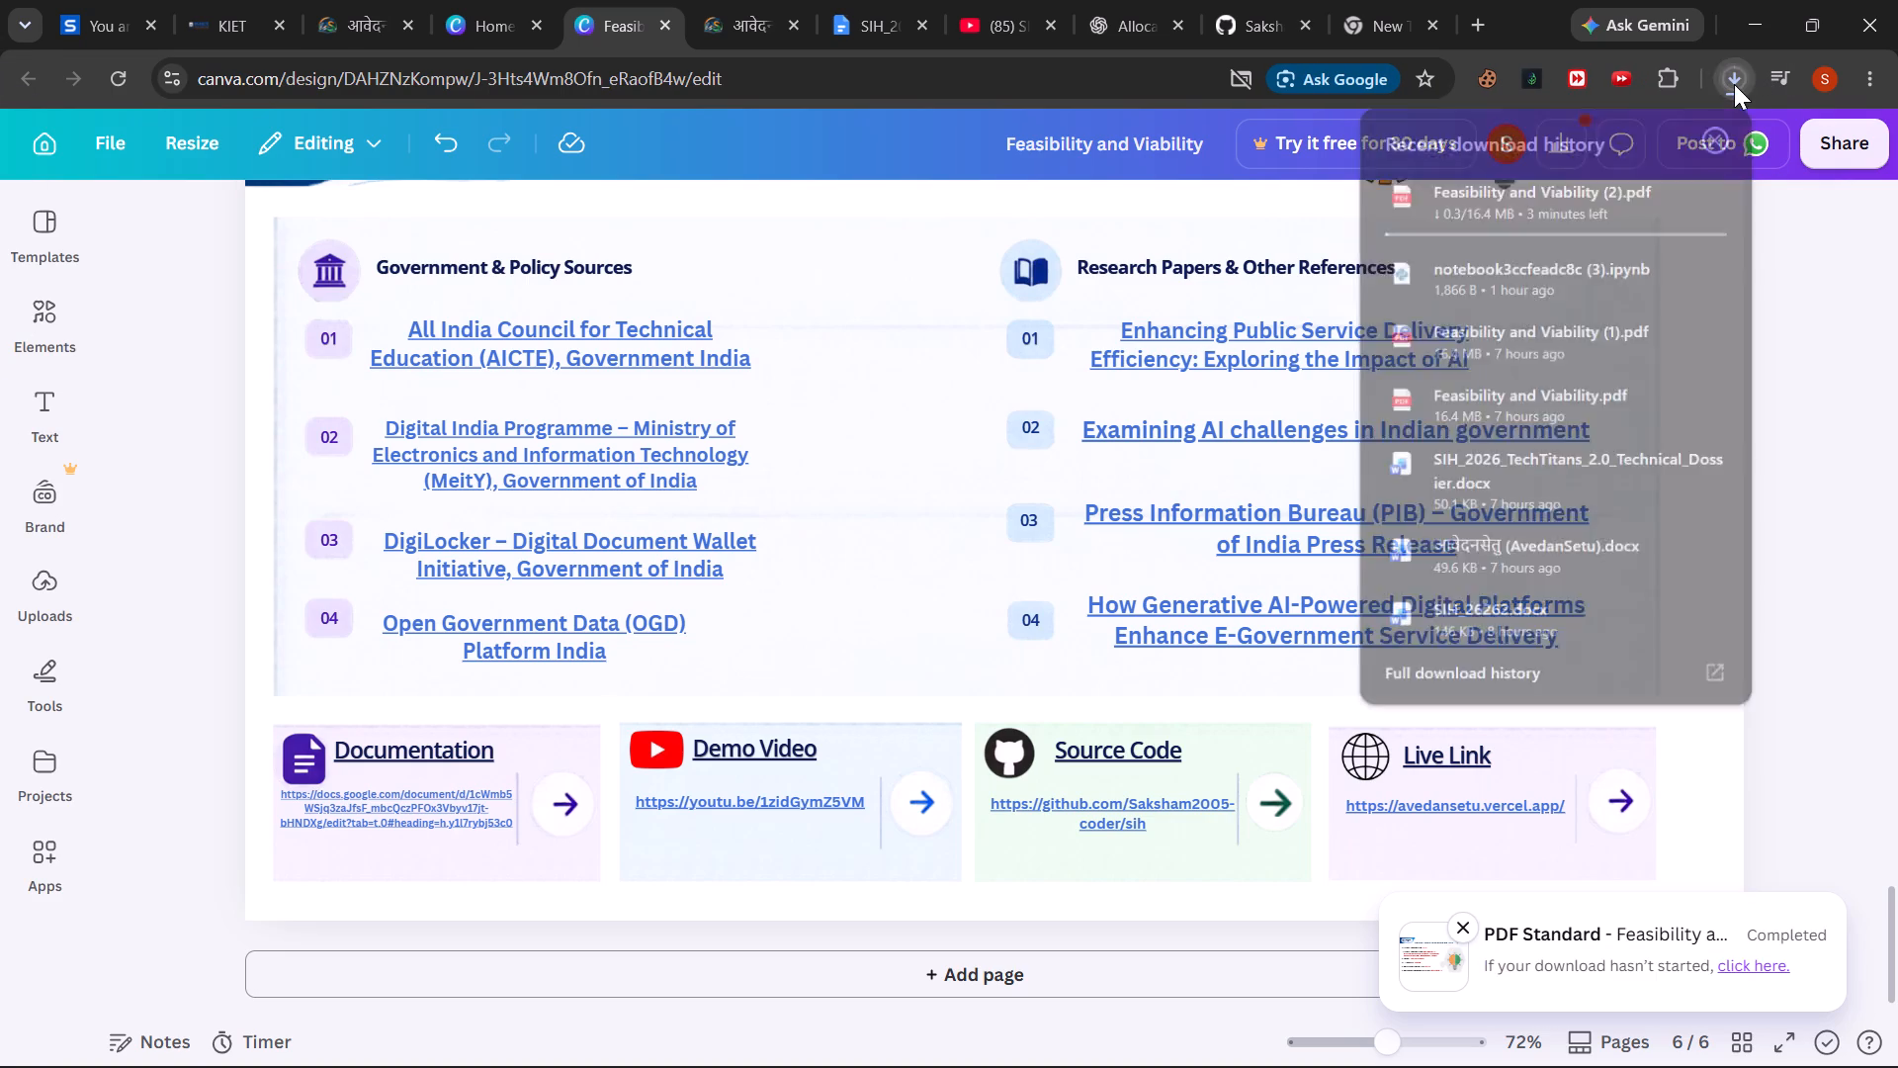
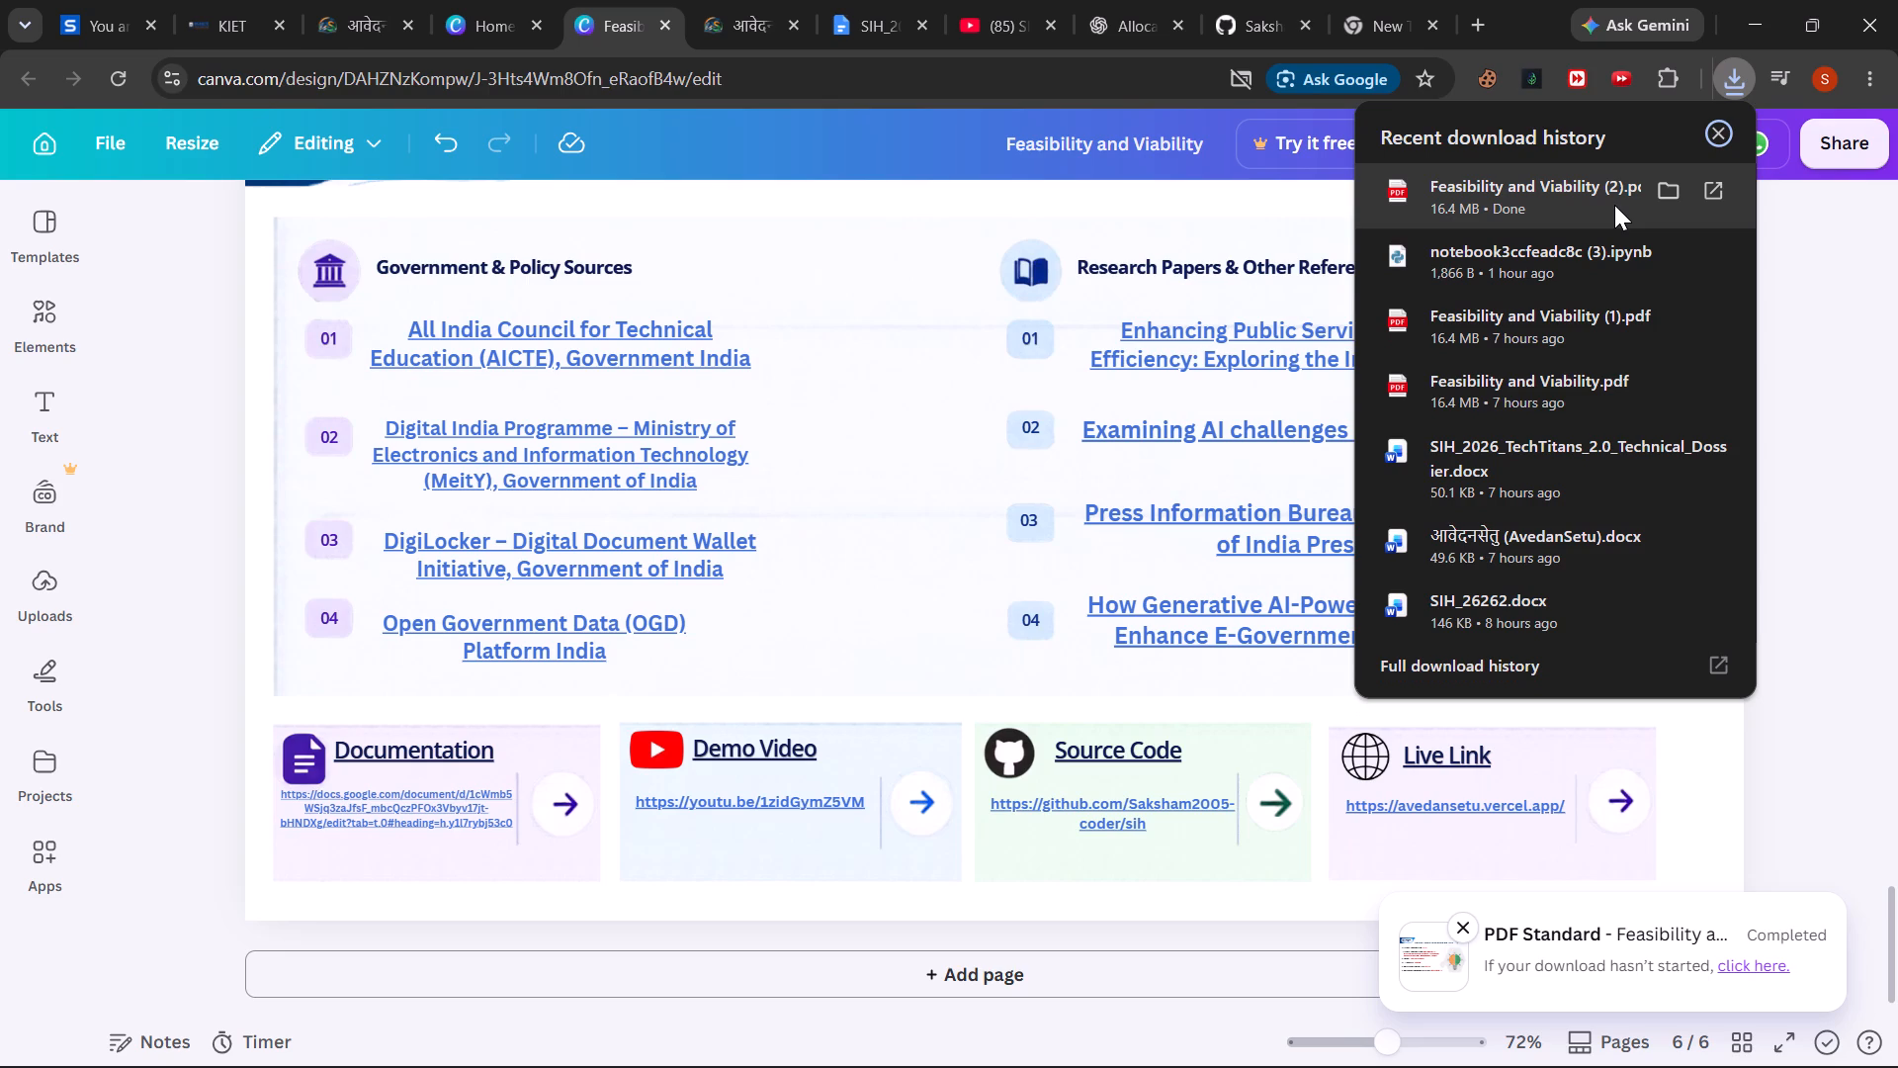
Open the newly downloaded Feasibility and Viability (2) PDF and review its pages through to the resource cards on Research and References.
click(1707, 193)
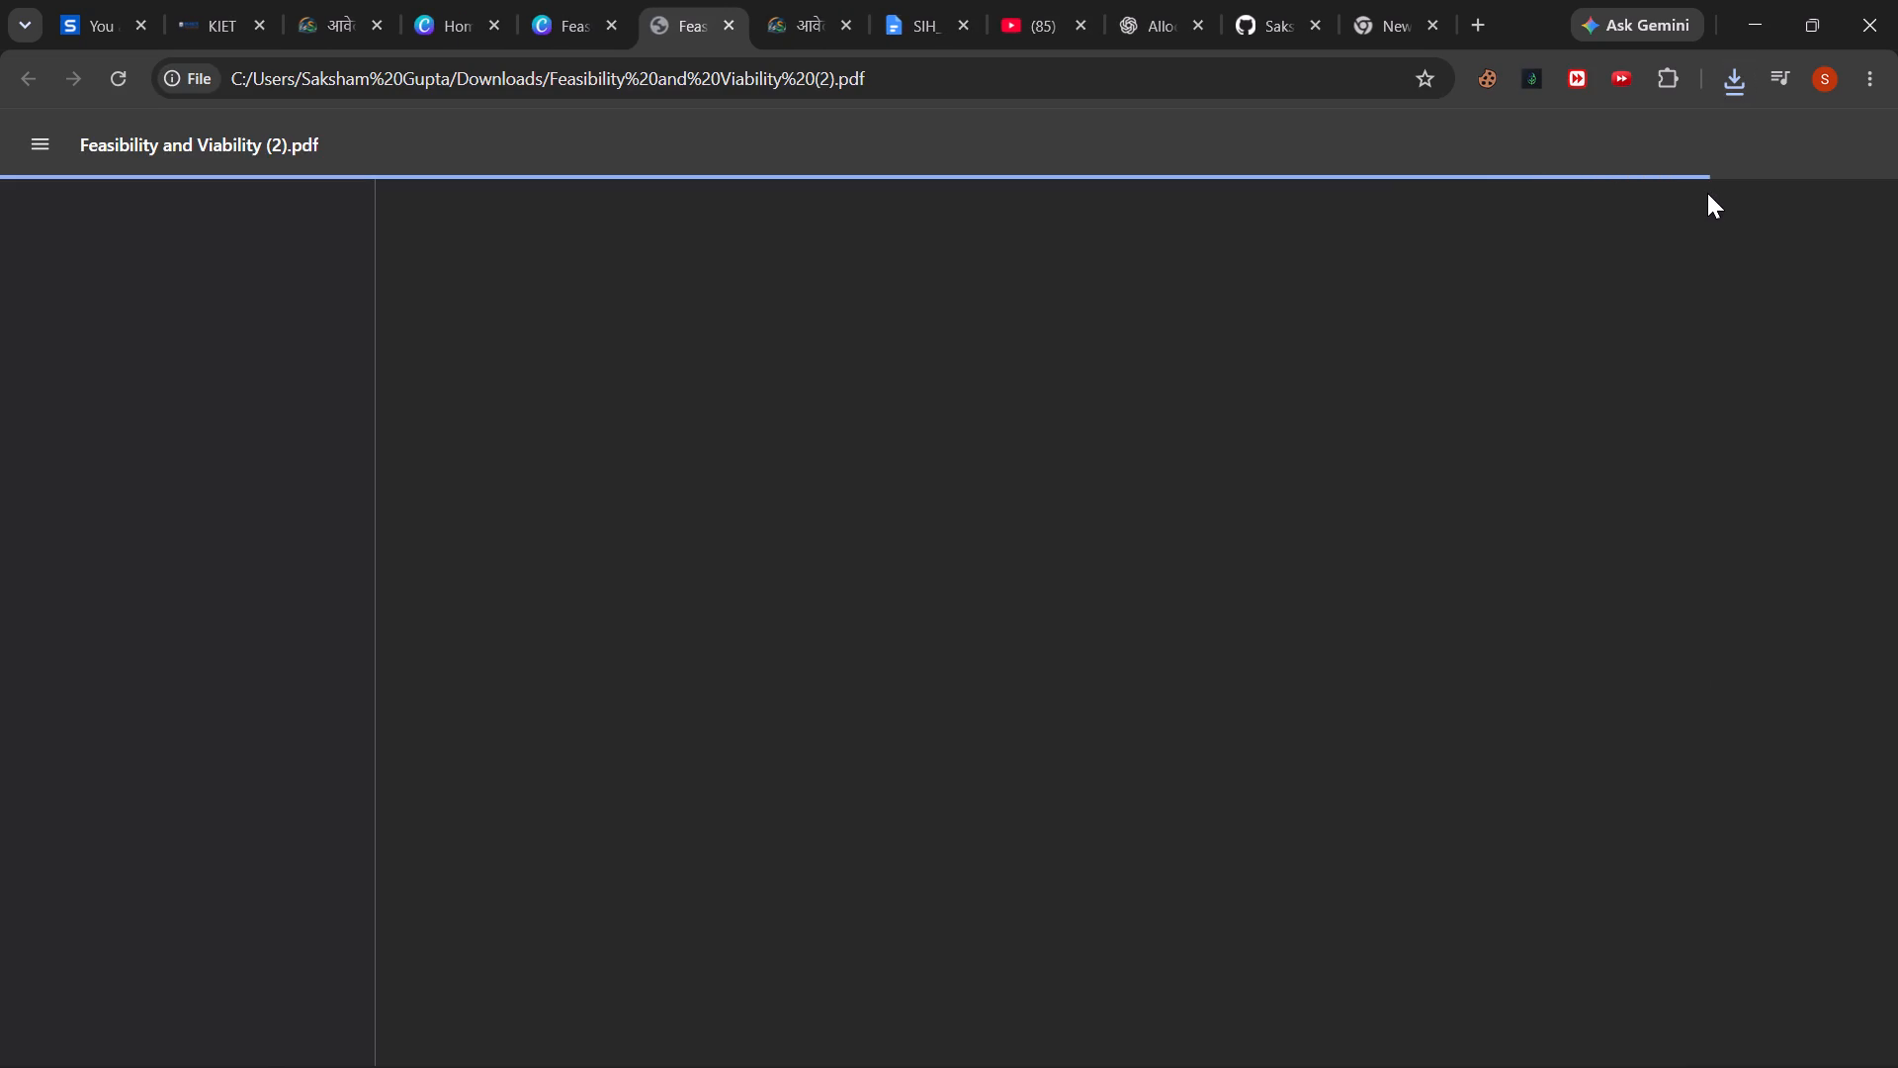
scroll(1517, 516, down, 10)
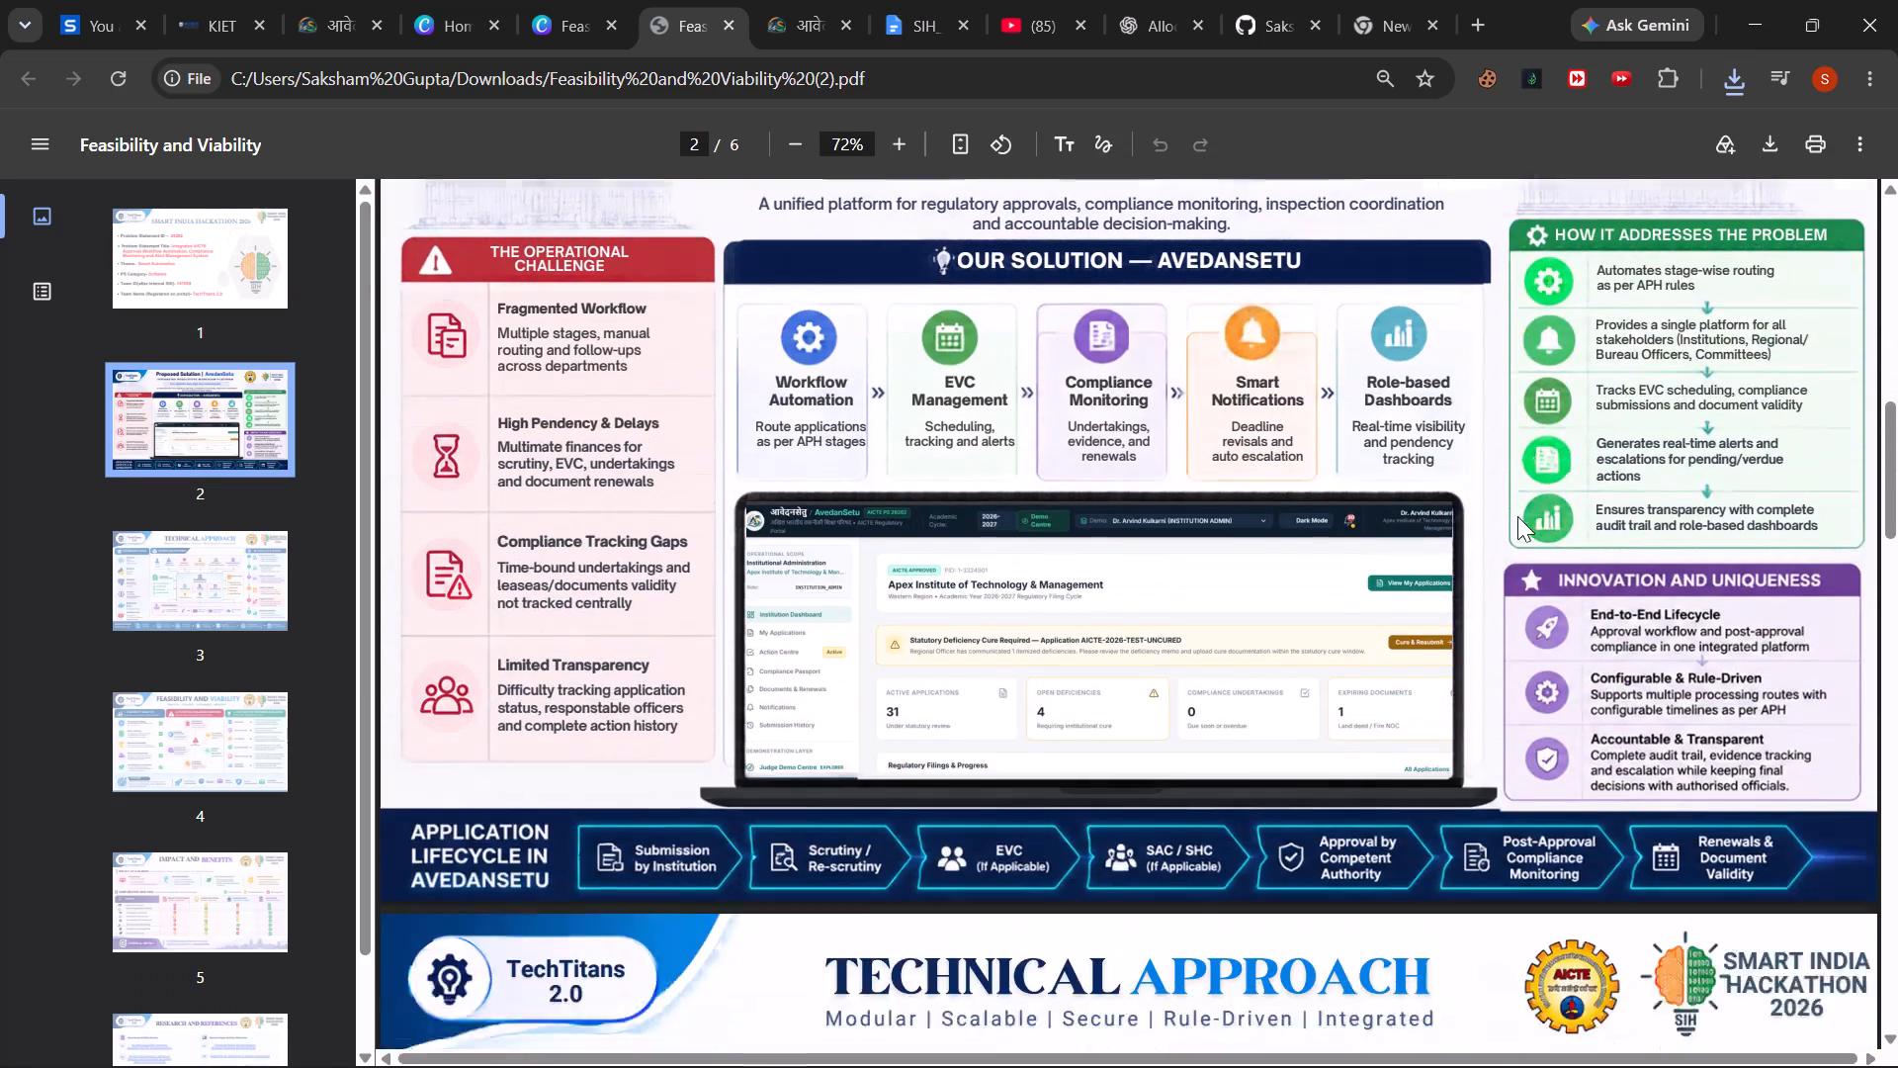
scroll(1517, 516, down, 11)
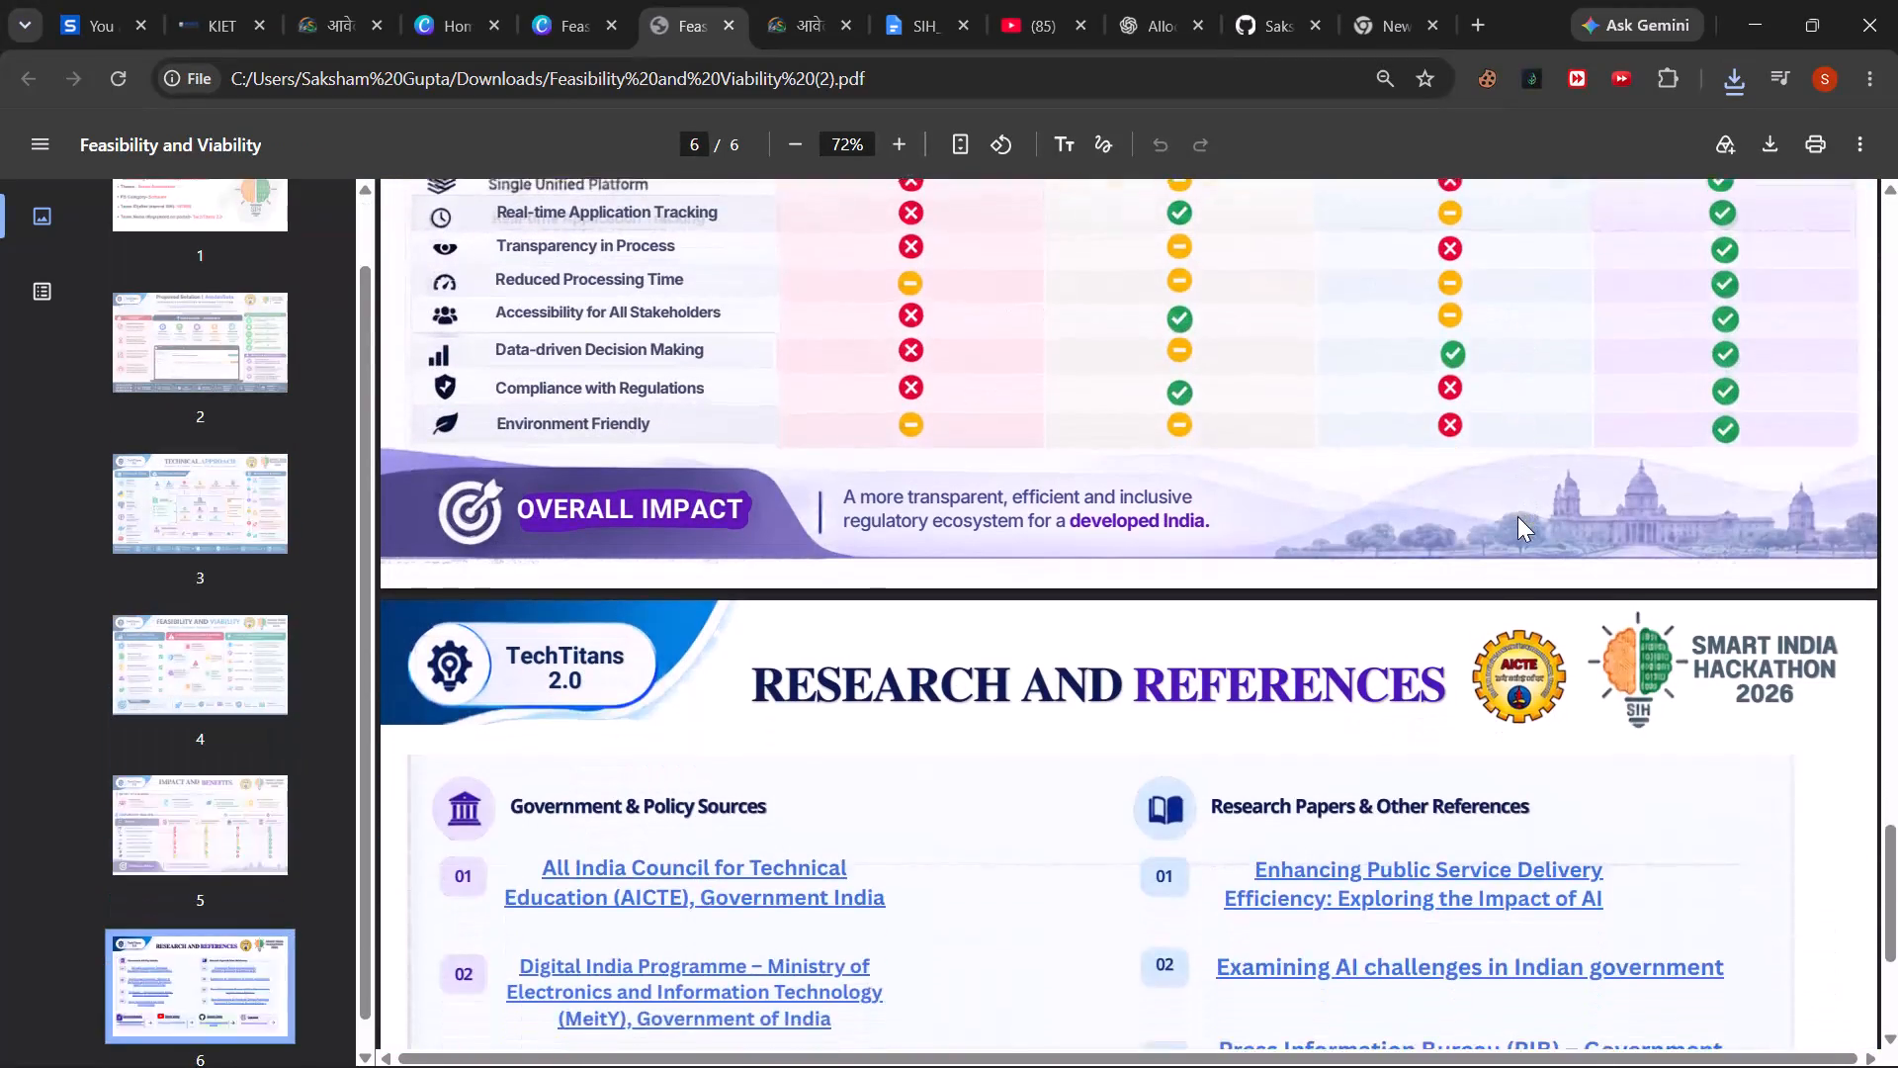
scroll(1517, 516, down, 6)
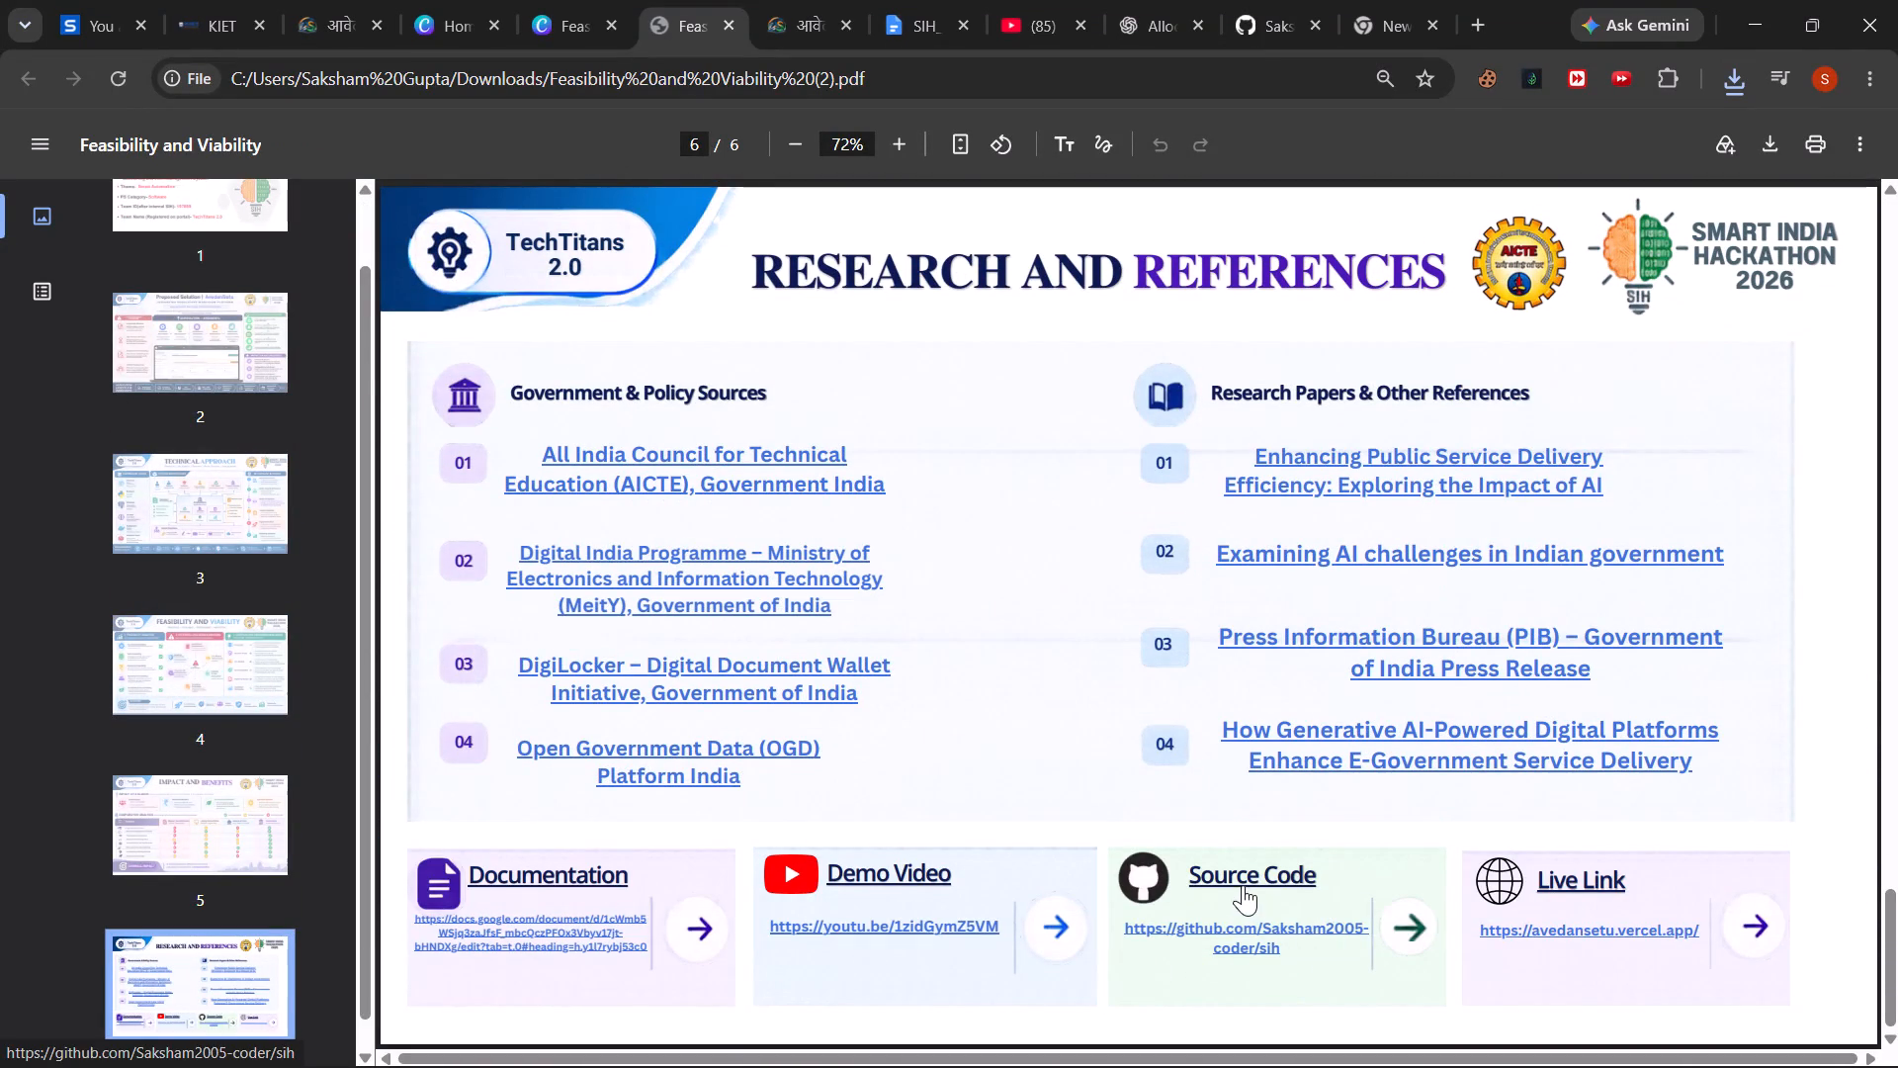
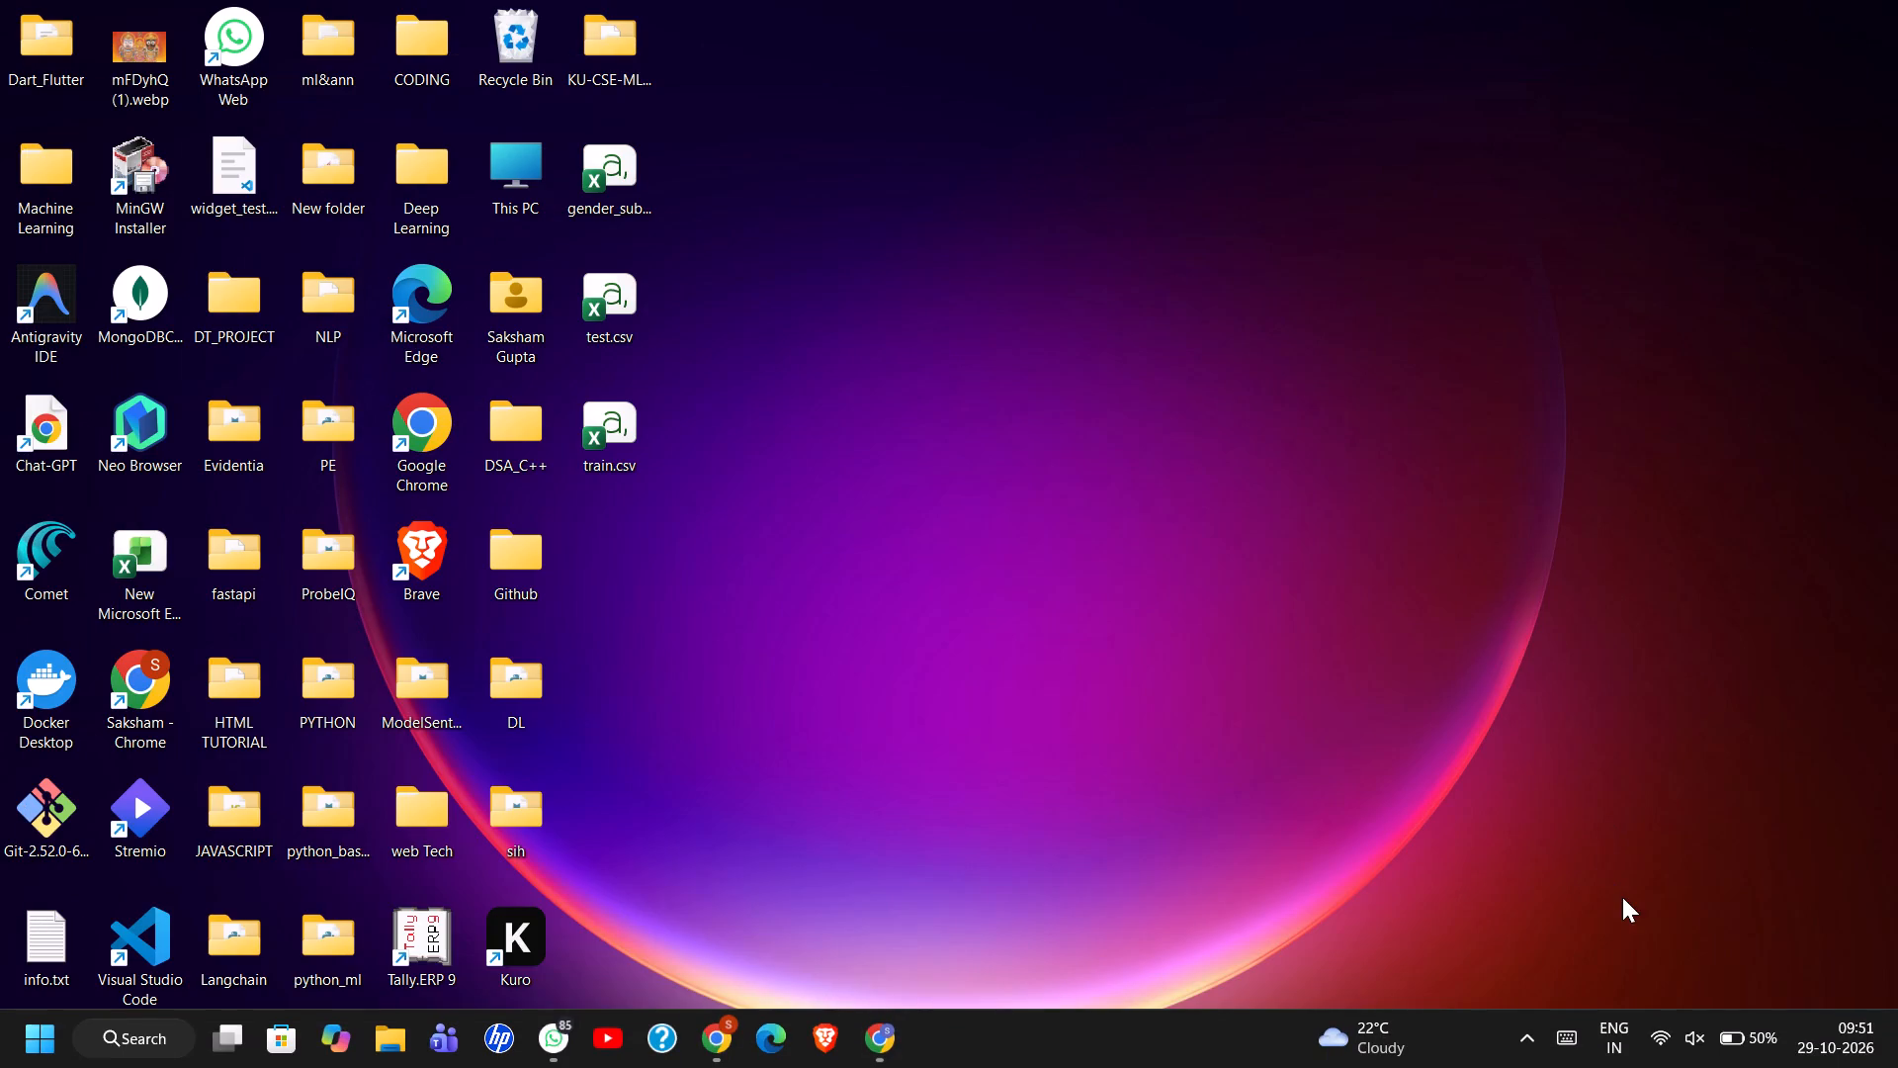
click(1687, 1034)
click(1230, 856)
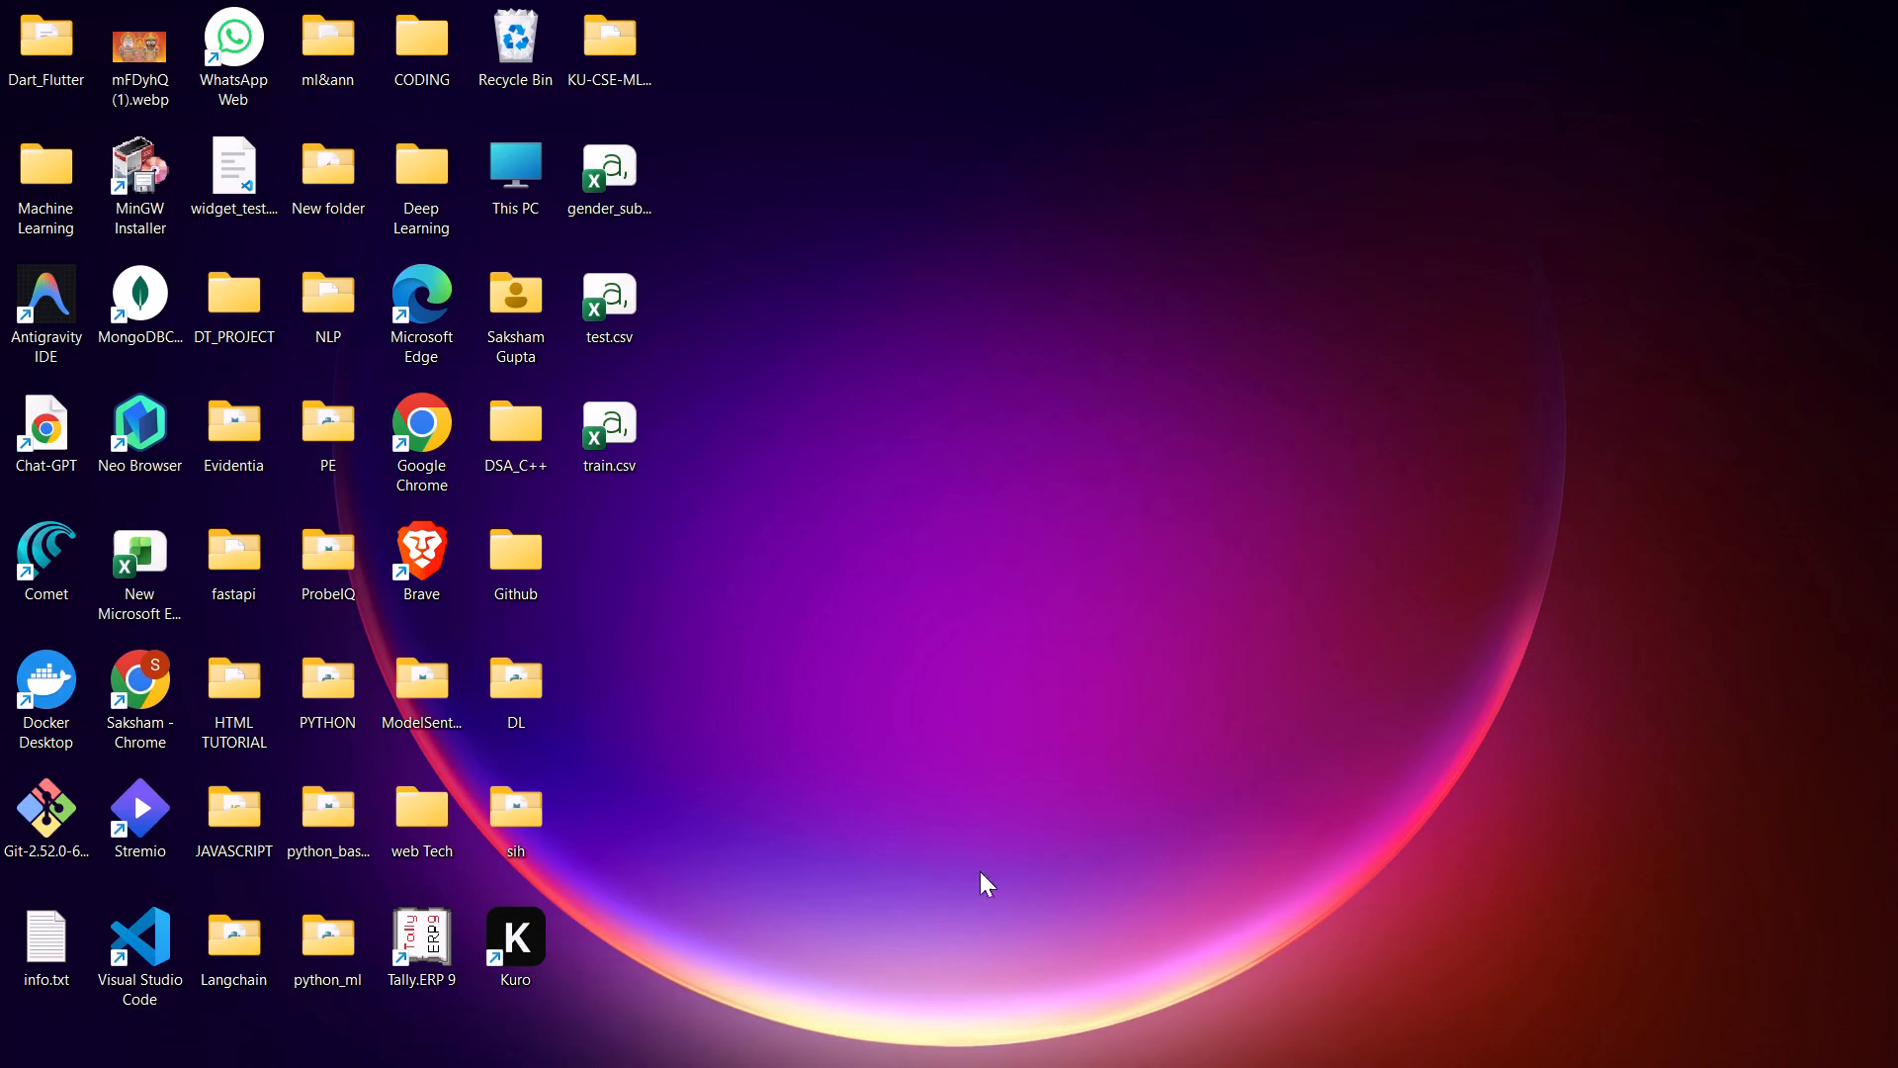
Switch back to the Chrome window with the Feasibility and Viability (2) PDF on its Research and References page.
click(723, 1045)
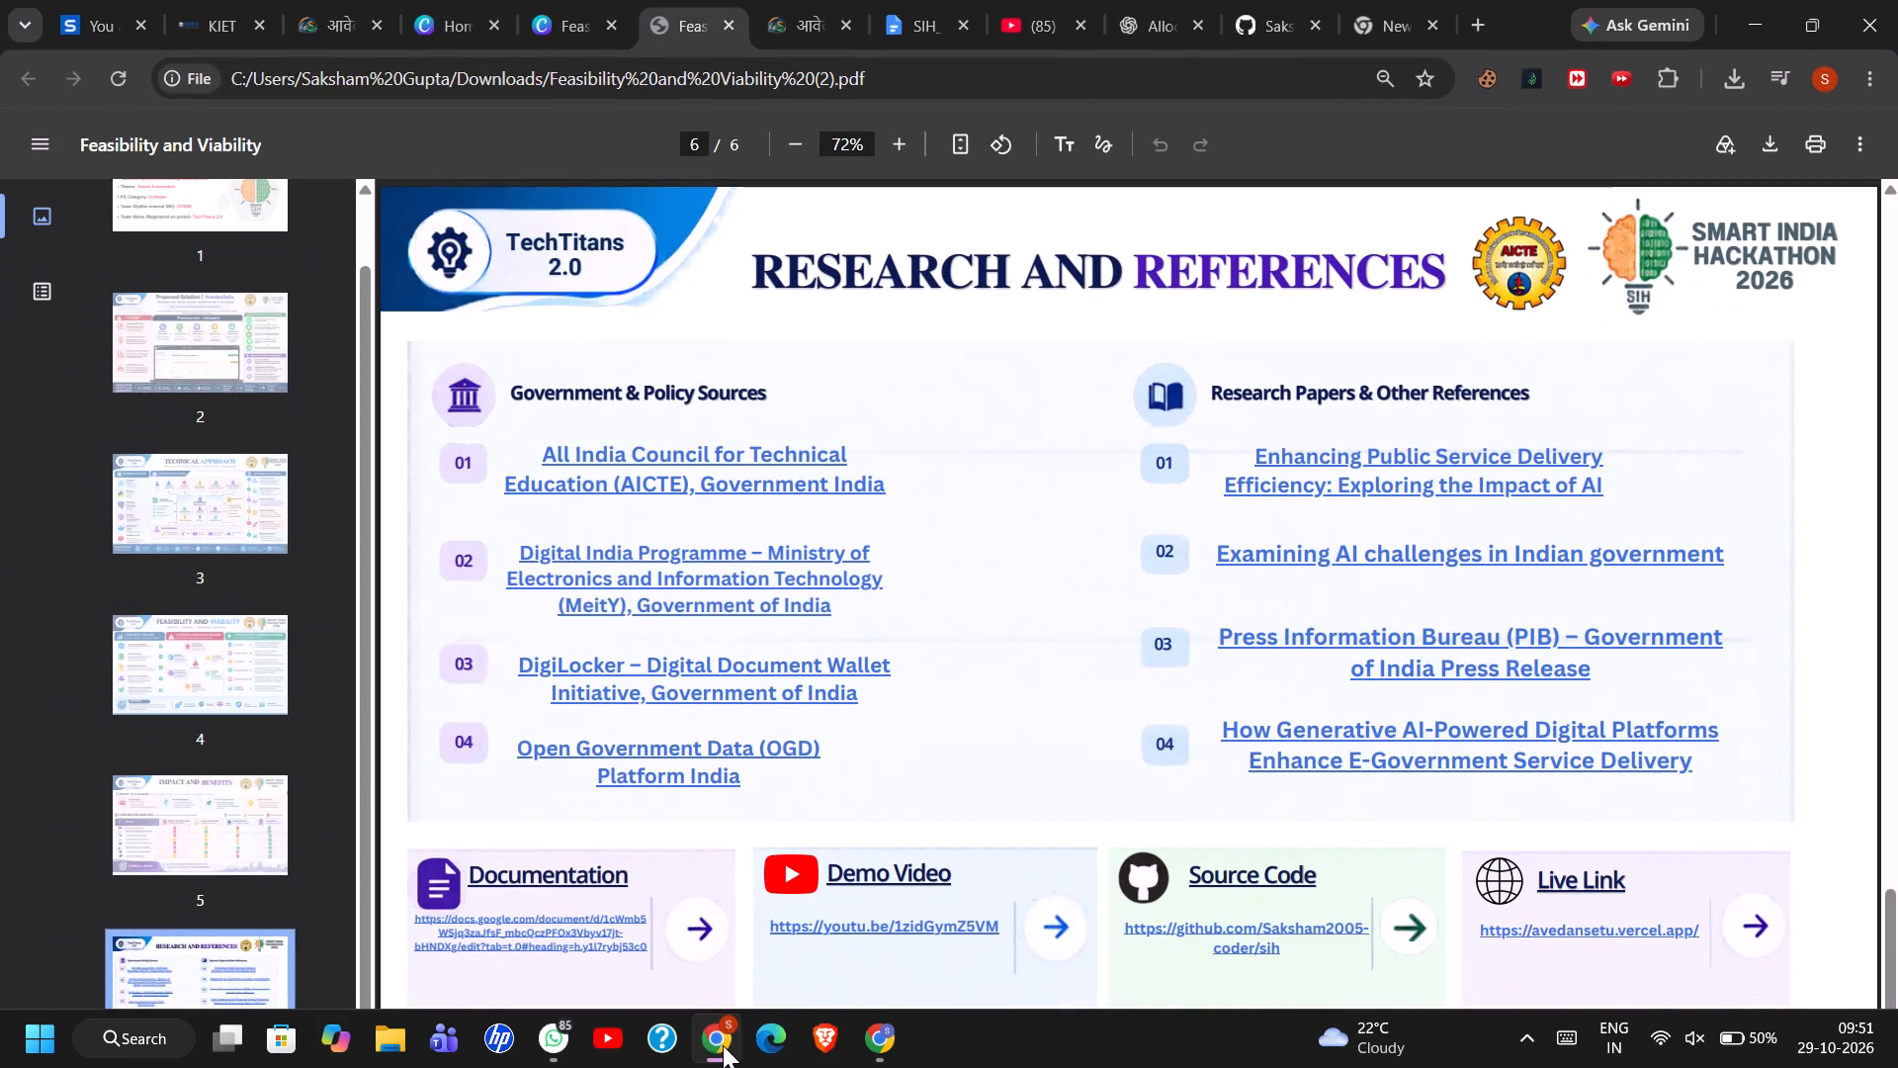